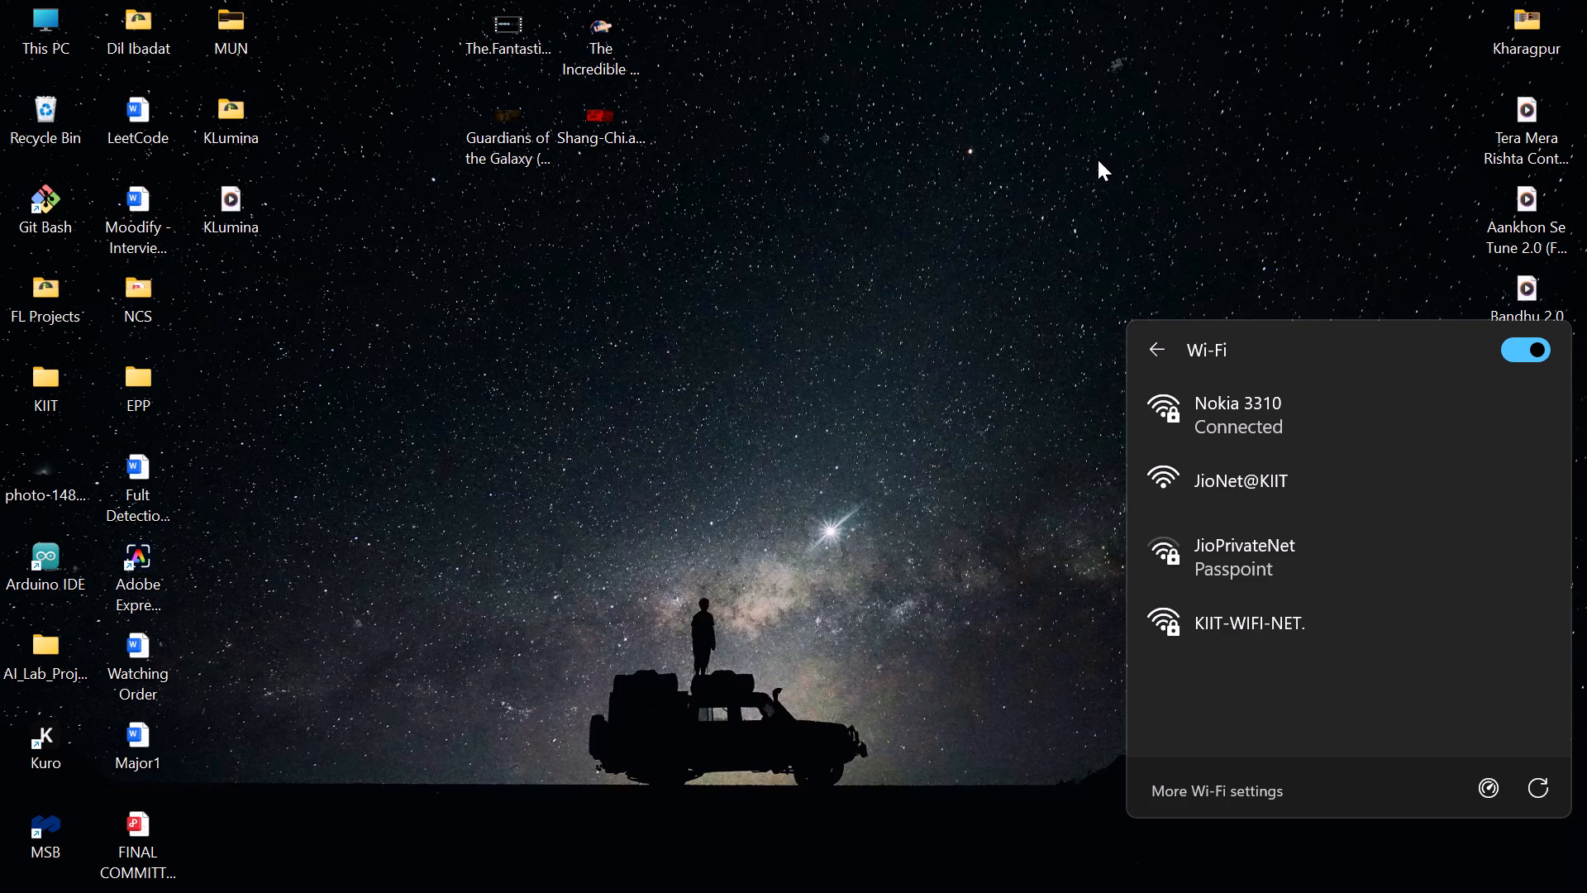
Dismiss the Wi-Fi list and open the KLumina.flp project in FL Studio from the KLumina folder on the desktop.
click(839, 449)
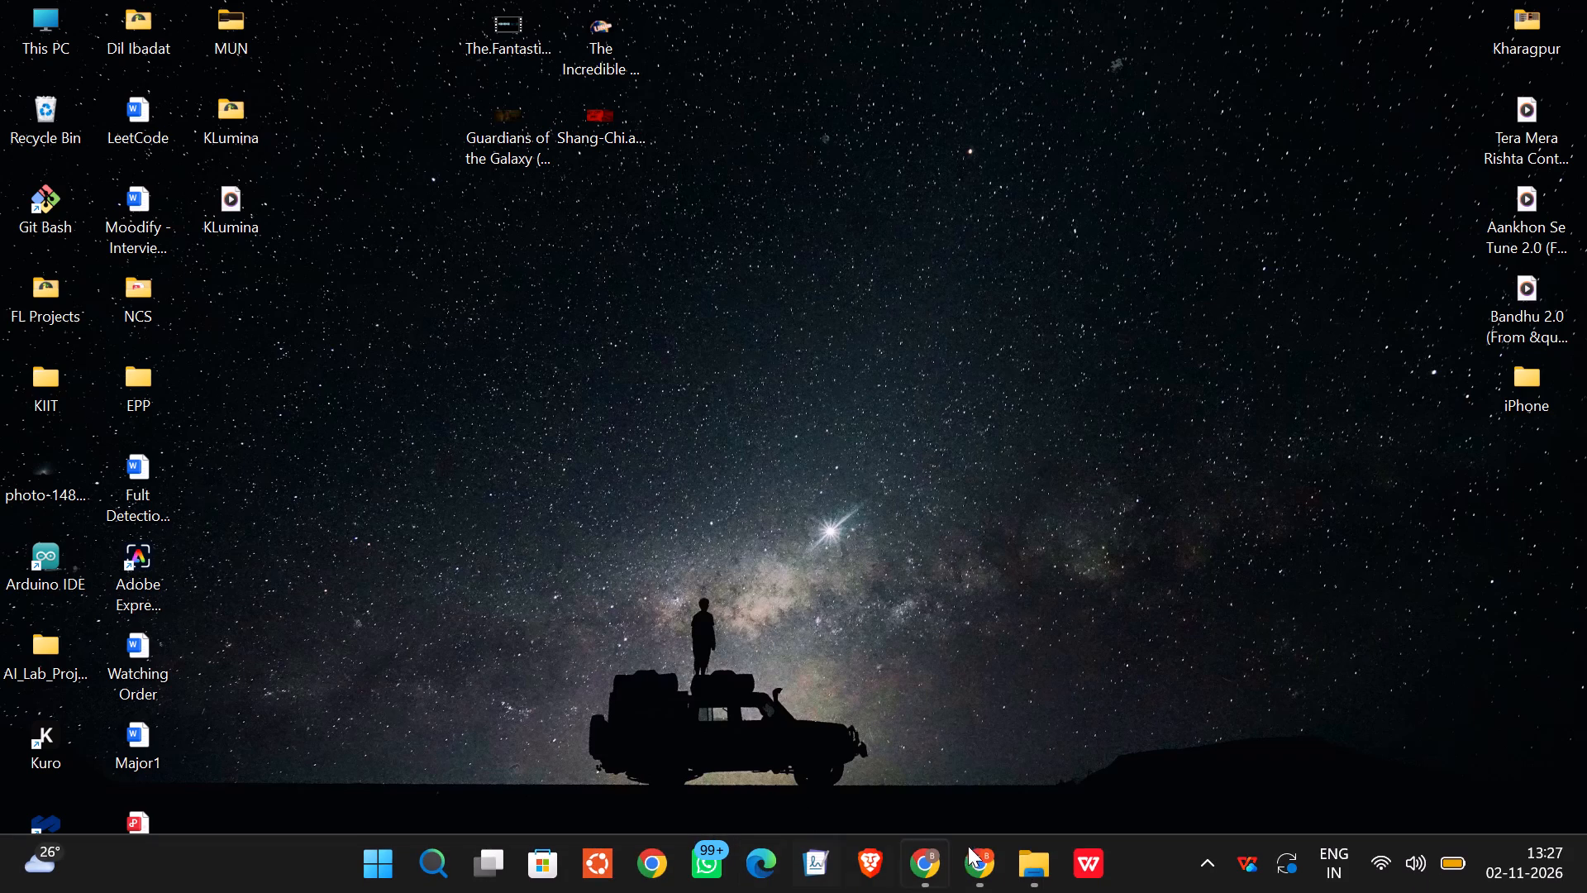
double_click(236, 126)
double_click(374, 556)
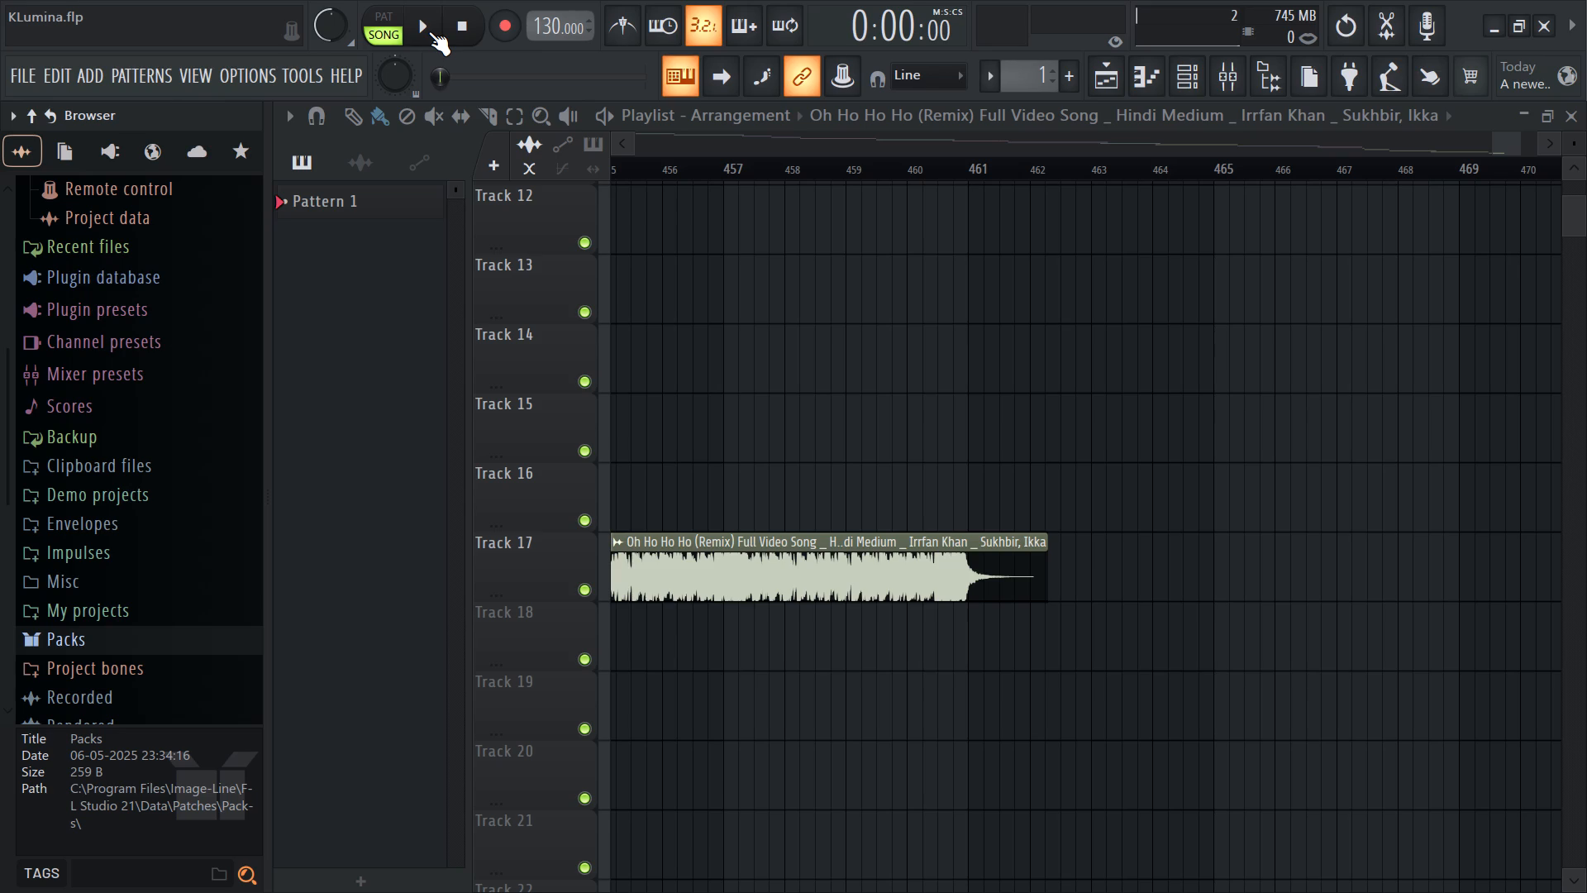
Examine the overall playlist arrangement, from the last audio clip on Track 17 back to the first clip on Track 1.
ctrl+scroll(788, 256, down, 16)
ctrl+scroll(788, 256, down, 6)
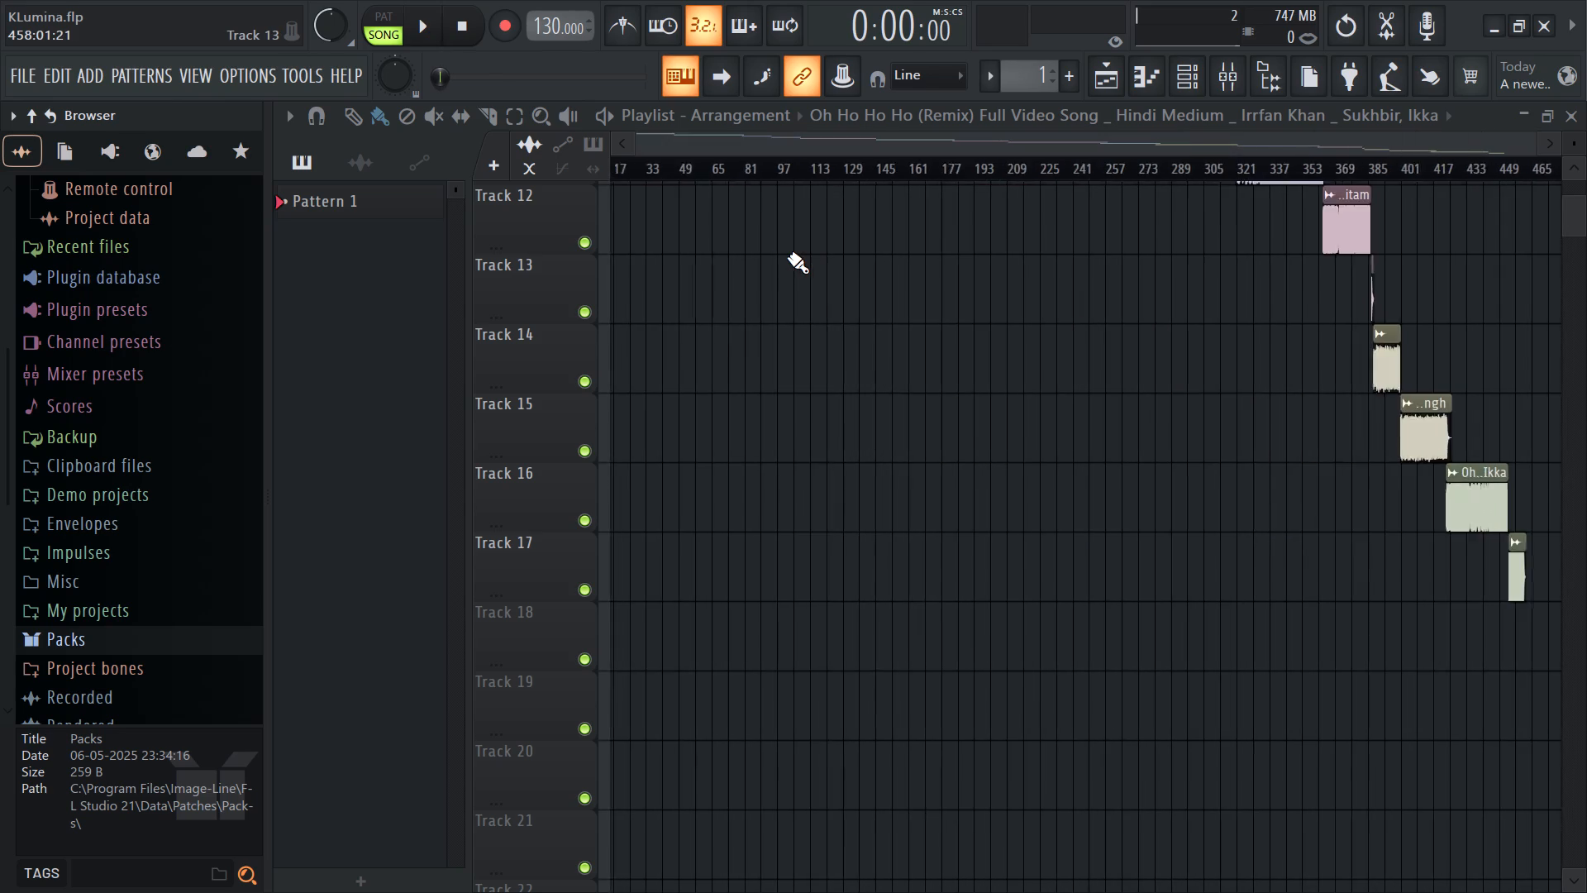
scroll(788, 256, up, 15)
ctrl+scroll(788, 256, down, 8)
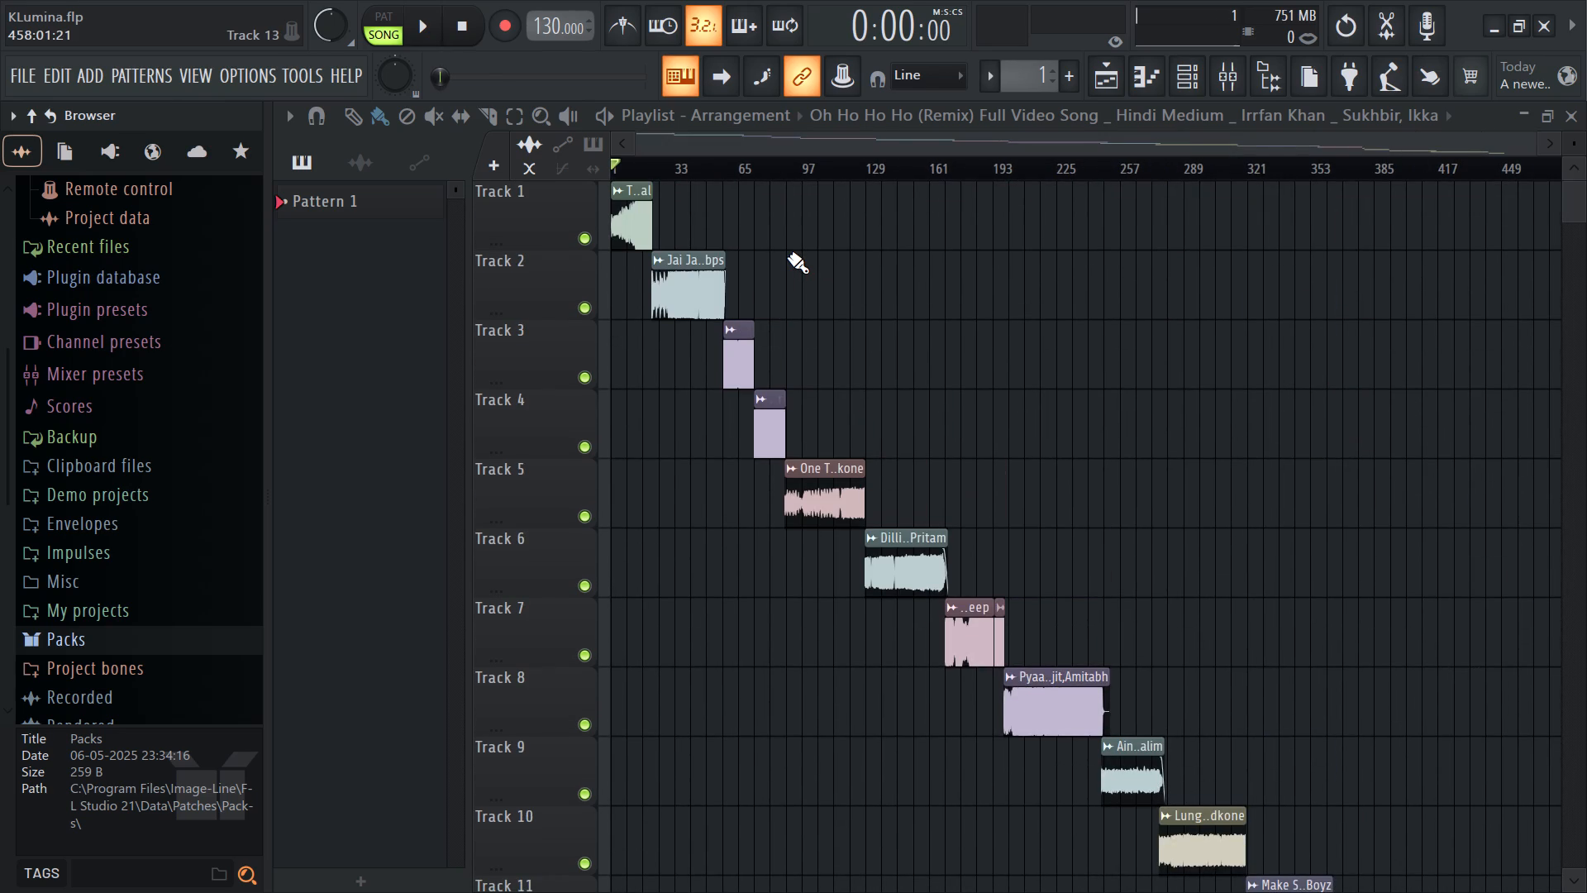
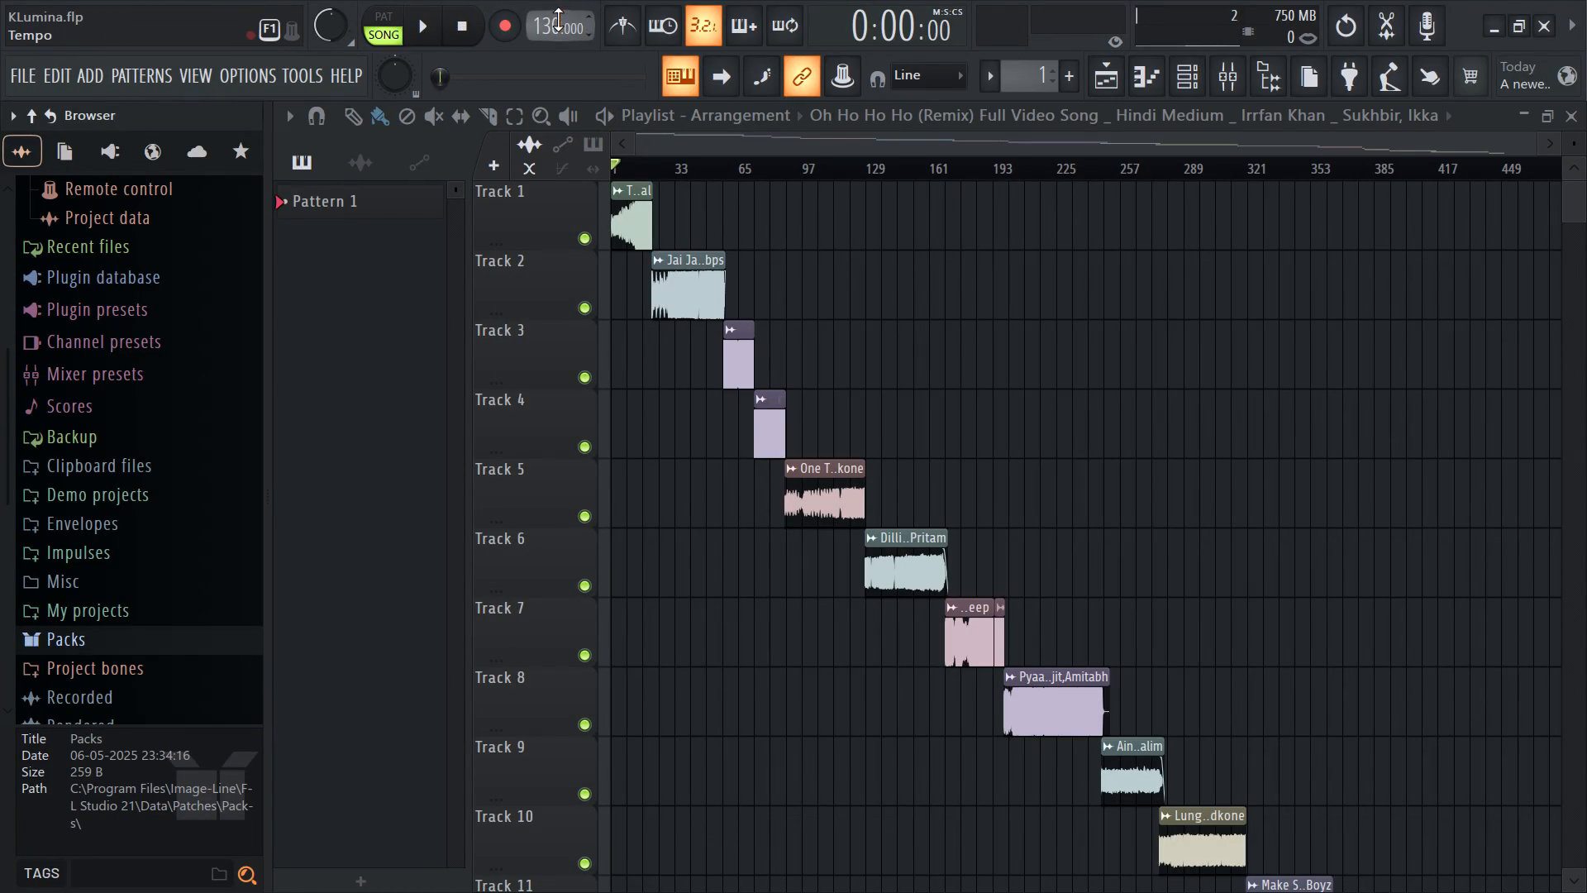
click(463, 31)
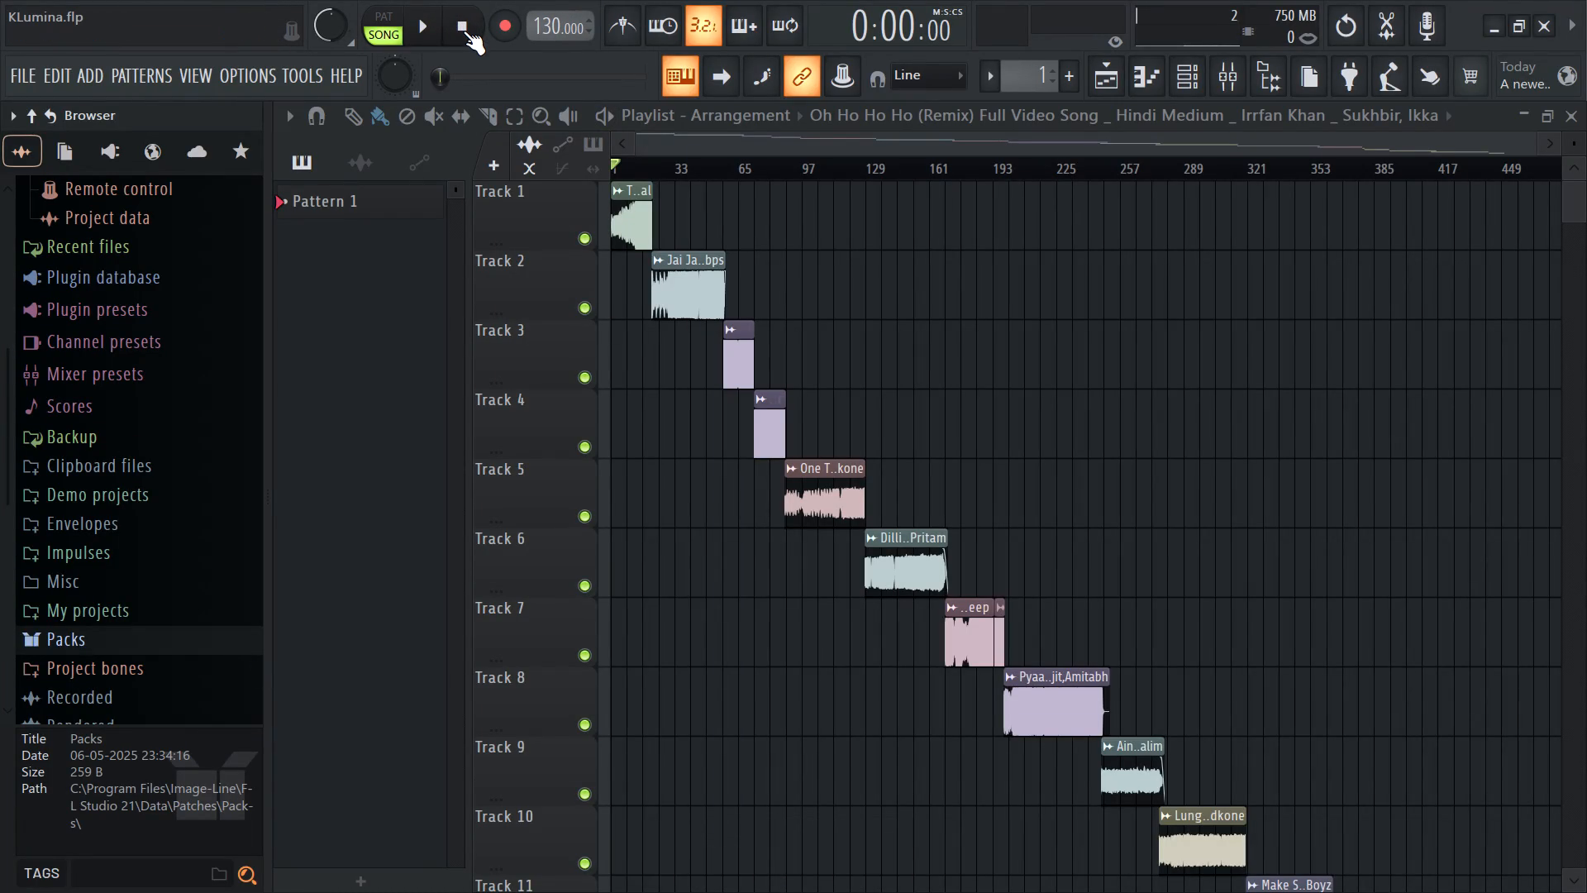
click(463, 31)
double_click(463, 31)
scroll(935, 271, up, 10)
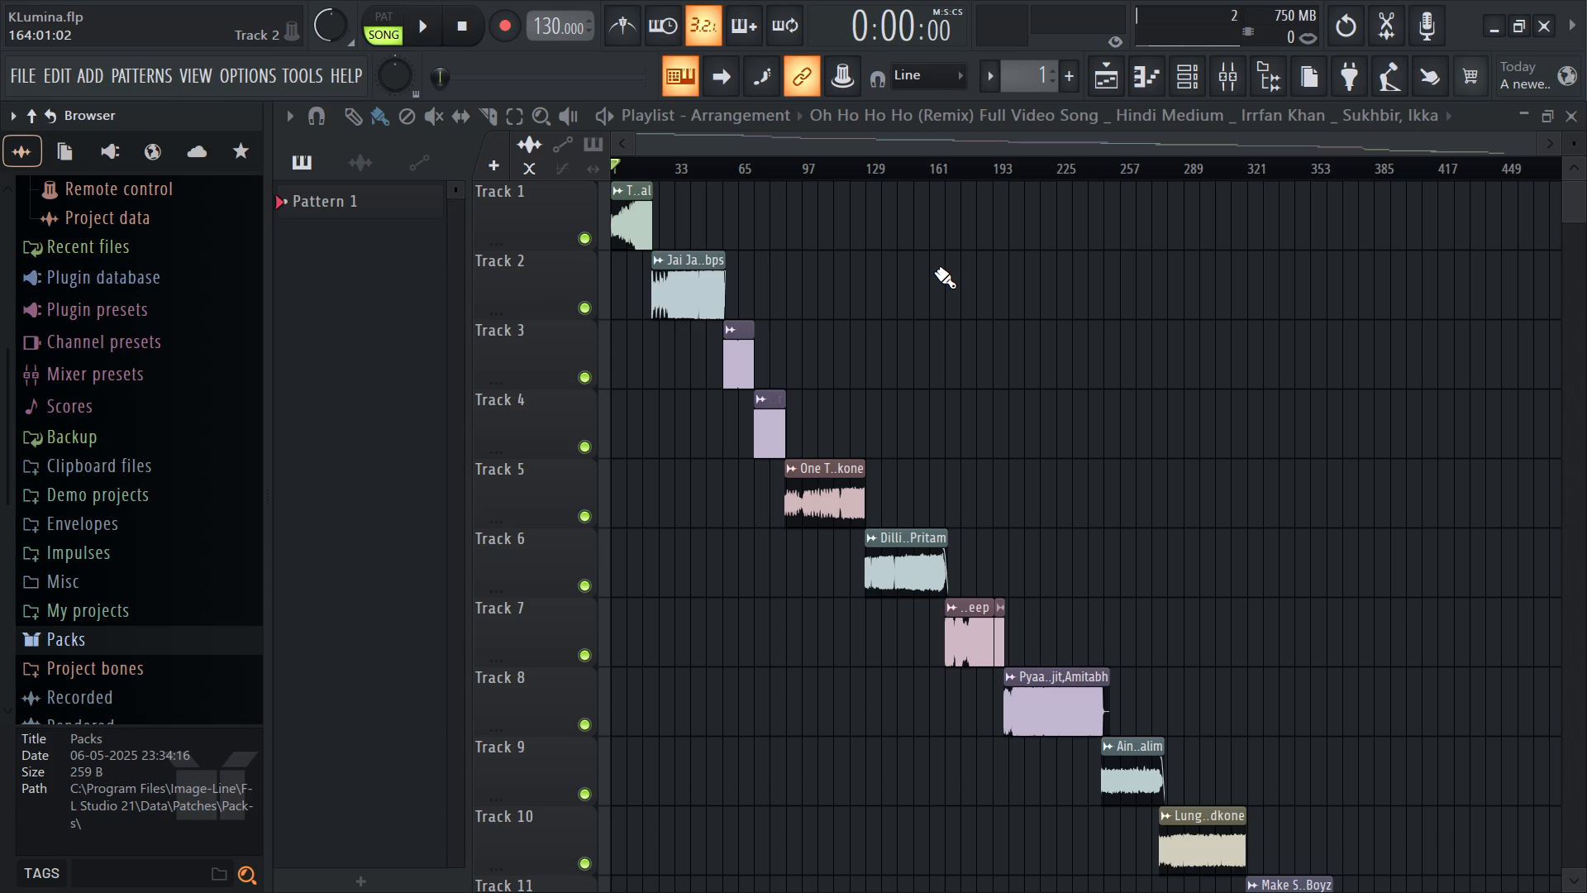
Play the song arrangement from the start and lower the project's main volume by ear while it plays.
click(436, 24)
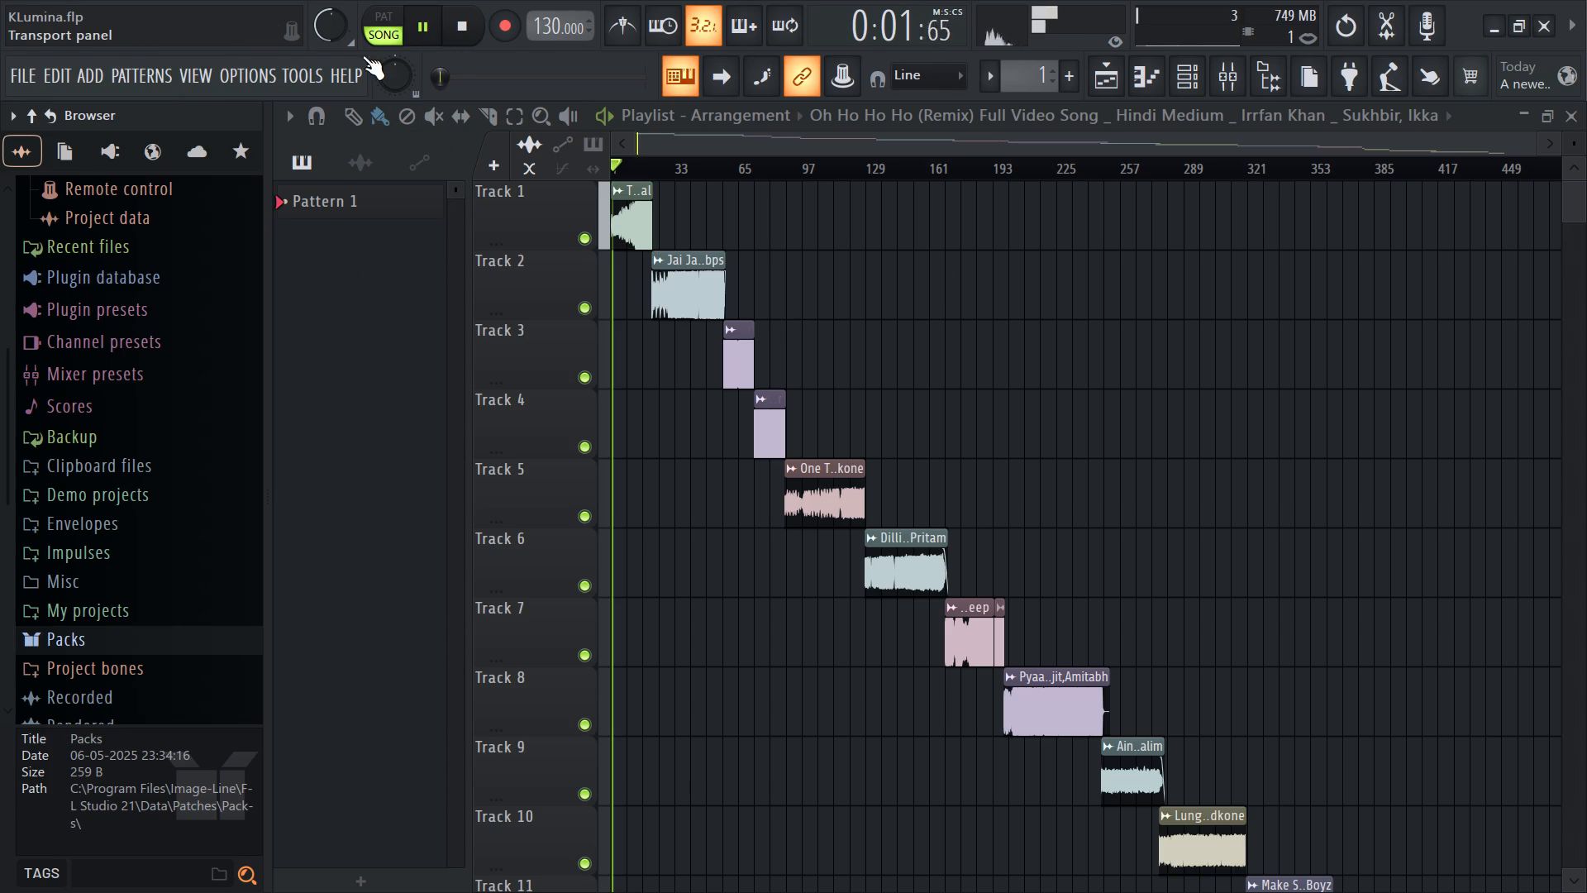
drag(321, 36, 327, 646)
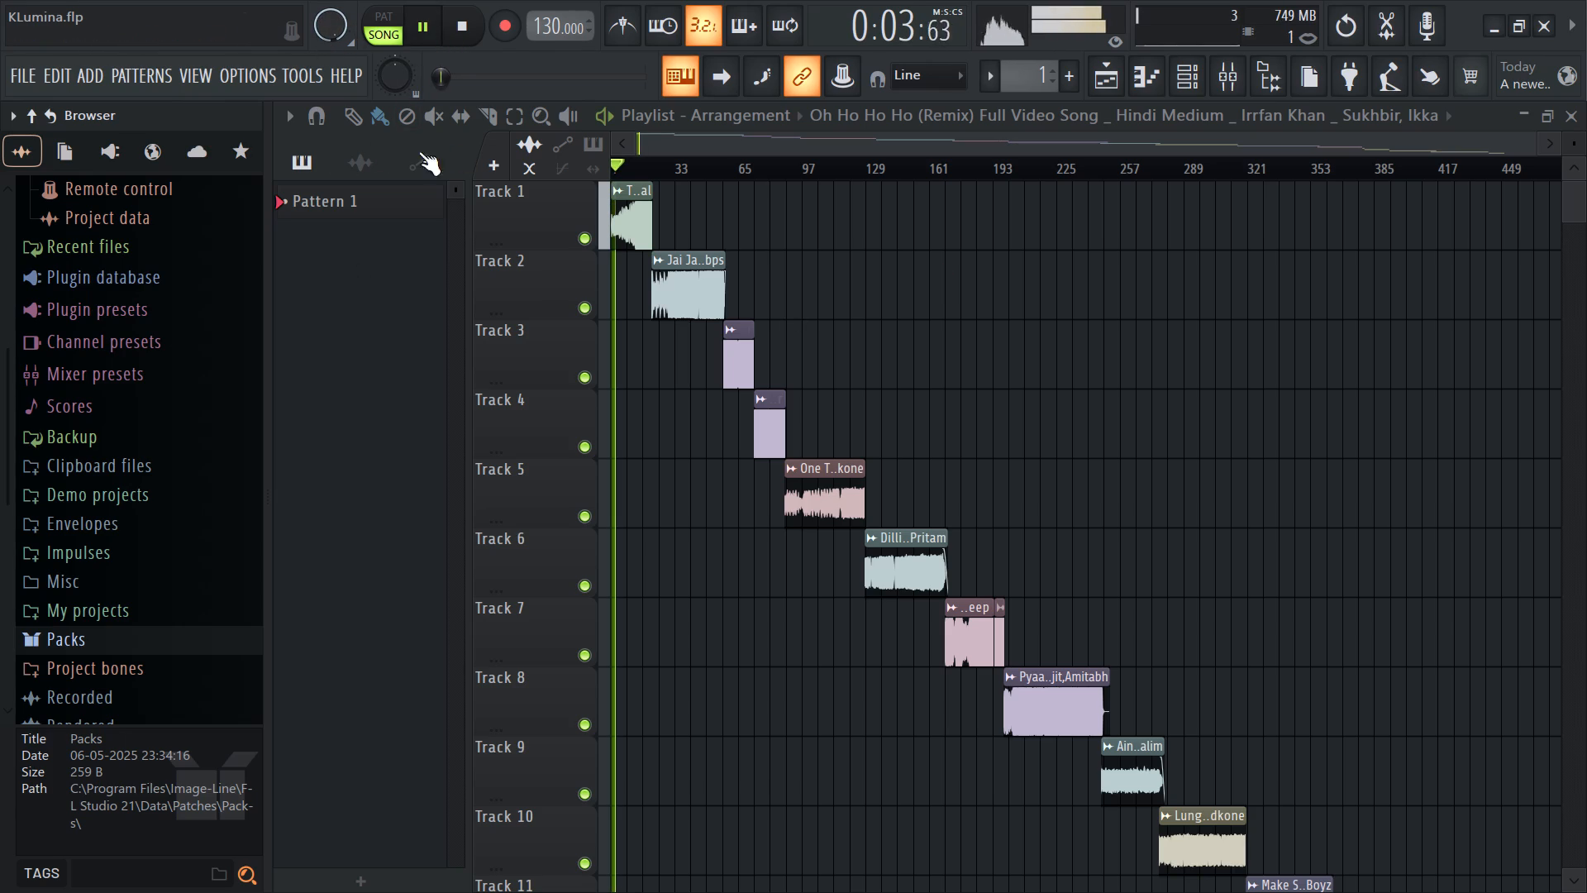
drag(330, 21, 346, 68)
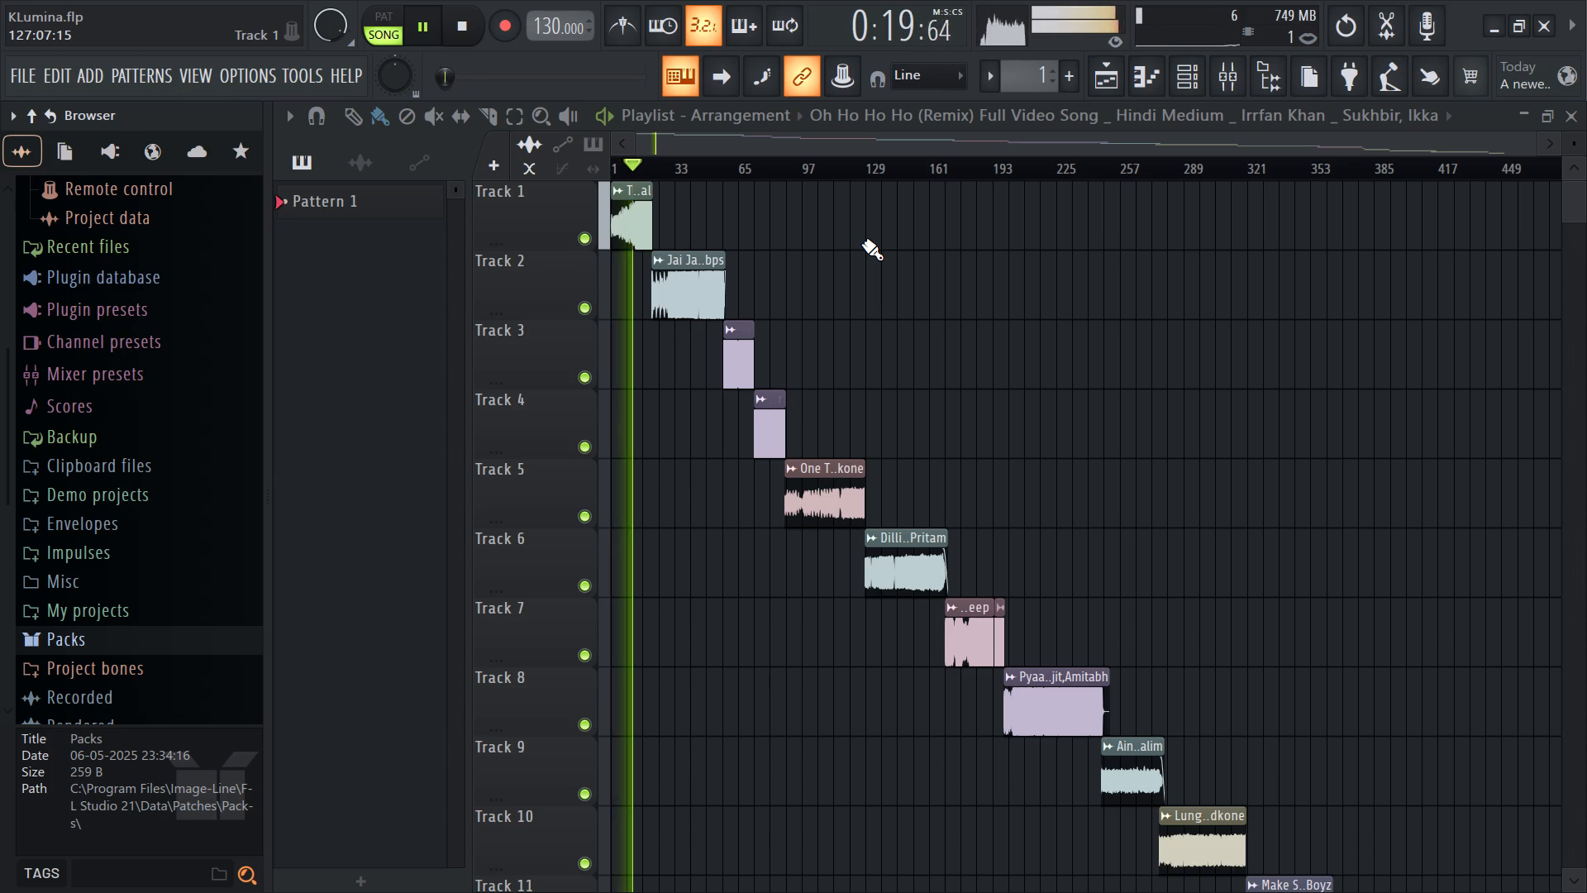
drag(326, 26, 338, 232)
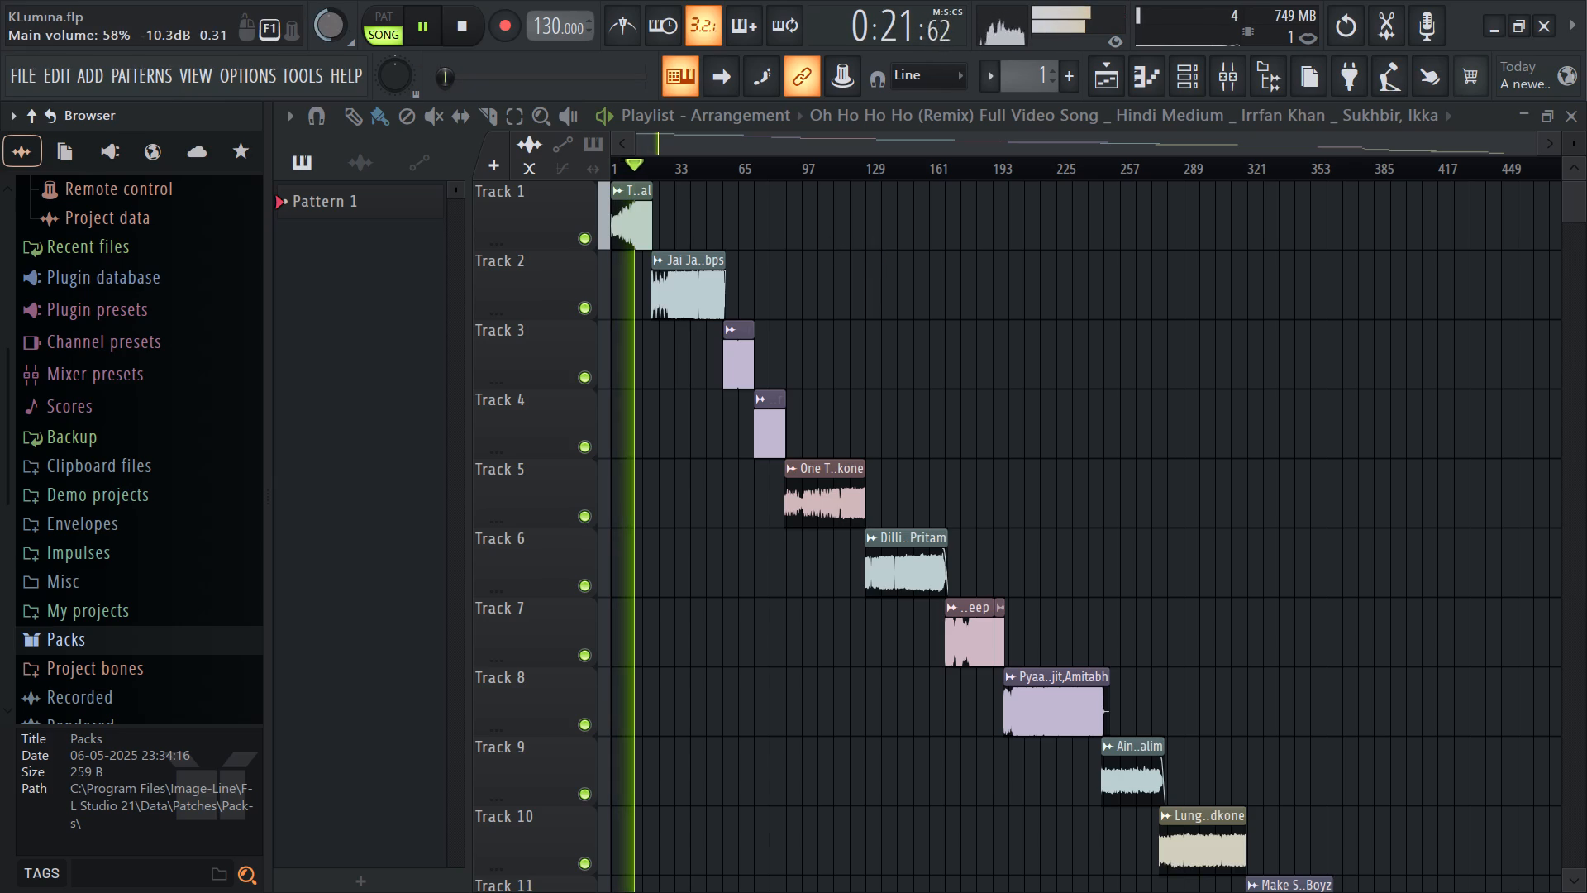
drag(338, 232, 341, 249)
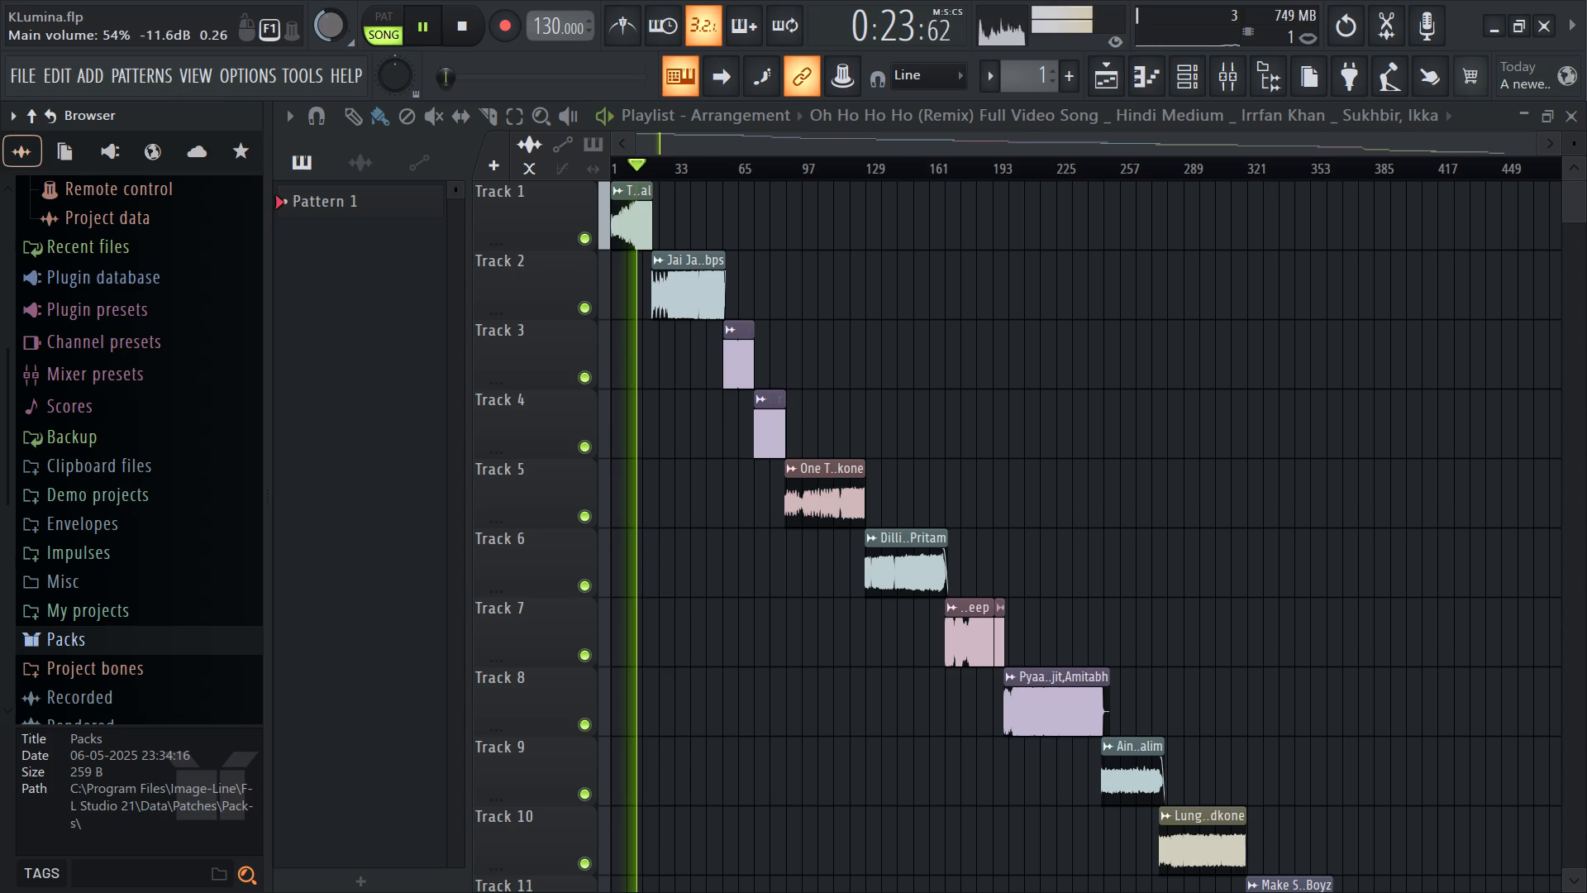
drag(341, 249, 343, 255)
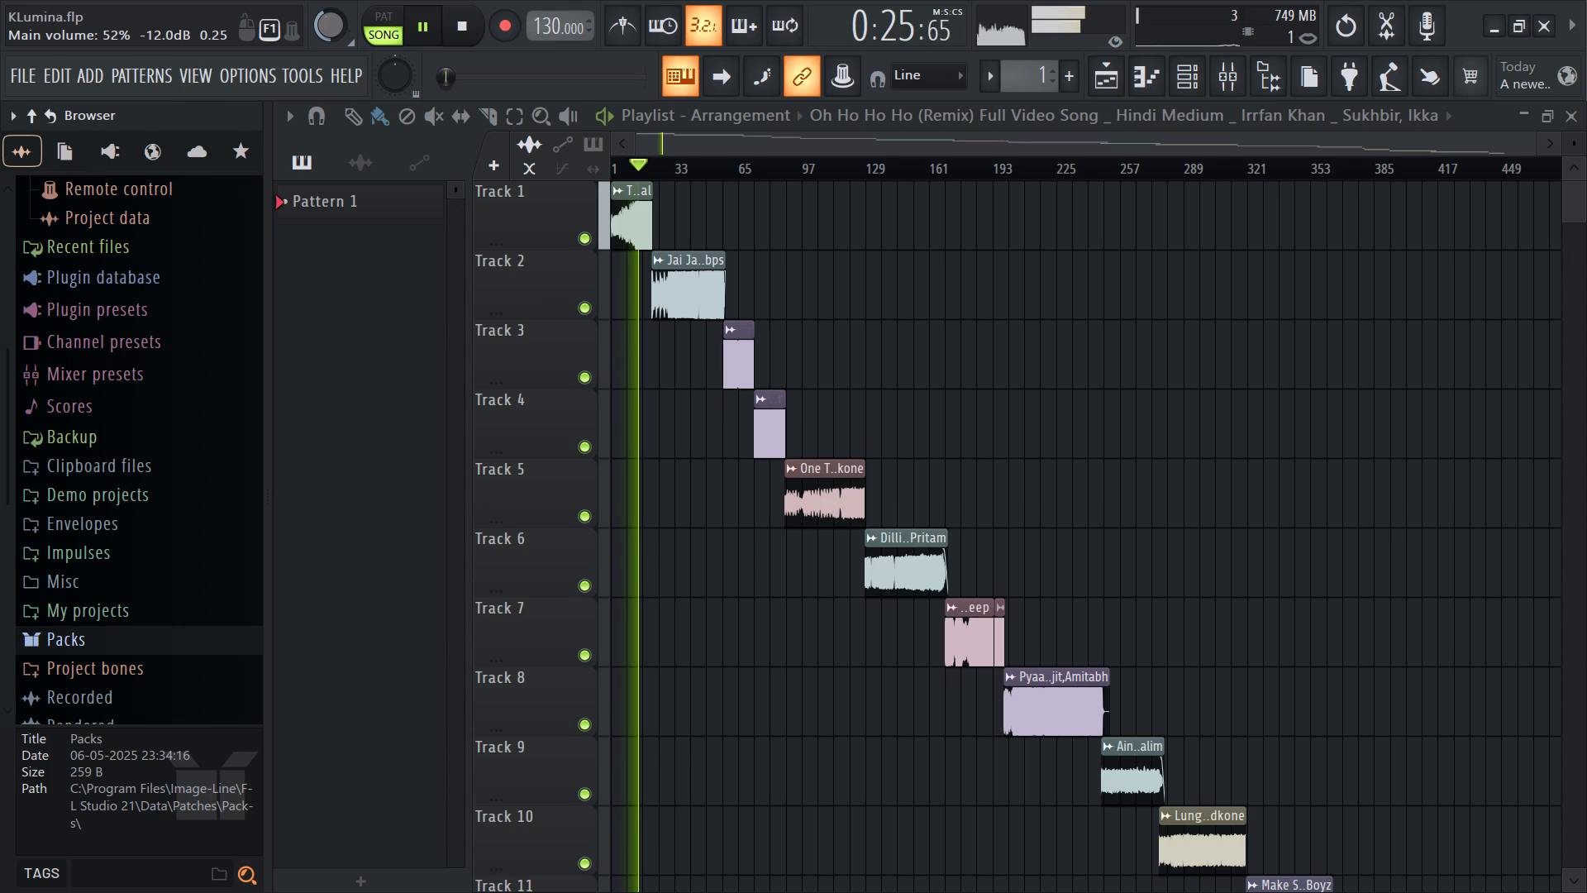
drag(343, 255, 388, 387)
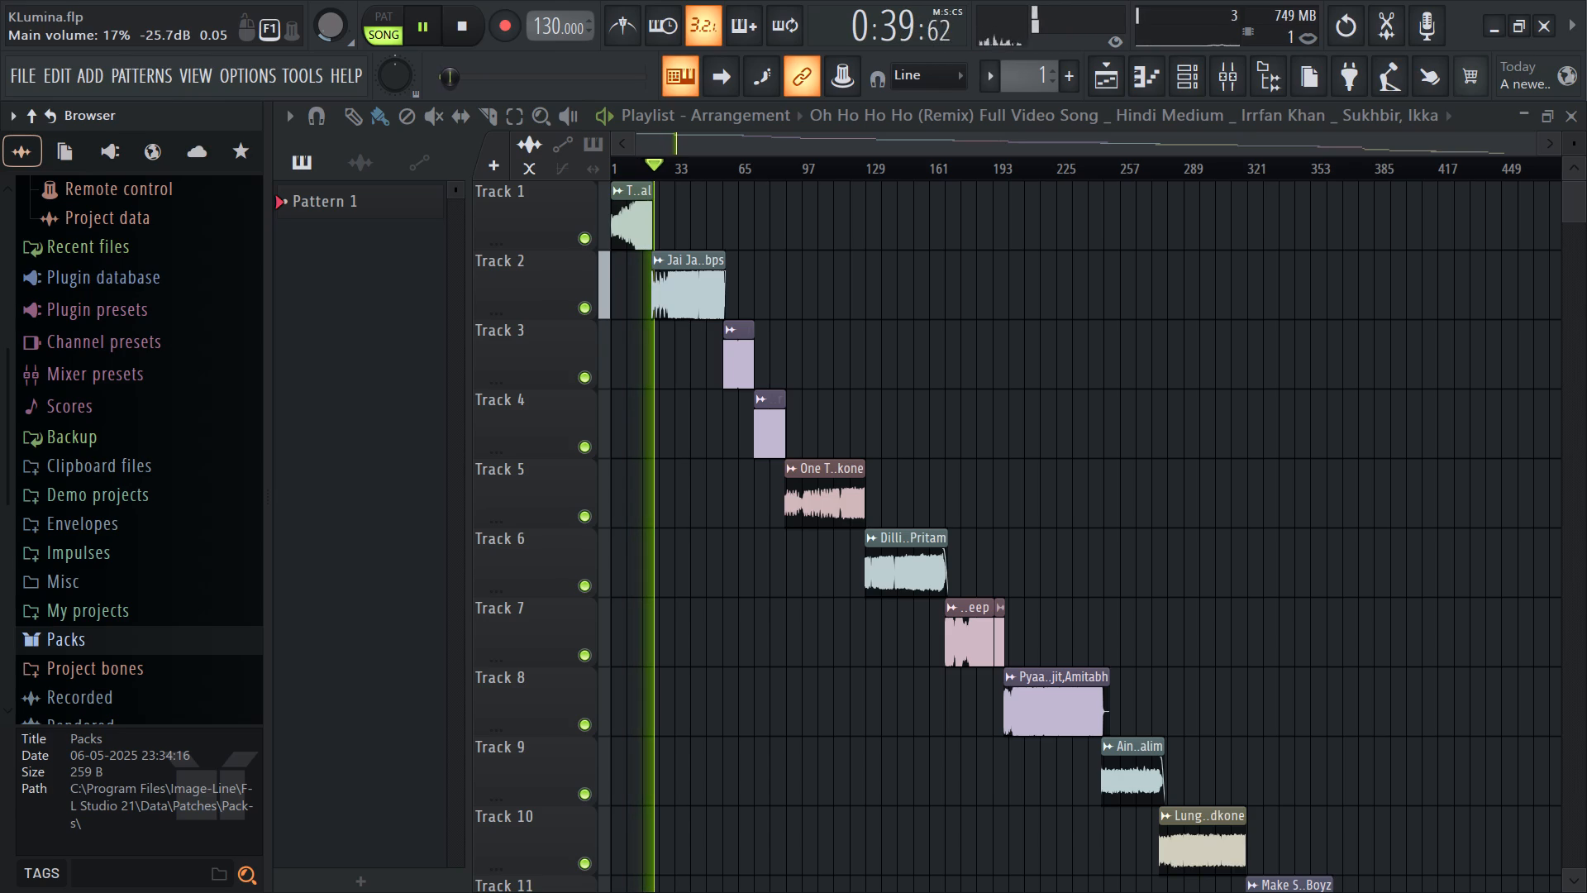
drag(388, 387, 370, 261)
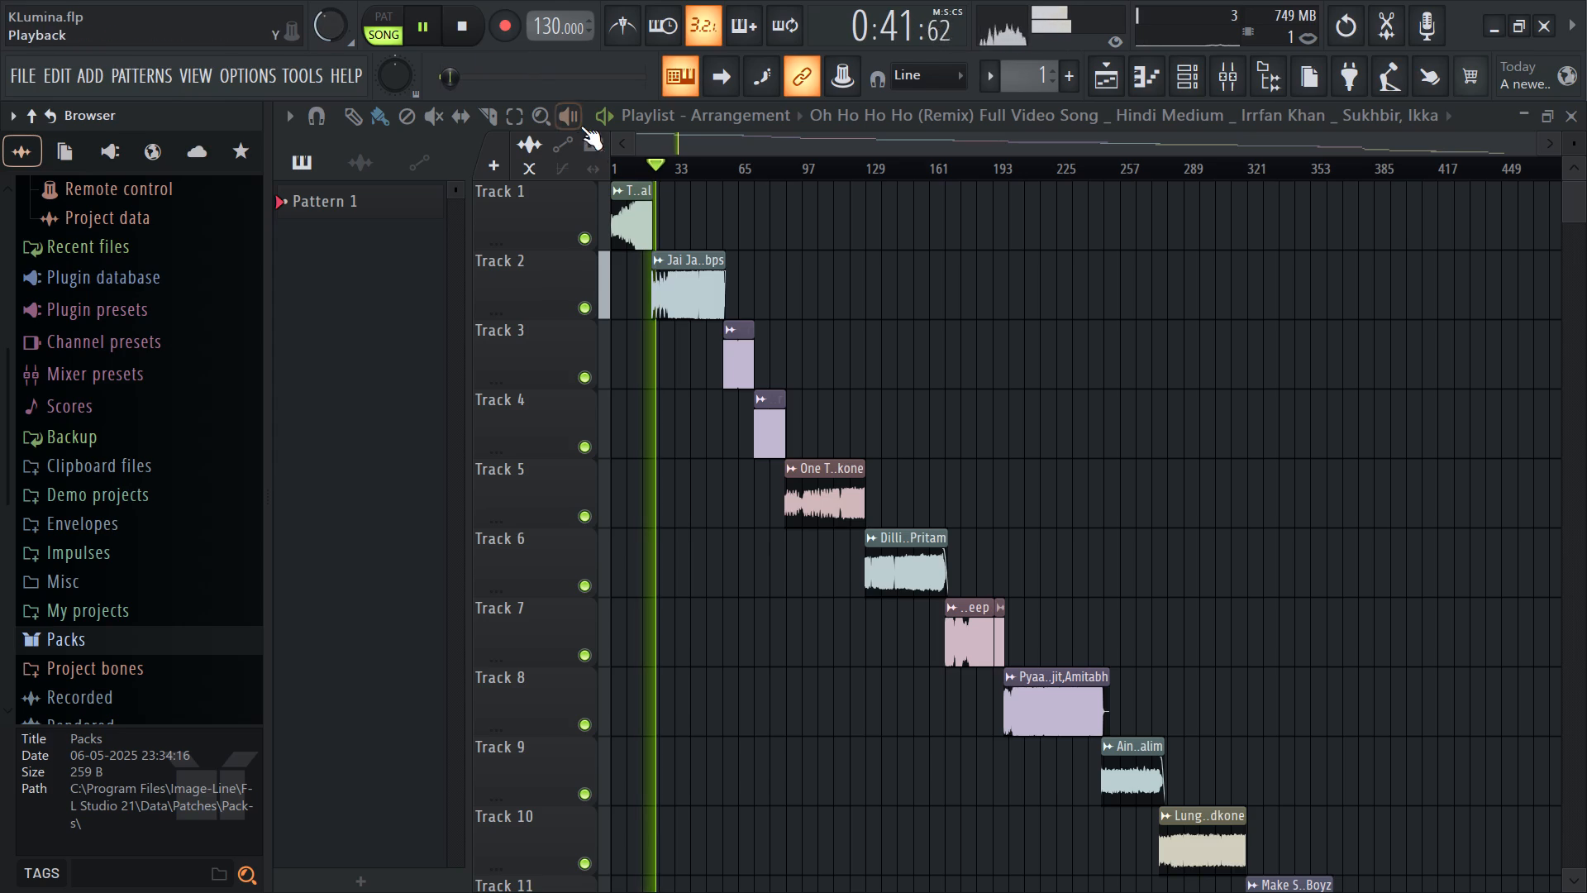
Jump playback back to about bar 15, within the first clip on Track 1, listen briefly and stop it.
click(641, 174)
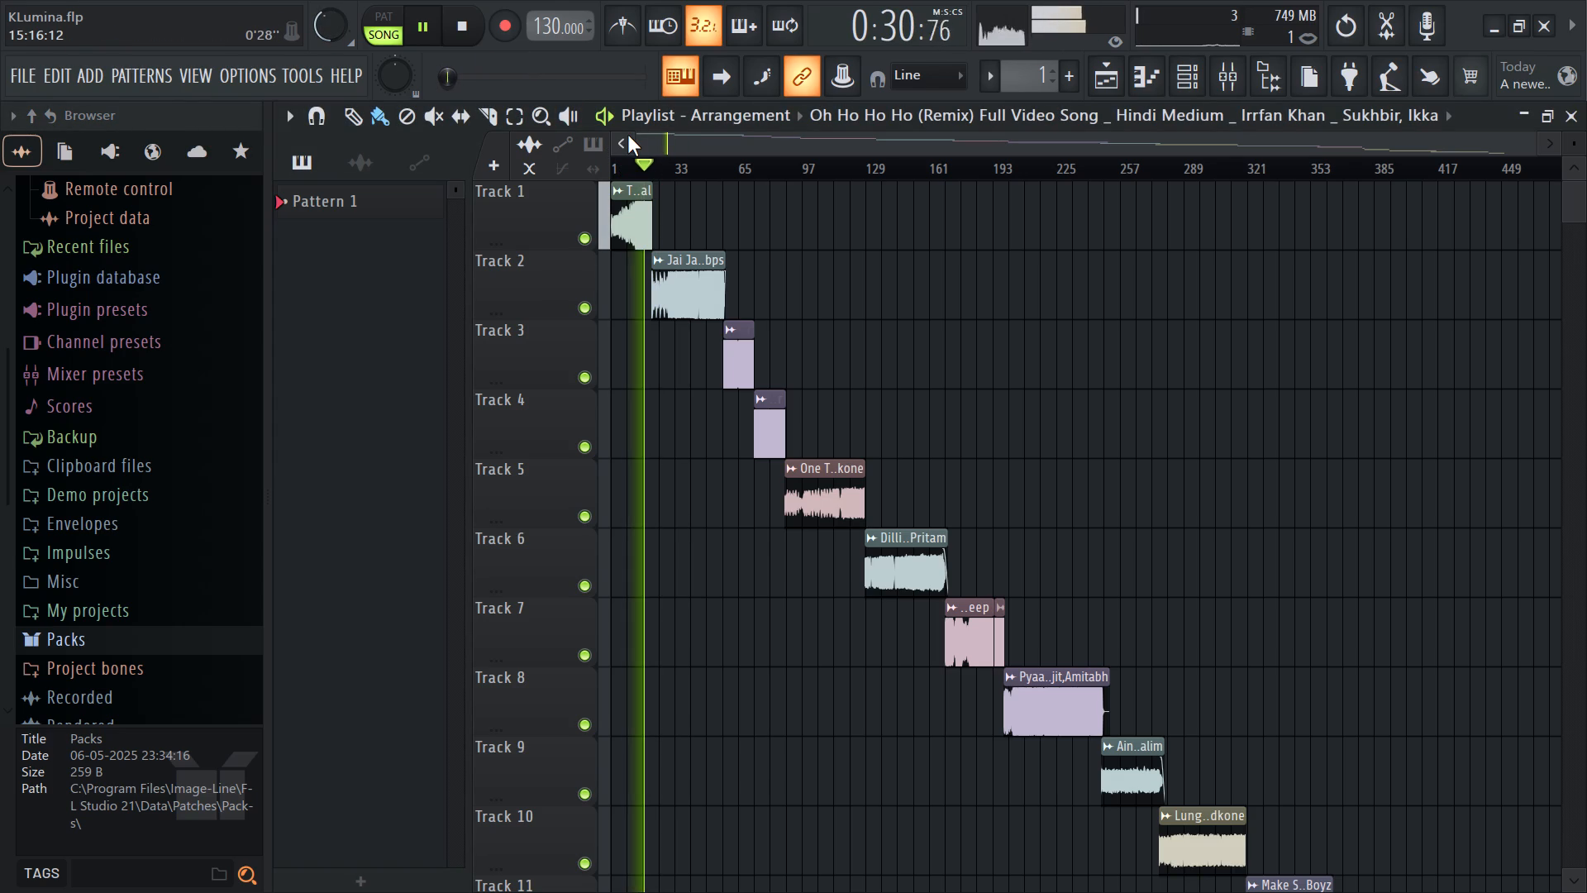
key(space)
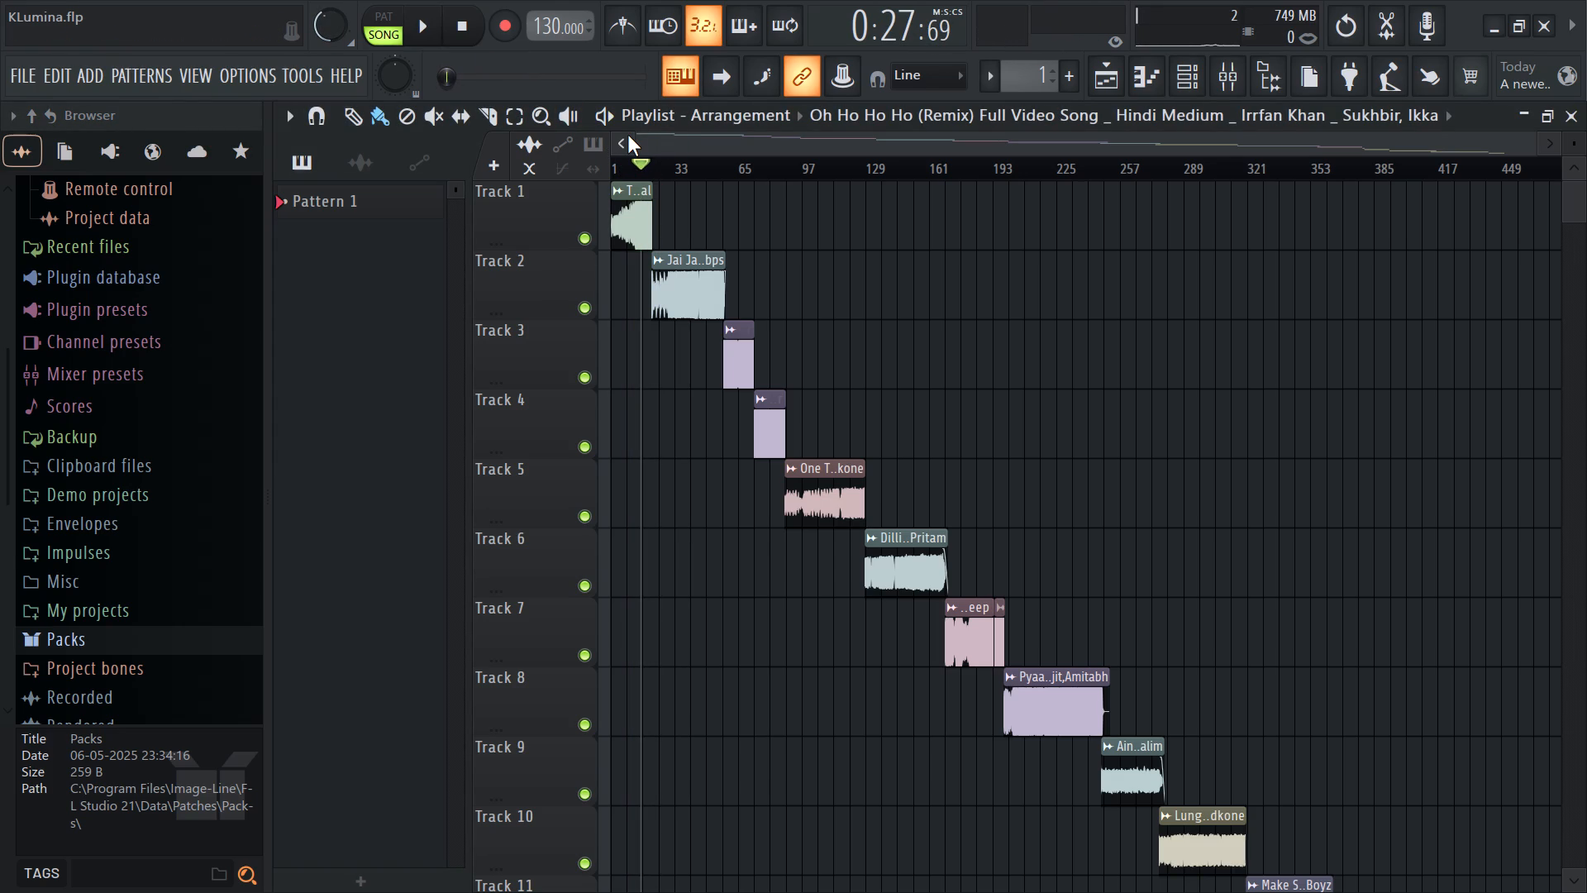
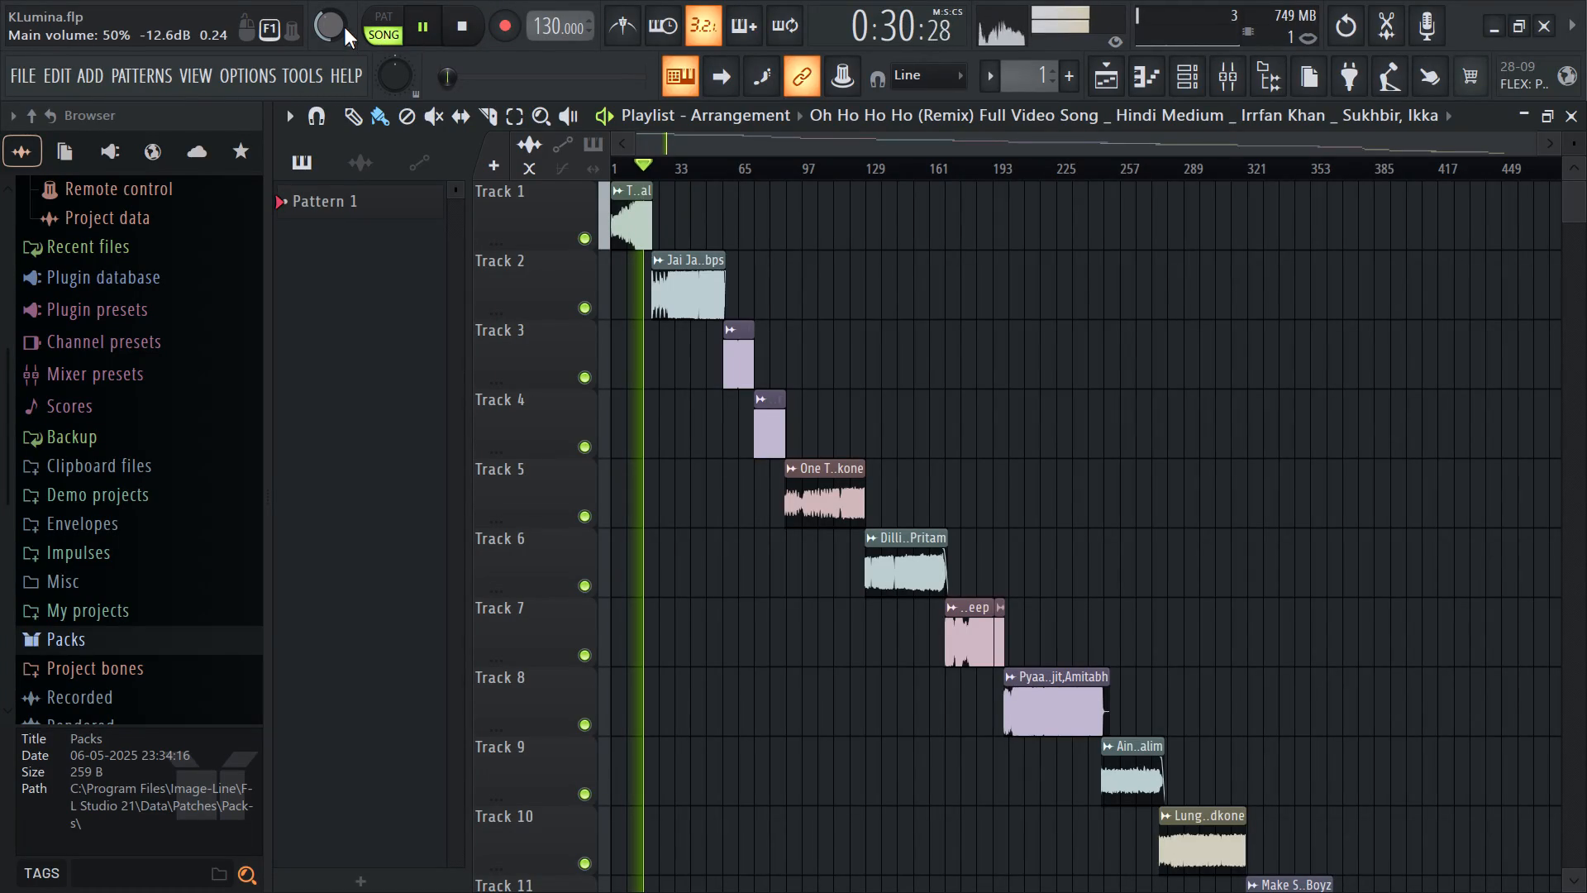
Readjust the project's main volume by ear while the arrangement plays.
drag(344, 27, 300, 433)
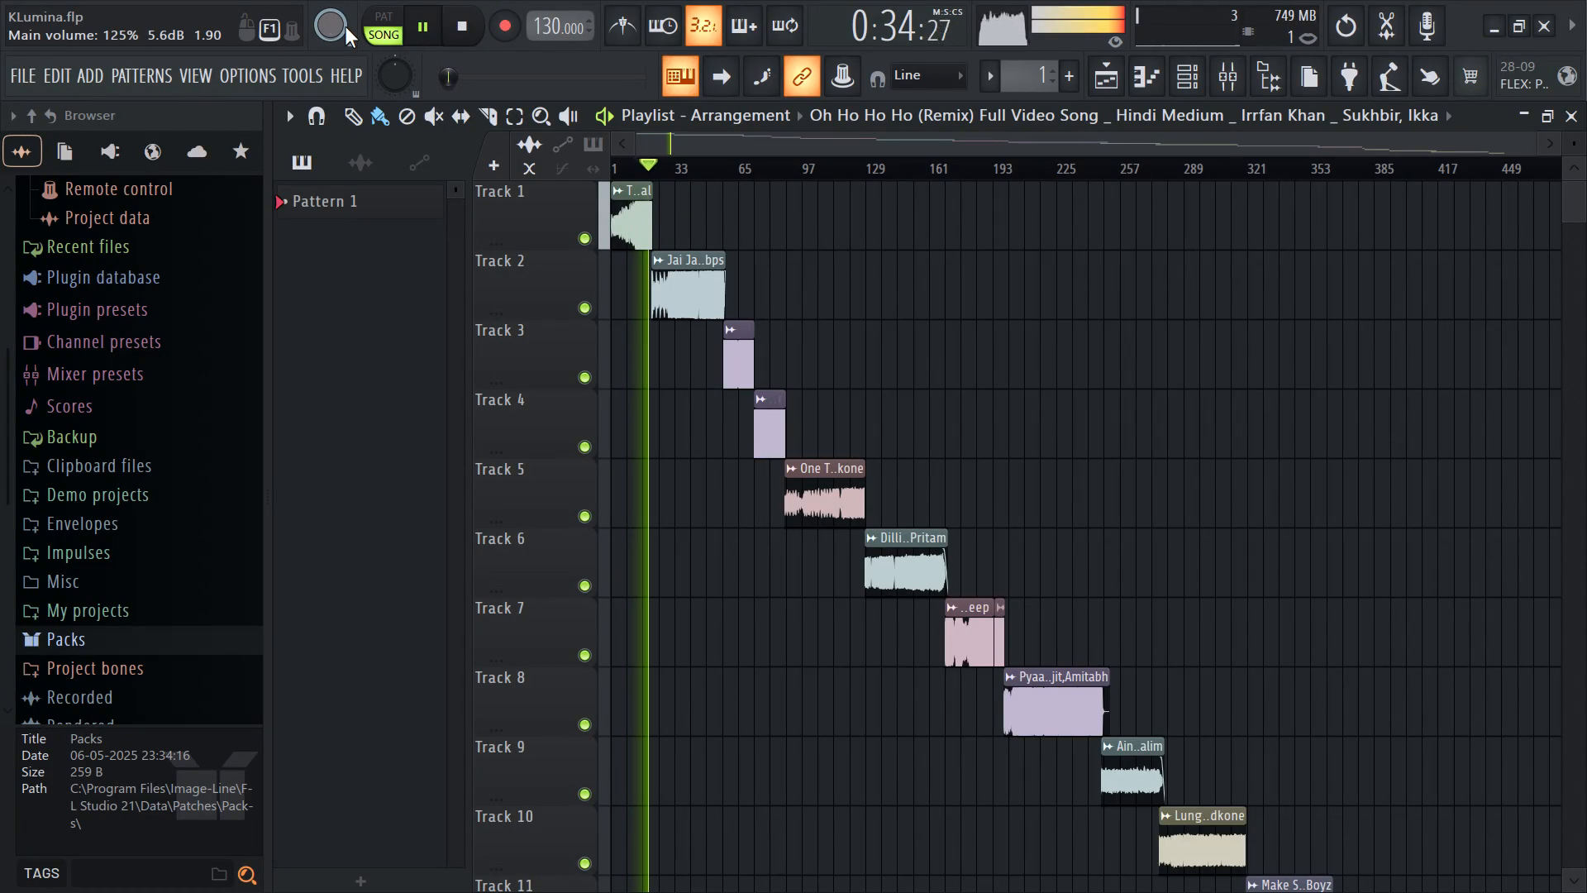
drag(345, 26, 351, 59)
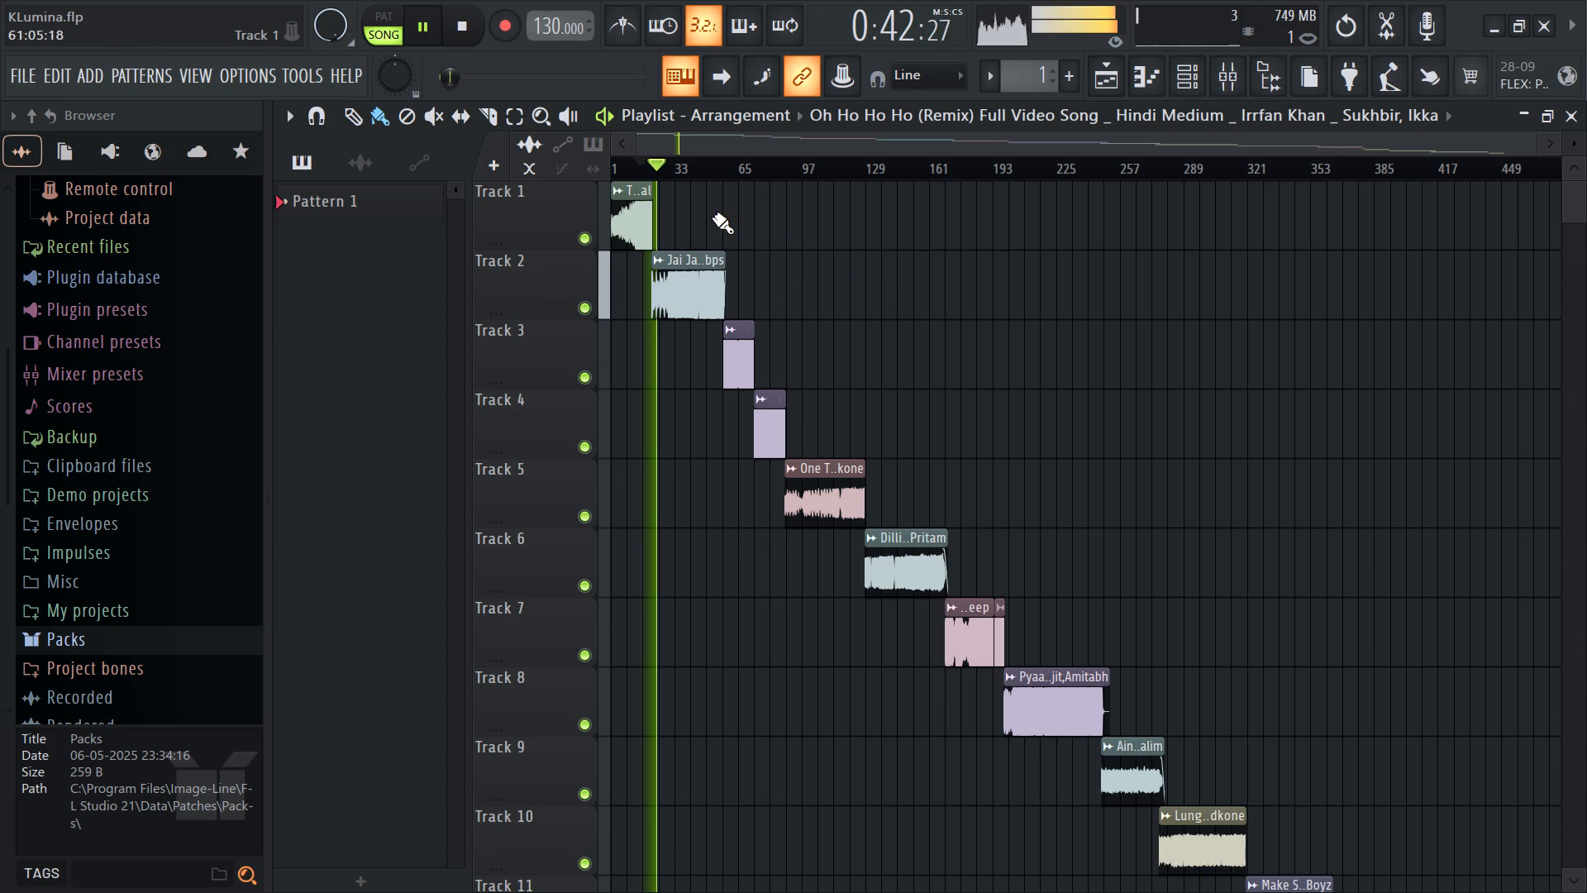
Skip playback through the last part of the Track 2 clip to about bar 57 and listen to its transition into the Track 3 clip.
click(700, 170)
click(708, 171)
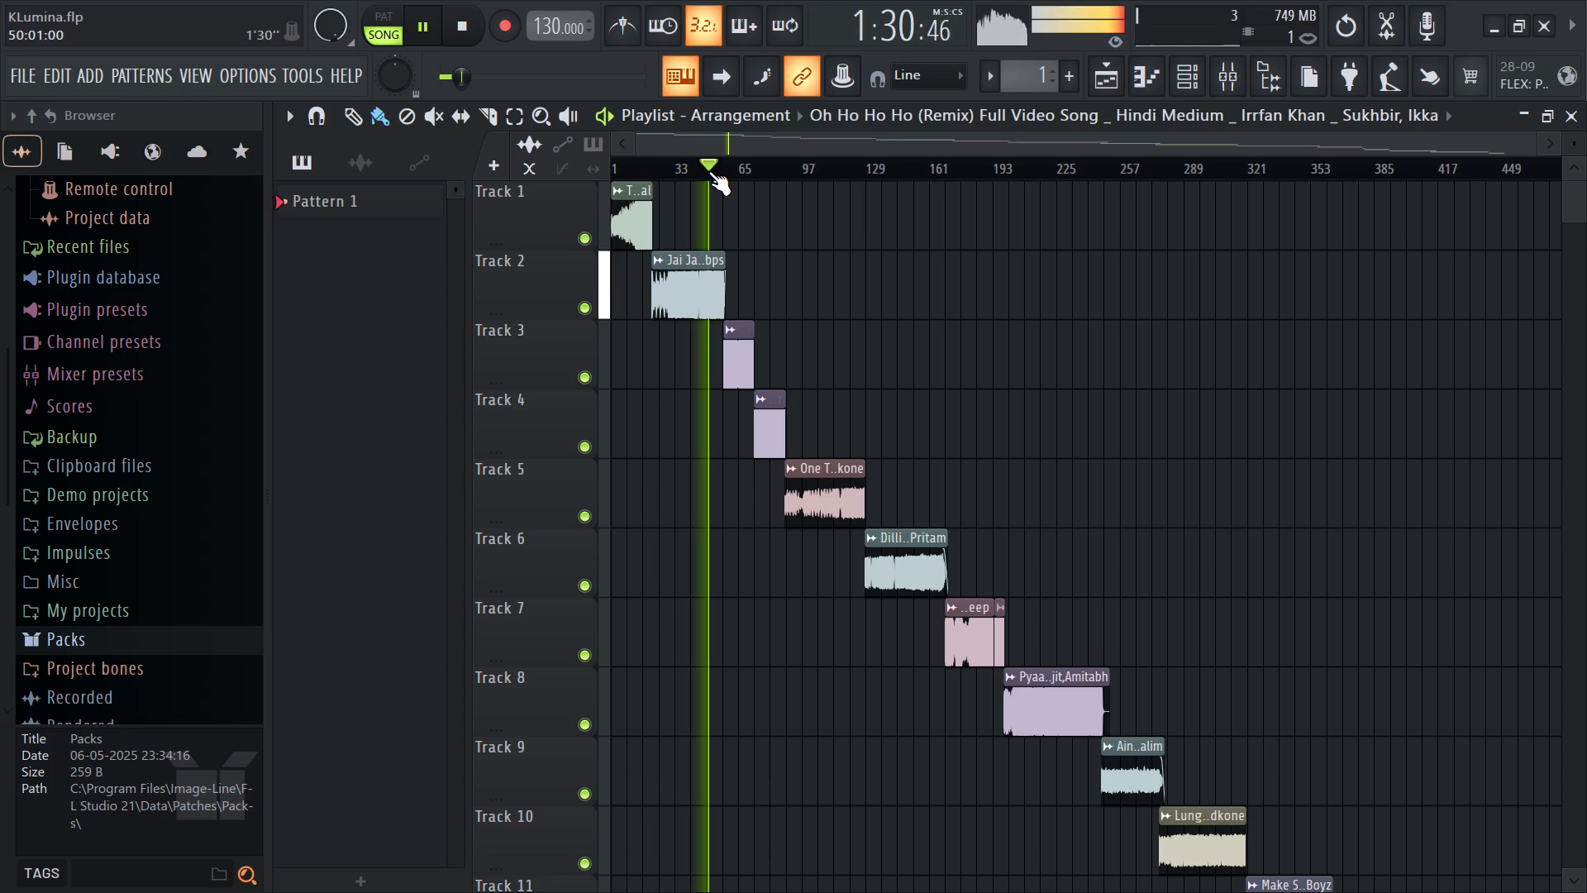
click(715, 171)
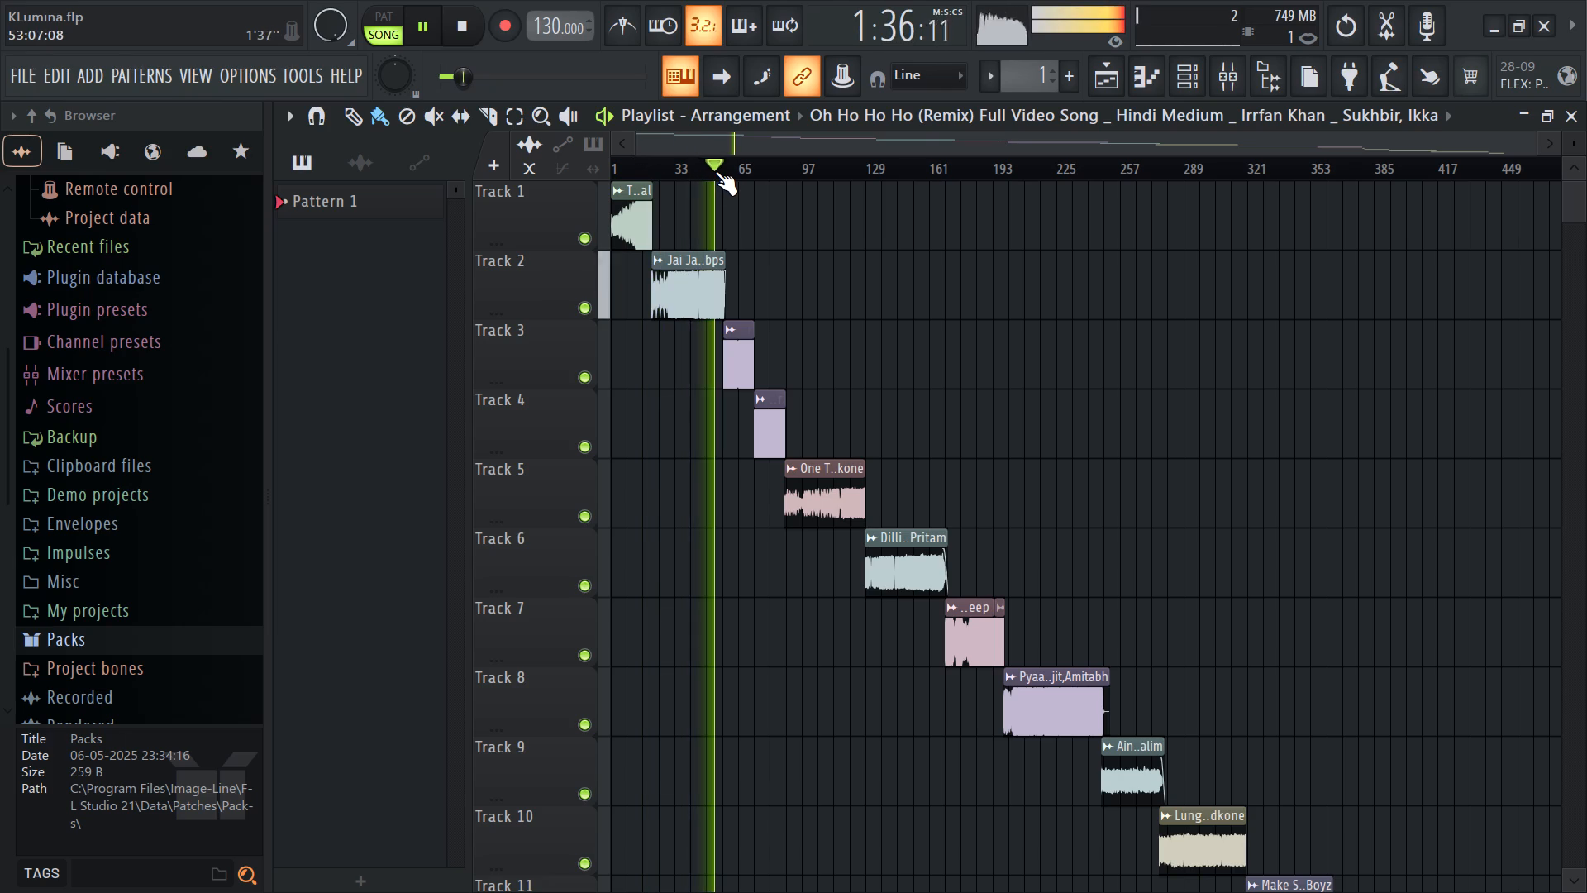
ctrl+scroll(718, 420, up, 13)
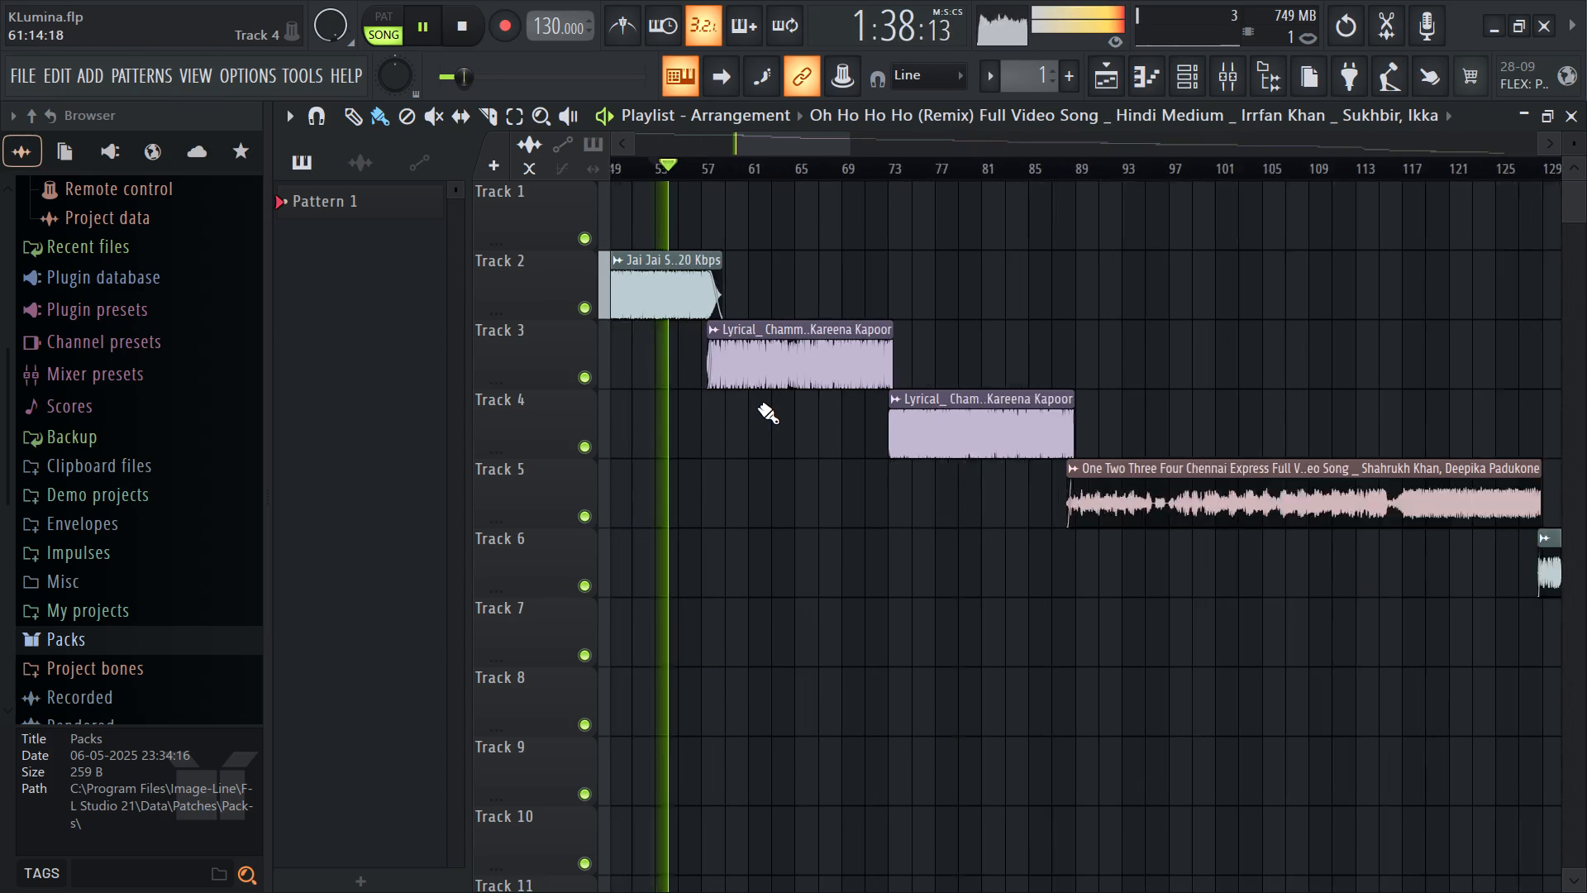
ctrl+scroll(689, 394, up, 4)
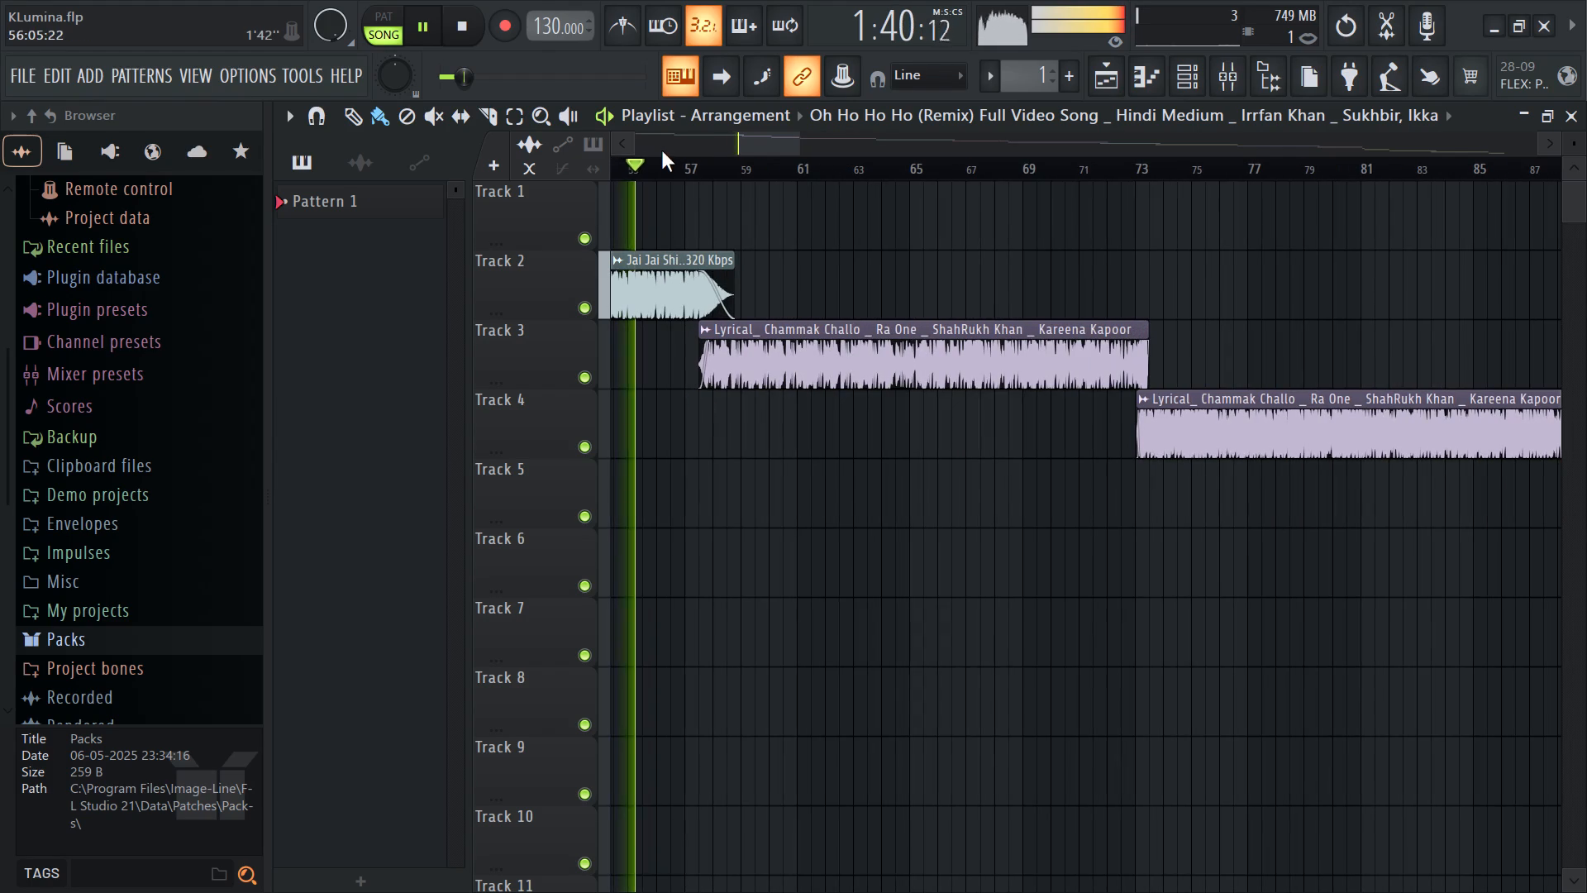
click(670, 161)
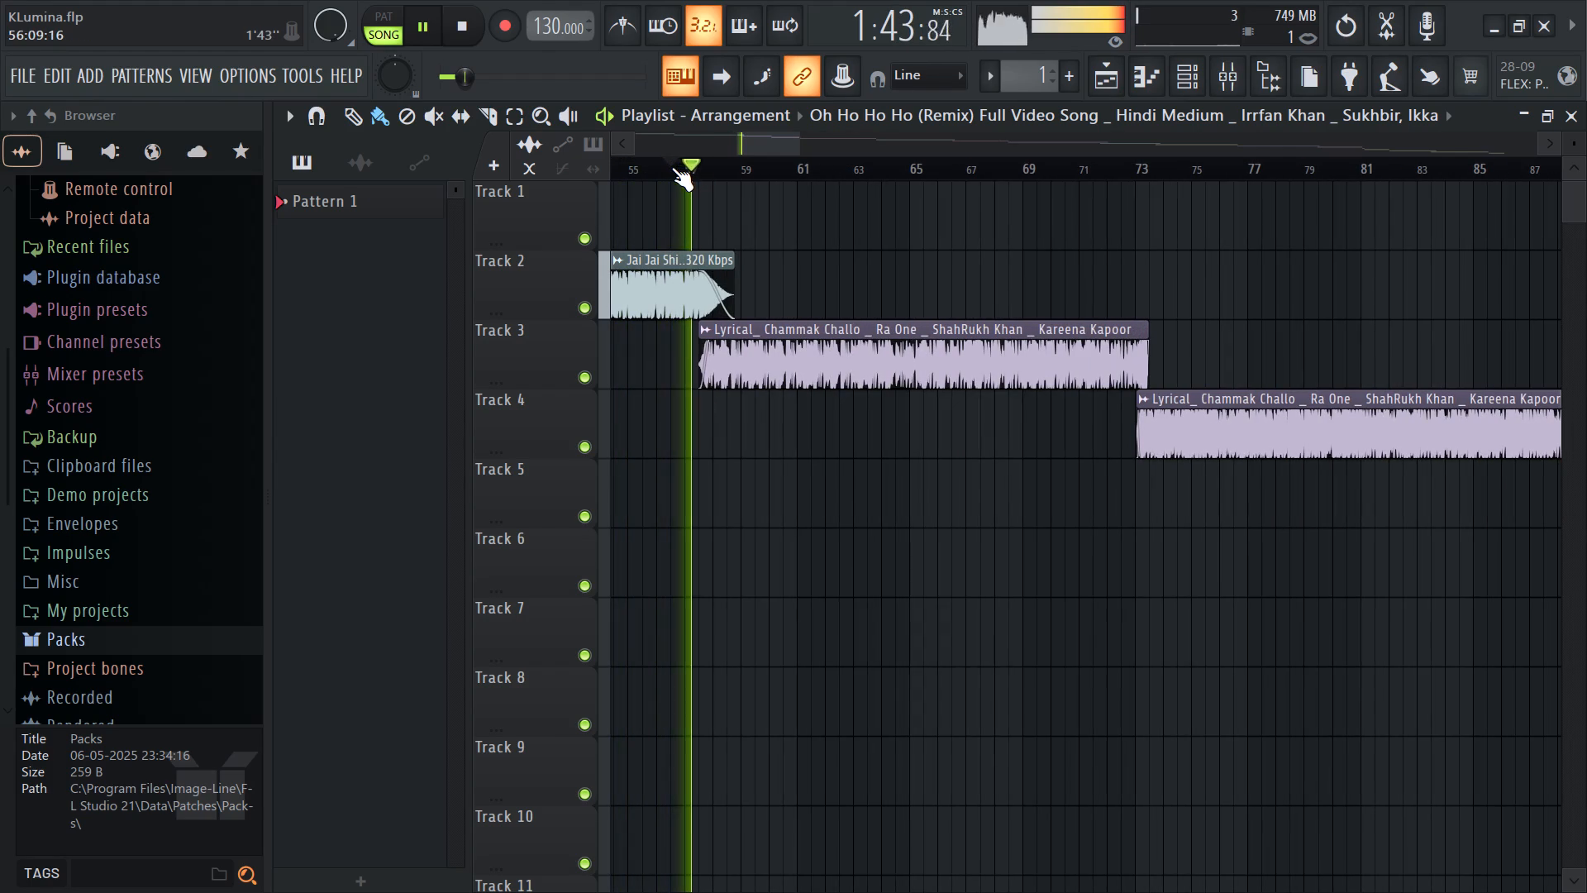
click(690, 161)
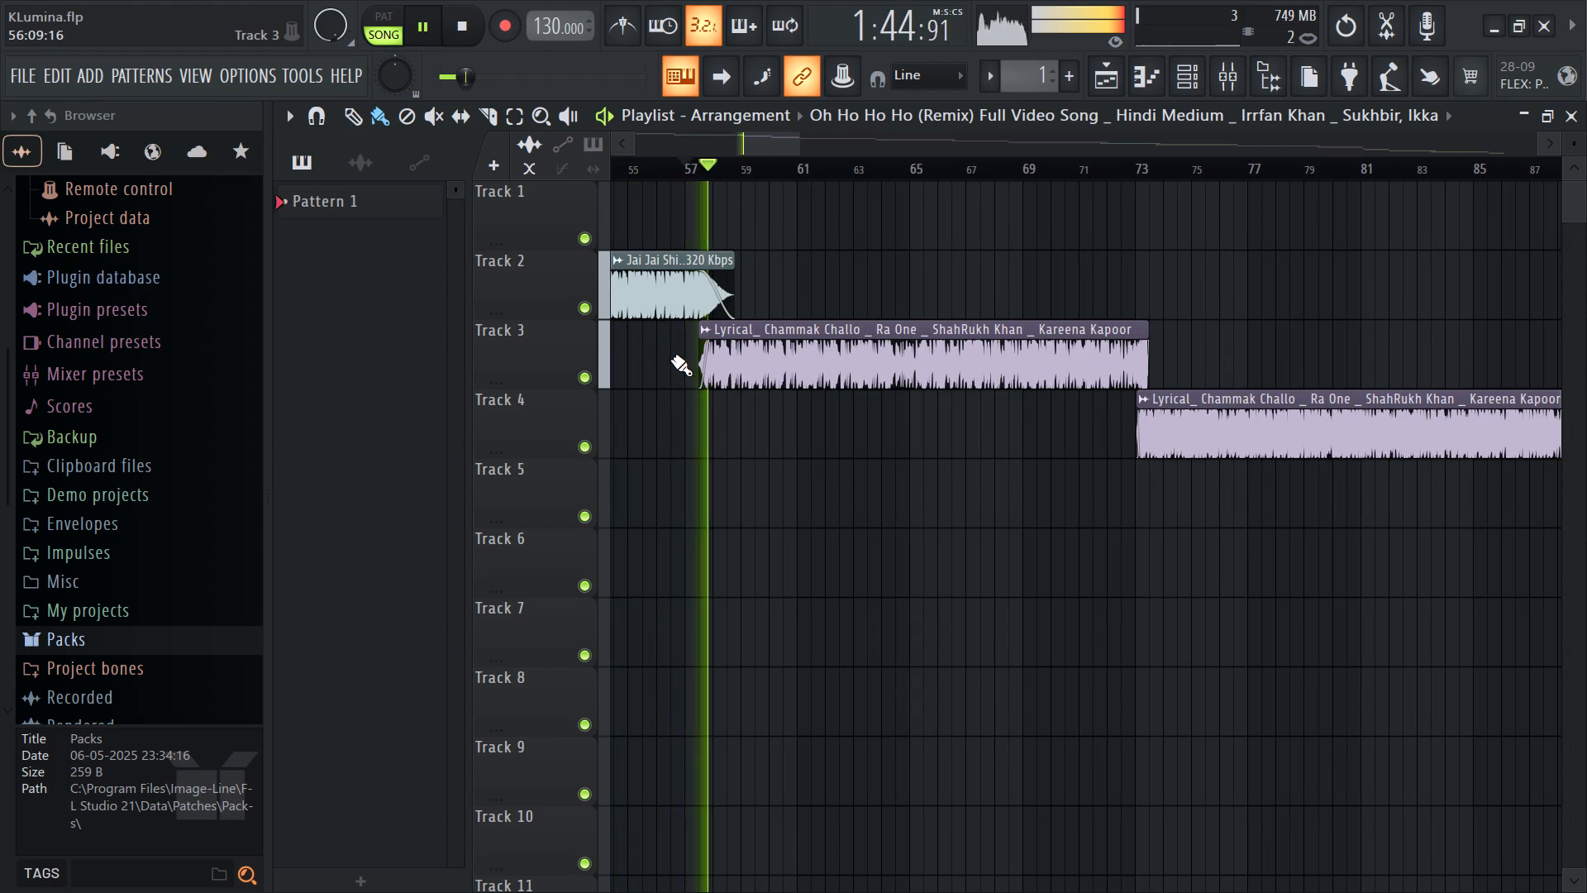
ctrl+scroll(670, 357, down, 2)
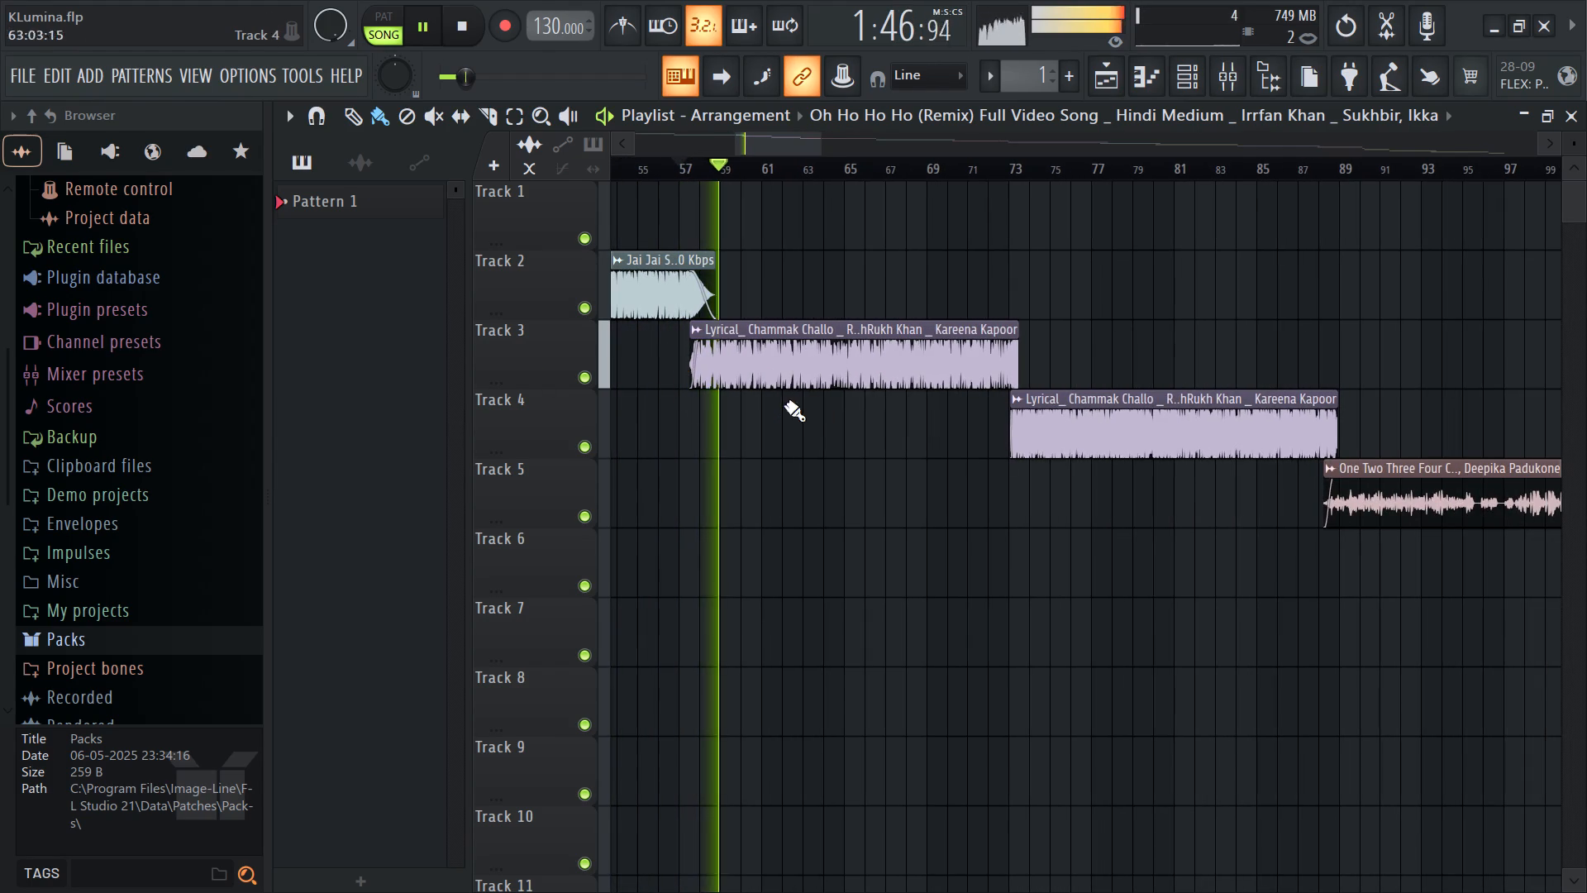
ctrl+scroll(716, 352, down, 11)
ctrl+scroll(966, 395, down, 5)
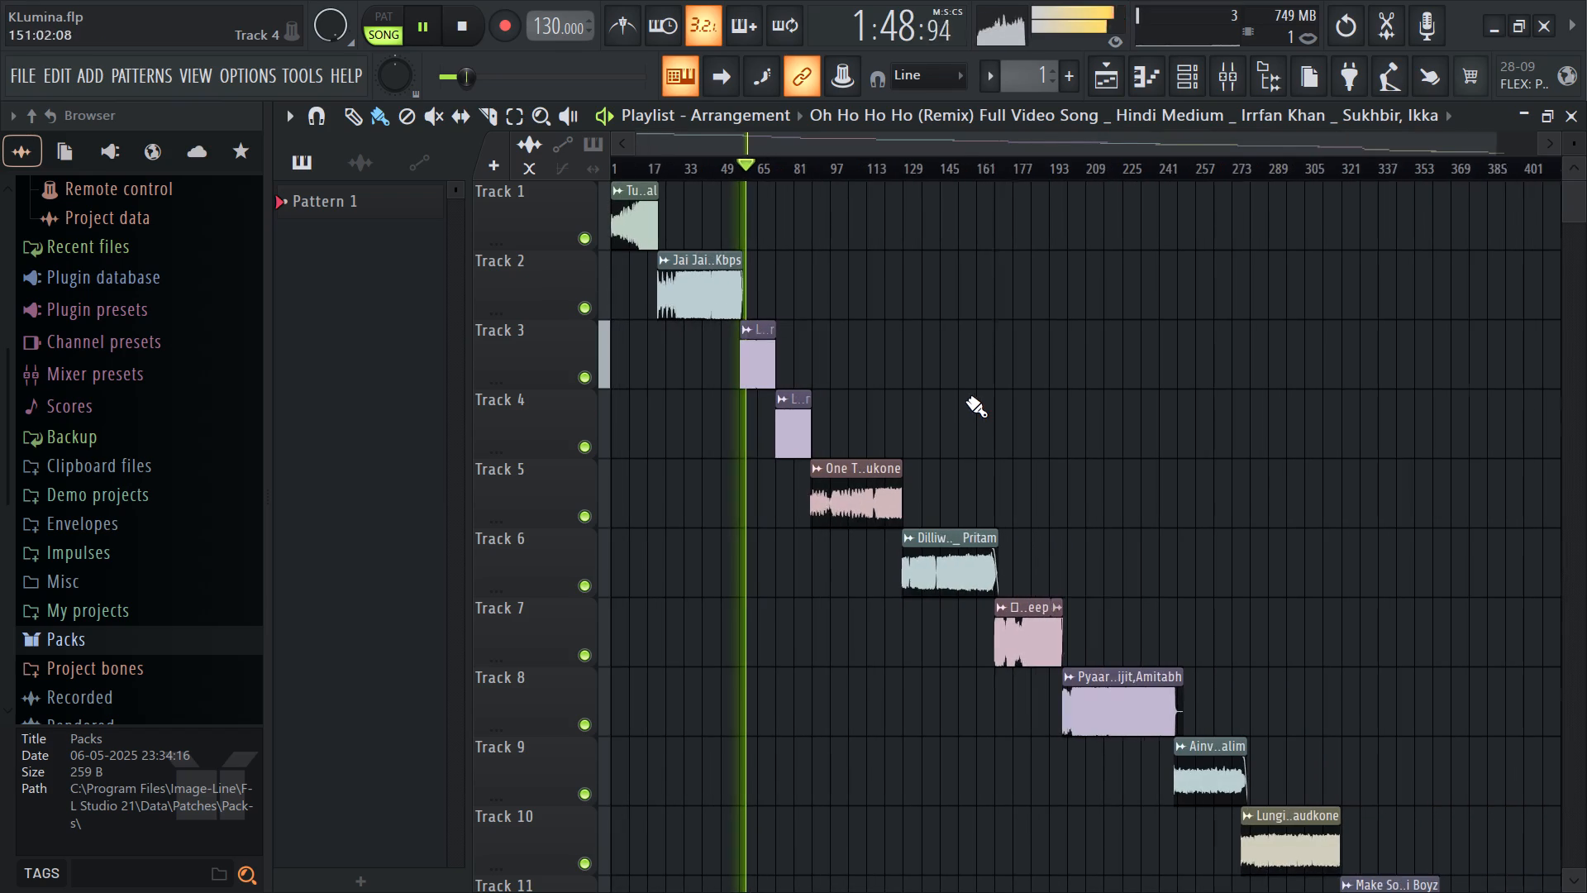
ctrl+scroll(966, 400, down, 1)
Save the KLumina project.
key(ctrl+s)
key(ctrl+s)
key(ctrl+s)
key(ctrl+s)
key(ctrl+s)
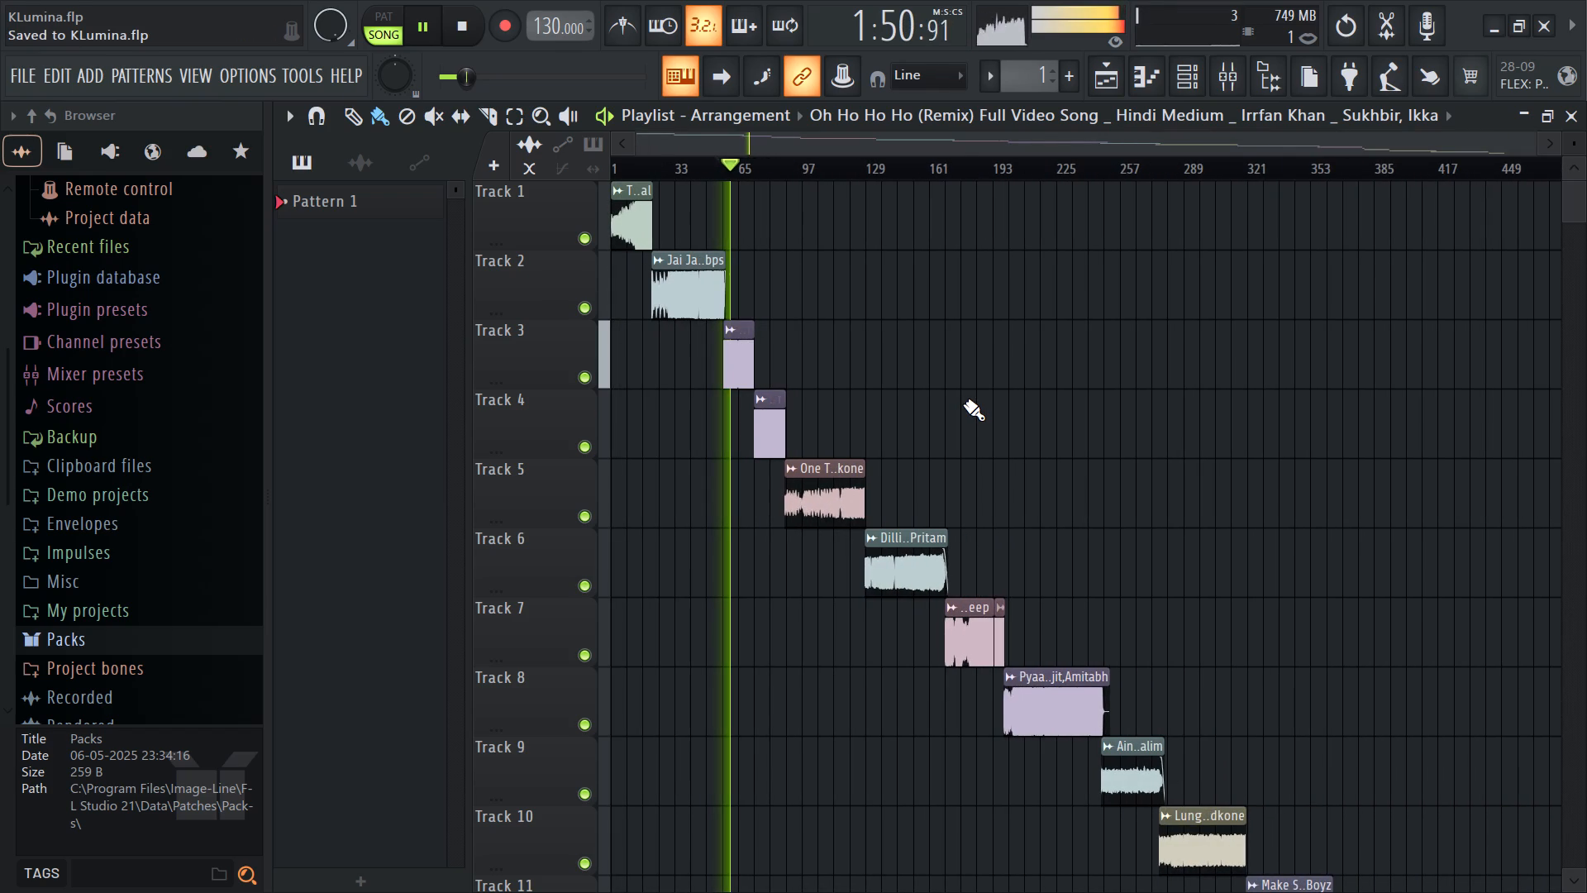
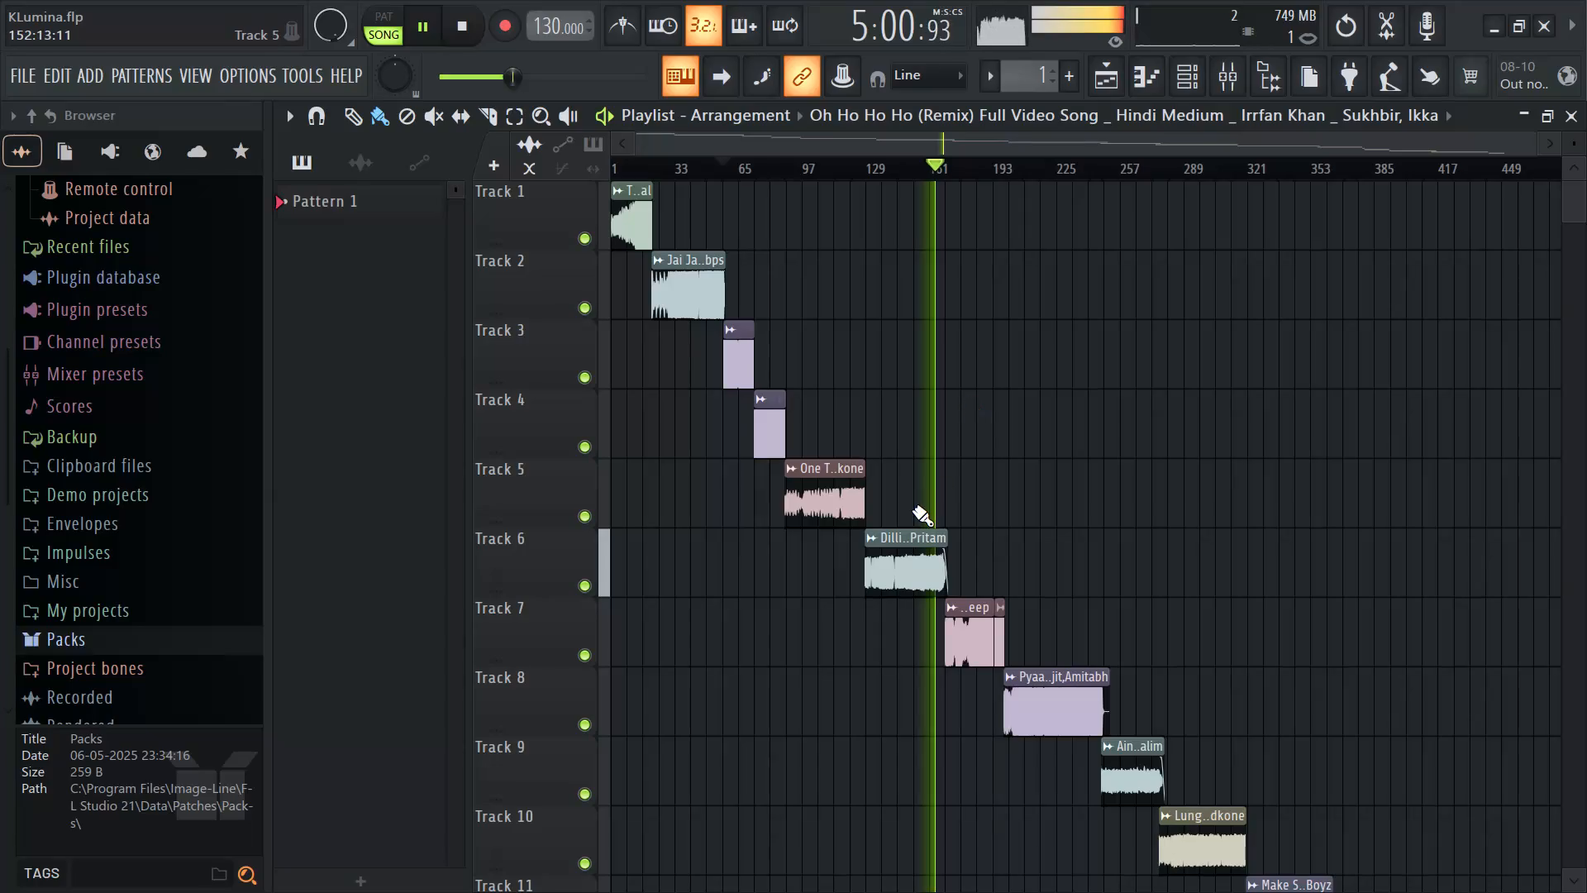
Examine the crossfade from the Track 6 clip into the Track 7 clip around bar 169 while the arrangement plays.
ctrl+scroll(913, 509, down, 3)
ctrl+scroll(965, 588, up, 7)
ctrl+scroll(897, 573, up, 6)
ctrl+scroll(967, 545, up, 7)
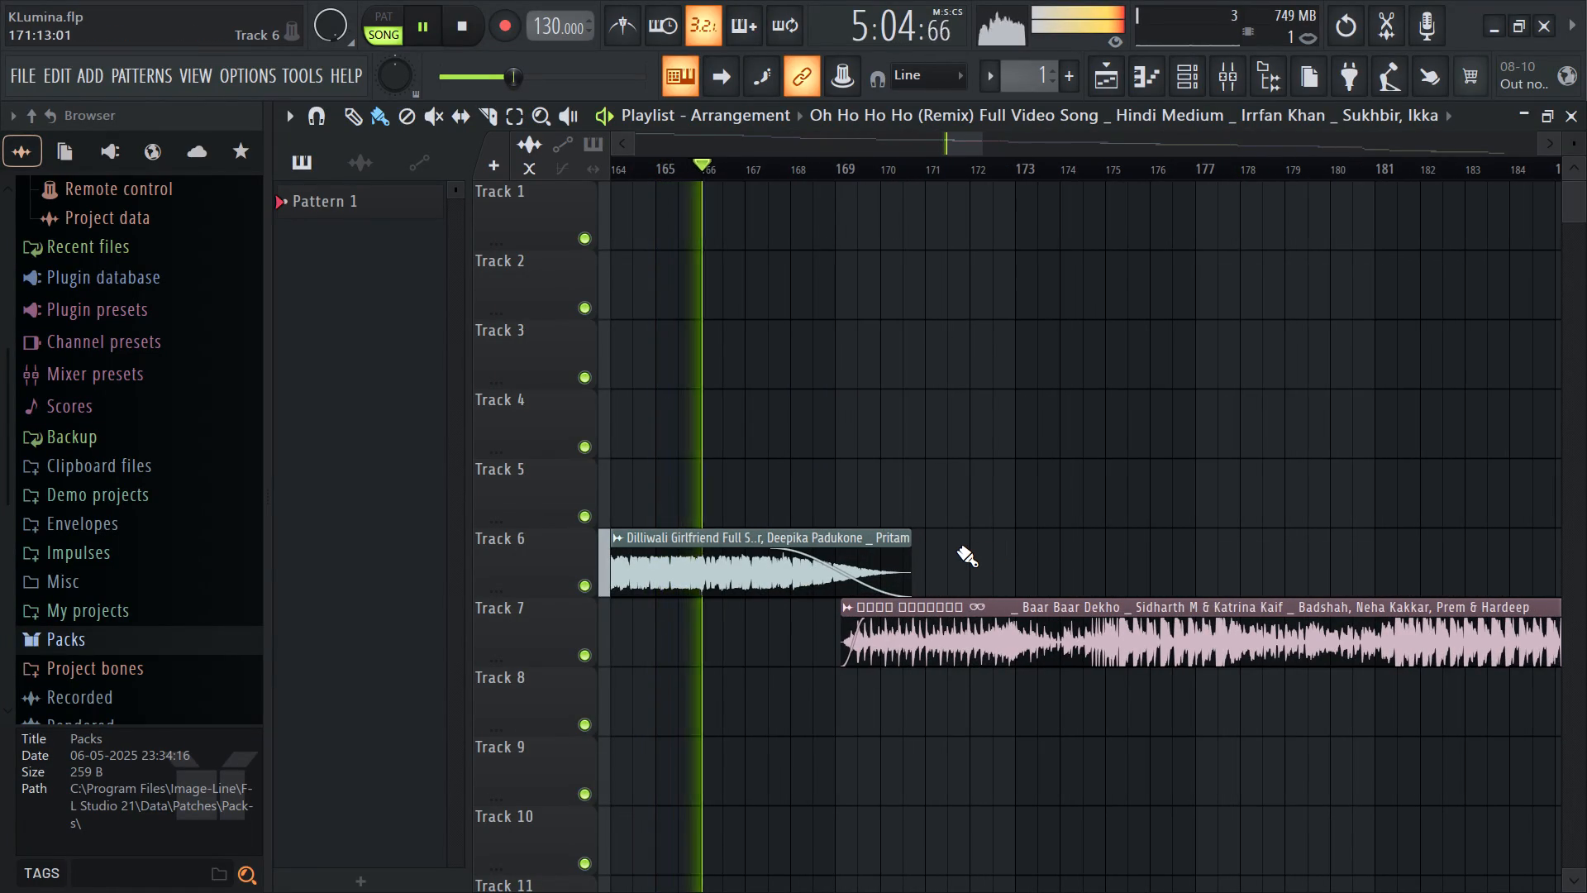
ctrl+scroll(956, 548, up, 6)
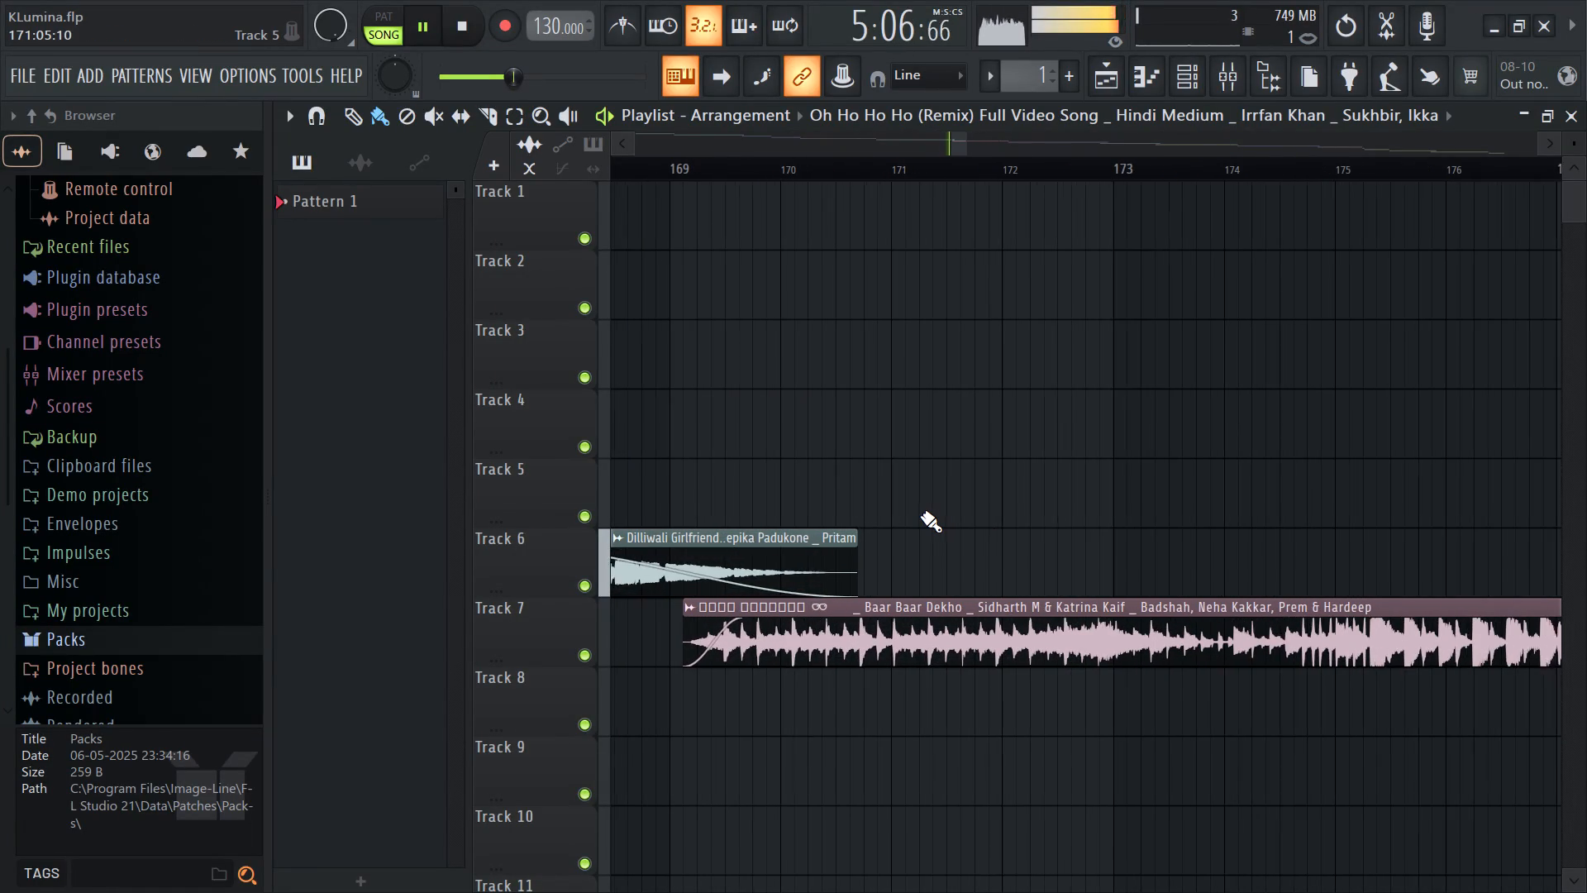
ctrl+scroll(986, 508, down, 13)
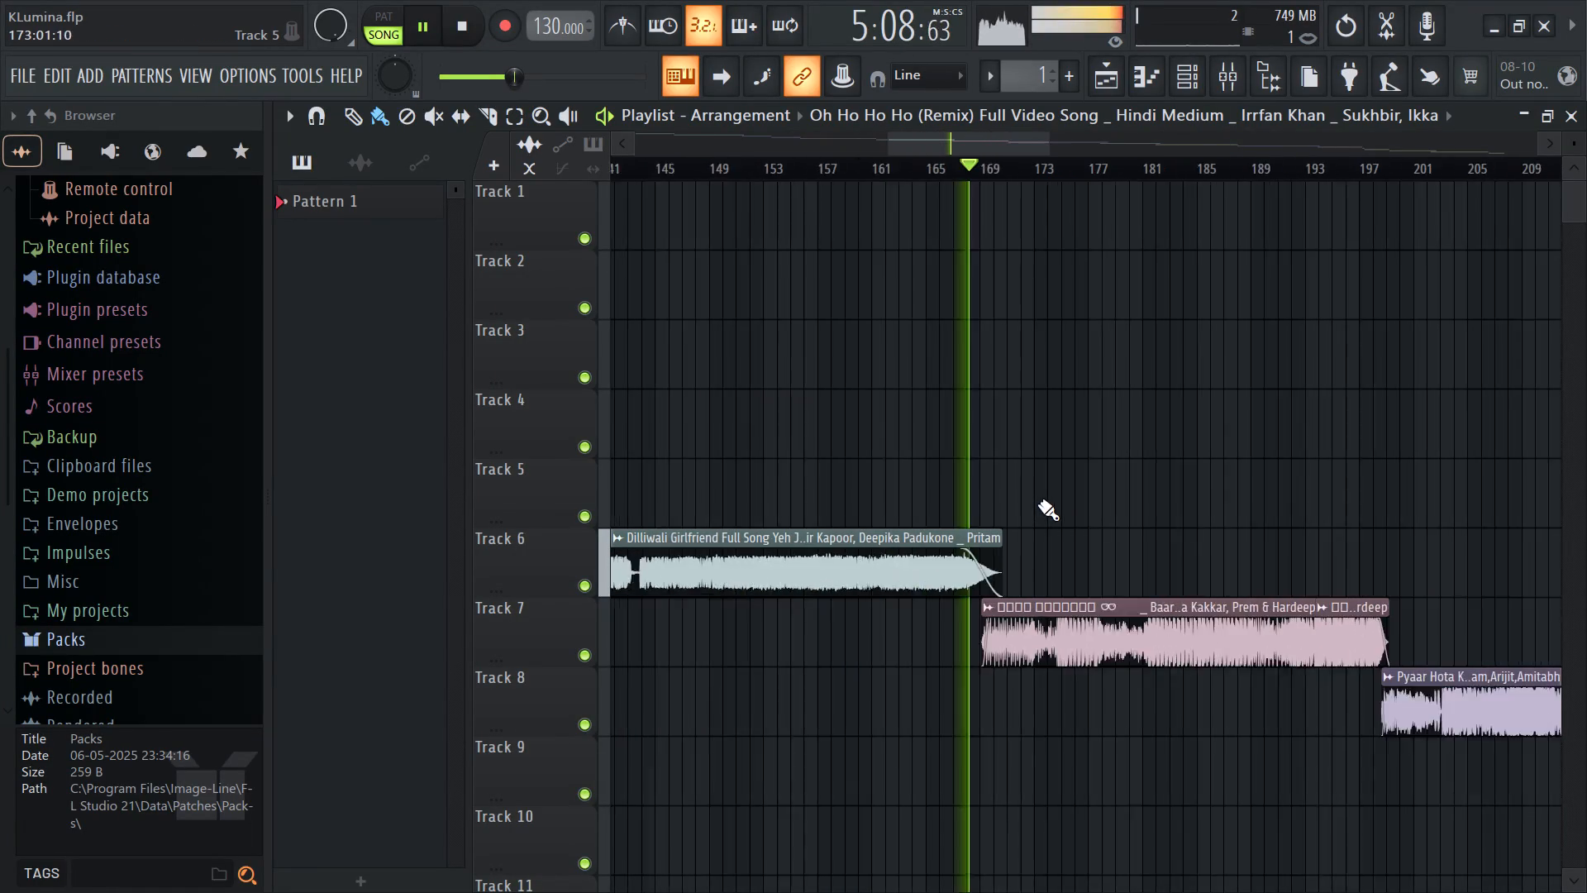
ctrl+scroll(1038, 504, down, 7)
ctrl+scroll(1124, 520, down, 5)
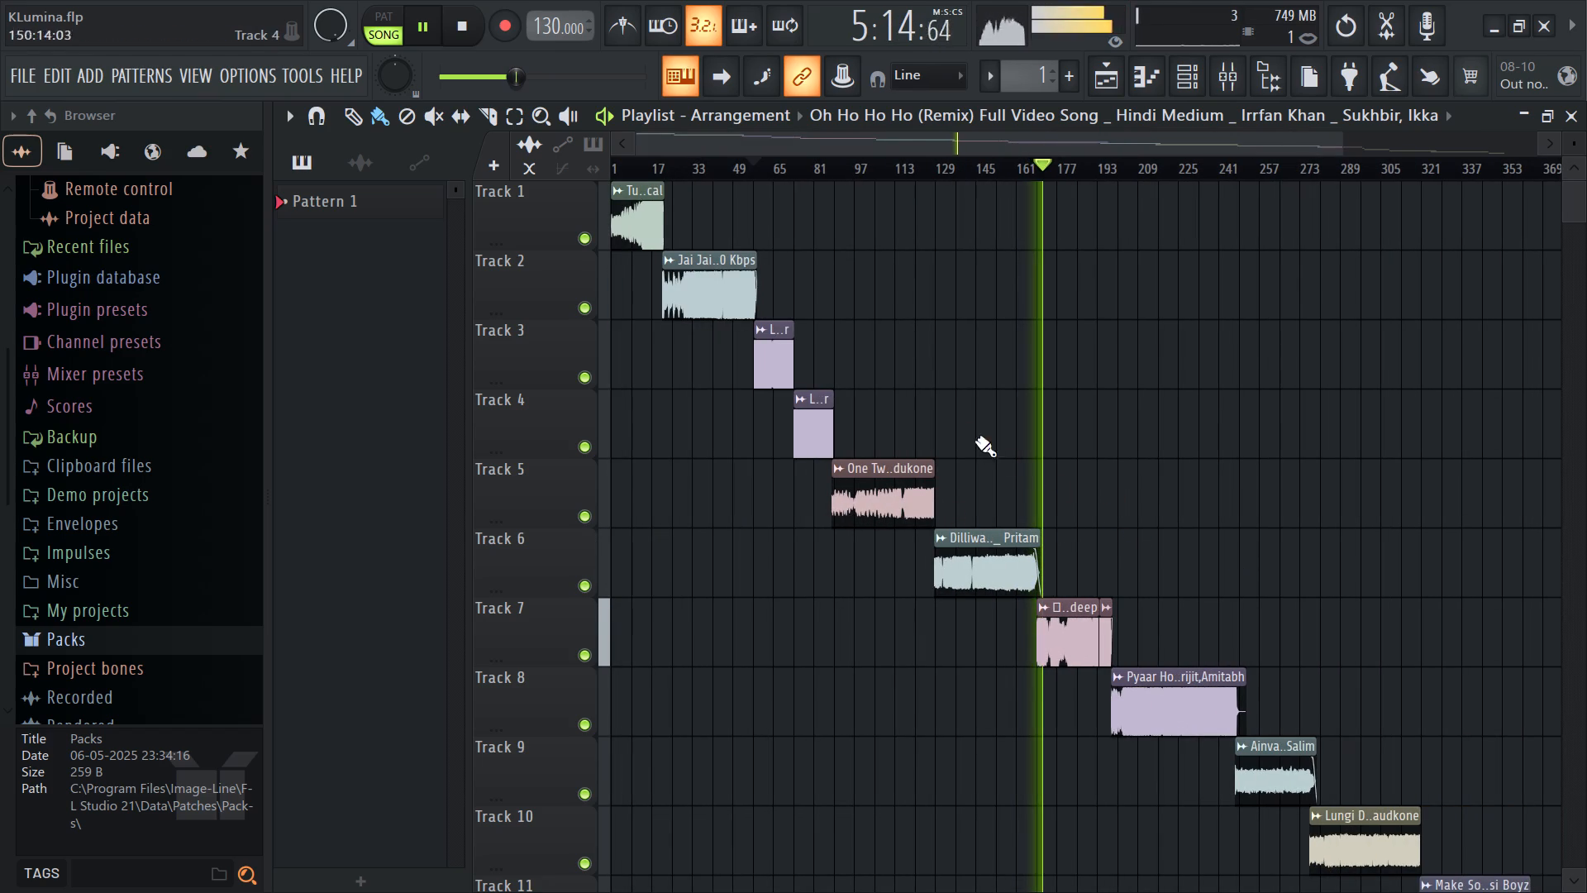
Inspect the clips on Tracks 3 to 5 and their joins against the whole arrangement while playback continues.
ctrl+scroll(819, 390, up, 7)
ctrl+scroll(793, 465, down, 4)
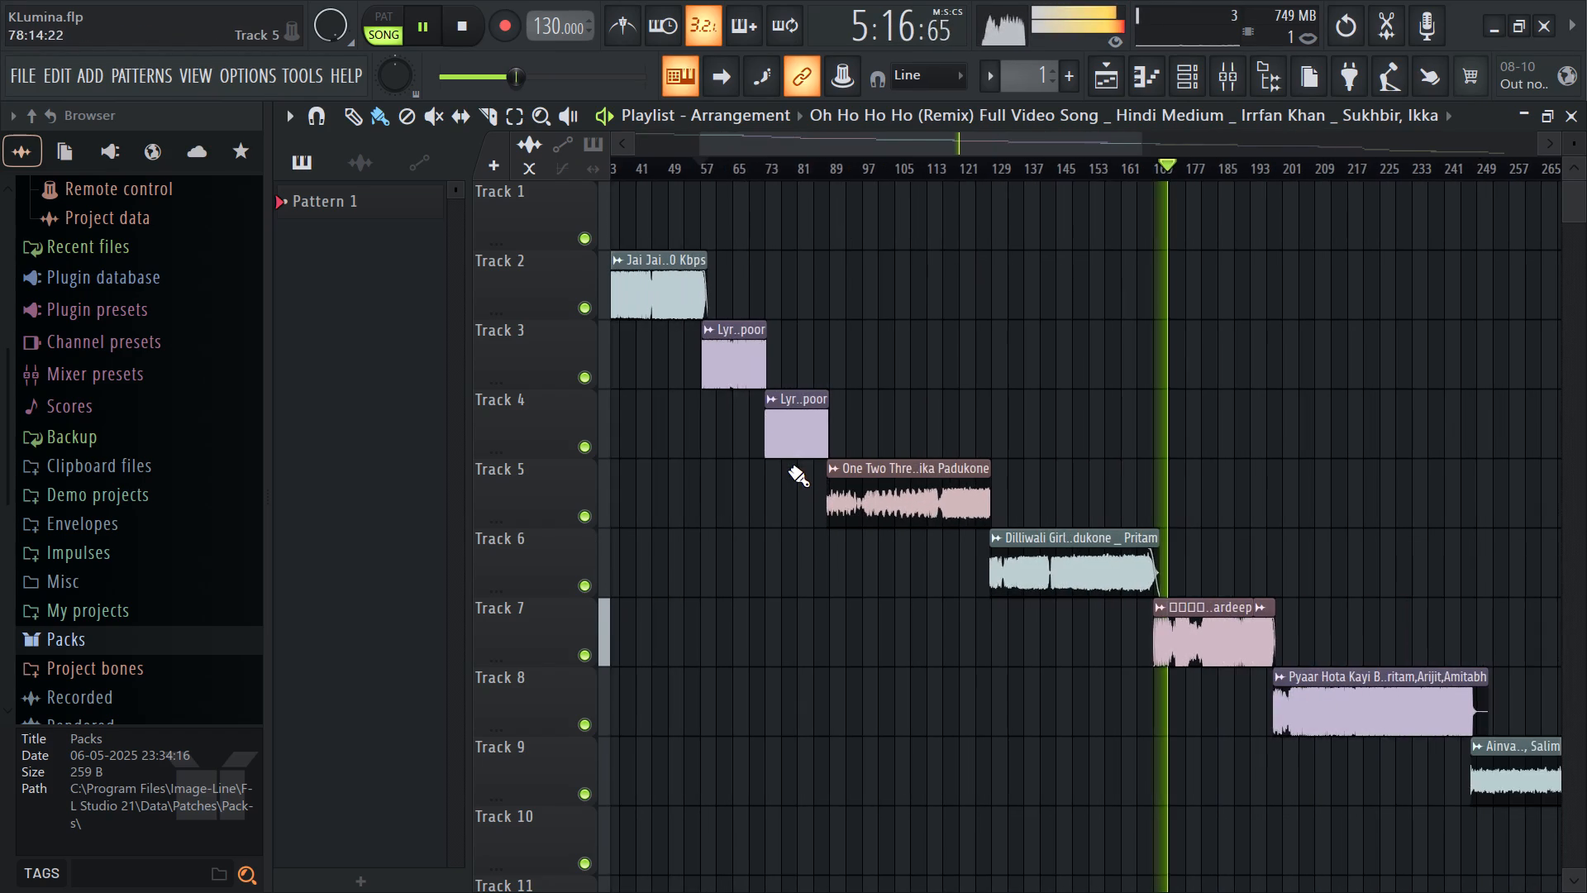
ctrl+scroll(922, 486, down, 4)
ctrl+scroll(993, 488, down, 3)
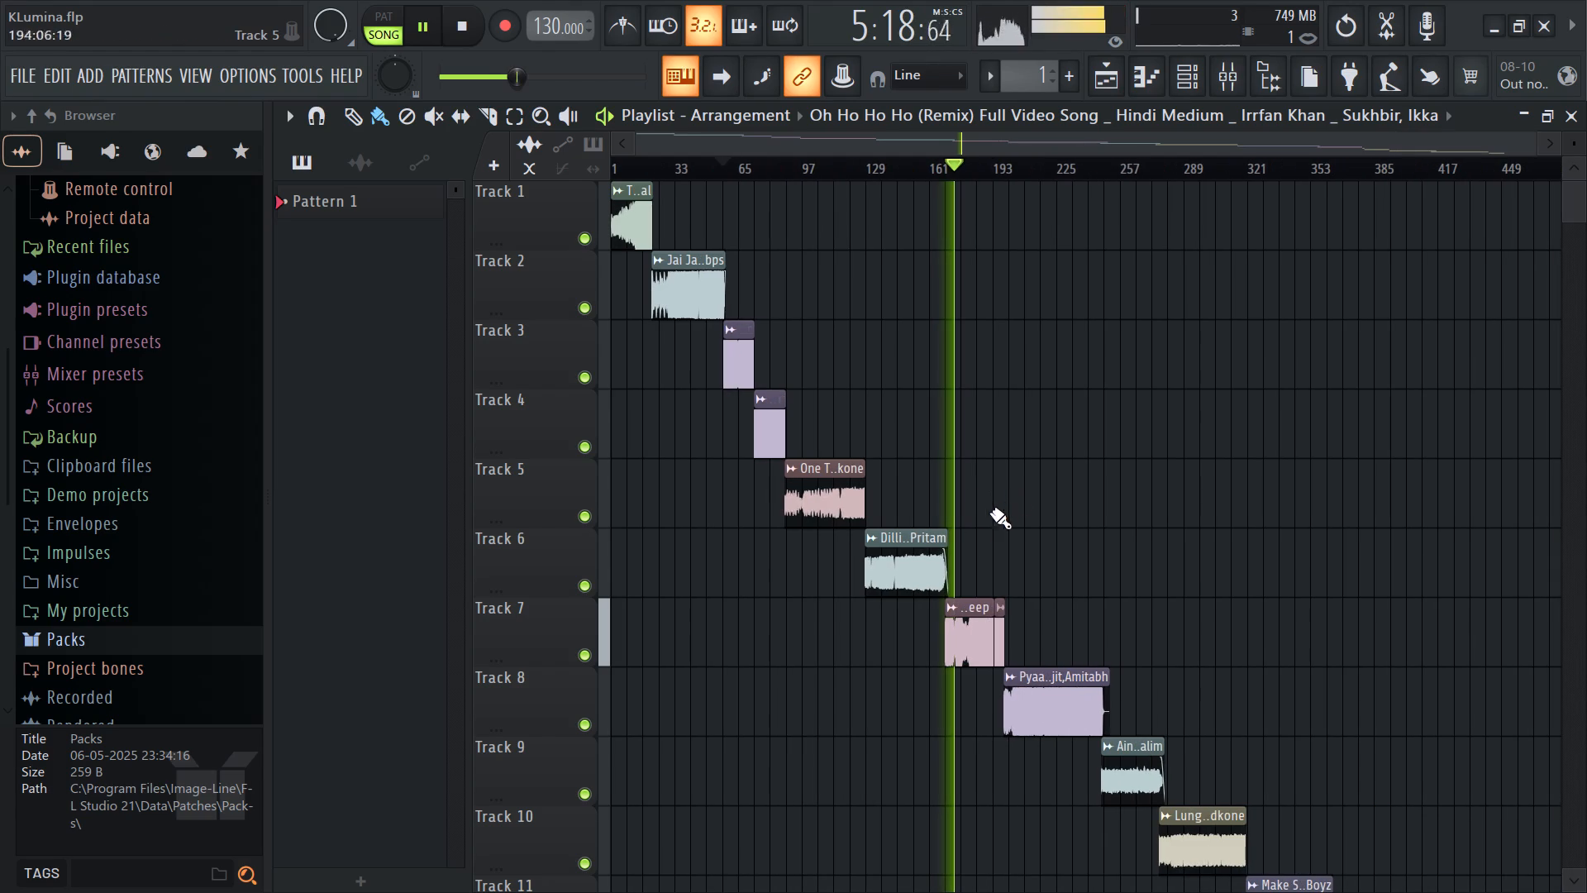
ctrl+scroll(722, 448, up, 13)
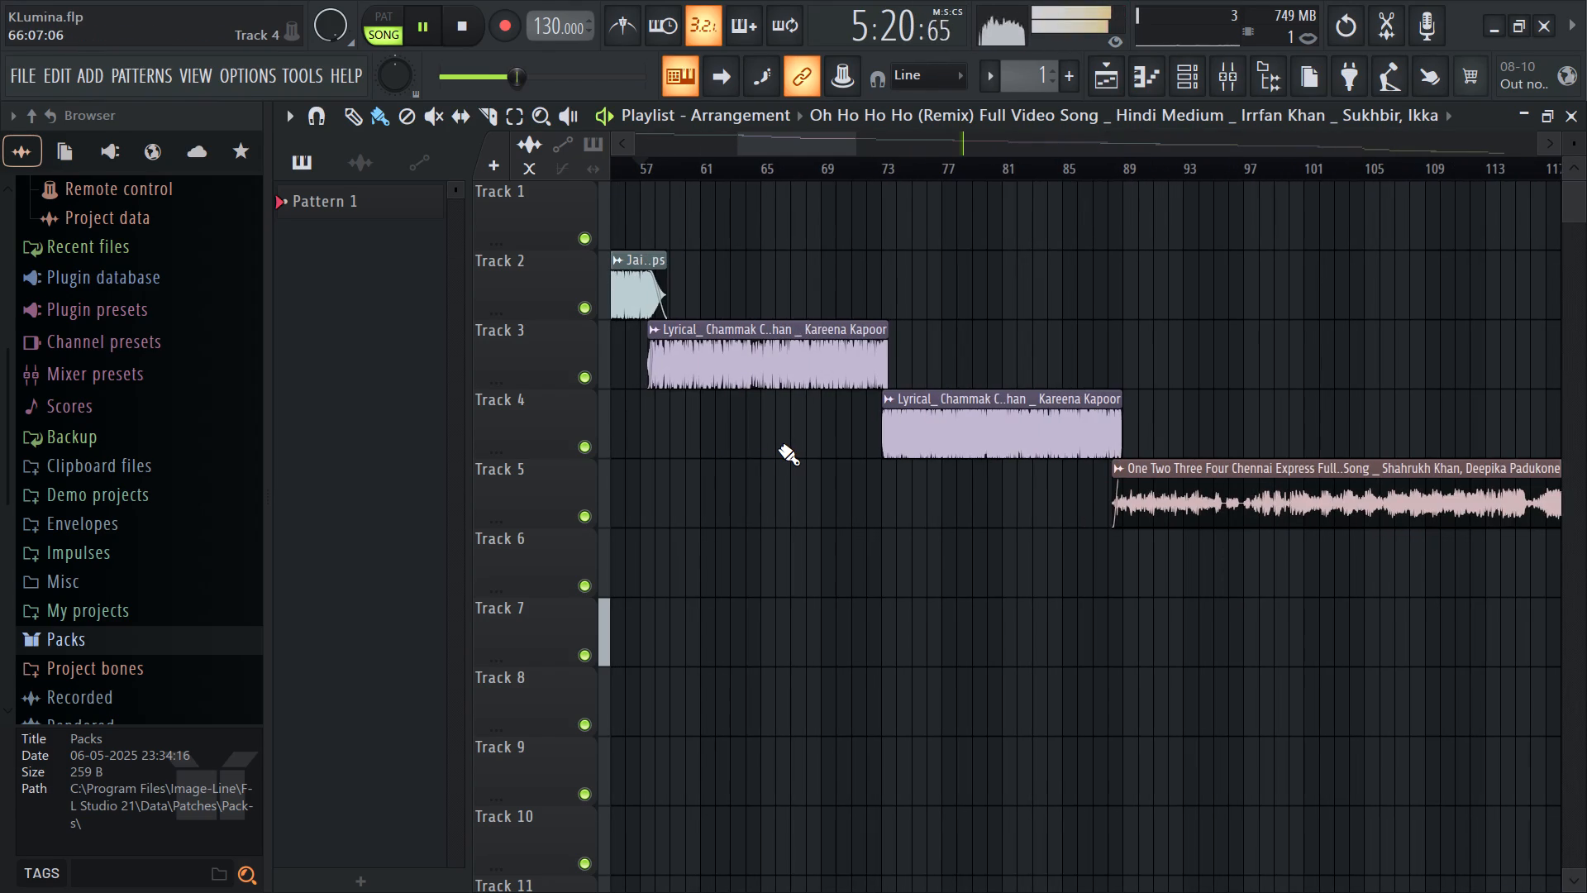
ctrl+scroll(779, 448, up, 5)
ctrl+scroll(795, 448, down, 5)
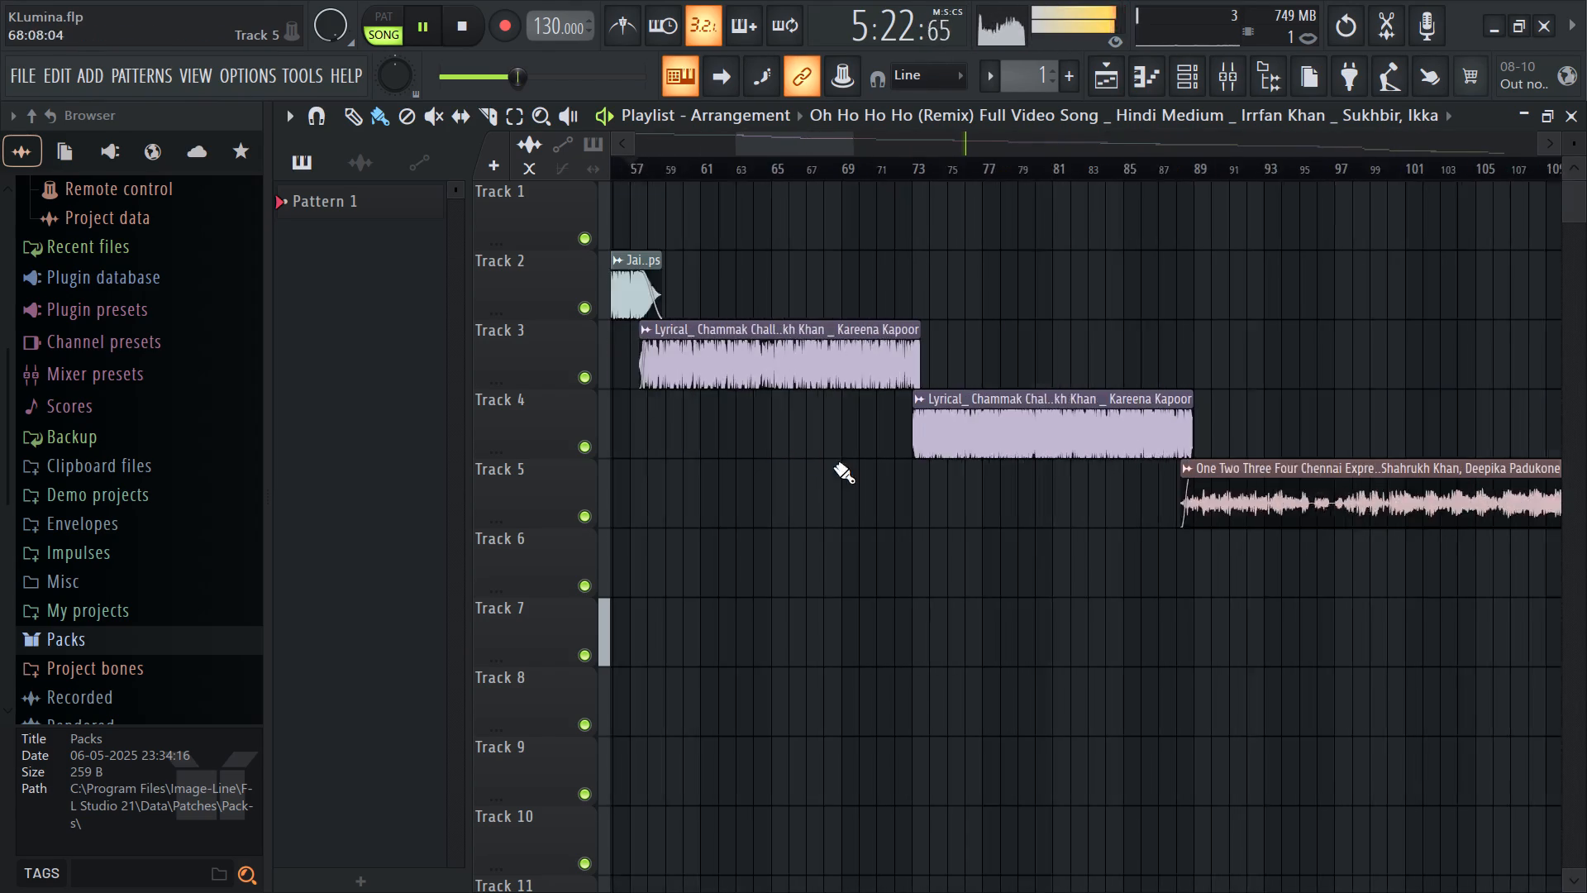
ctrl+scroll(864, 473, down, 10)
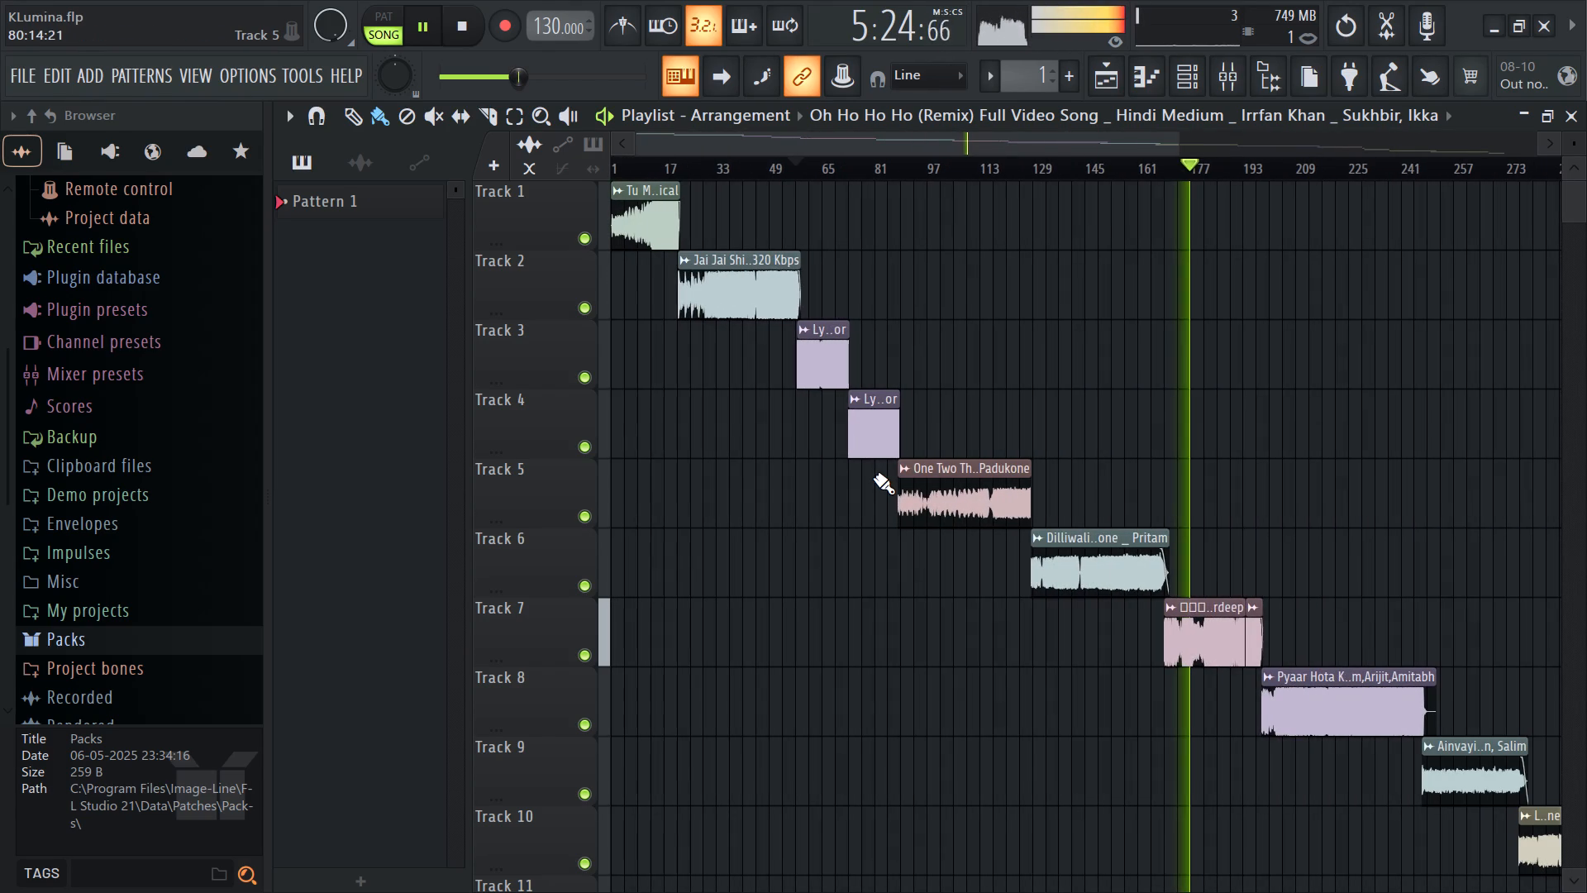
ctrl+scroll(897, 474, down, 5)
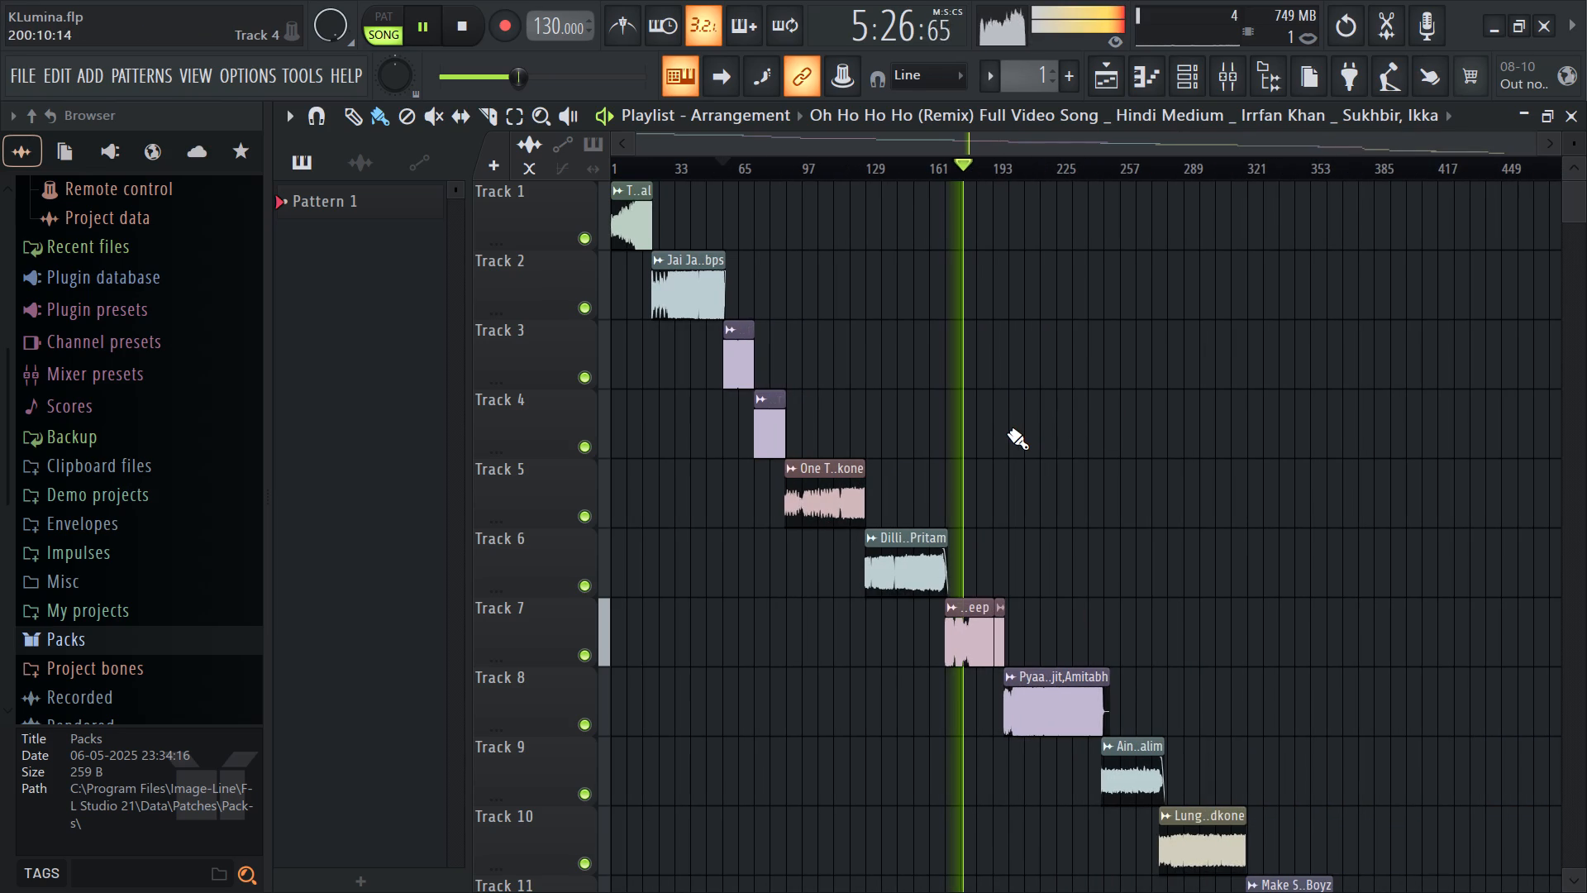
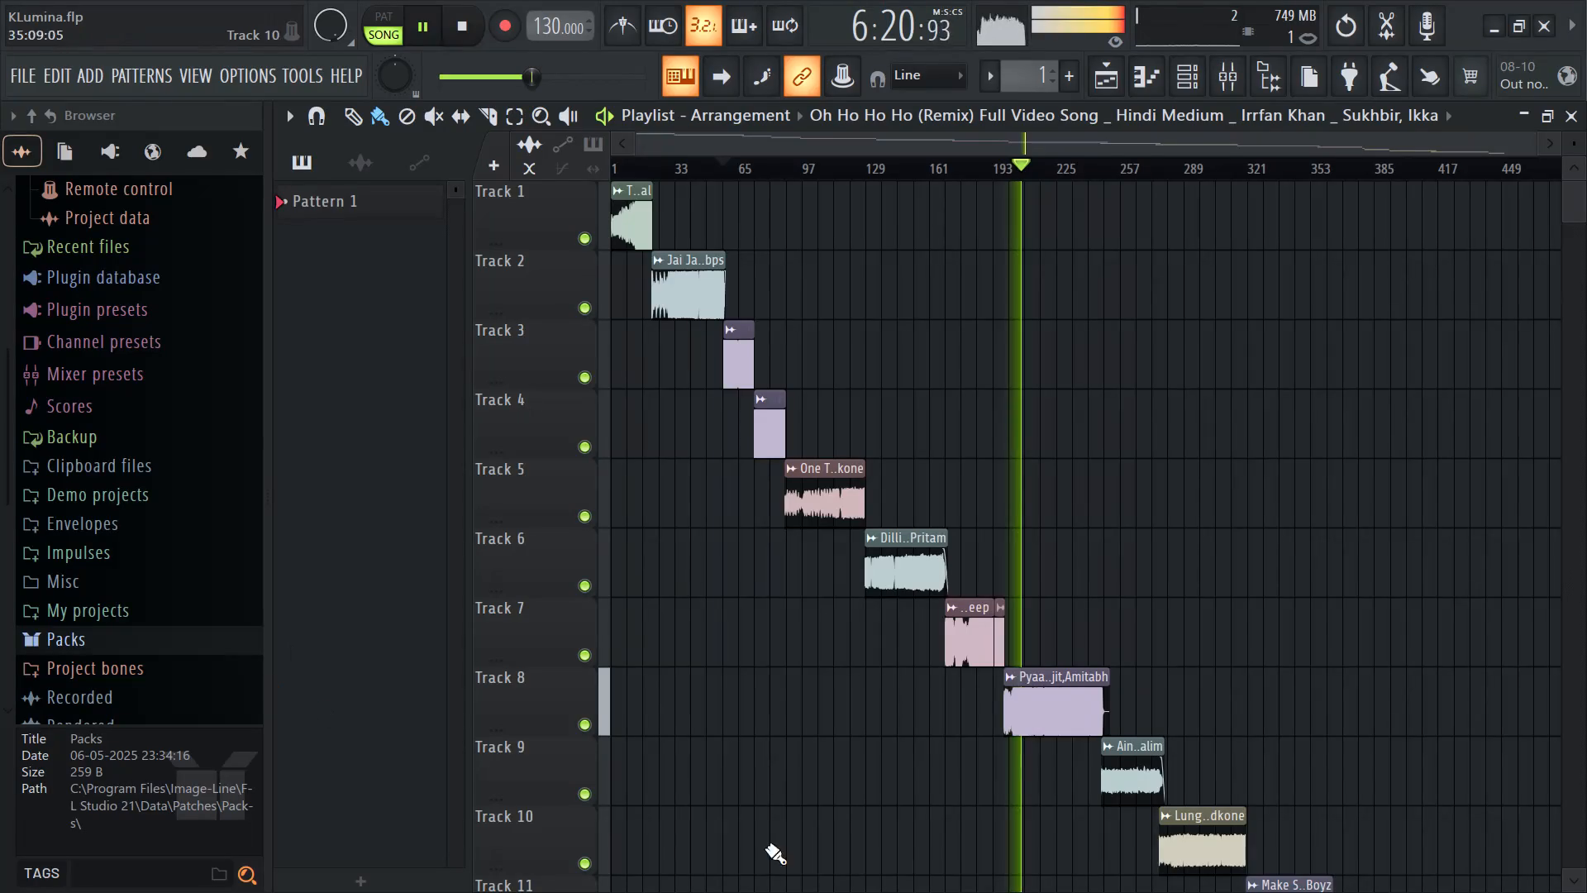
Listen to the Track 8 clip, stop playback, and delete the Pyaar Hota Kayi Baar Hai audio clip from the project.
scroll(1001, 779, down, 3)
ctrl+scroll(1082, 661, up, 6)
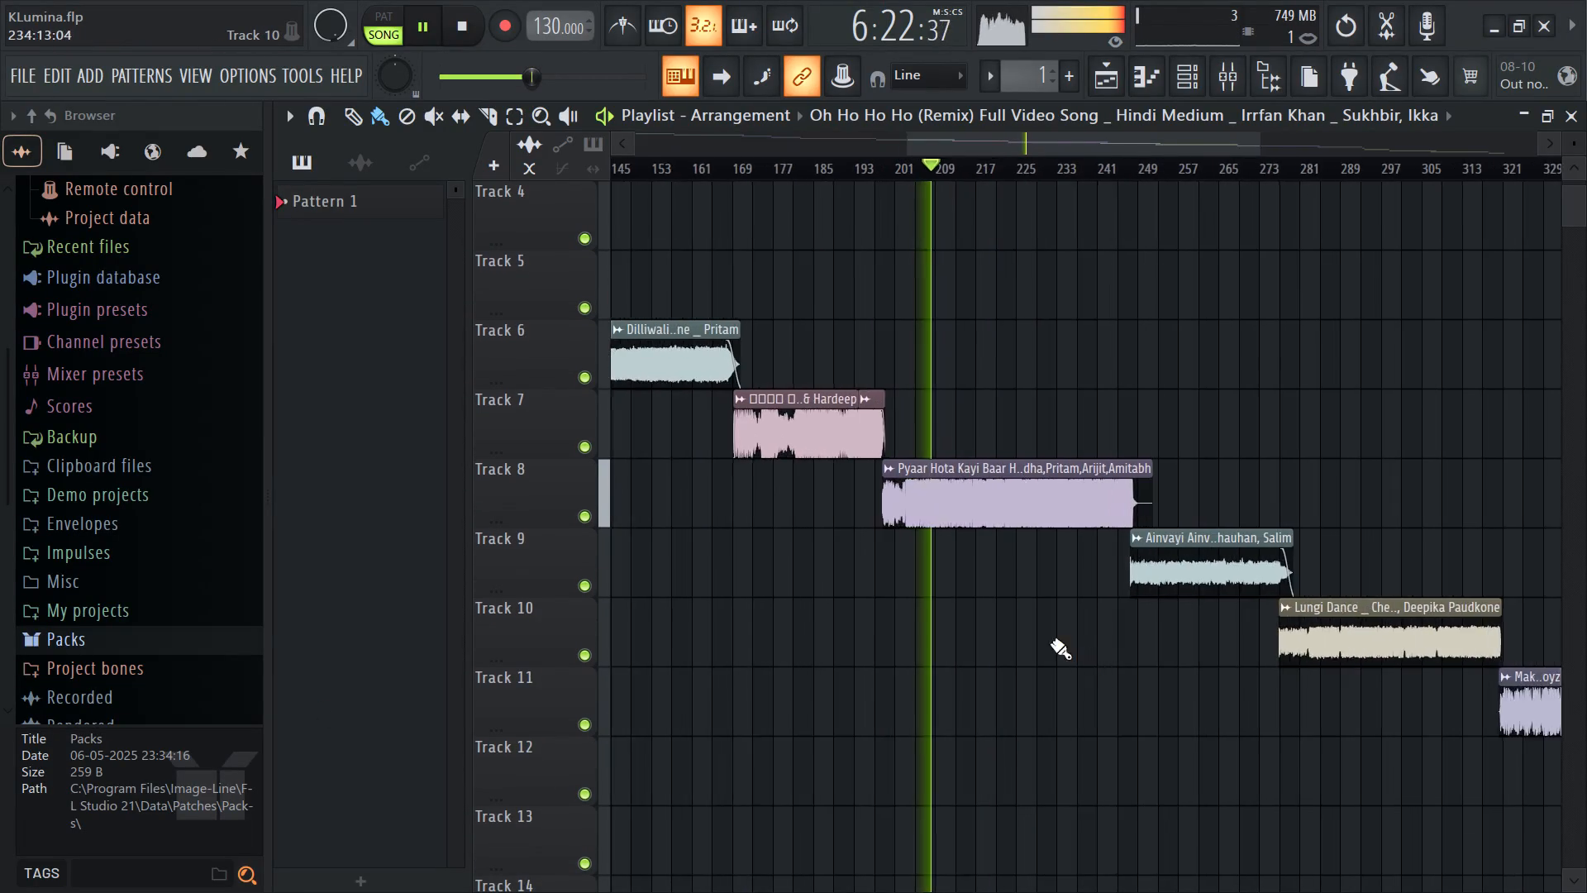
ctrl+scroll(997, 638, up, 7)
ctrl+scroll(924, 626, up, 2)
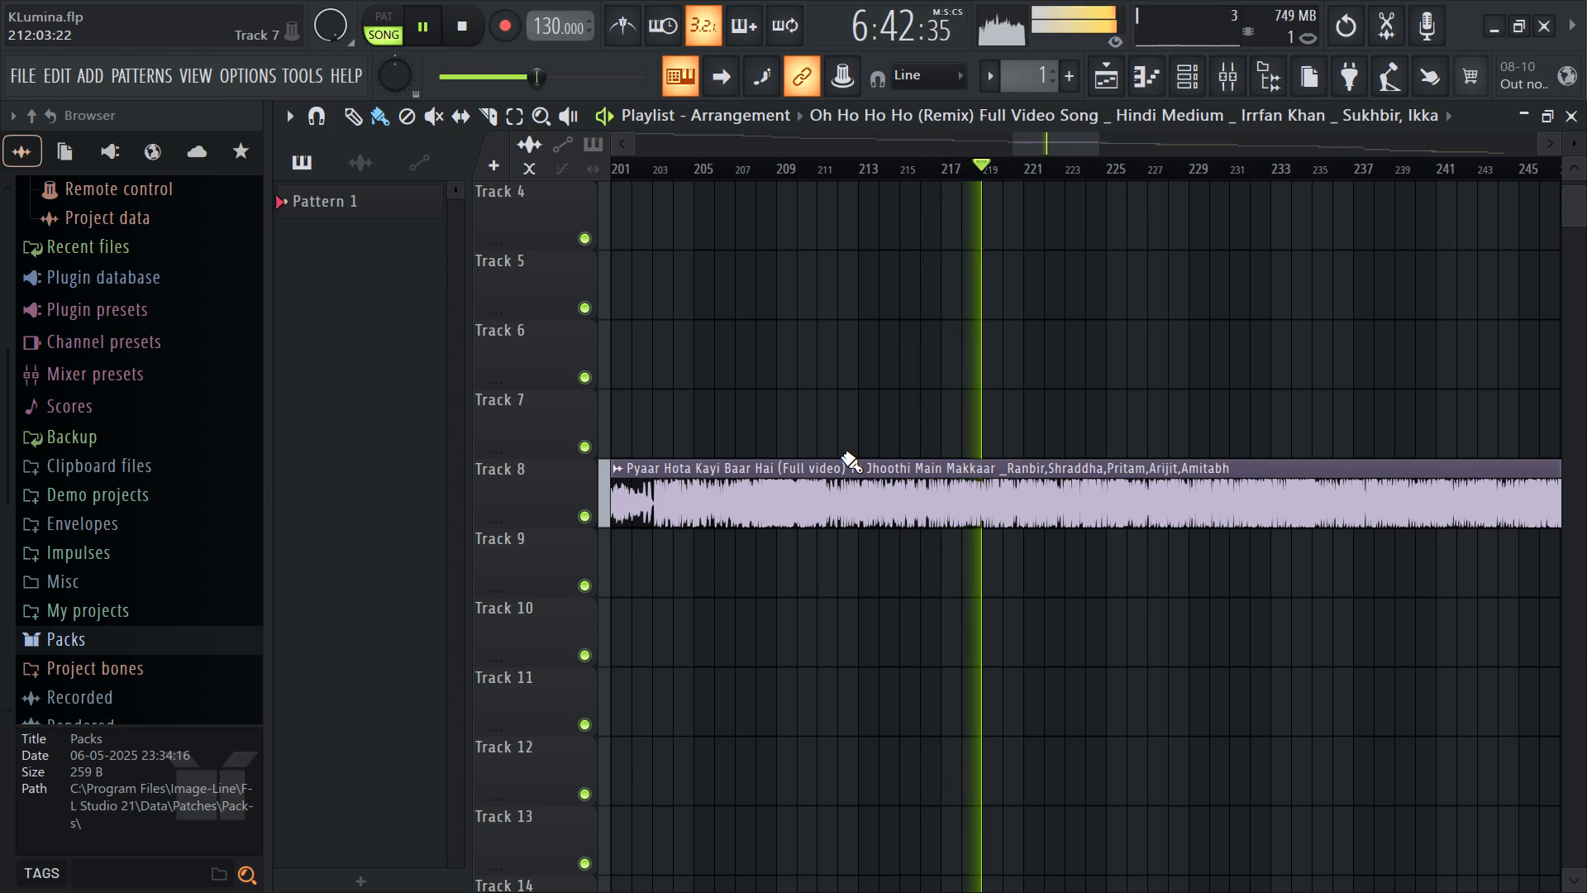
ctrl+scroll(826, 446, down, 3)
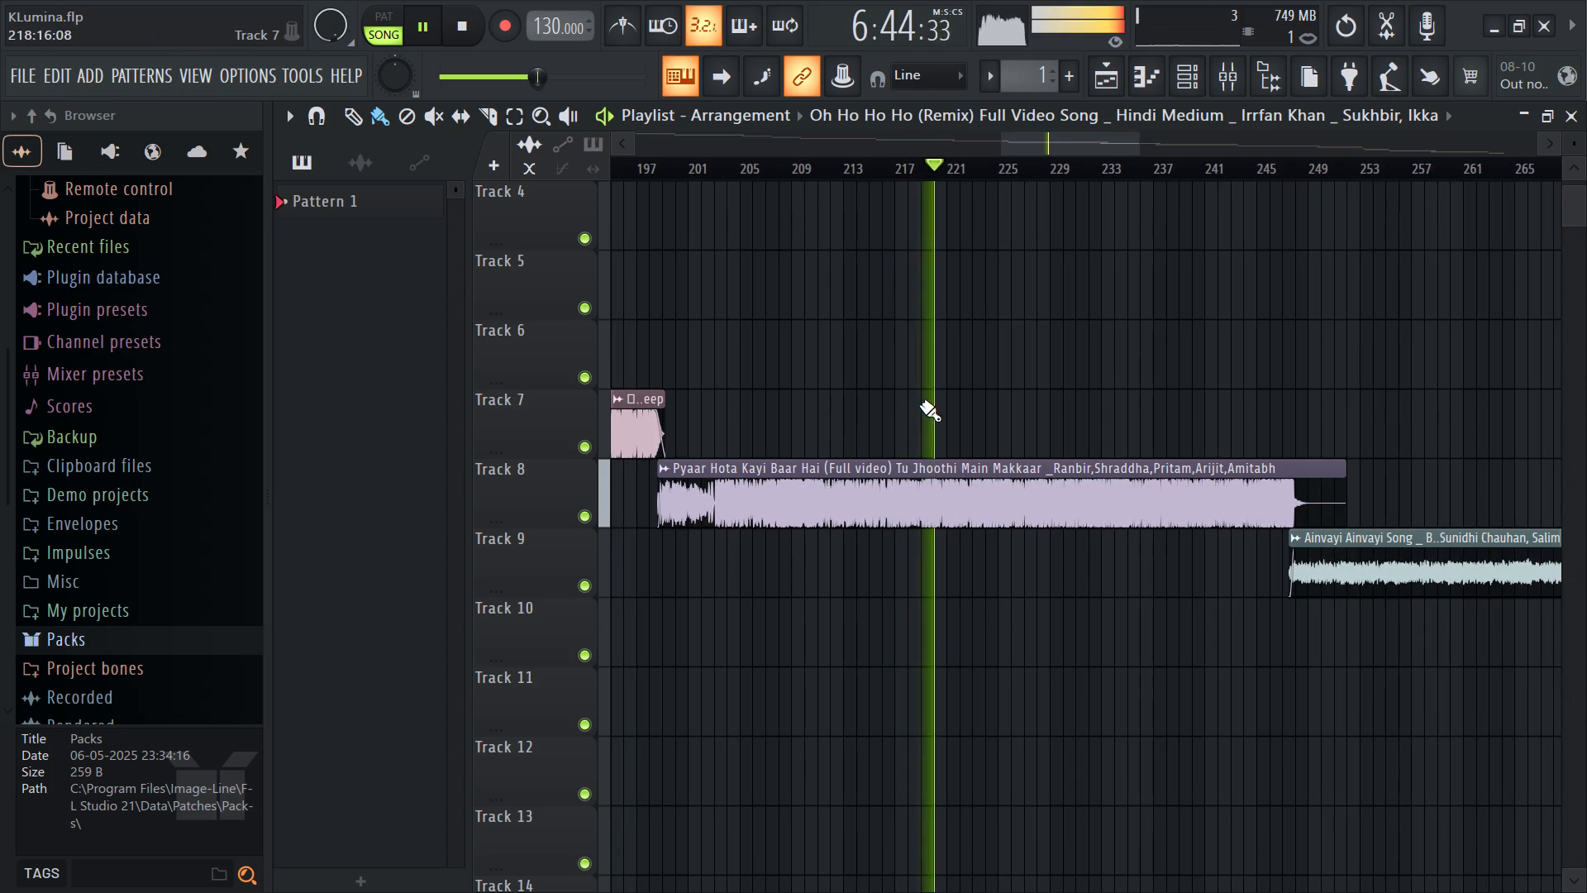
ctrl+scroll(964, 360, down, 1)
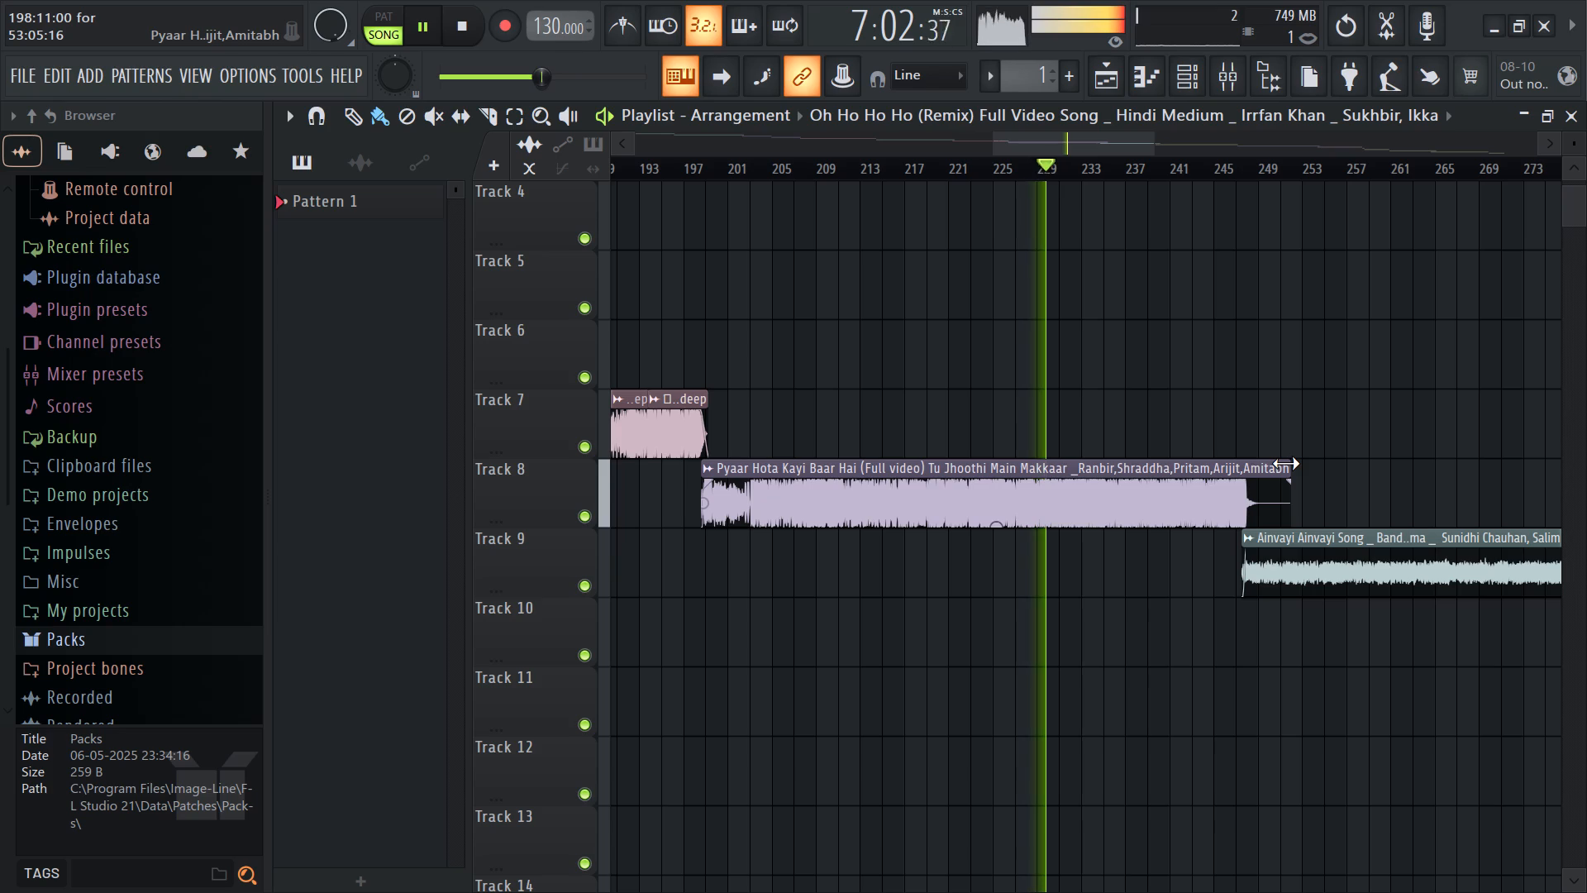
key(space)
click(937, 511)
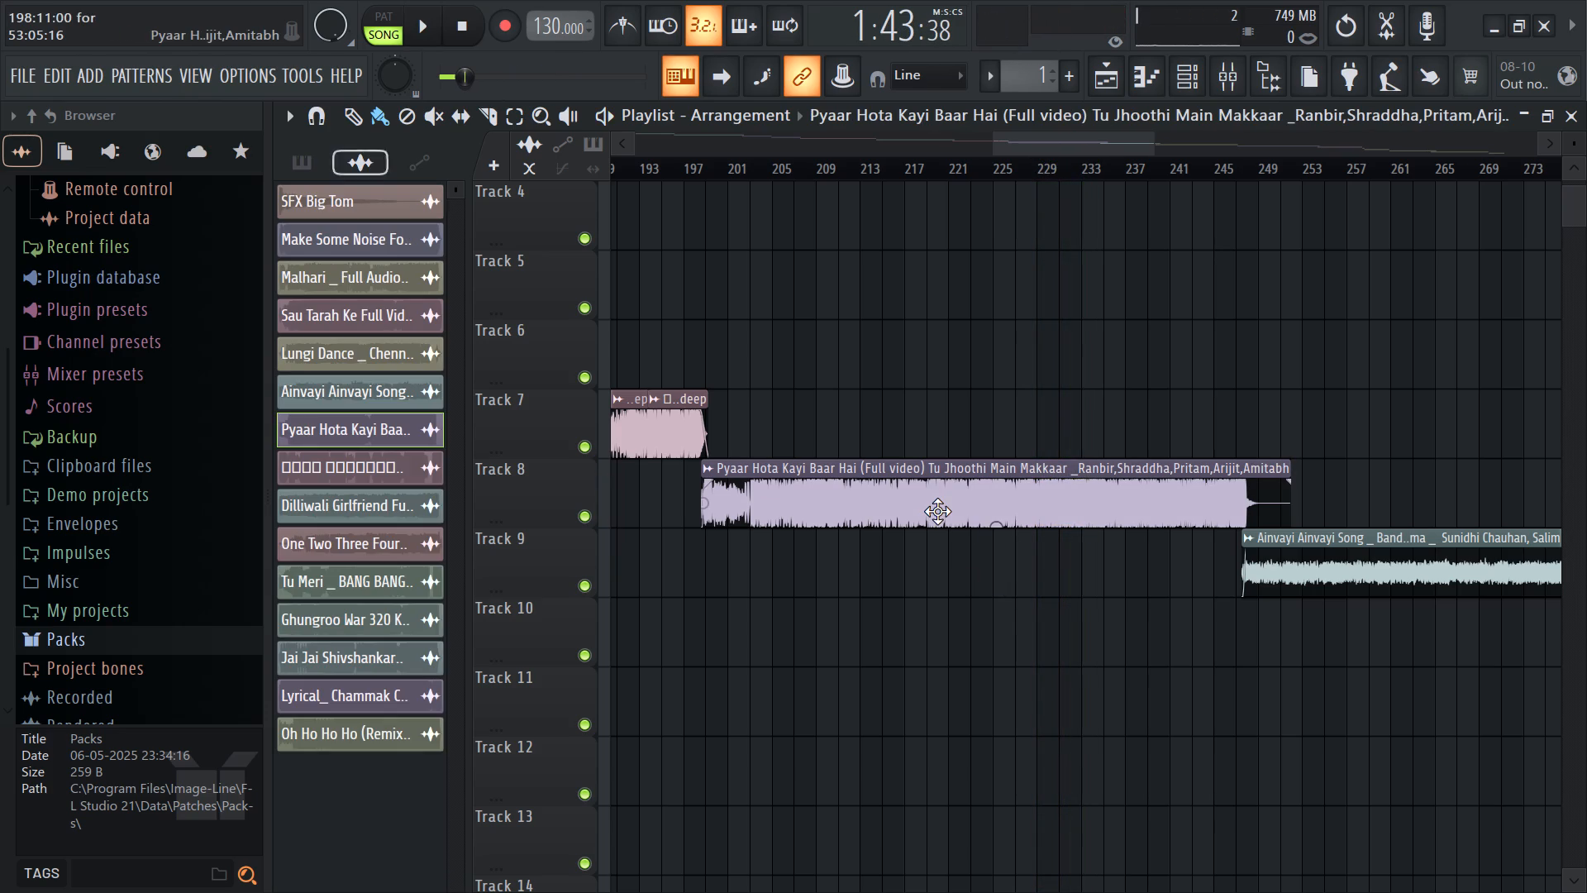
right_click(333, 433)
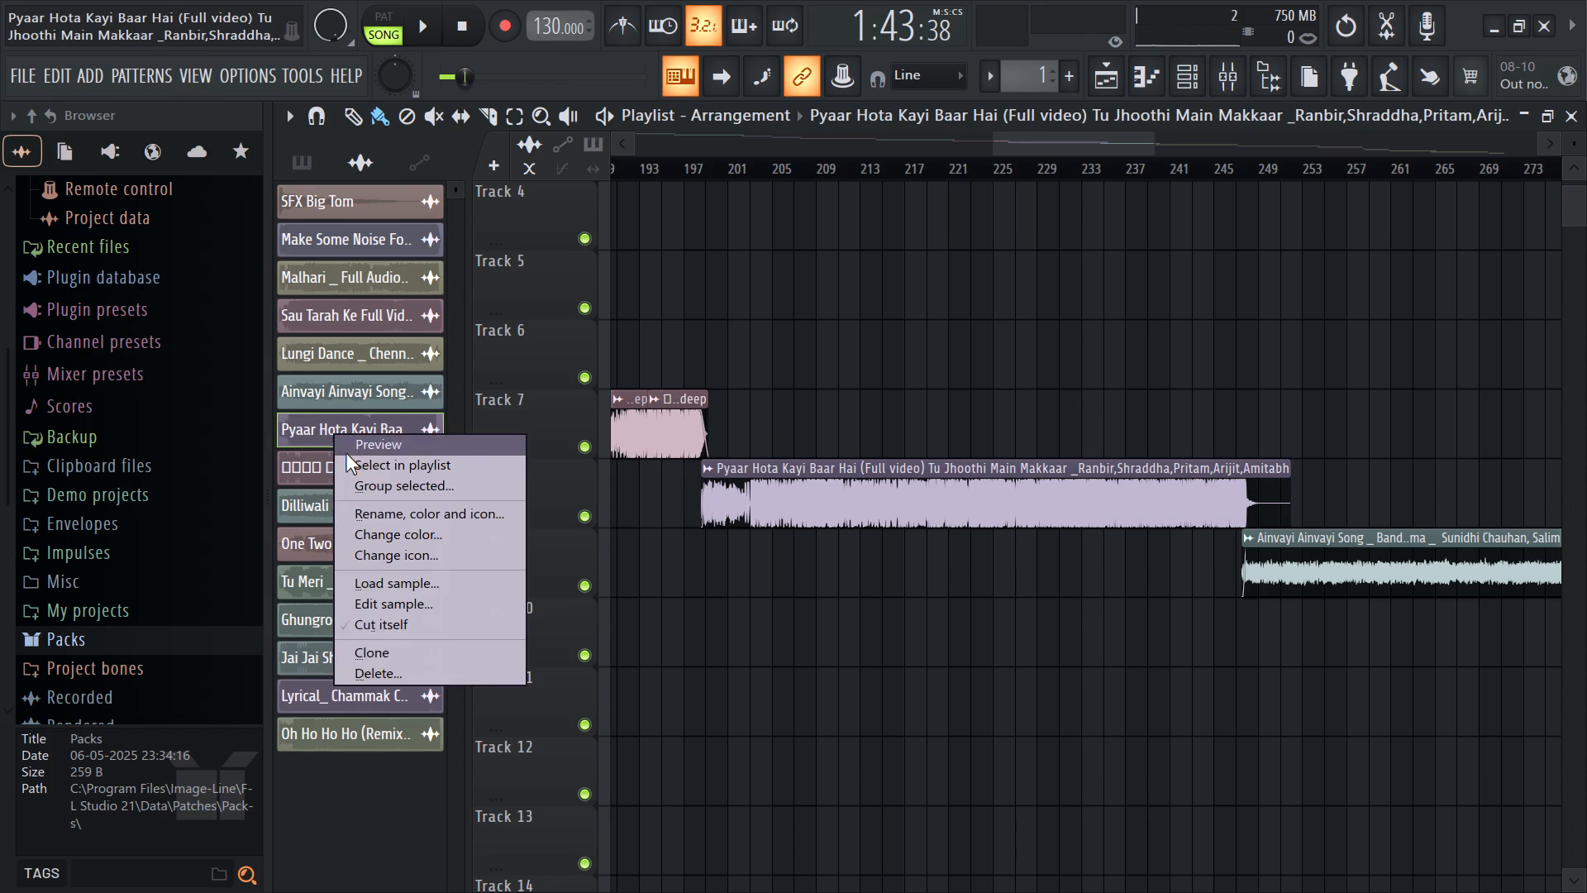
click(398, 672)
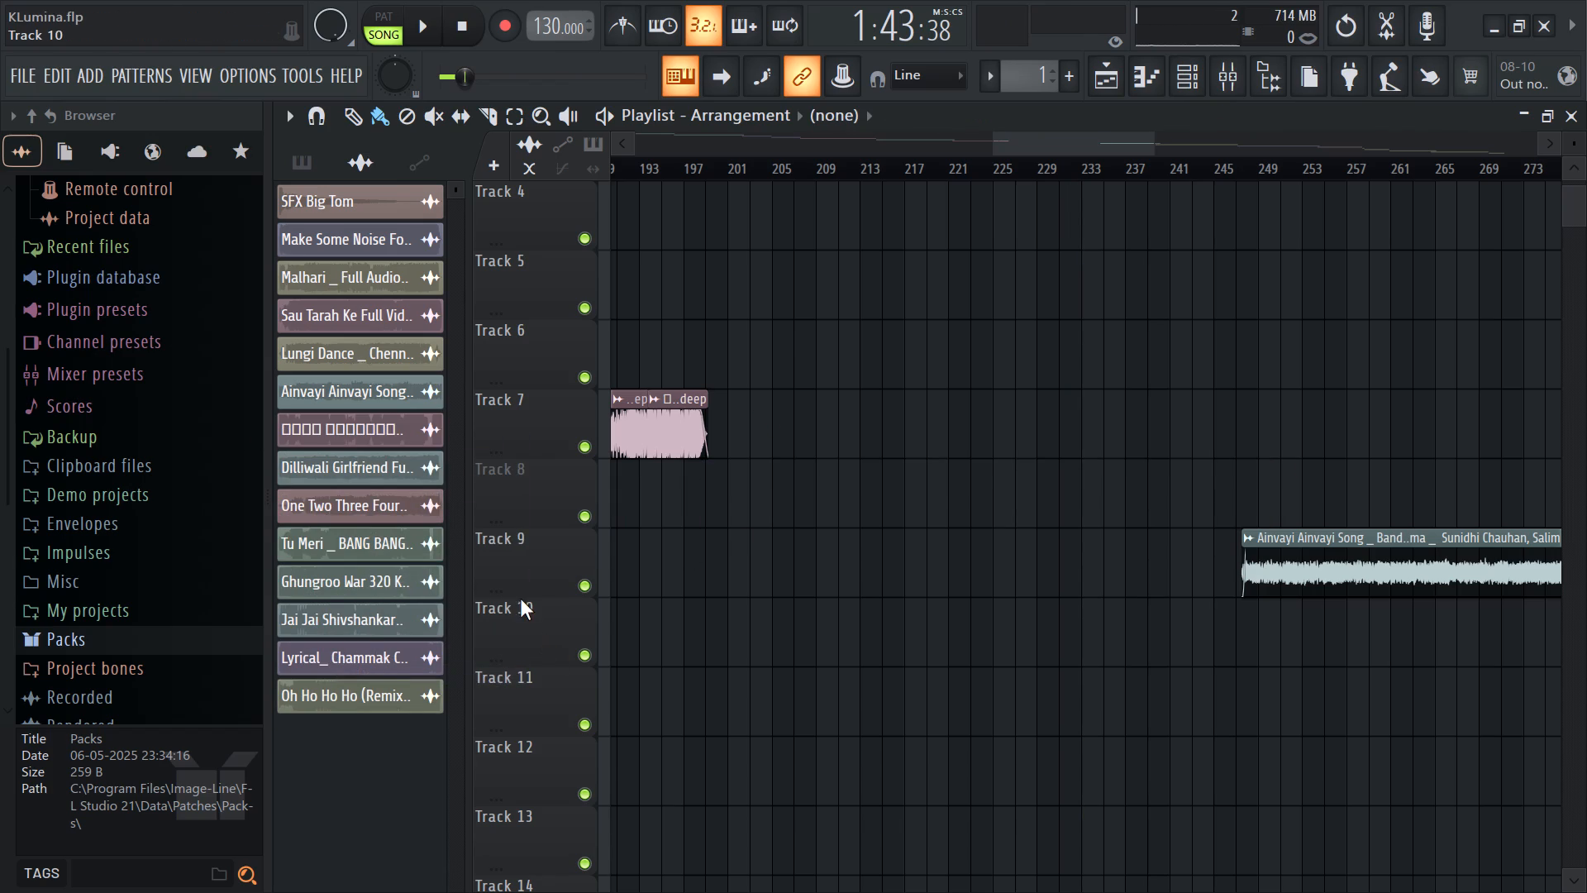
Switch to the browser and search YouTube for zingaat.
key(alt+Tab)
key(alt+Tab)
key(alt+Tab)
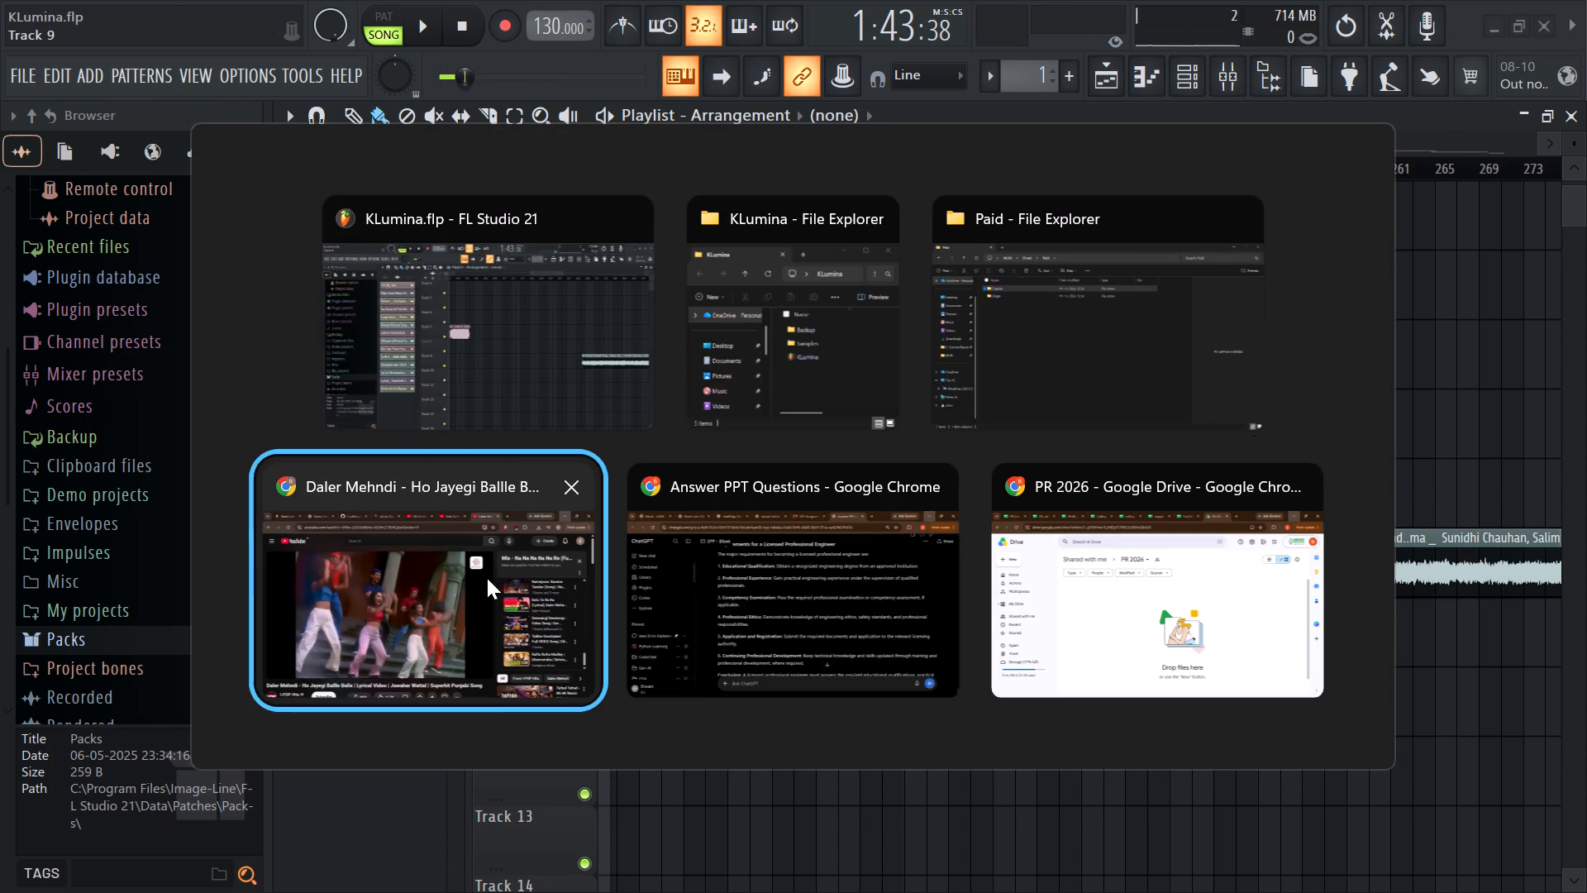
click(792, 132)
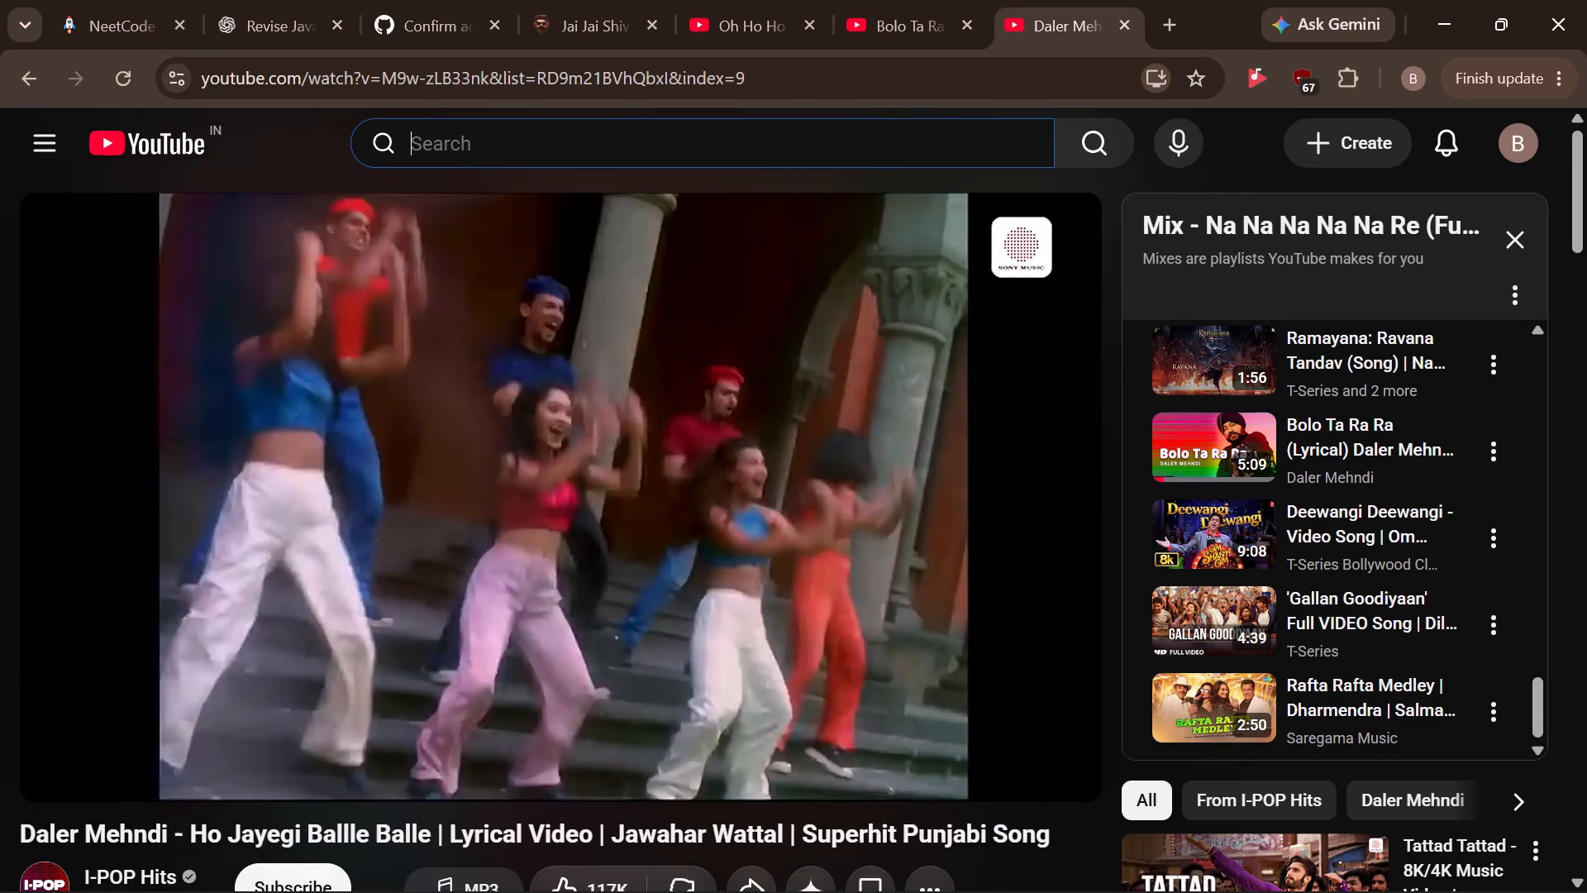
text(zu)
key(BackSpace)
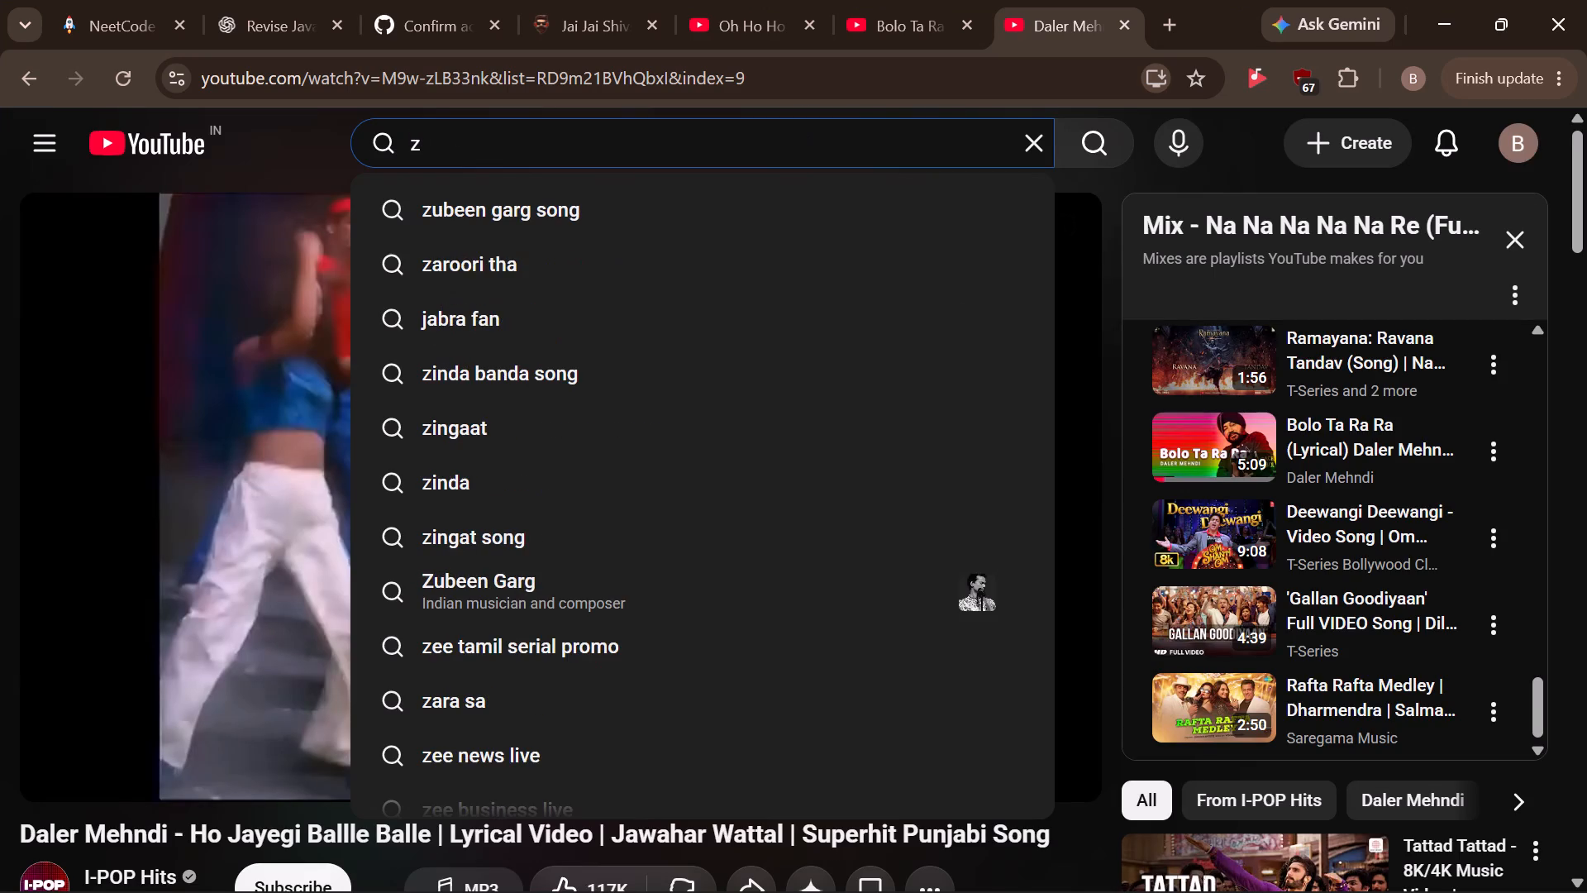
text(ingt)
key(Return)
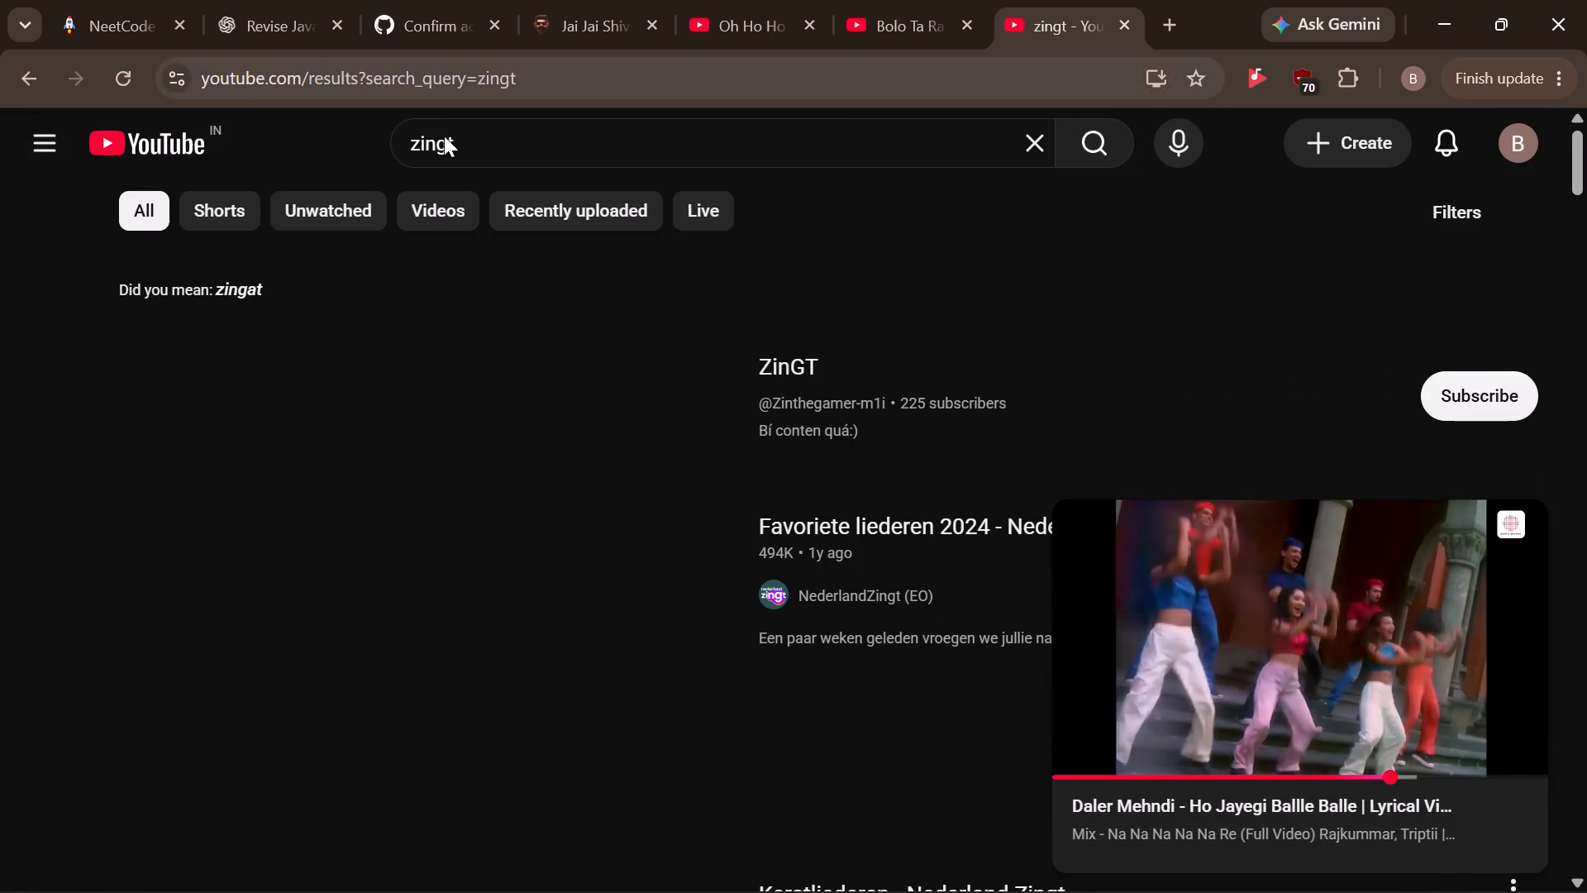
click(486, 136)
key(BackSpace)
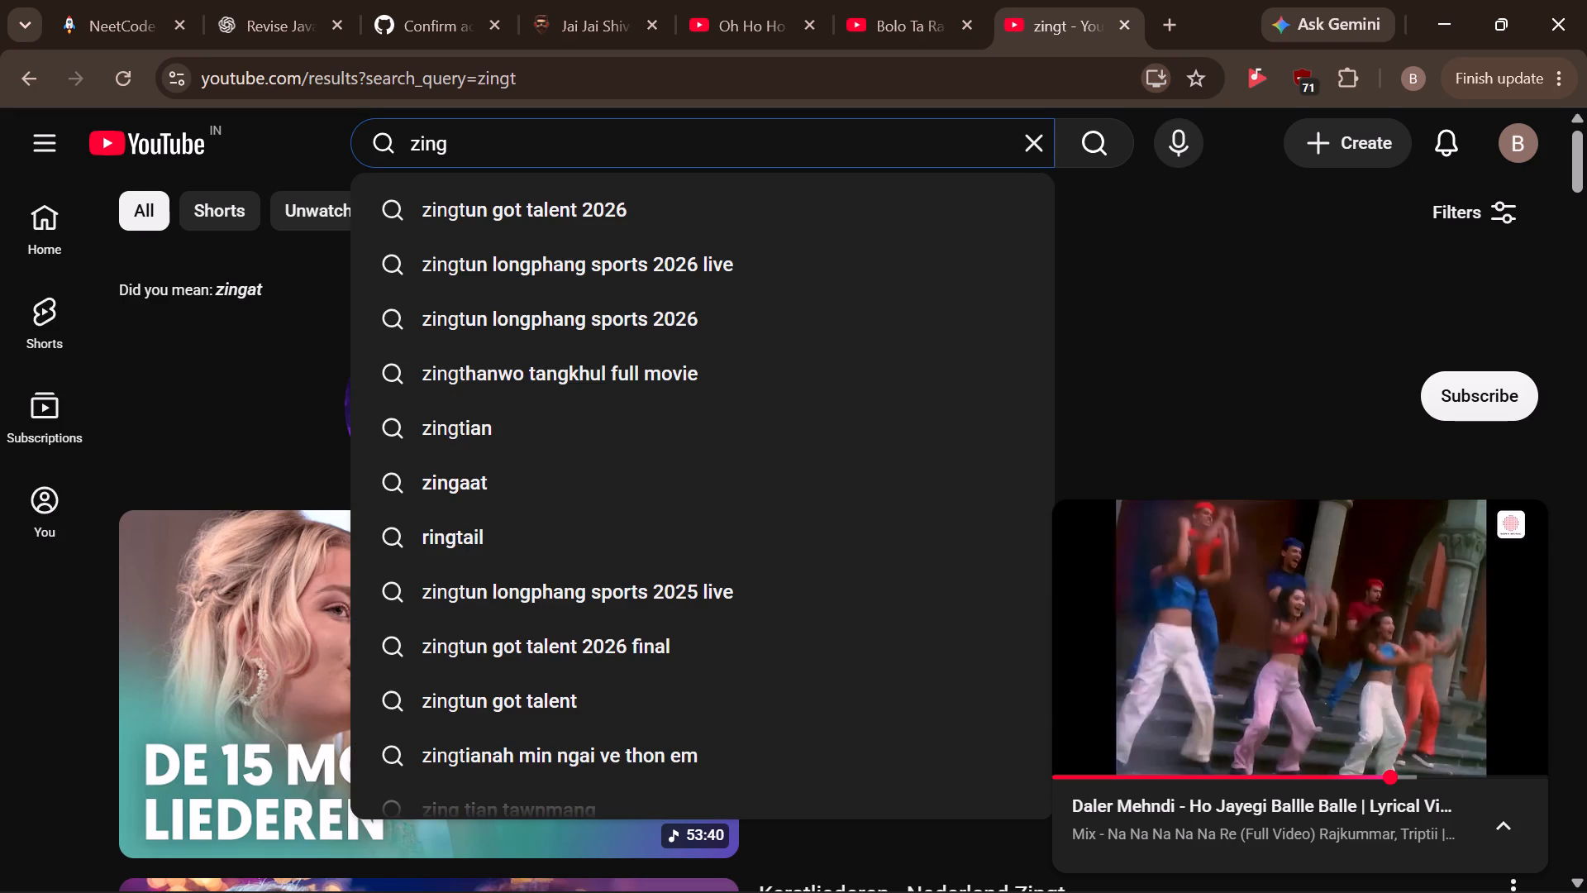
text(aat)
key(Return)
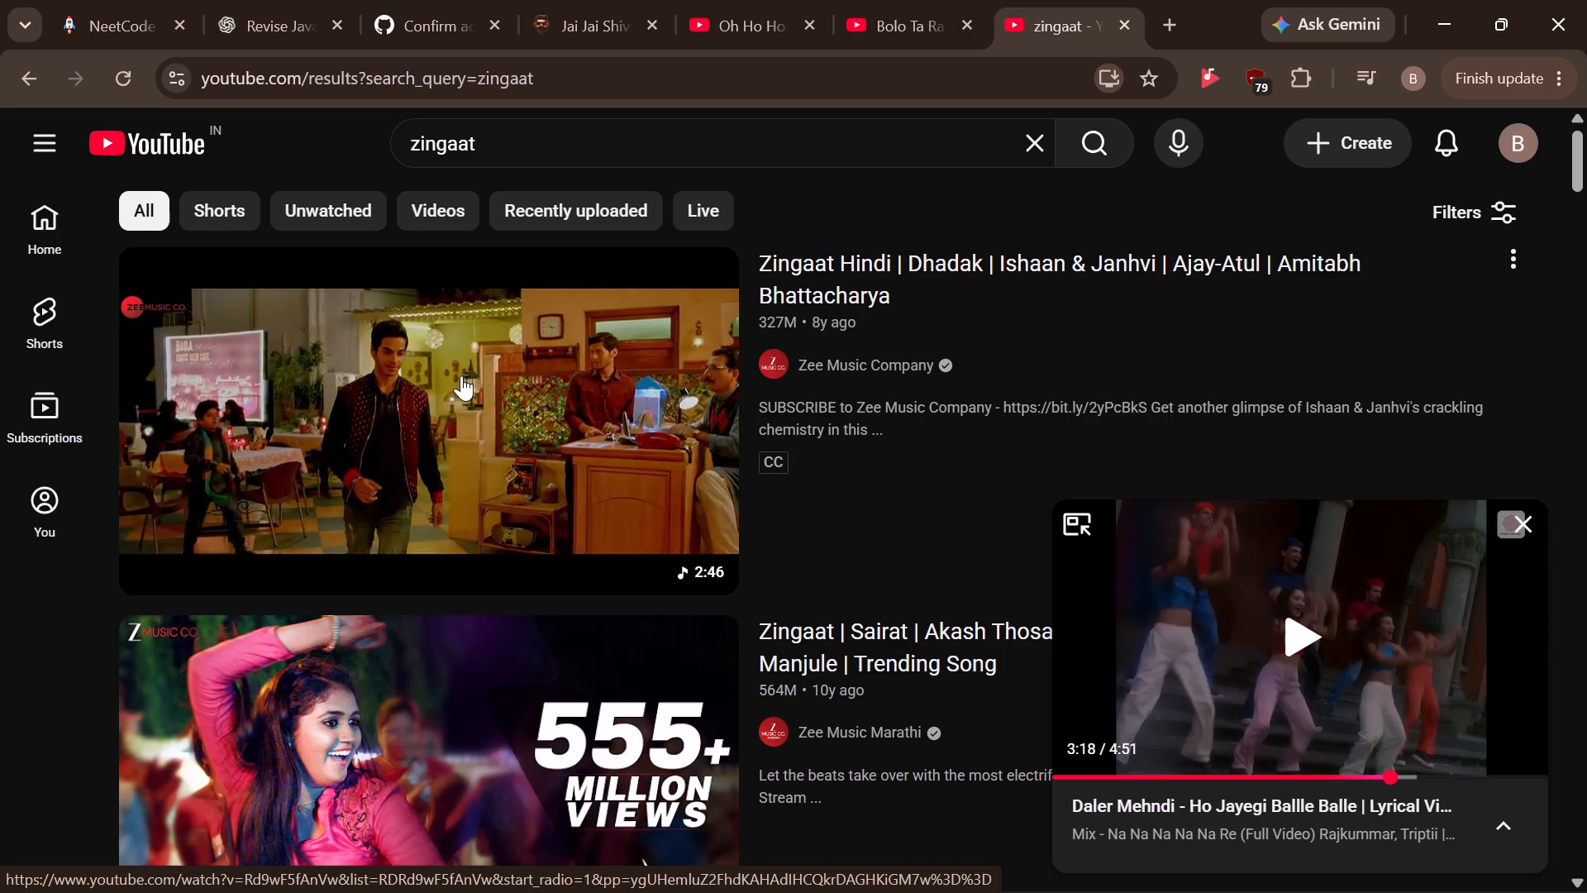
Open the Zingaat Hindi video, raise its volume, preview it from about 0:30, and pause it.
click(520, 385)
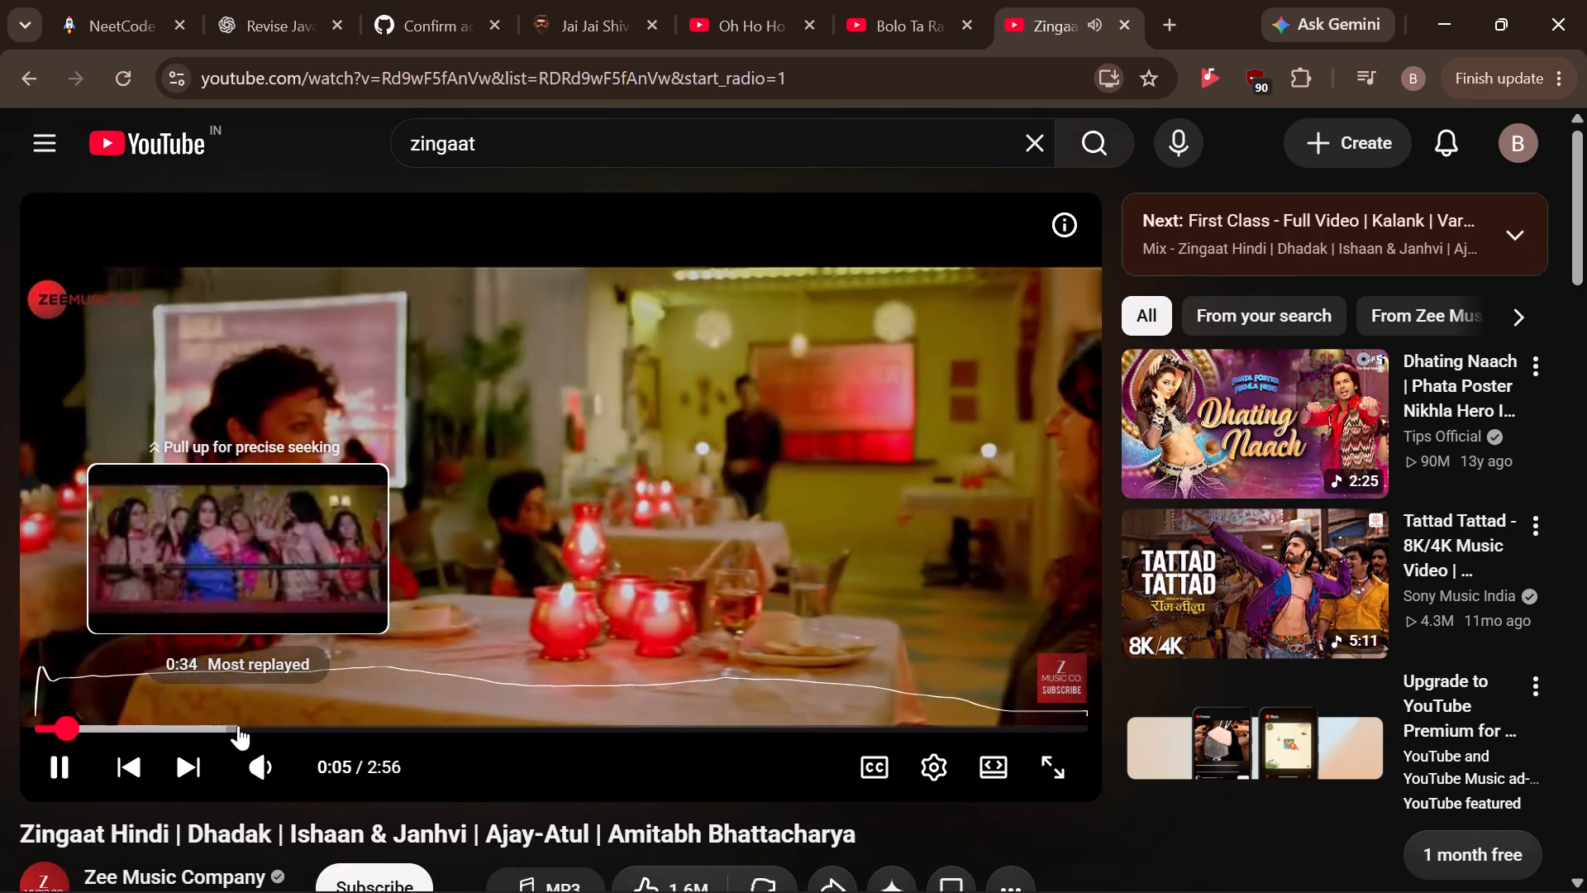
drag(320, 771, 365, 771)
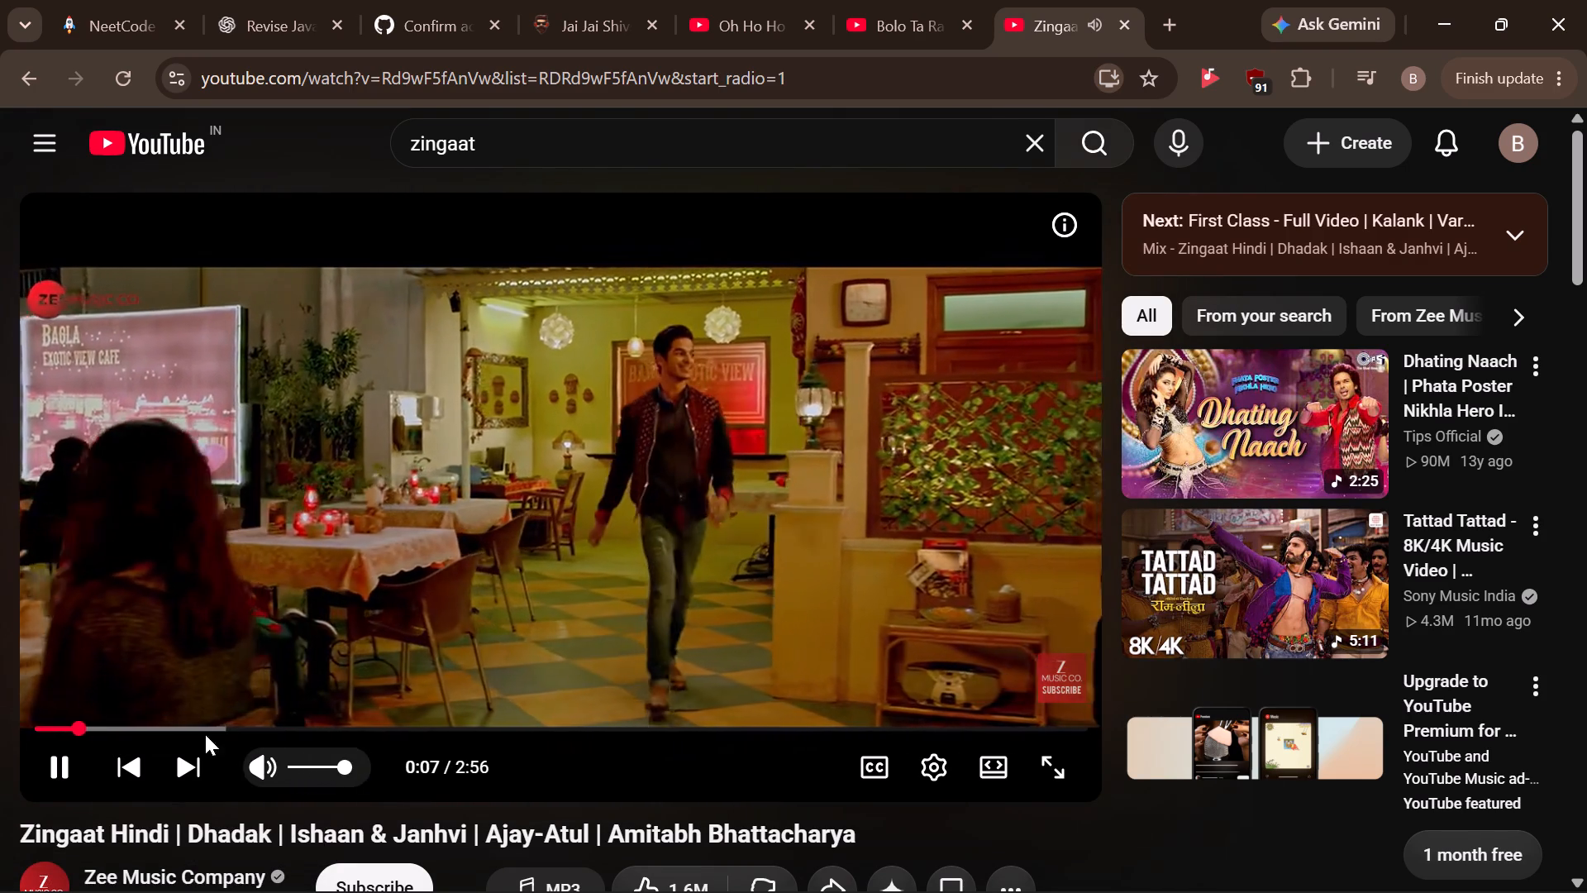
click(214, 722)
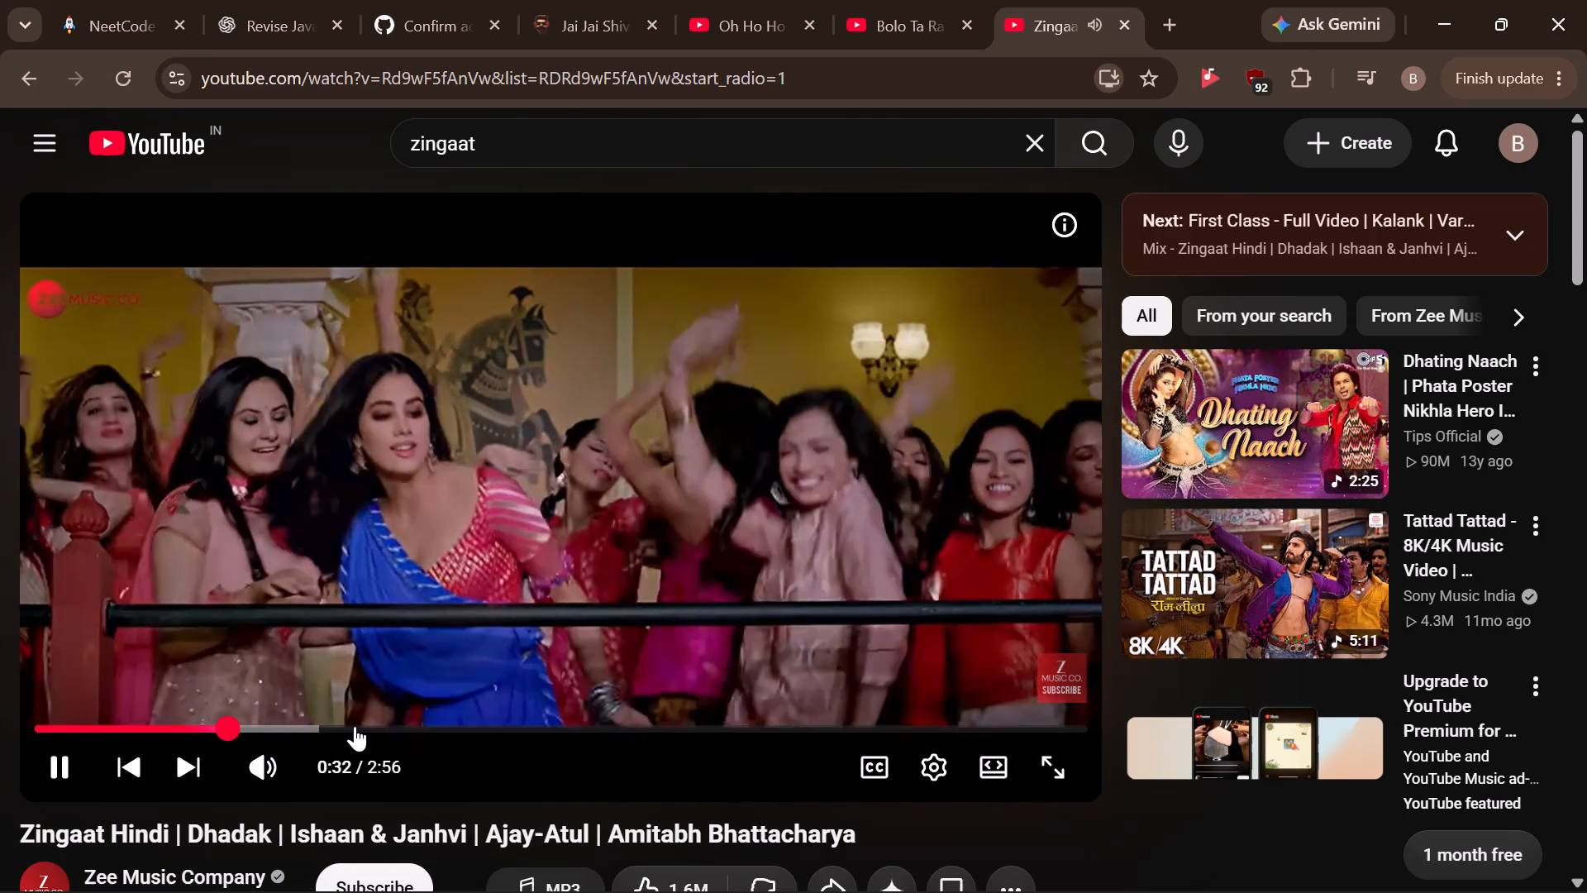
drag(408, 535, 406, 545)
Download the full Zingaat Hindi song as a 128Kbps MP3.
scroll(529, 550, down, 1)
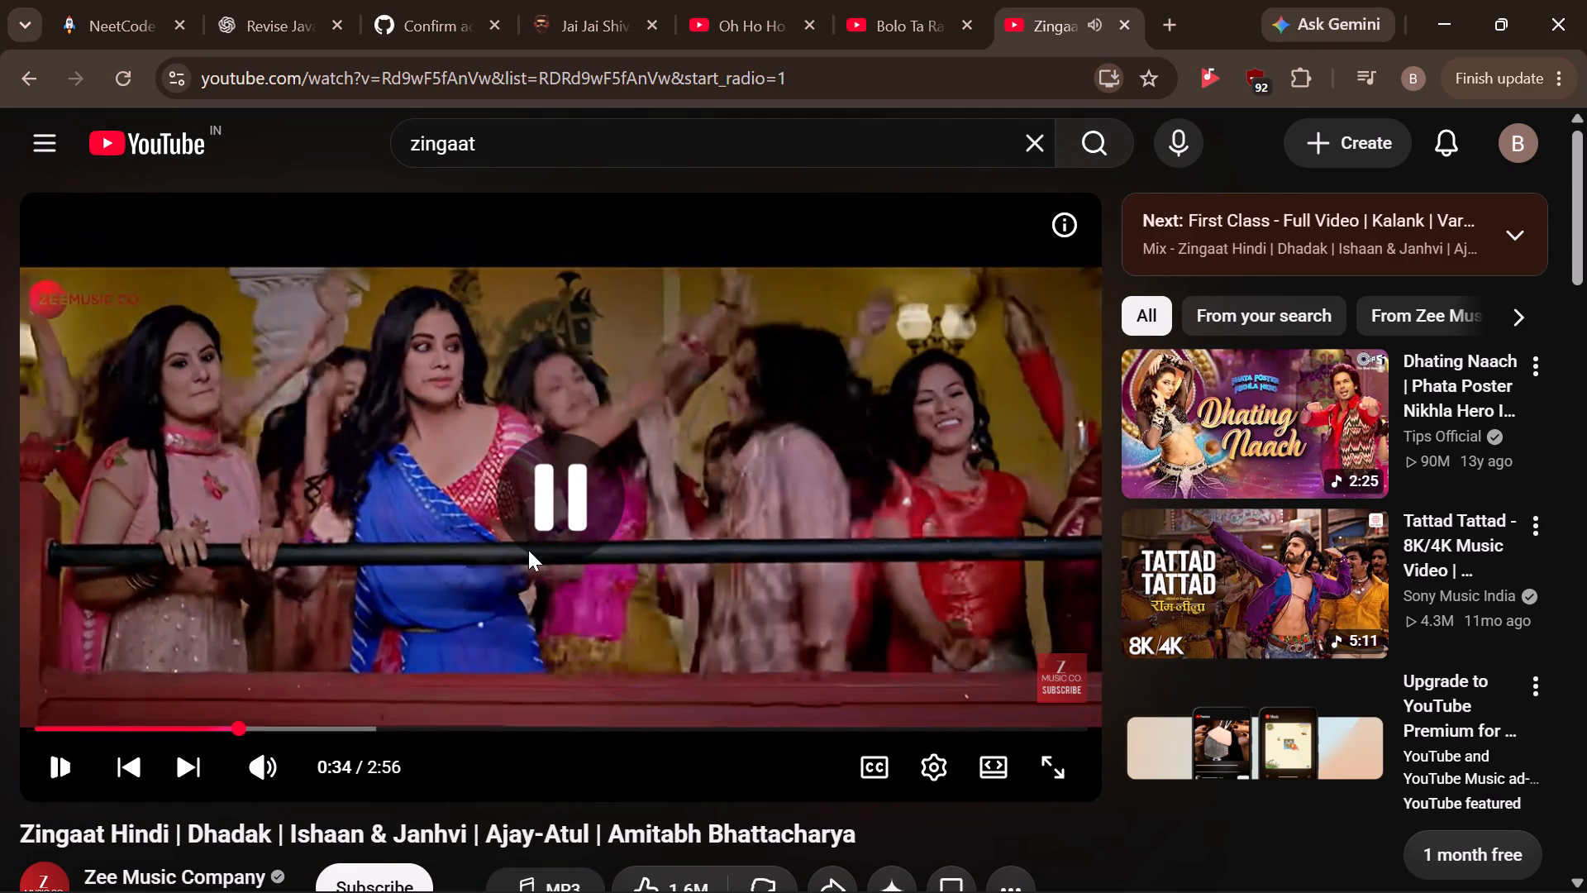
scroll(528, 550, down, 1)
click(537, 641)
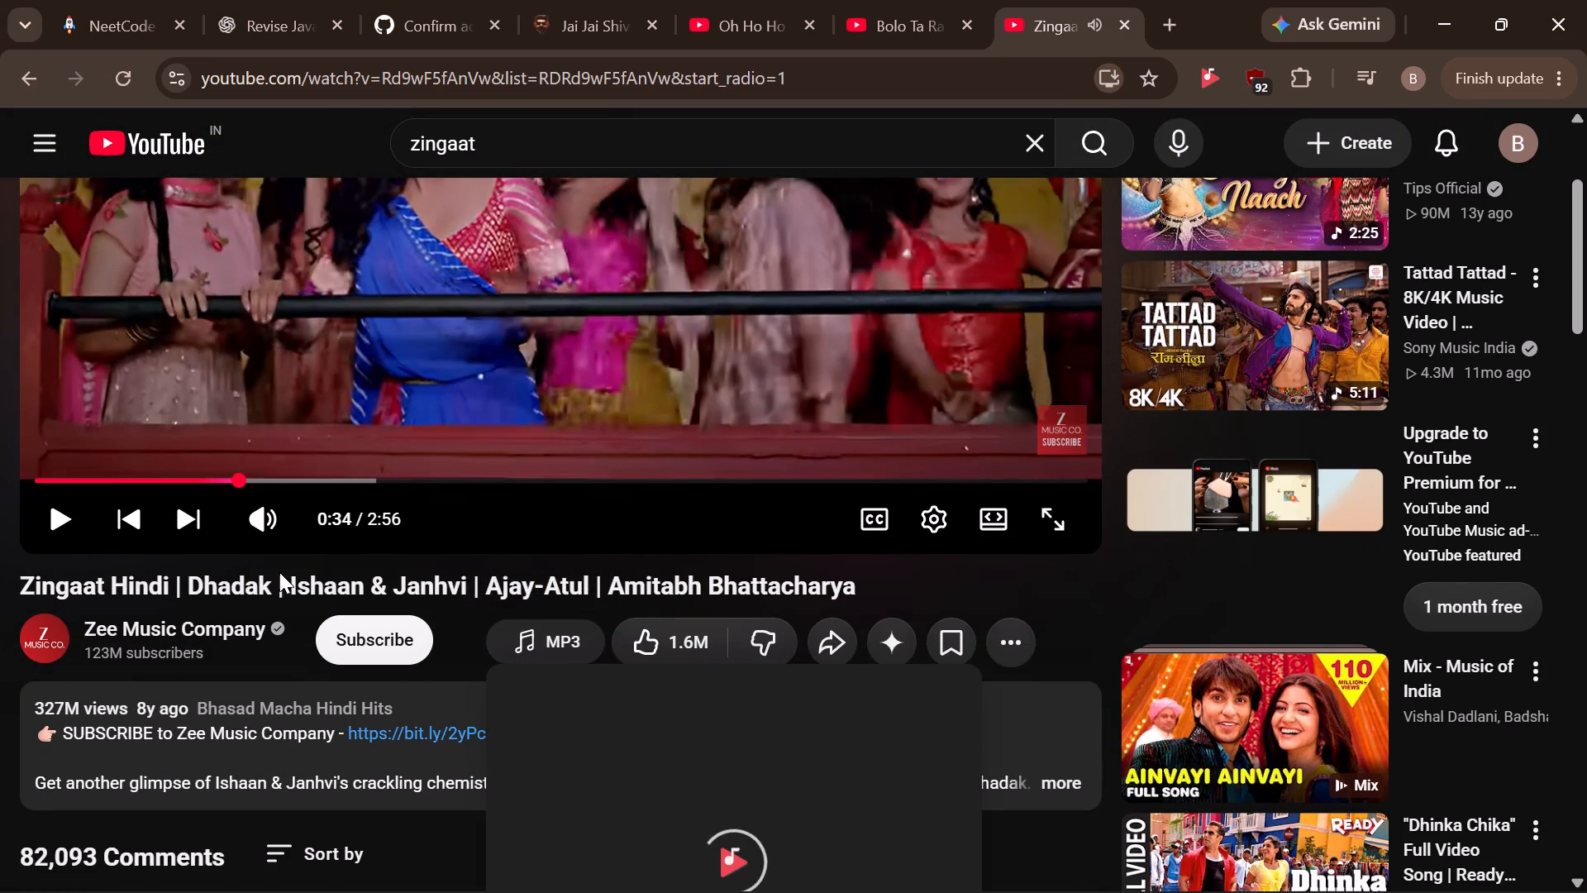
scroll(294, 574, down, 2)
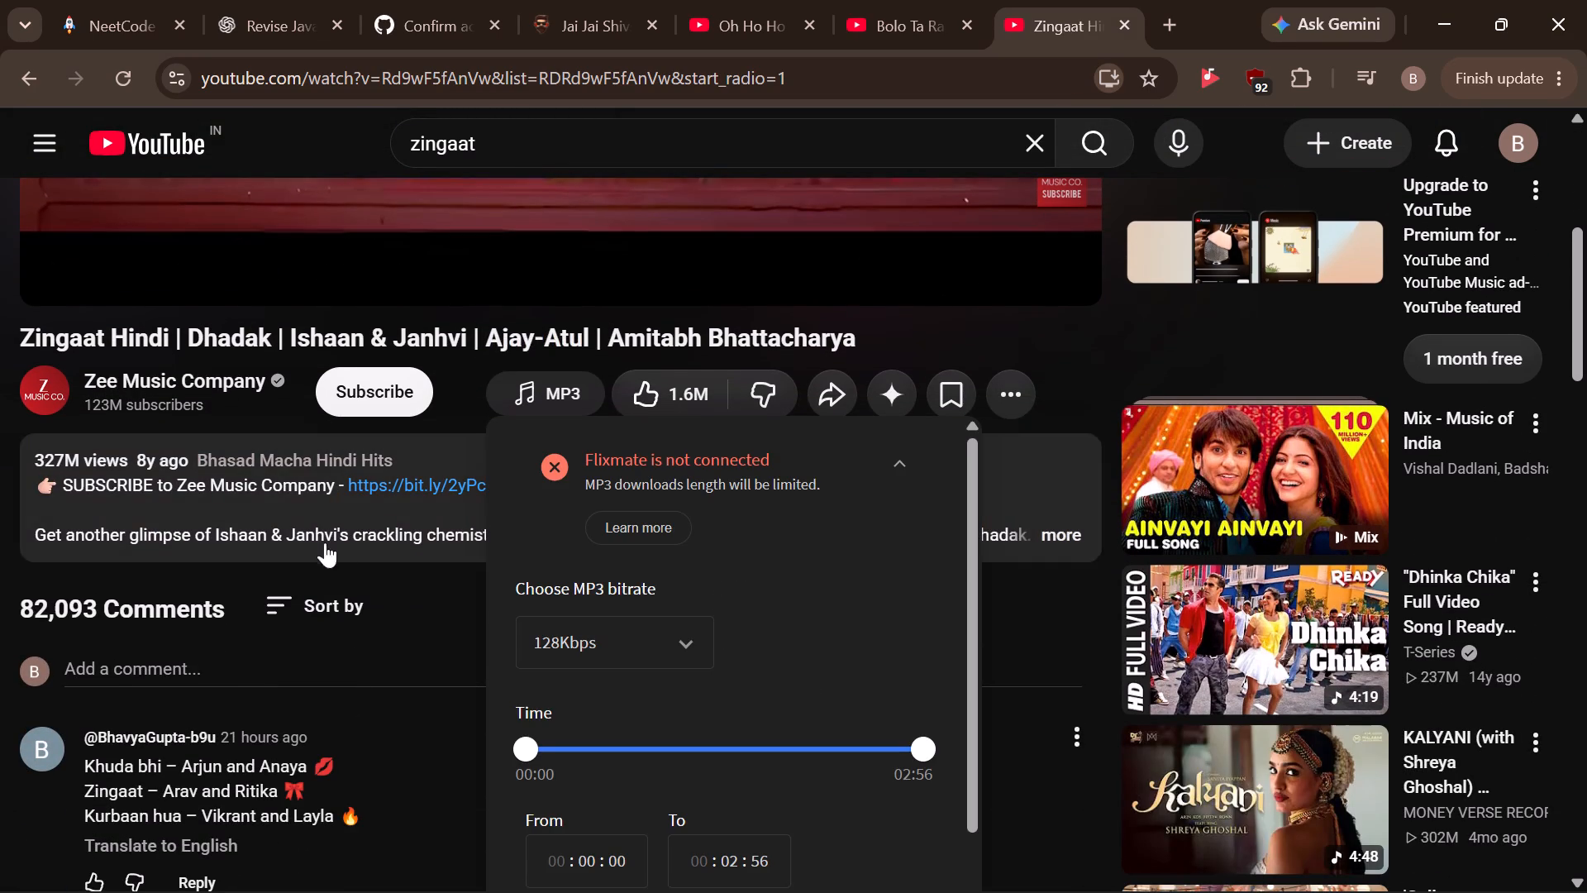
scroll(637, 604, down, 3)
click(898, 730)
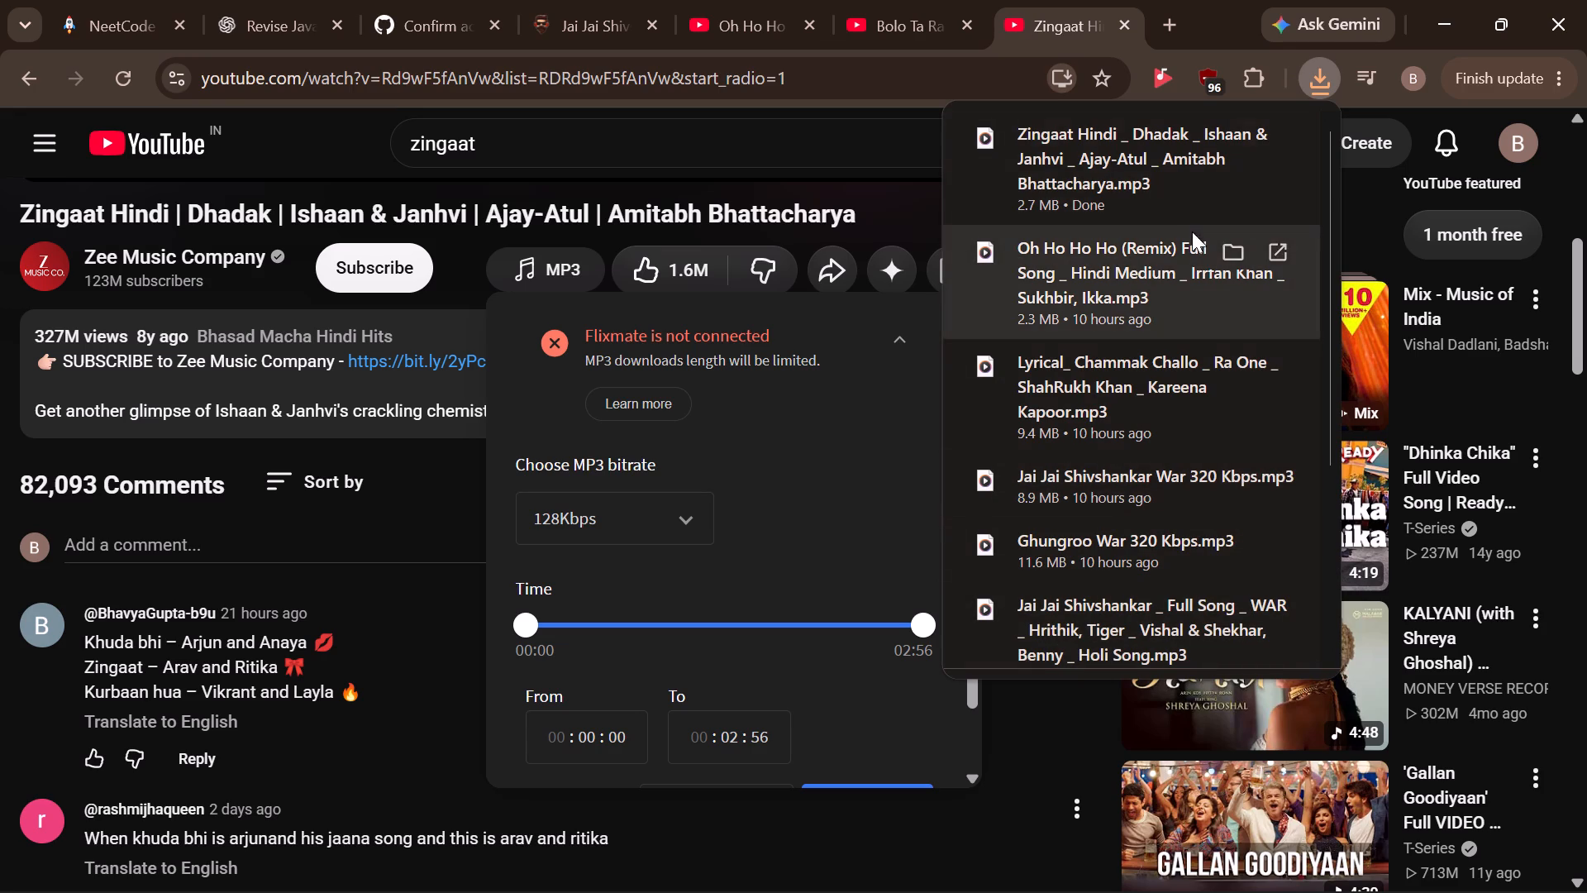
Add the downloaded Zingaat Hindi MP3 from its folder to the audio clips of the KLumina project.
key(alt+Tab)
key(alt+Tab)
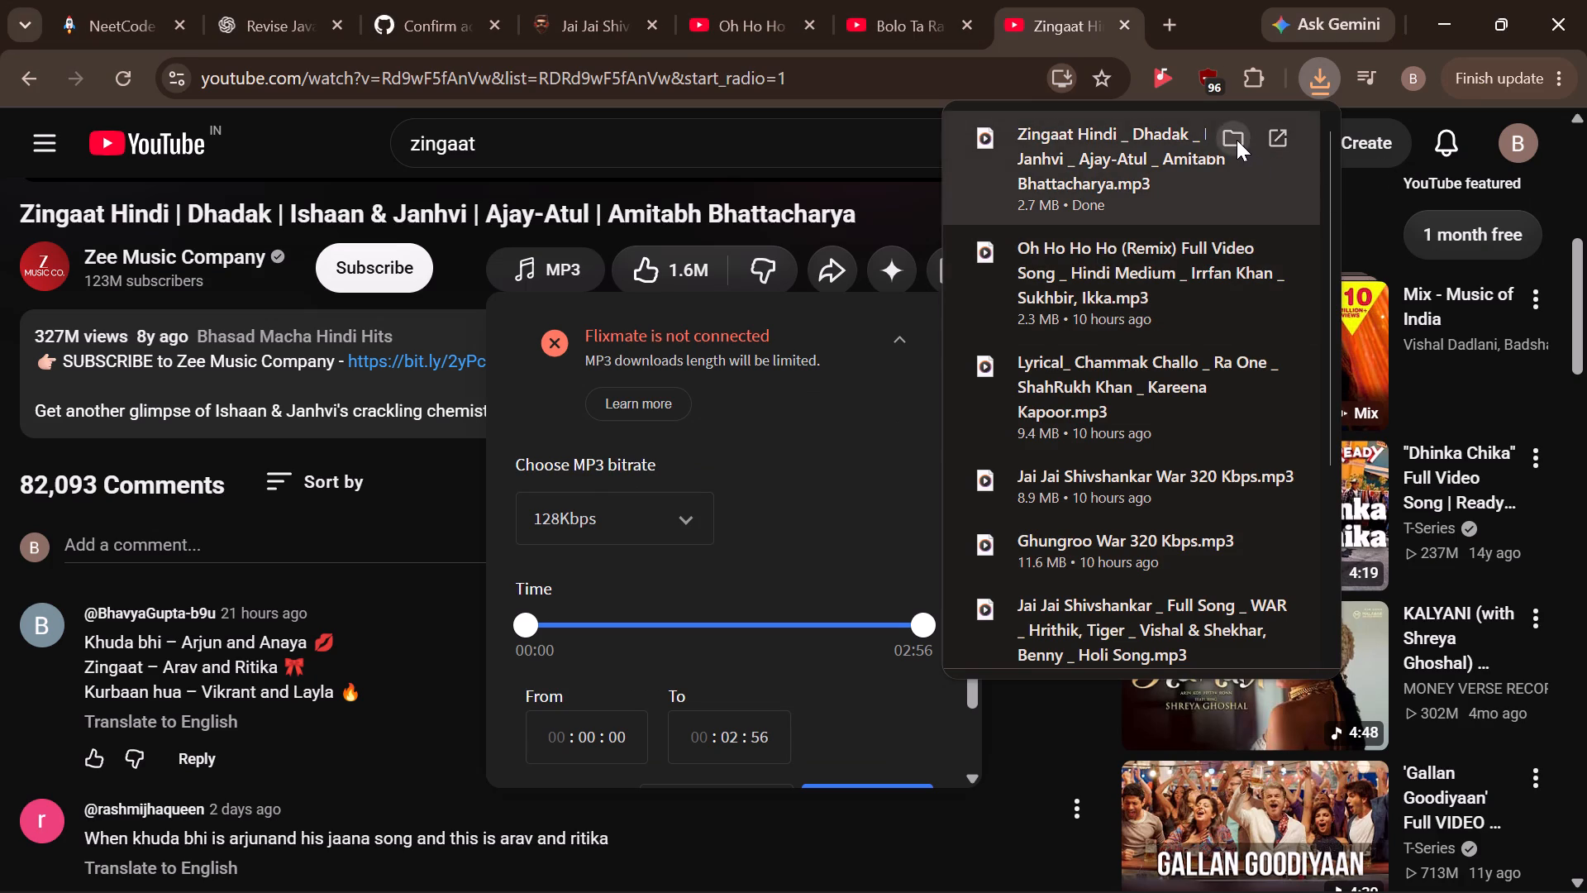
click(1237, 140)
key(alt+Tab)
key(alt+Tab)
key(alt+Tab)
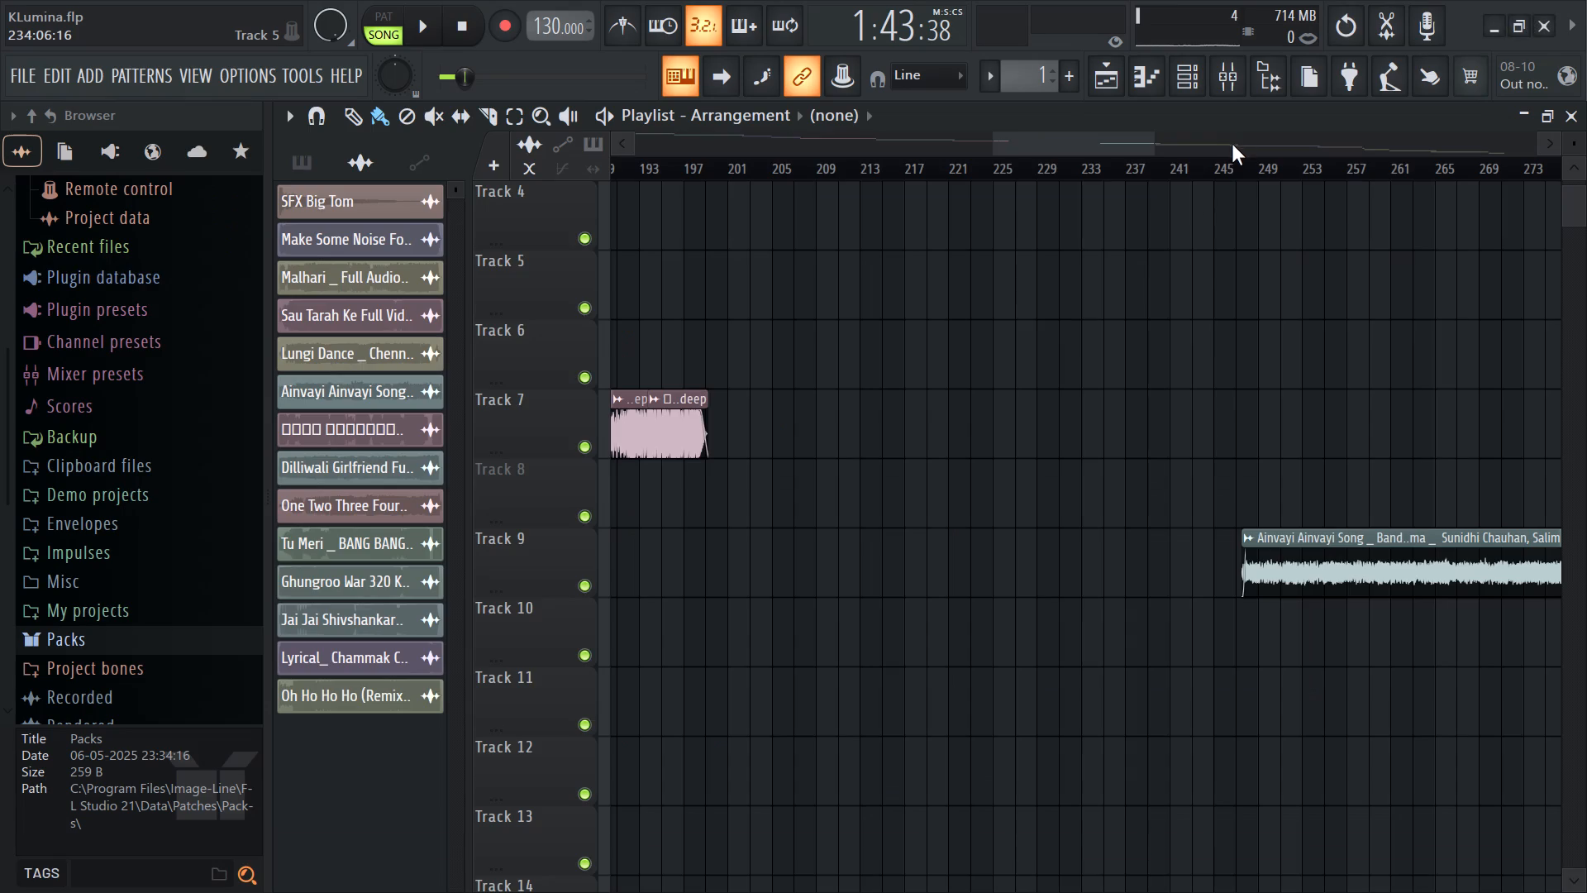
drag(408, 514, 346, 800)
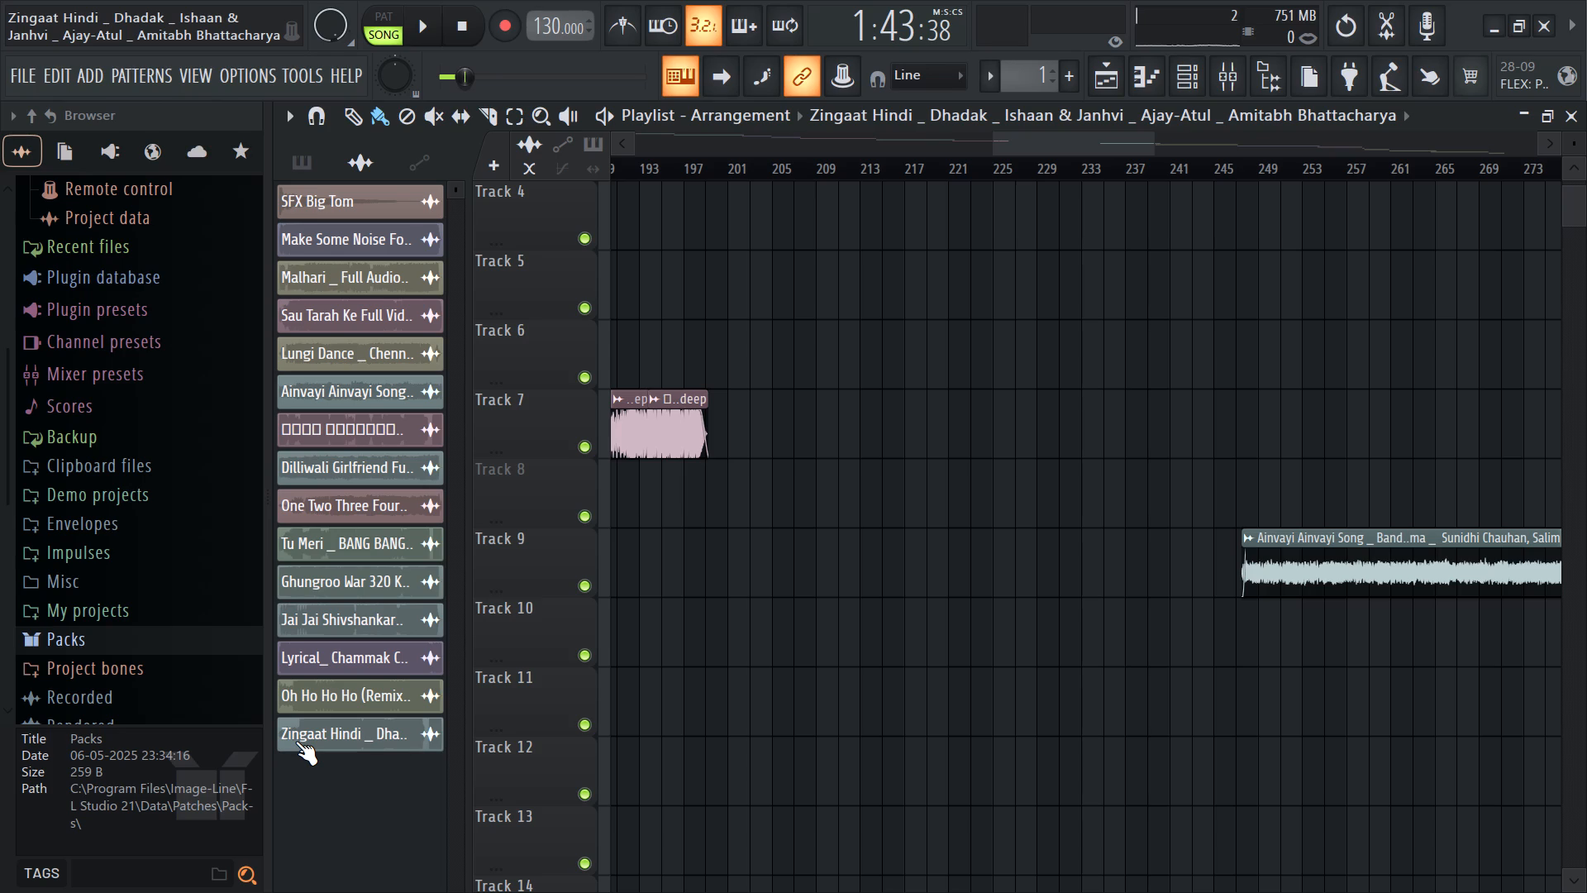
Place the Zingaat Hindi clip on Track 8 and move it so it starts at bar 1.
drag(295, 741, 655, 483)
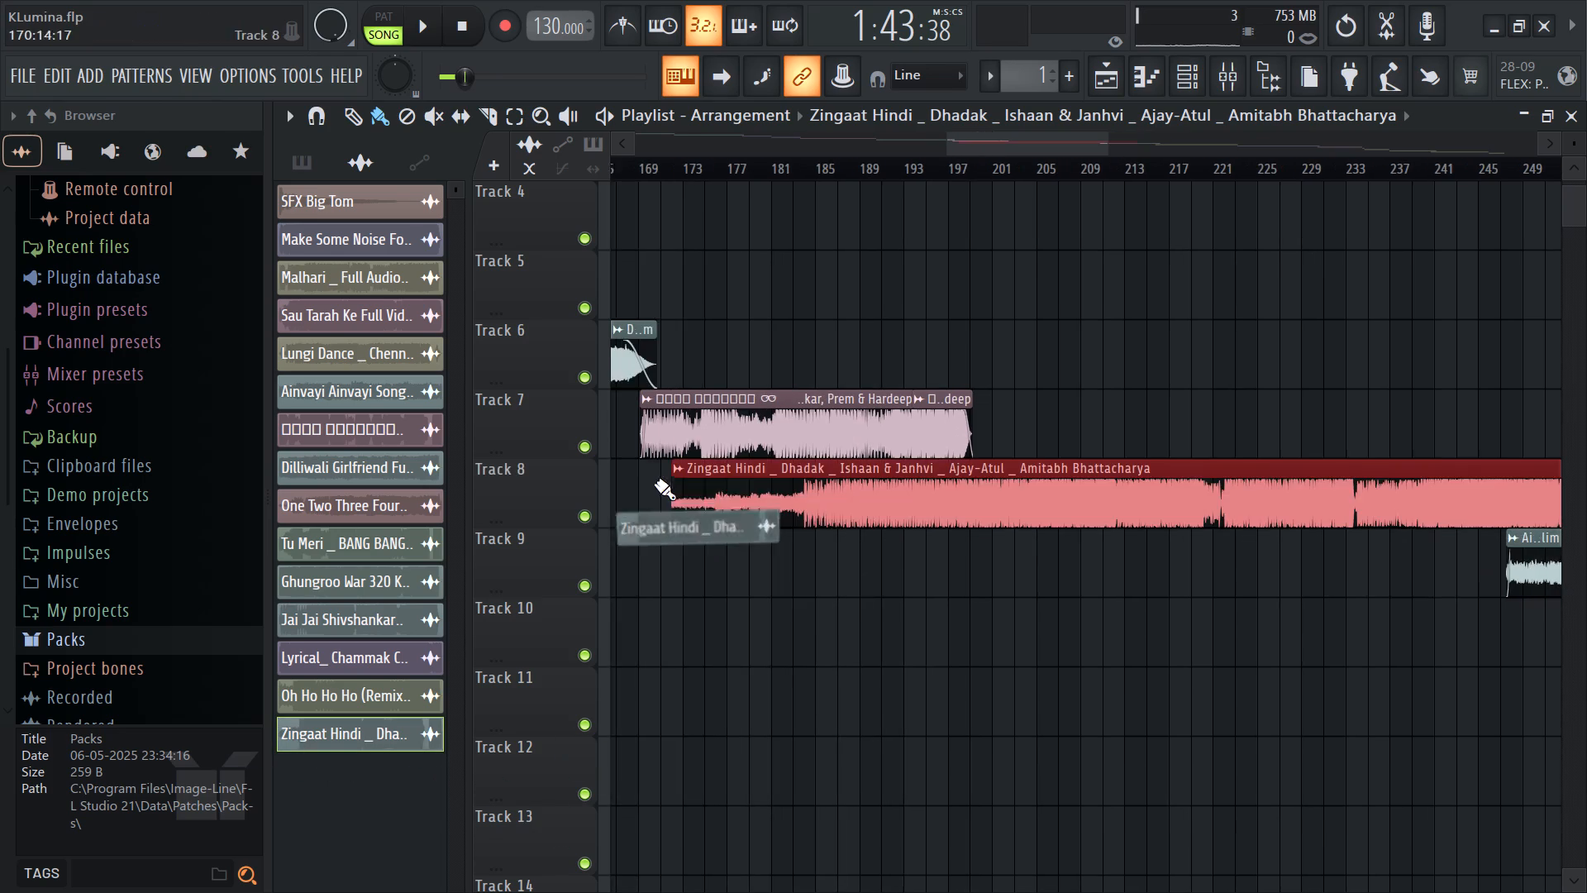
ctrl+scroll(803, 523, down, 20)
ctrl+scroll(803, 523, down, 1)
drag(1056, 489, 974, 493)
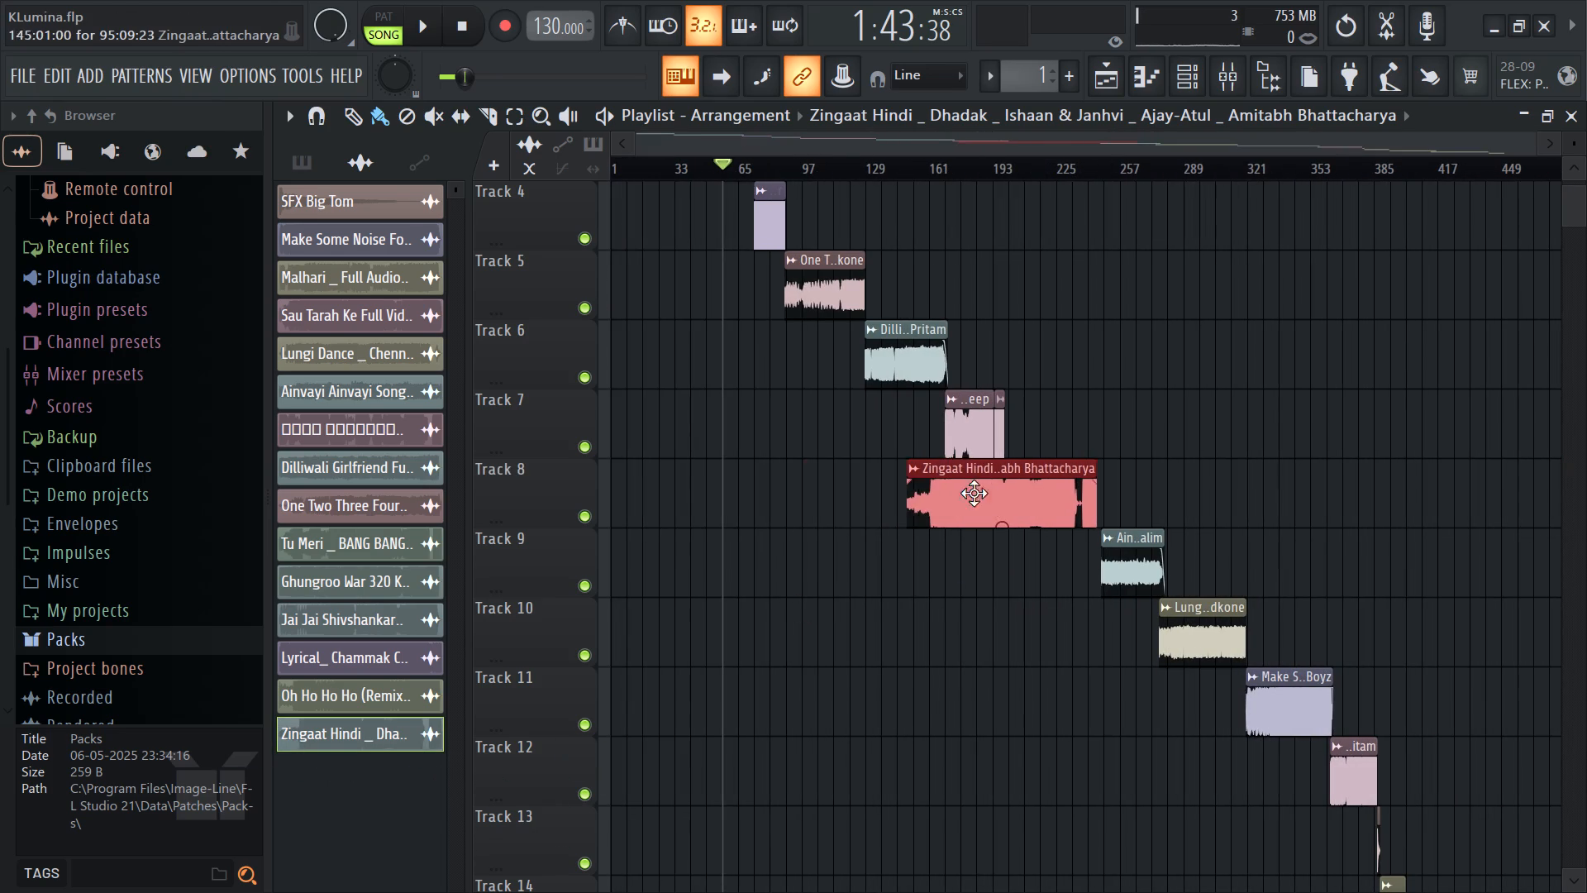
drag(974, 493, 593, 490)
Solo Track 8 and audition the Zingaat Hindi clip from bar 1 up to about bar 48 to find its starting point.
double_click(472, 23)
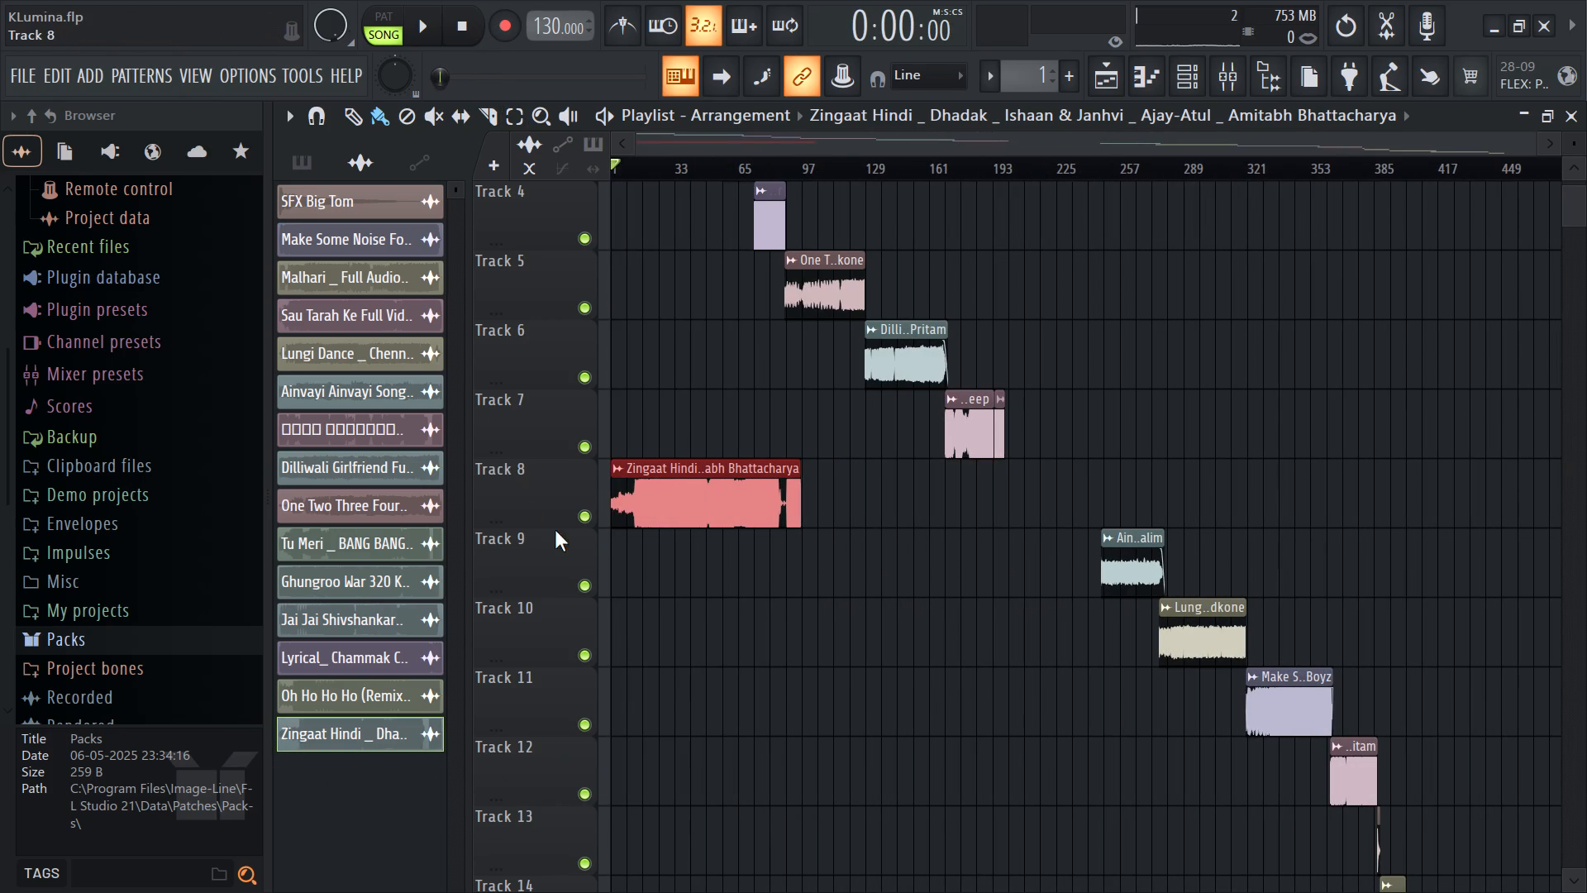
right_click(589, 506)
key(space)
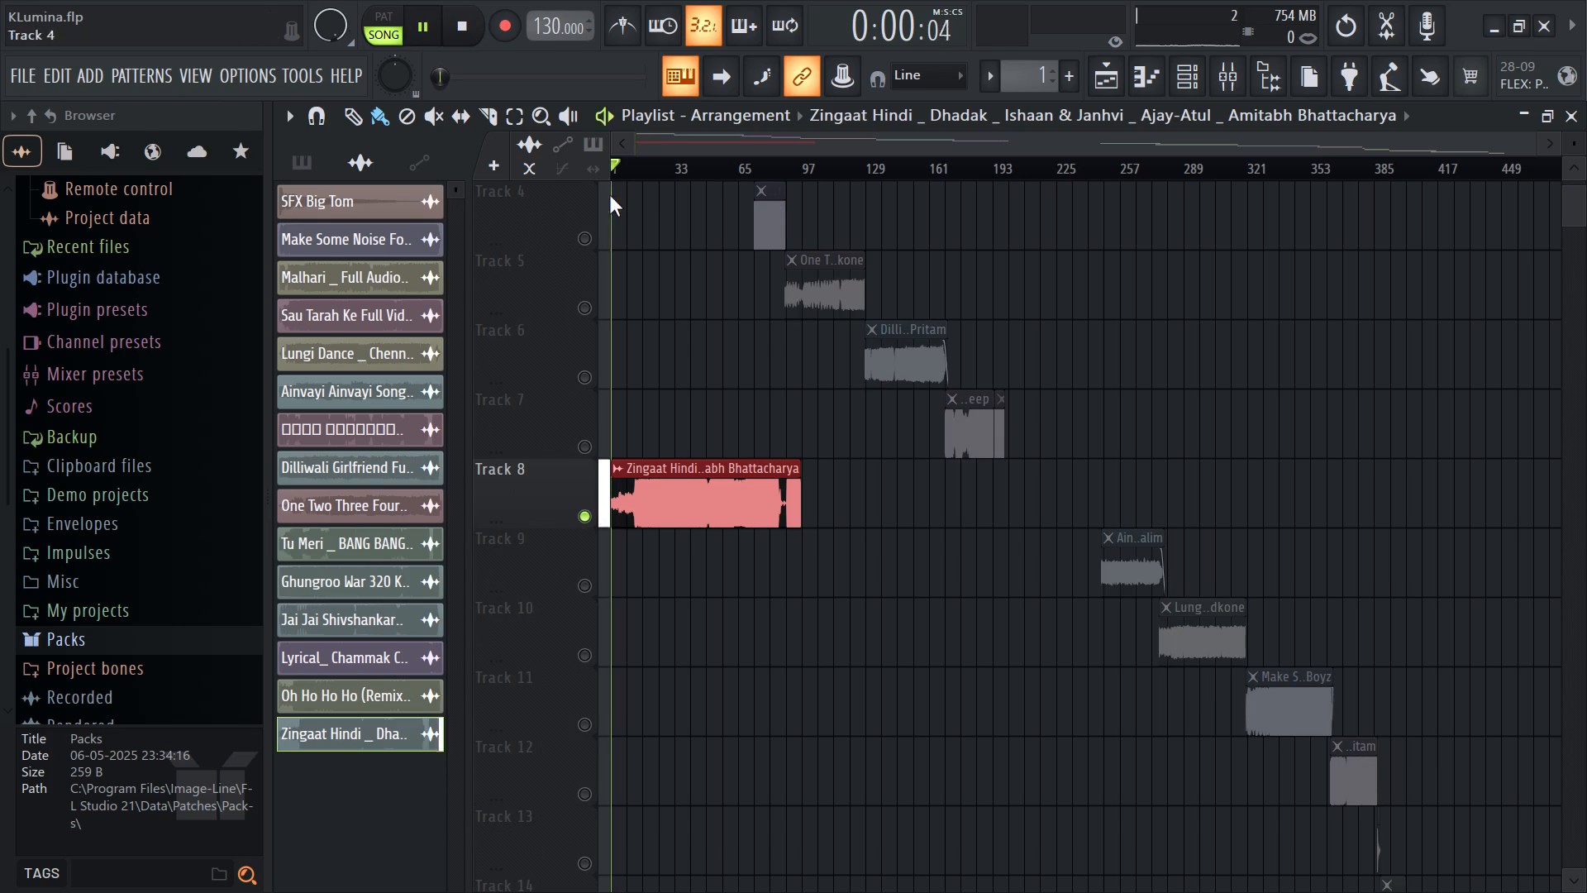
click(628, 179)
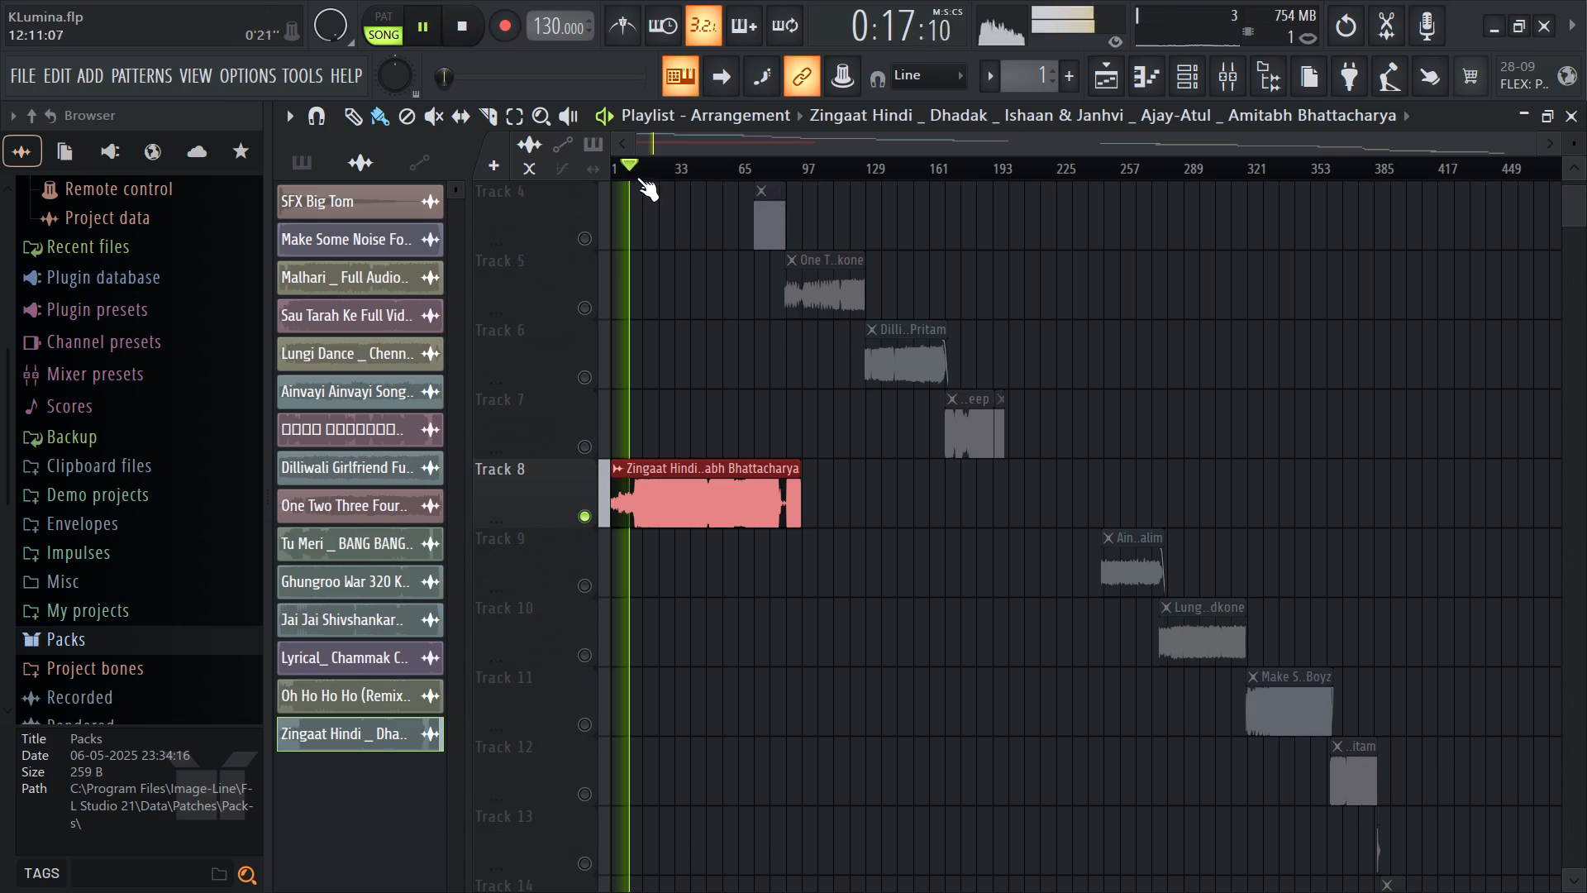
click(638, 176)
click(649, 177)
click(664, 177)
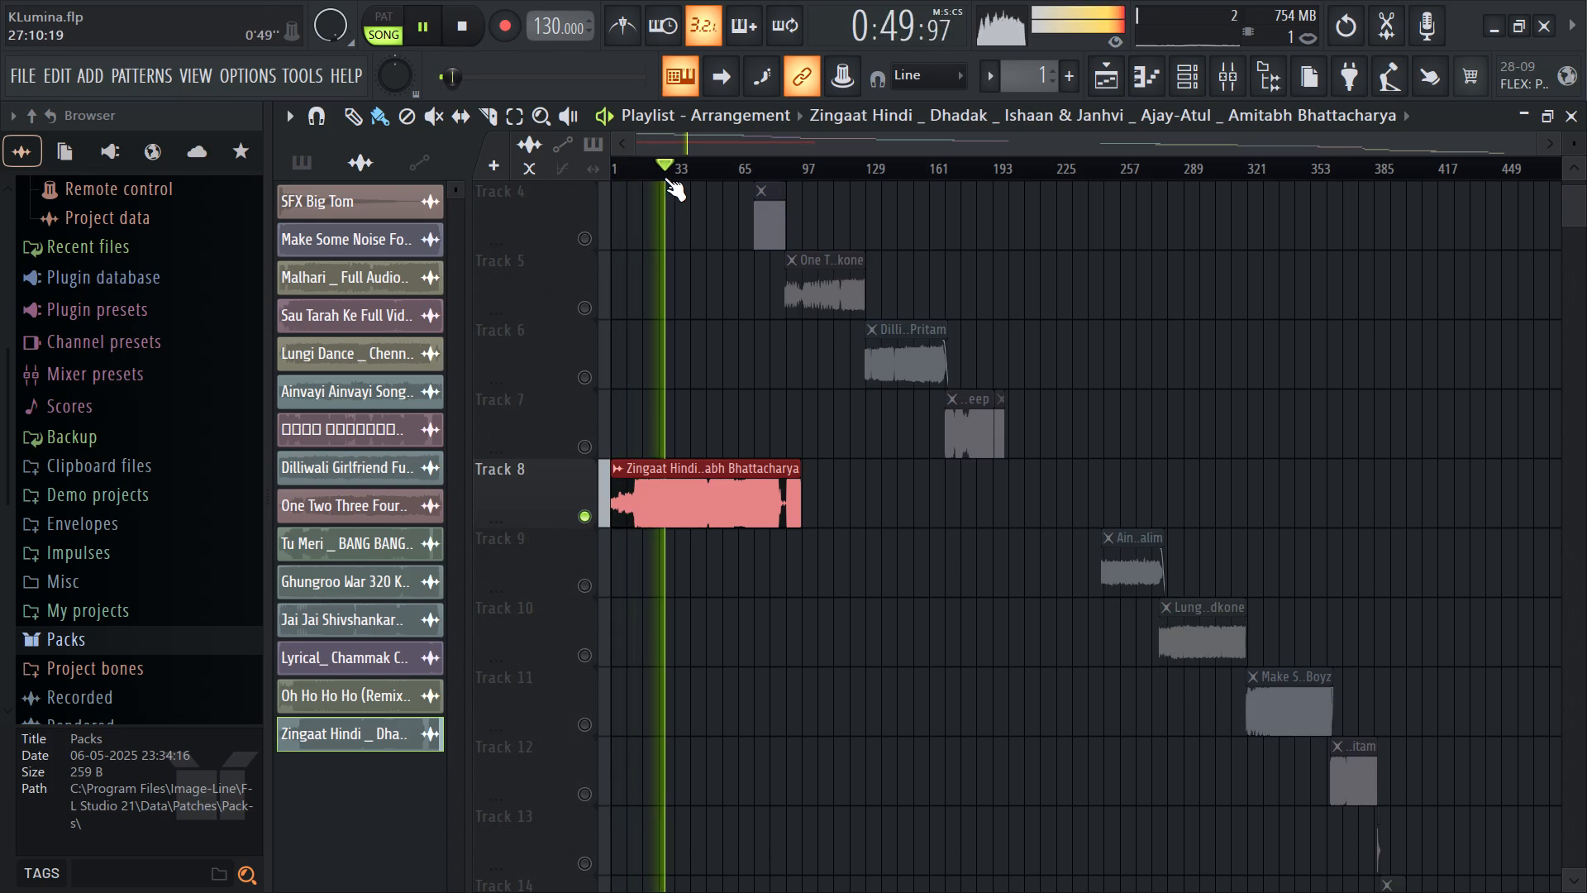
click(685, 173)
click(709, 172)
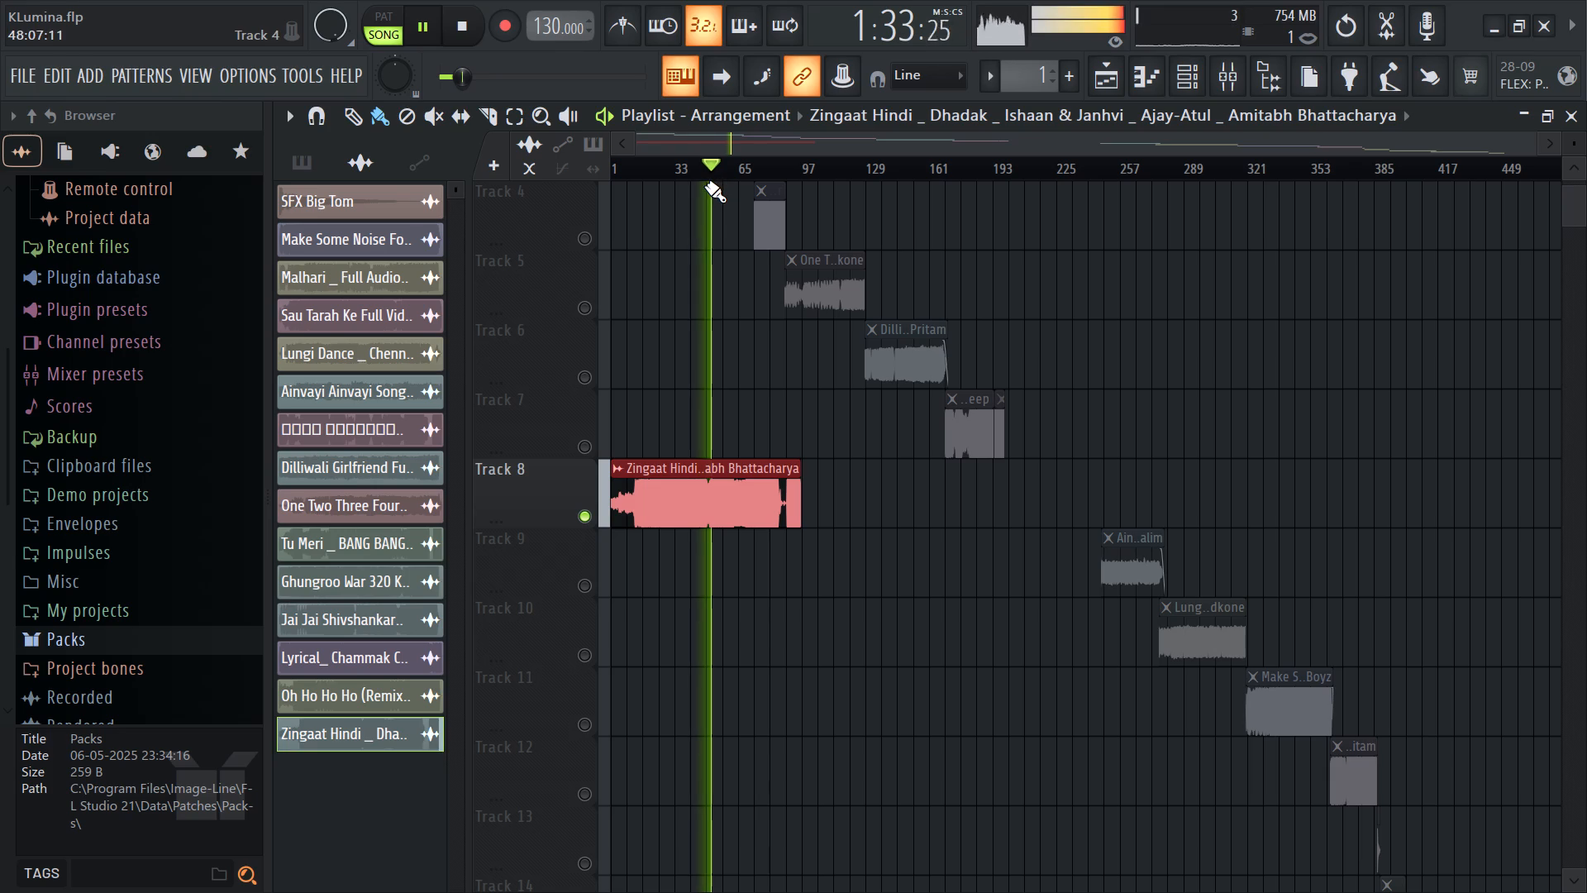
click(699, 170)
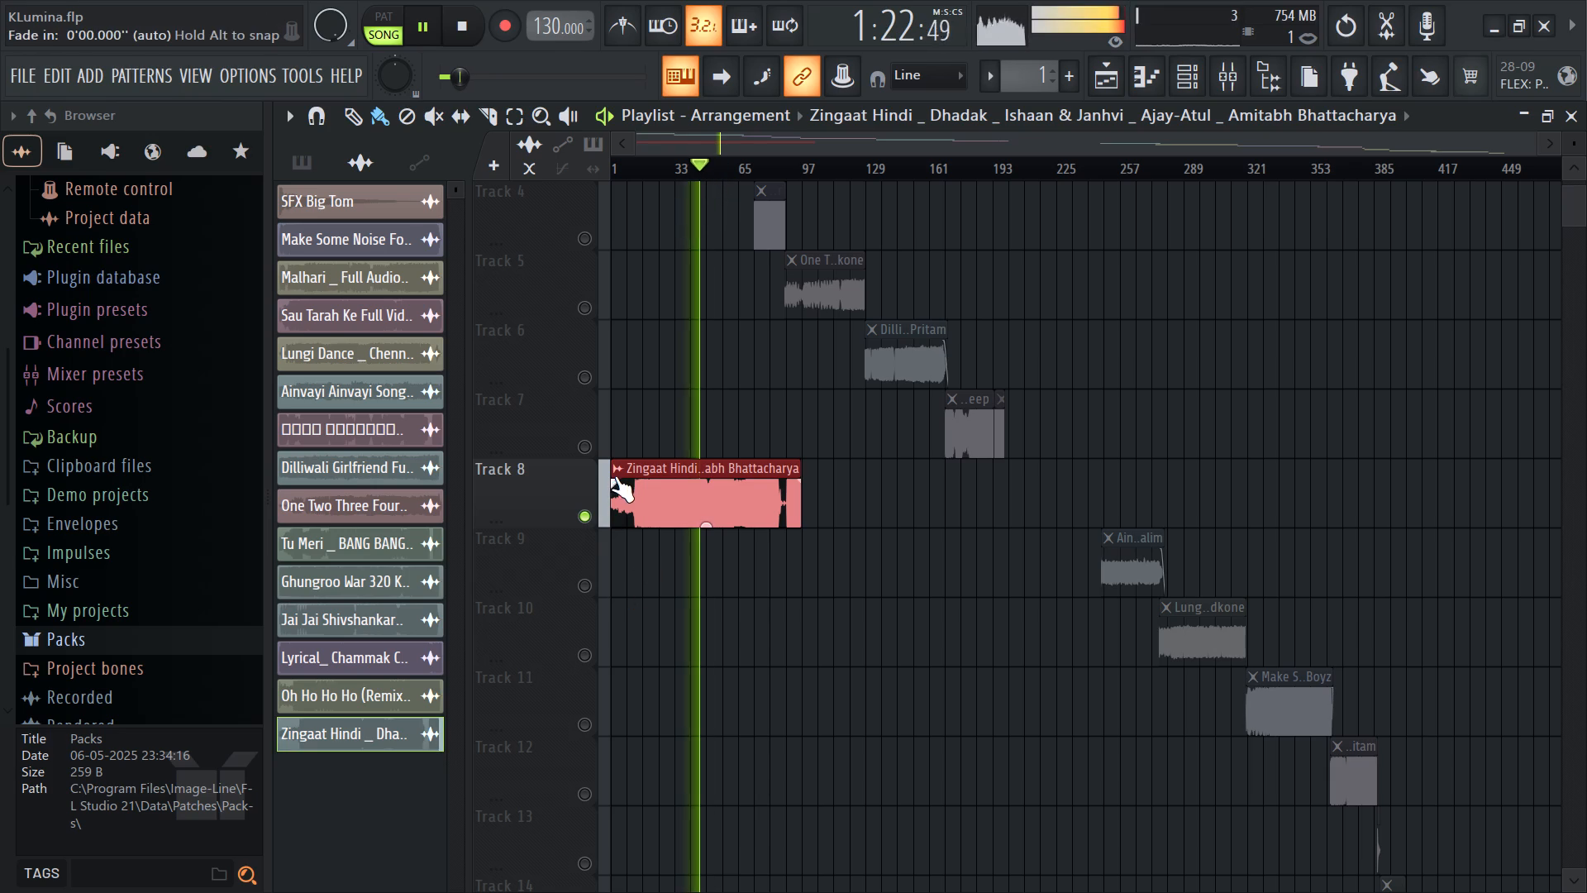
key(space)
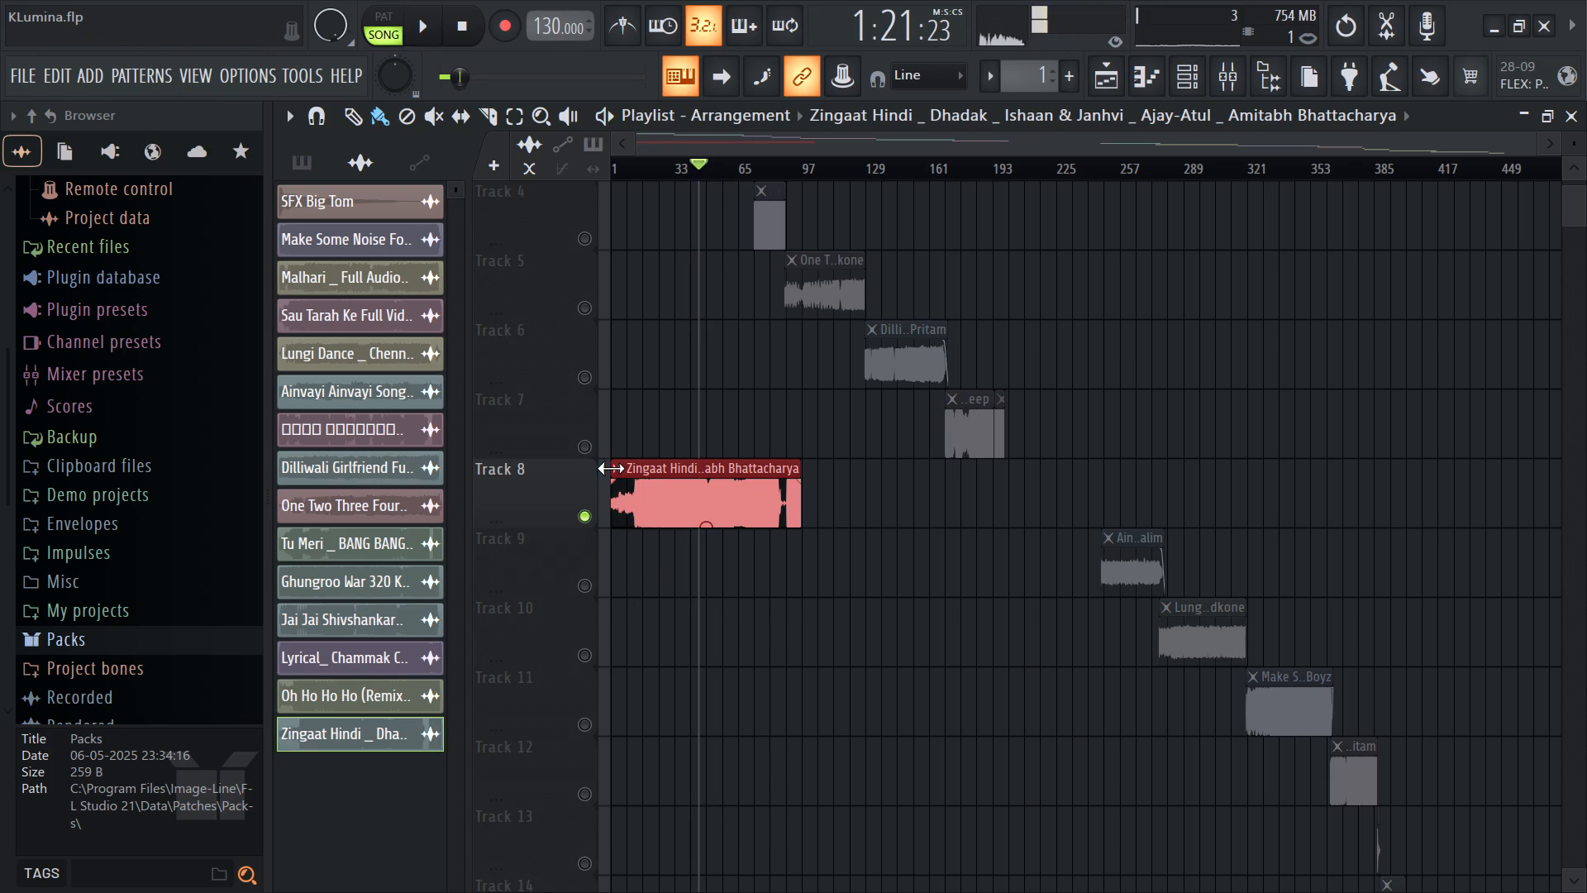
Trim the start of the Zingaat Hindi clip on Track 8 to bar 43.
drag(611, 468, 612, 468)
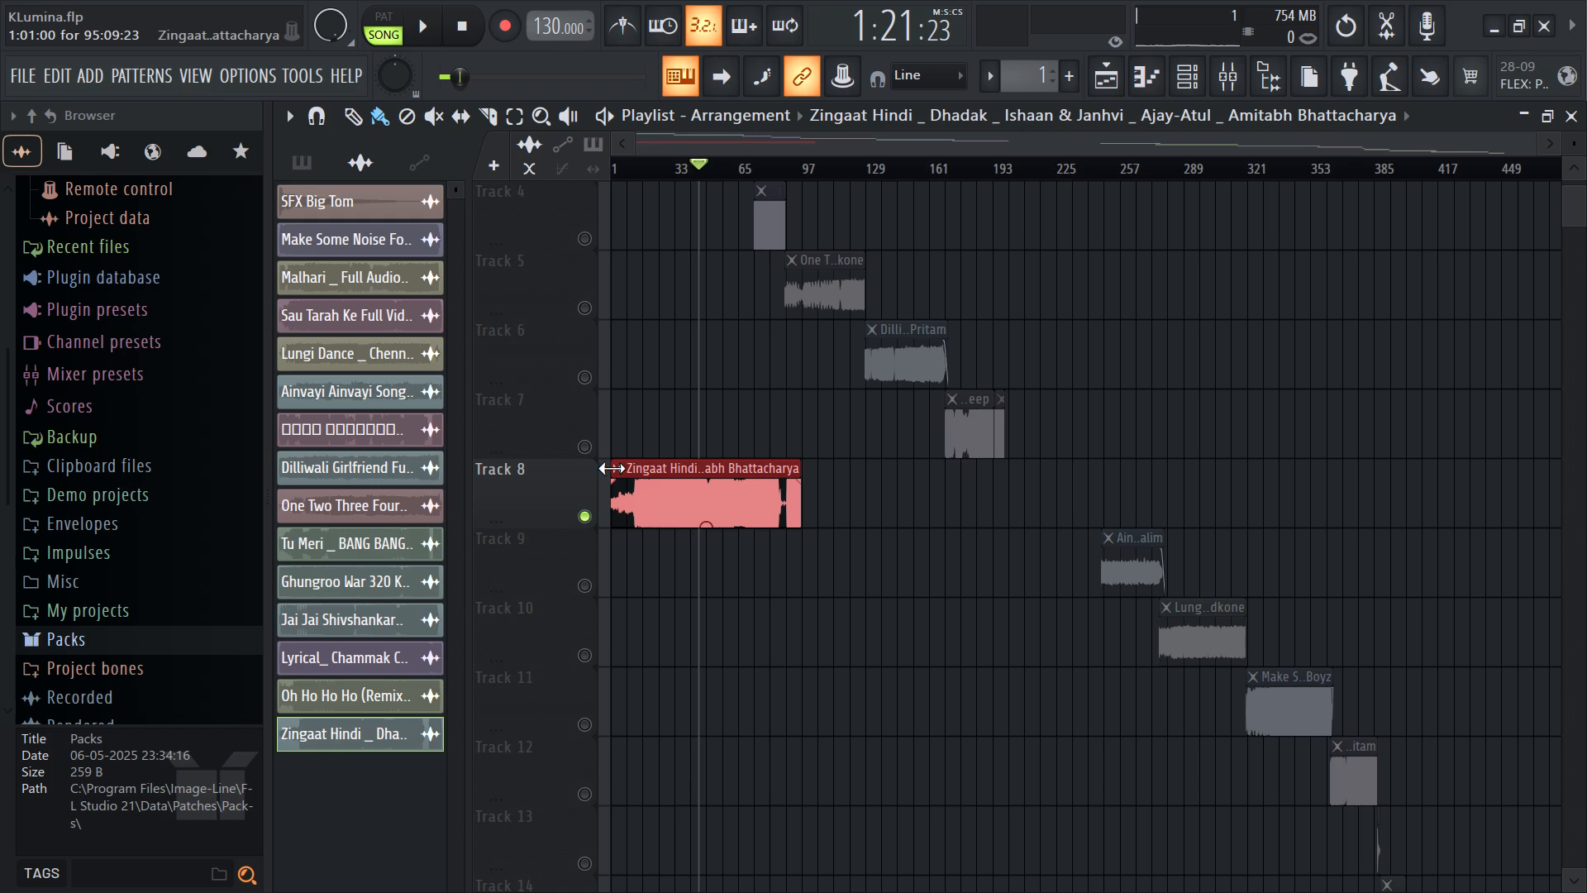
drag(612, 468, 689, 593)
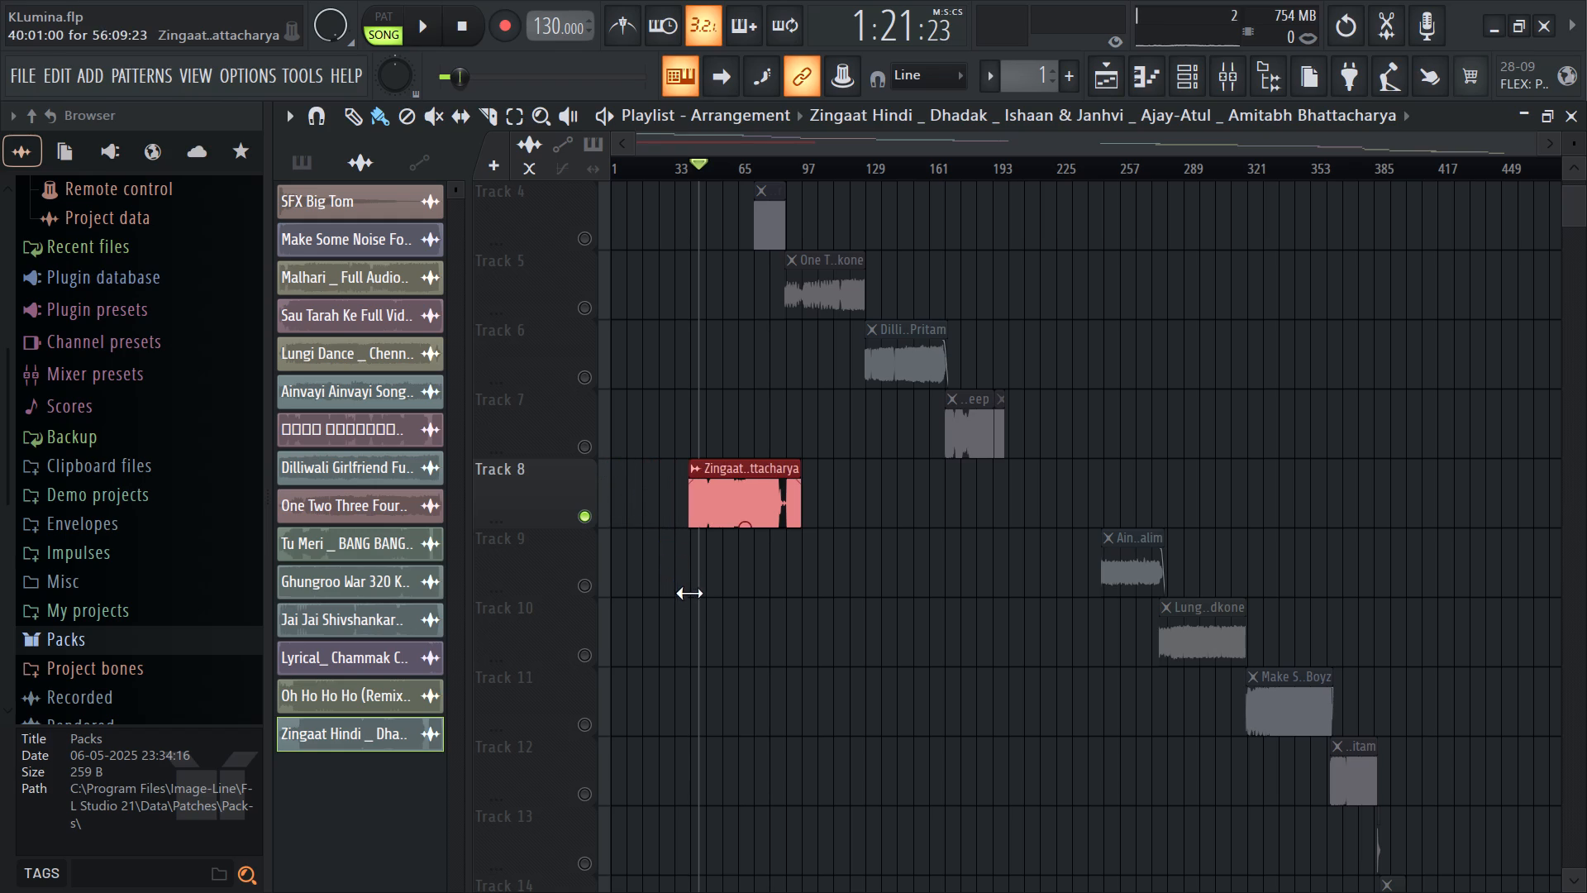
drag(689, 593, 693, 601)
ctrl+scroll(671, 571, up, 11)
ctrl+scroll(746, 531, up, 6)
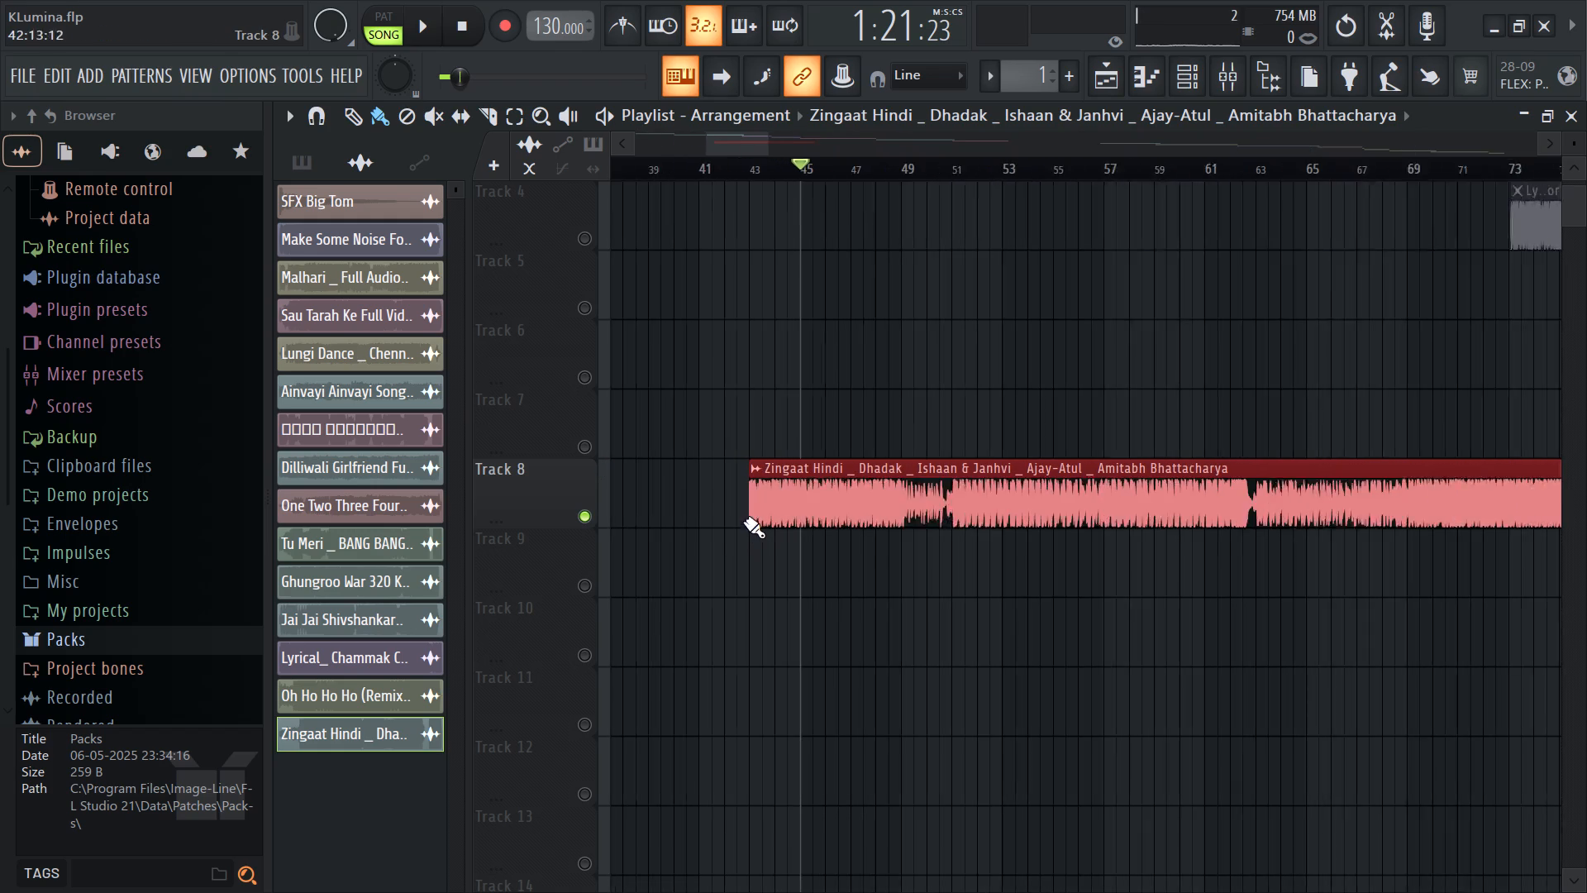
ctrl+scroll(755, 481, up, 4)
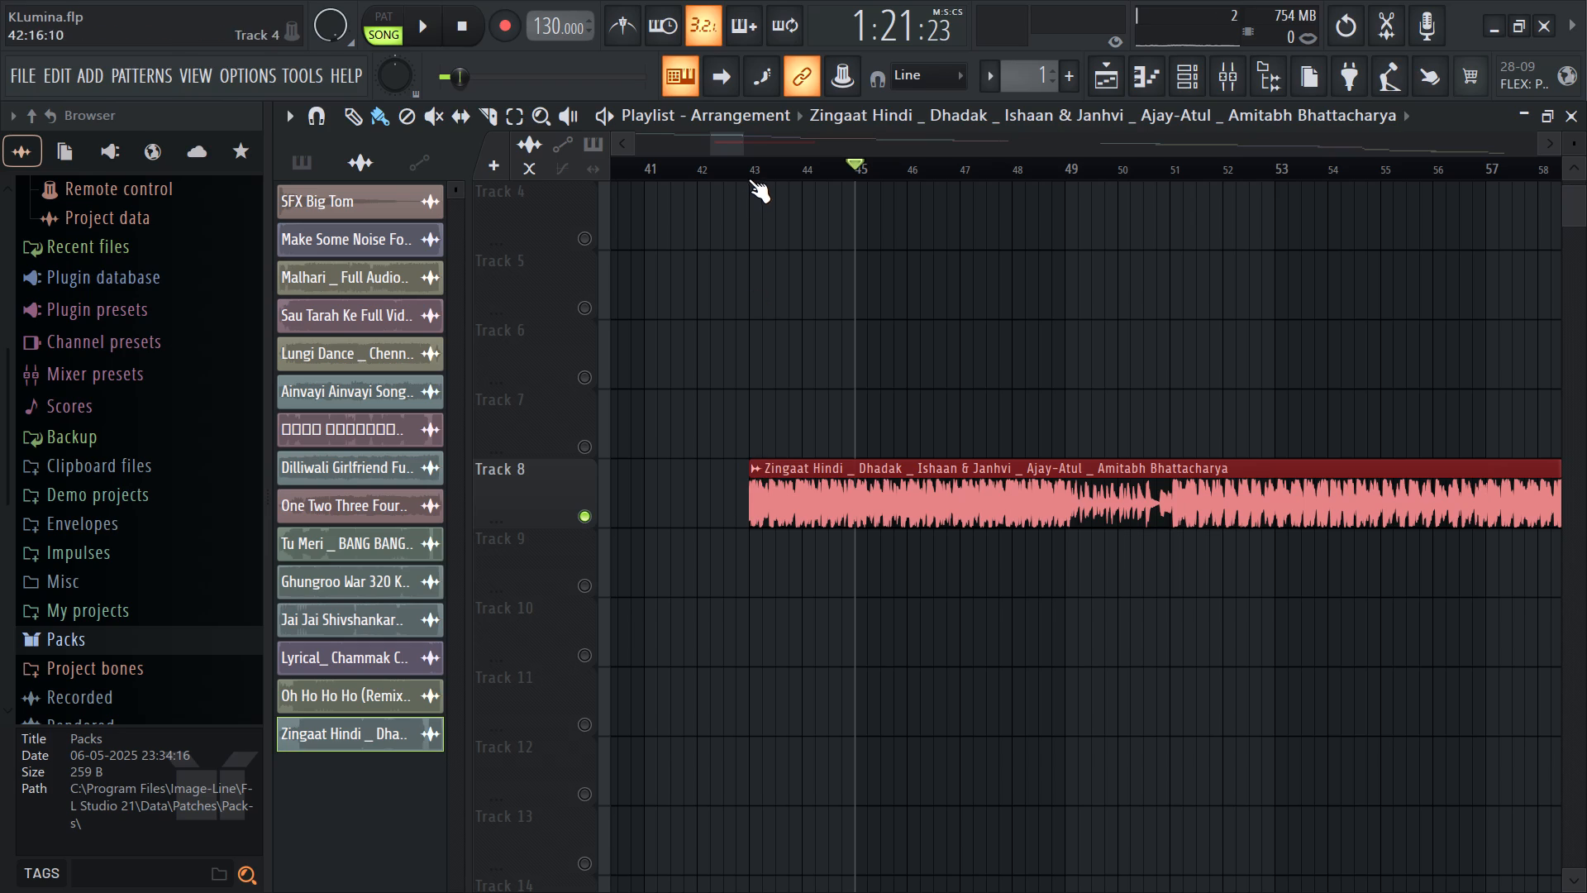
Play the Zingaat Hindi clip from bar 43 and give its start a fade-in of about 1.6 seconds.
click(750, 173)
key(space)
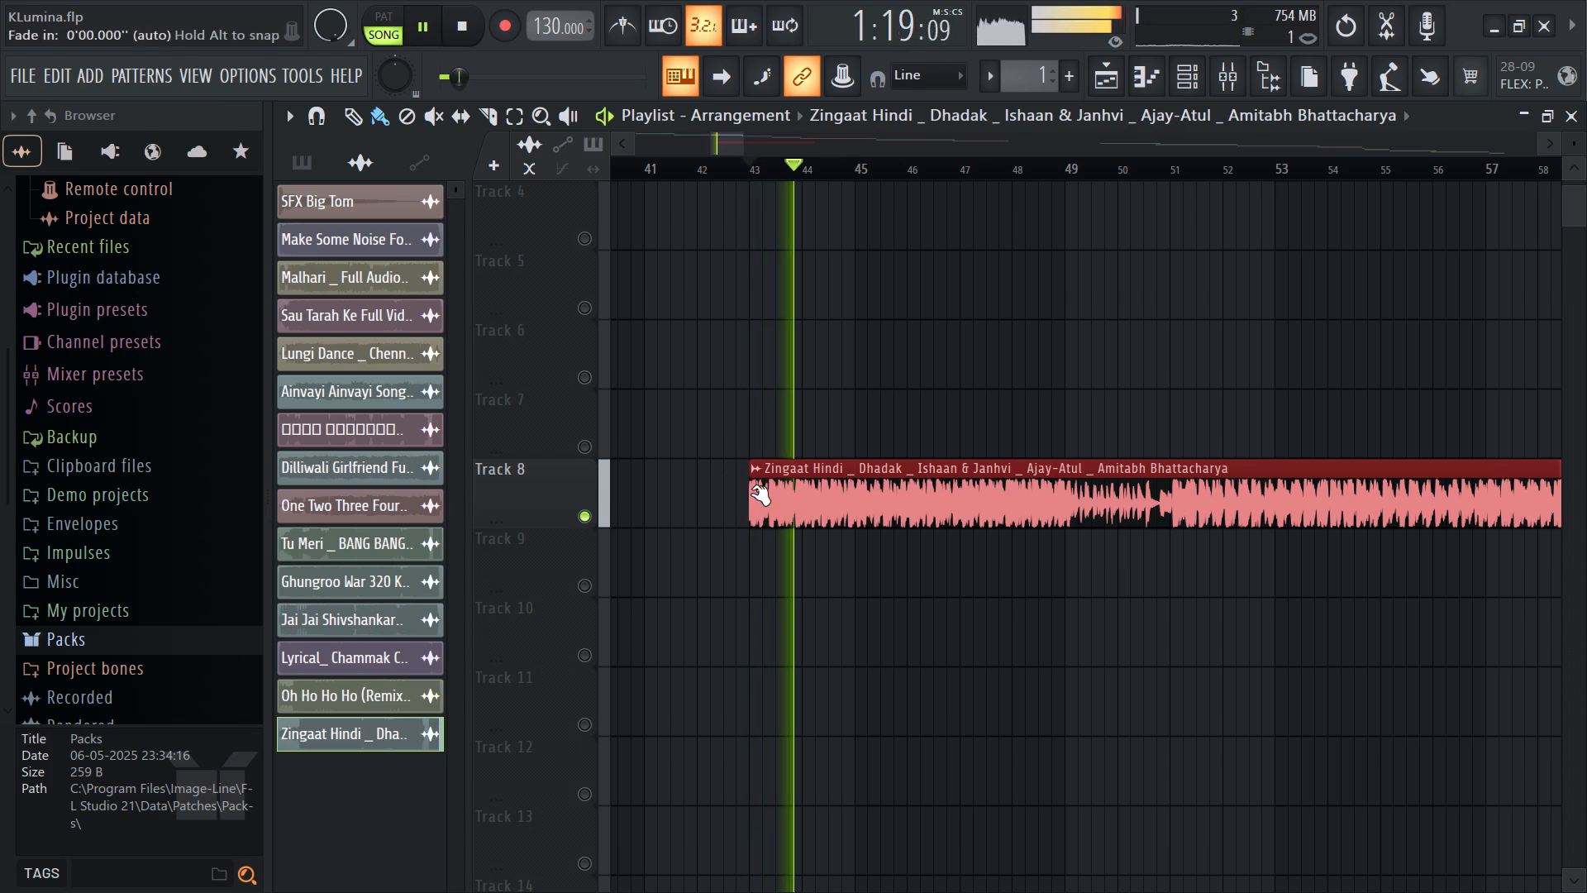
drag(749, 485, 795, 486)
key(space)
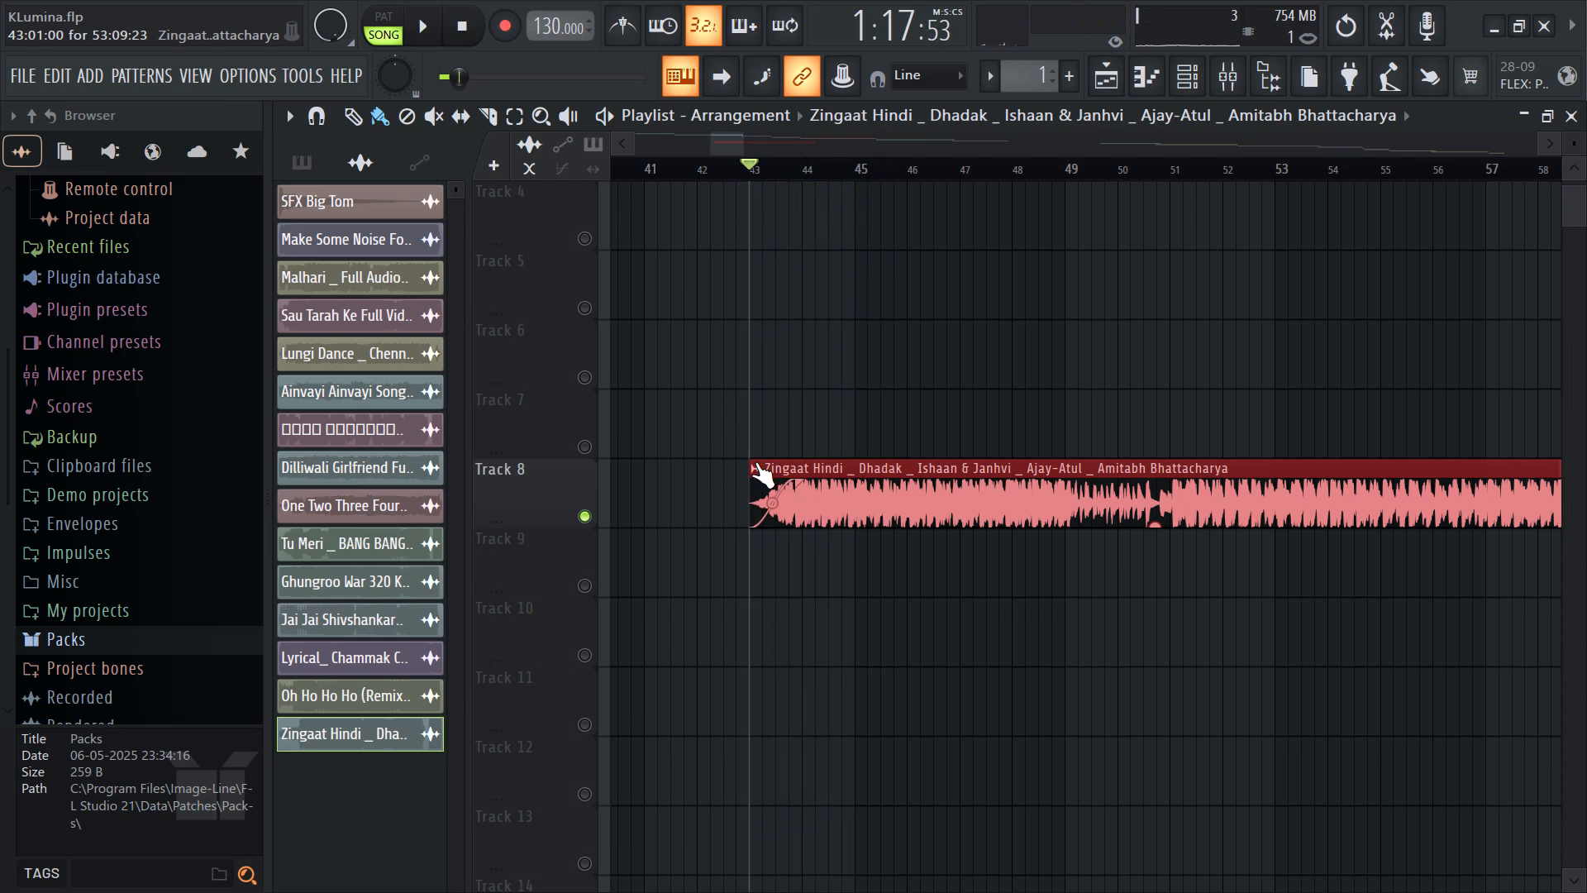
Trim the Zingaat Hindi clip's start further to about bar 44.5, auditioning from bar 43 between trims.
drag(749, 461, 774, 470)
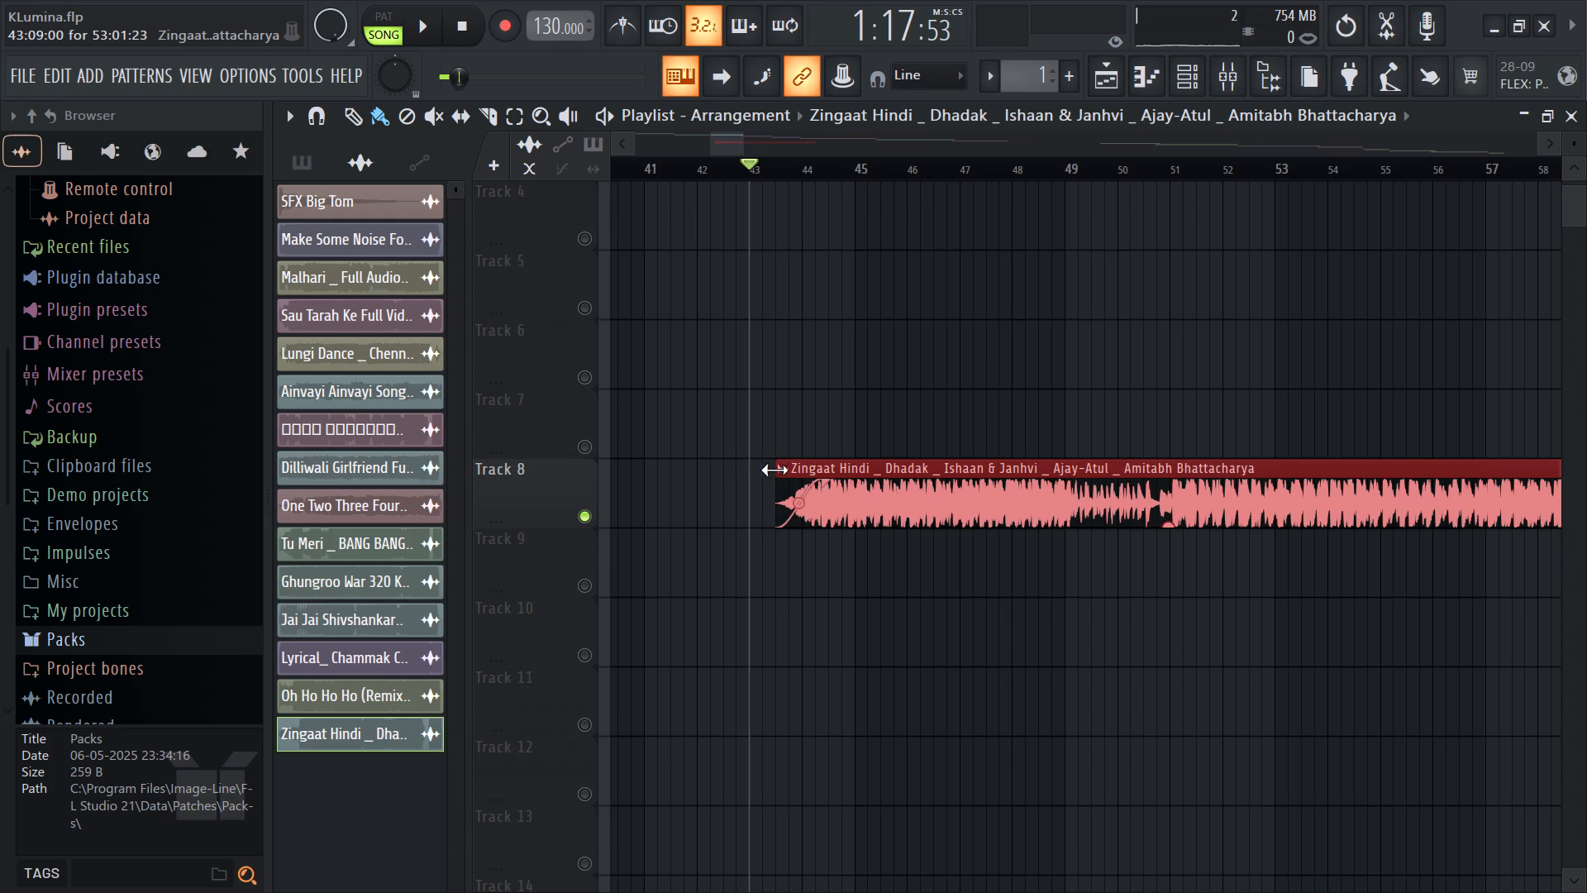
drag(774, 470, 788, 470)
key(space)
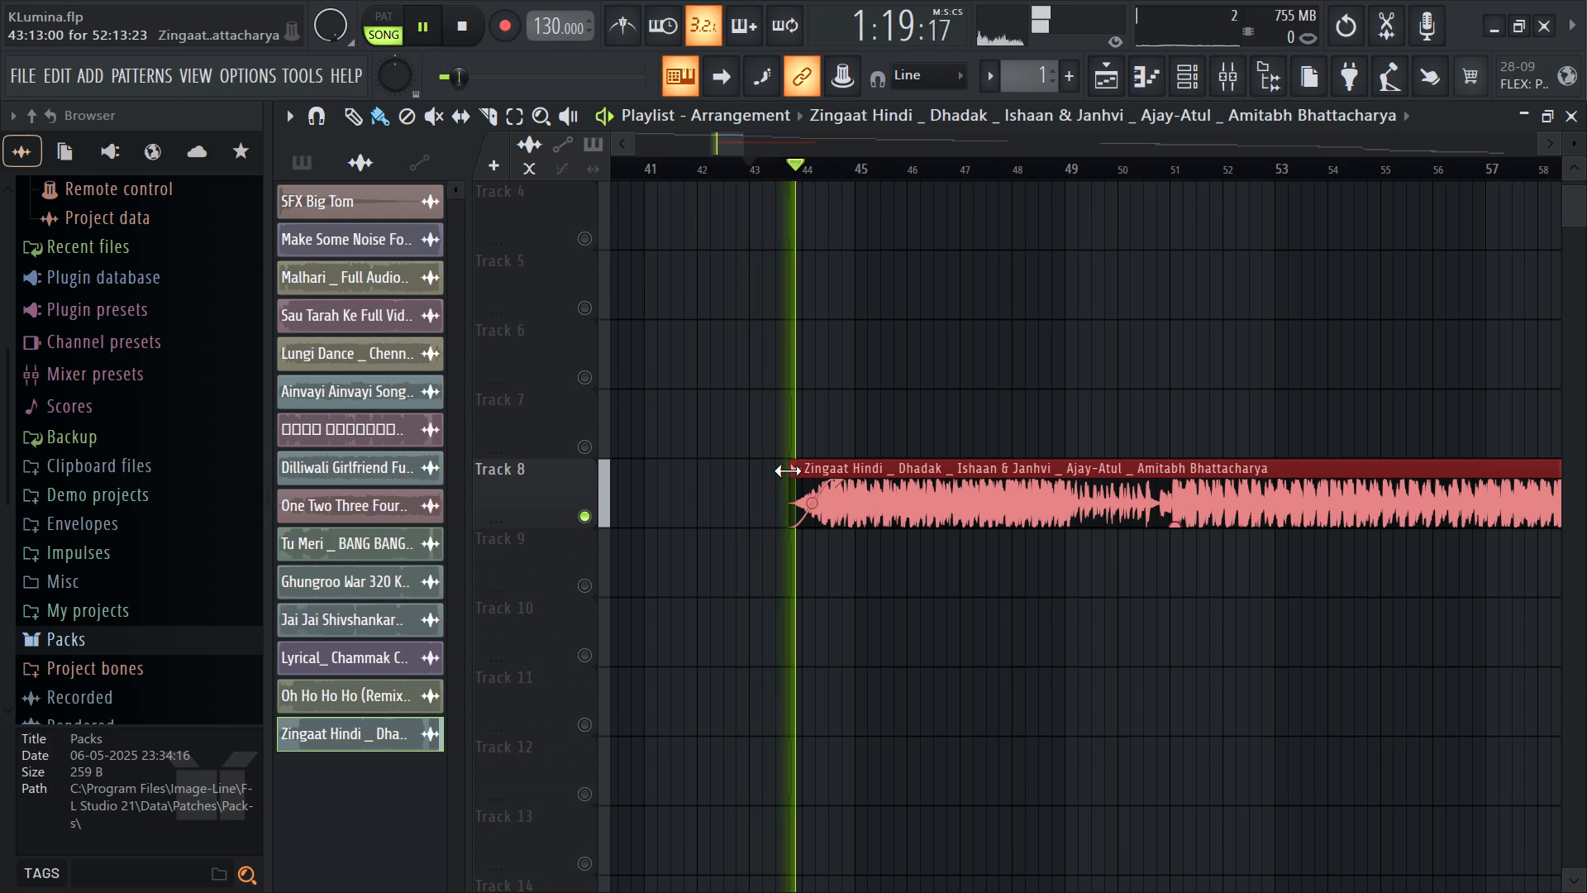
drag(788, 470, 790, 470)
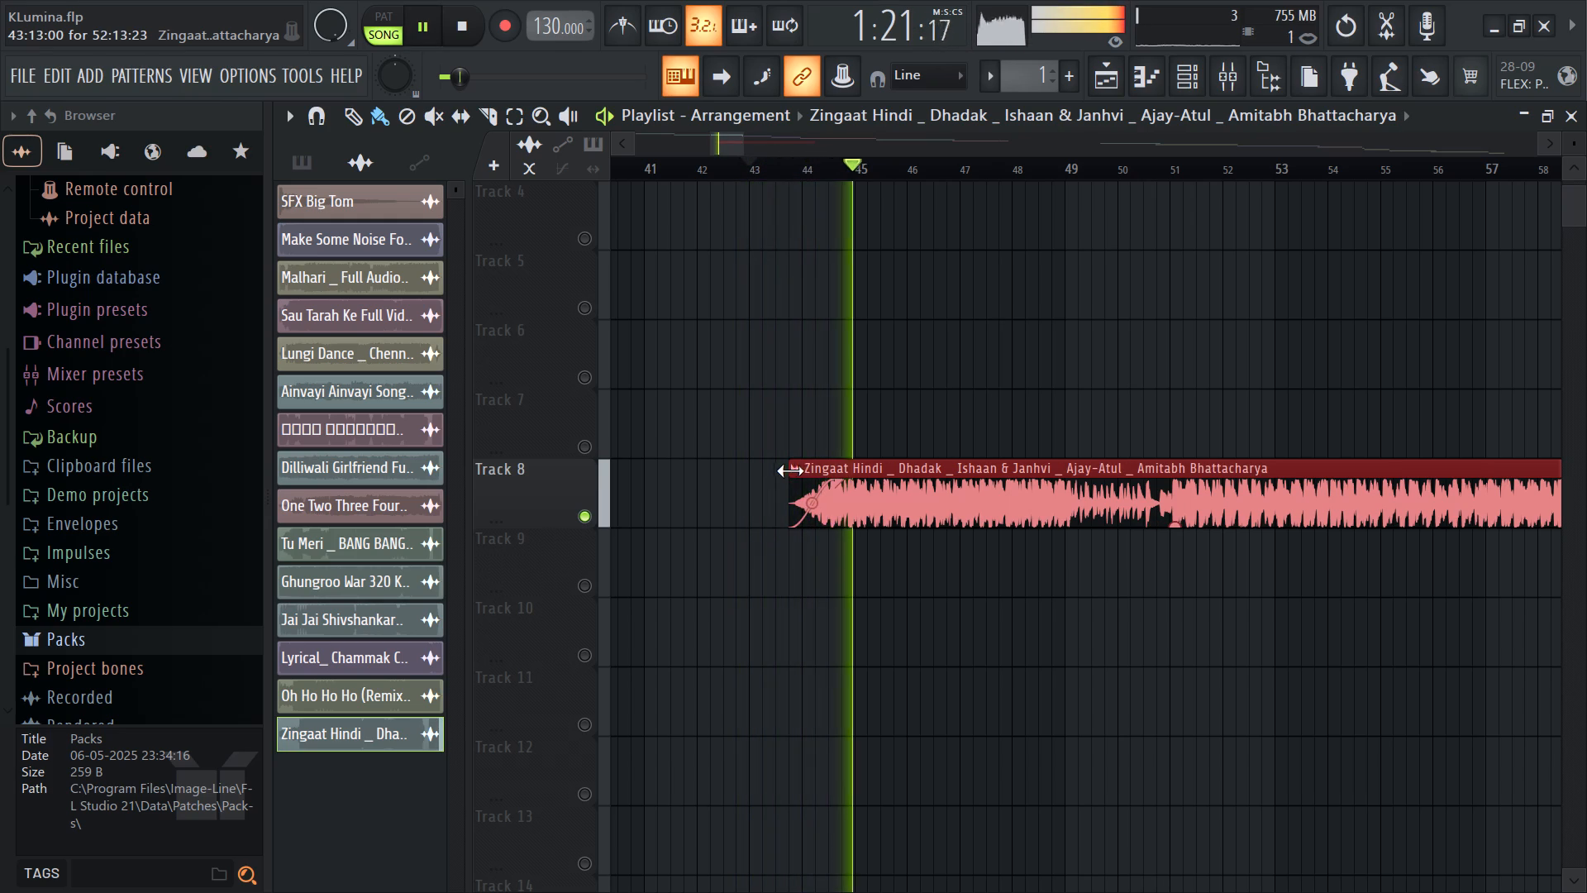
drag(790, 470, 823, 473)
key(space)
key(space)
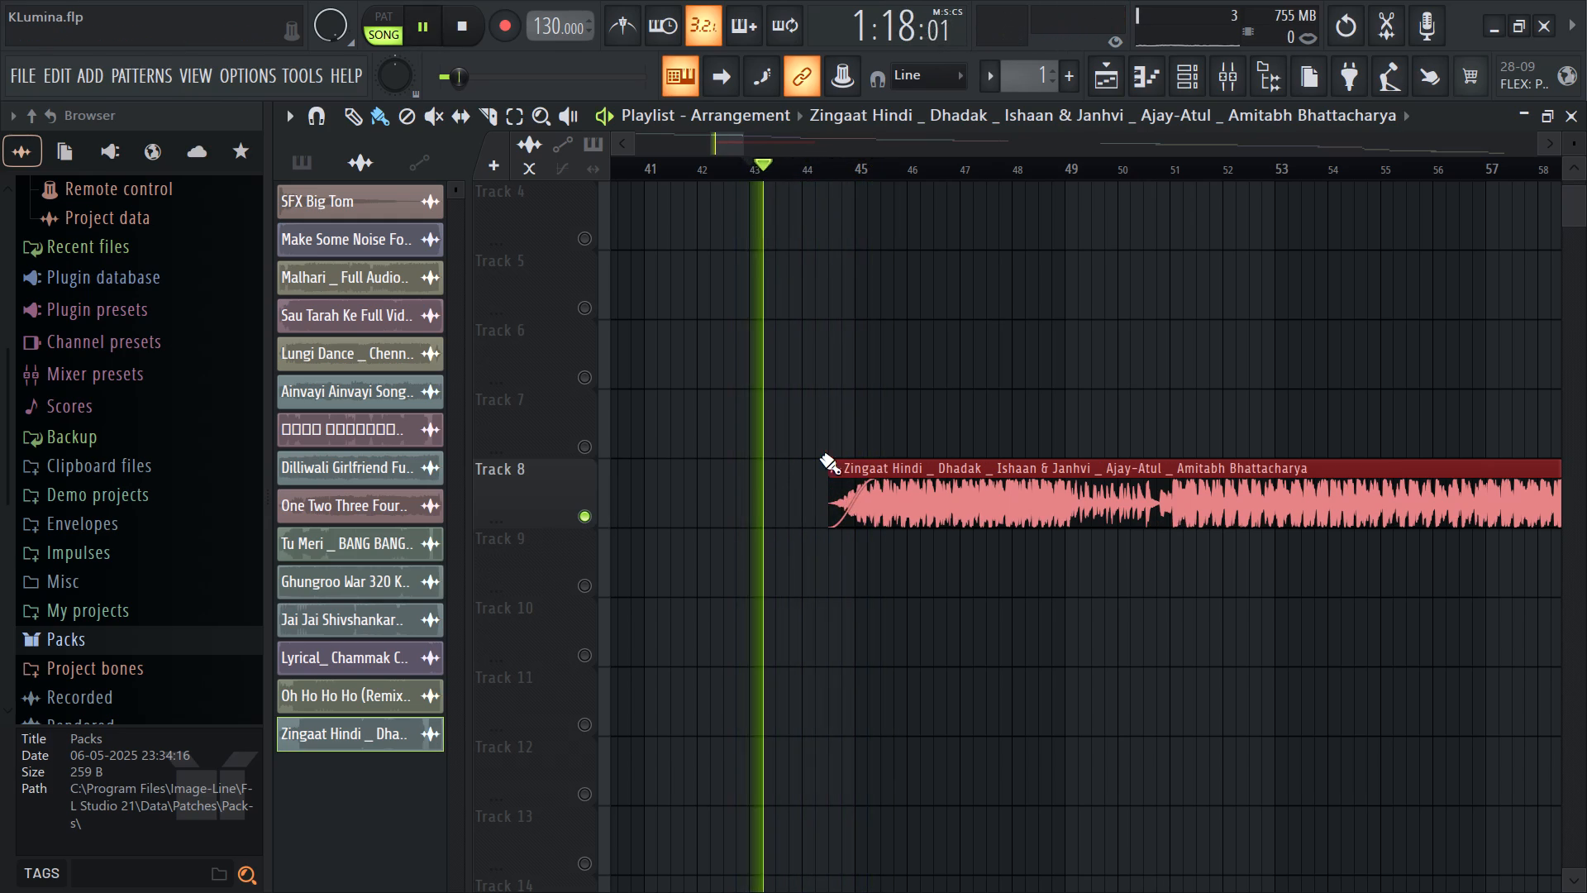
key(space)
Move the trimmed Zingaat Hindi clip back to start at bar 43 and audition its opening.
drag(957, 507, 879, 514)
key(space)
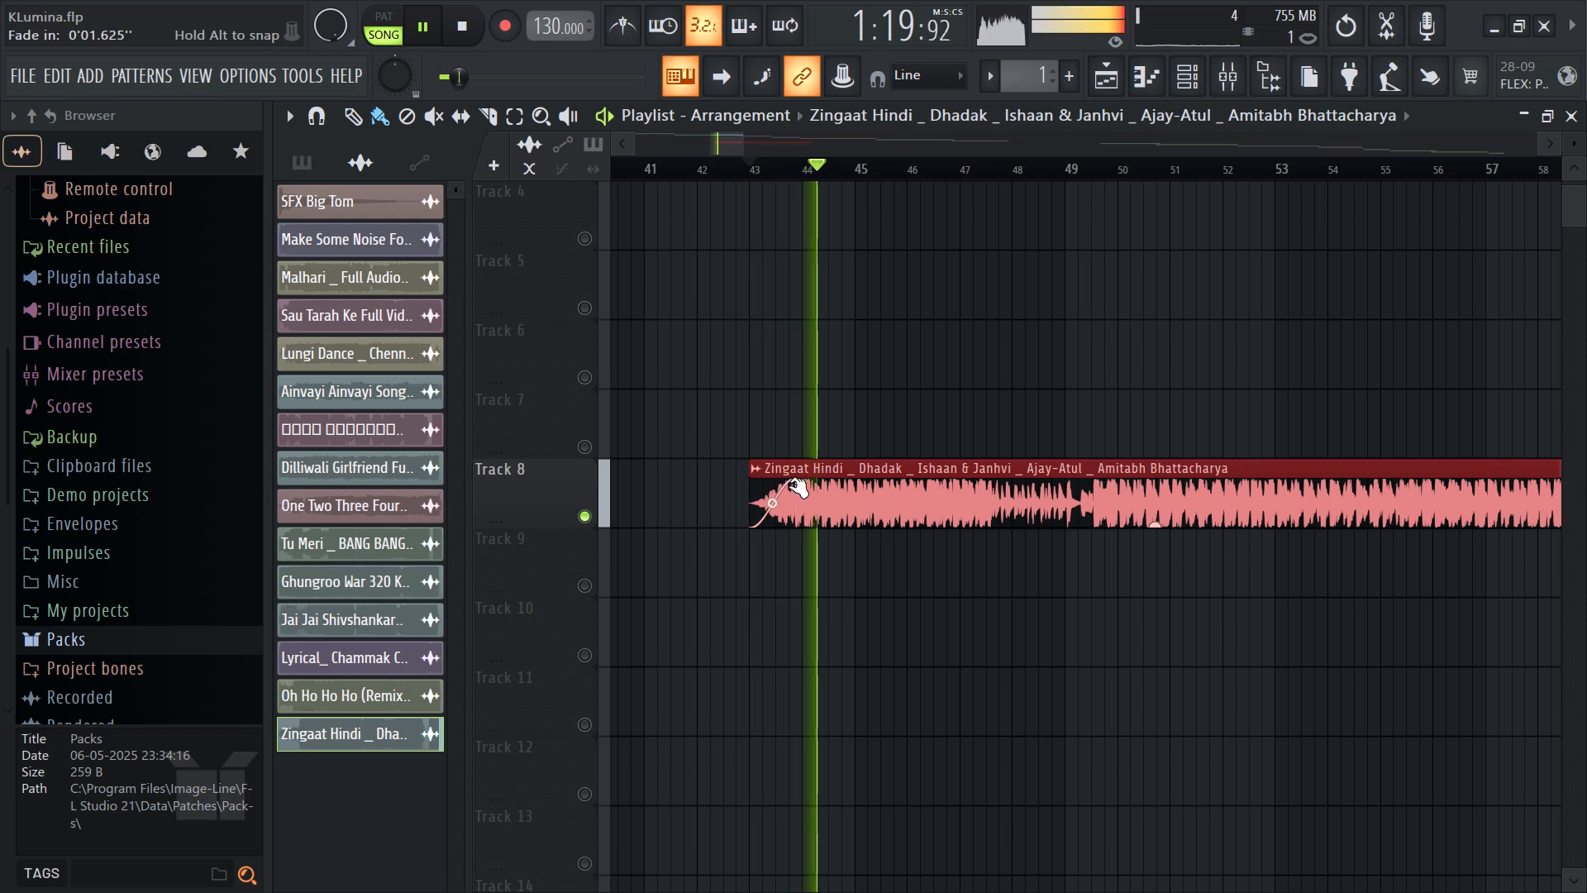
key(space)
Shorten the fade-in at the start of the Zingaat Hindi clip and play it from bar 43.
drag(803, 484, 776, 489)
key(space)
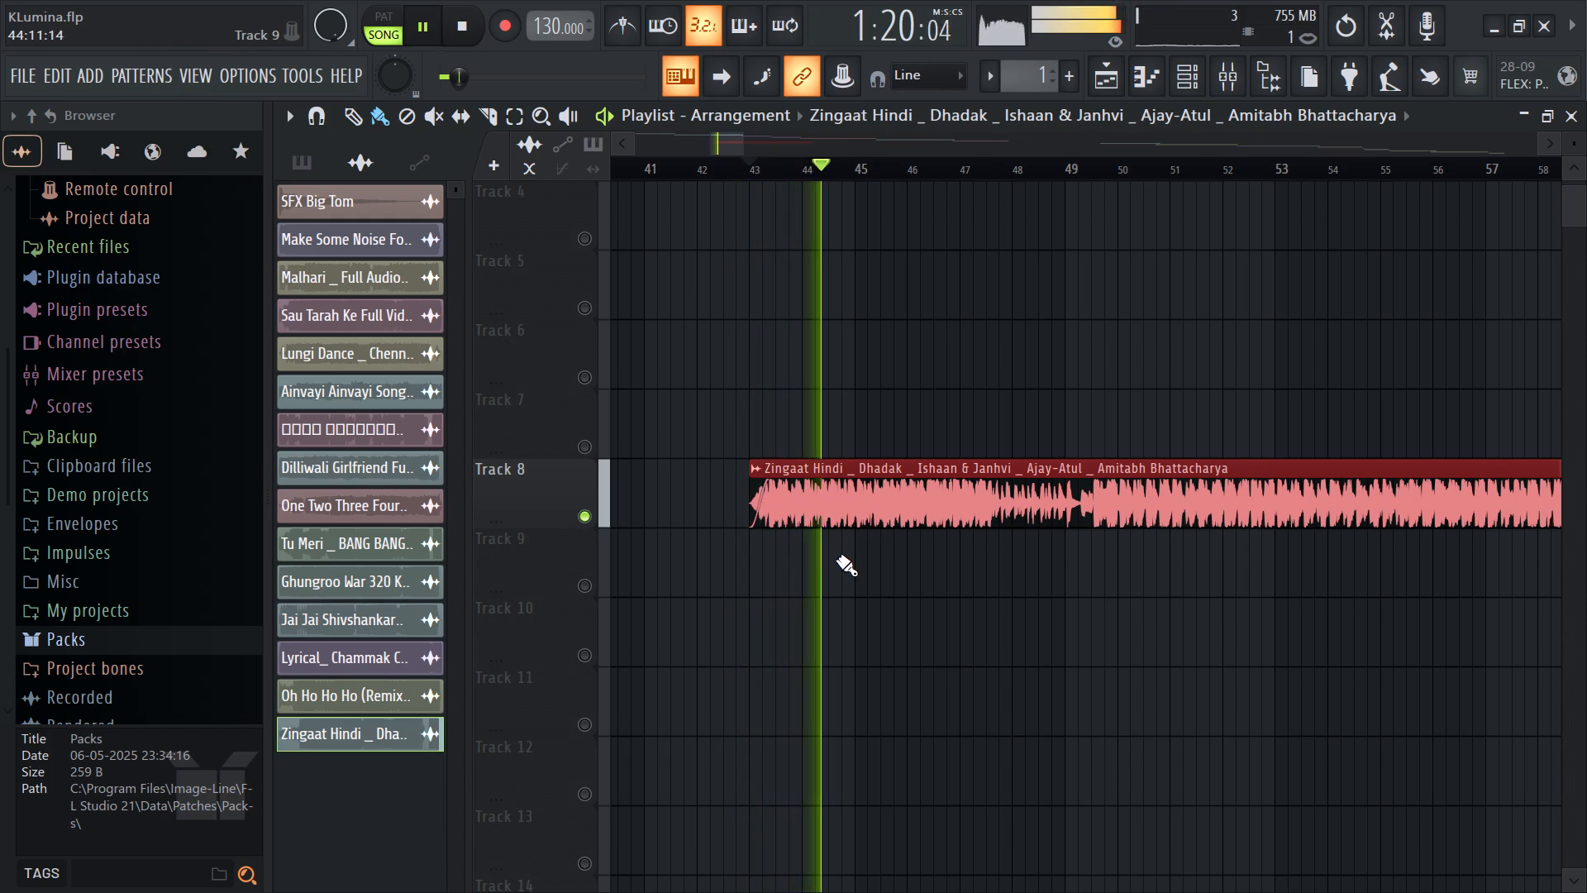
Audition the Zingaat Hindi clip from about bar 49 and trim its start to bar 49.
click(1061, 175)
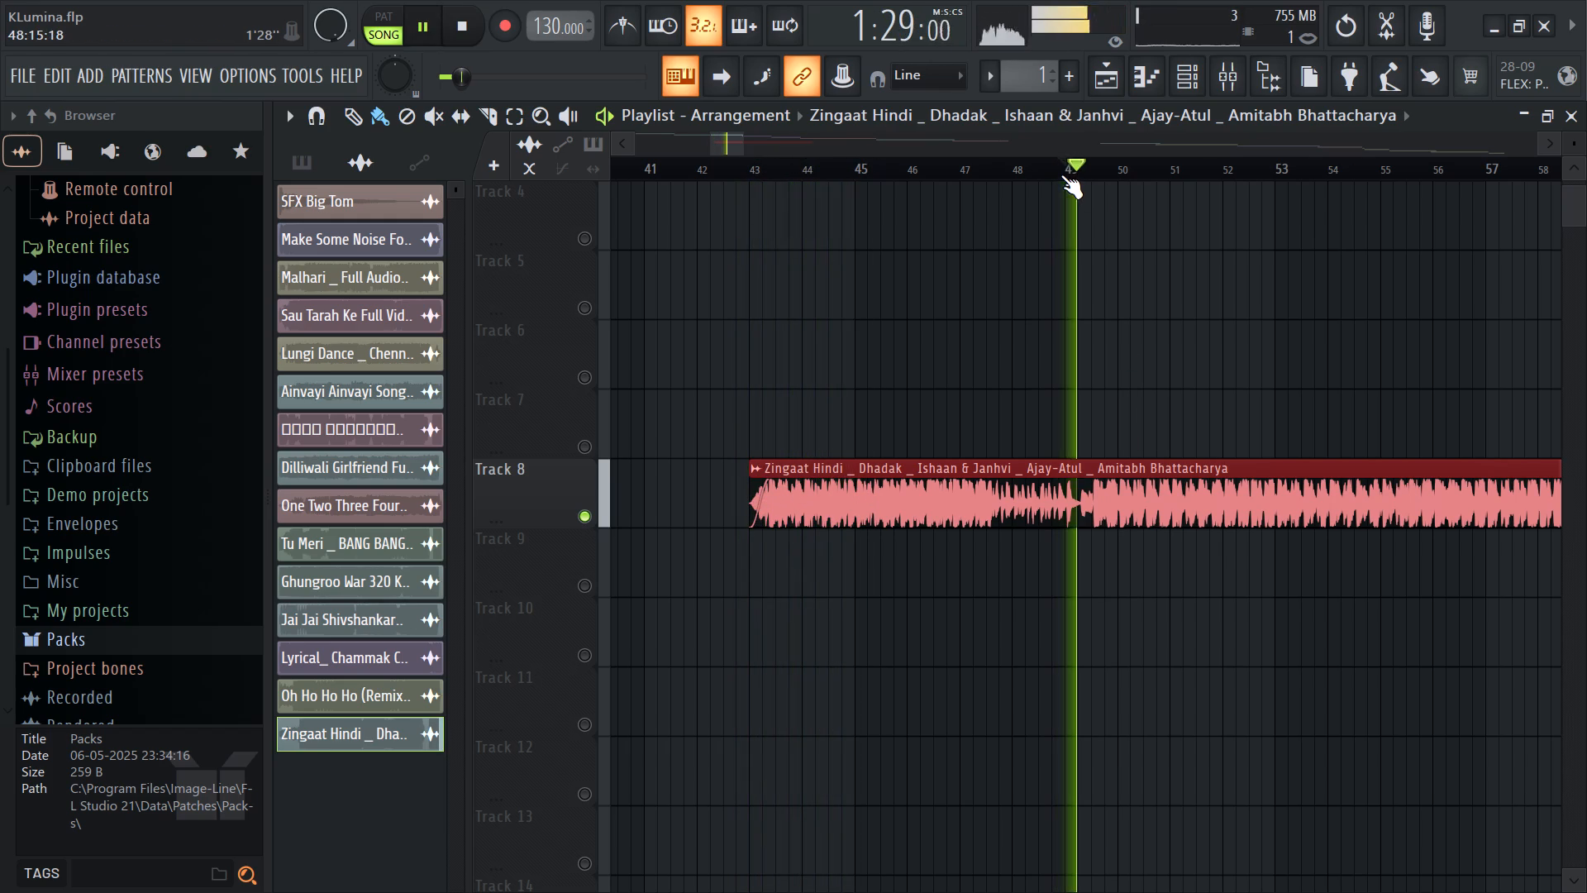
key(space)
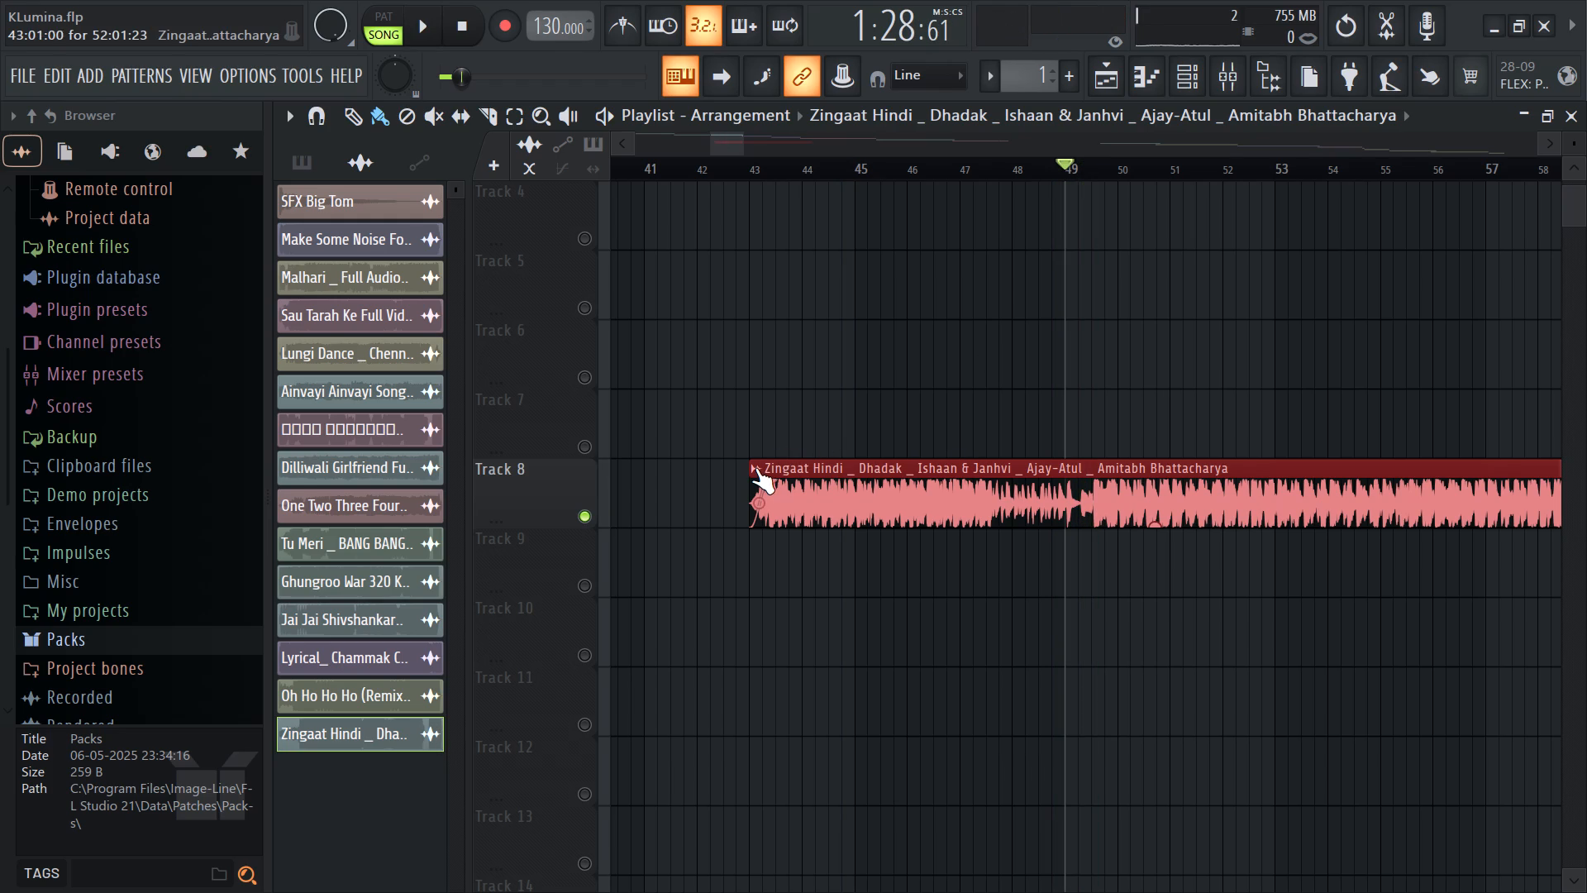
drag(746, 467, 1065, 548)
drag(1112, 514, 1094, 513)
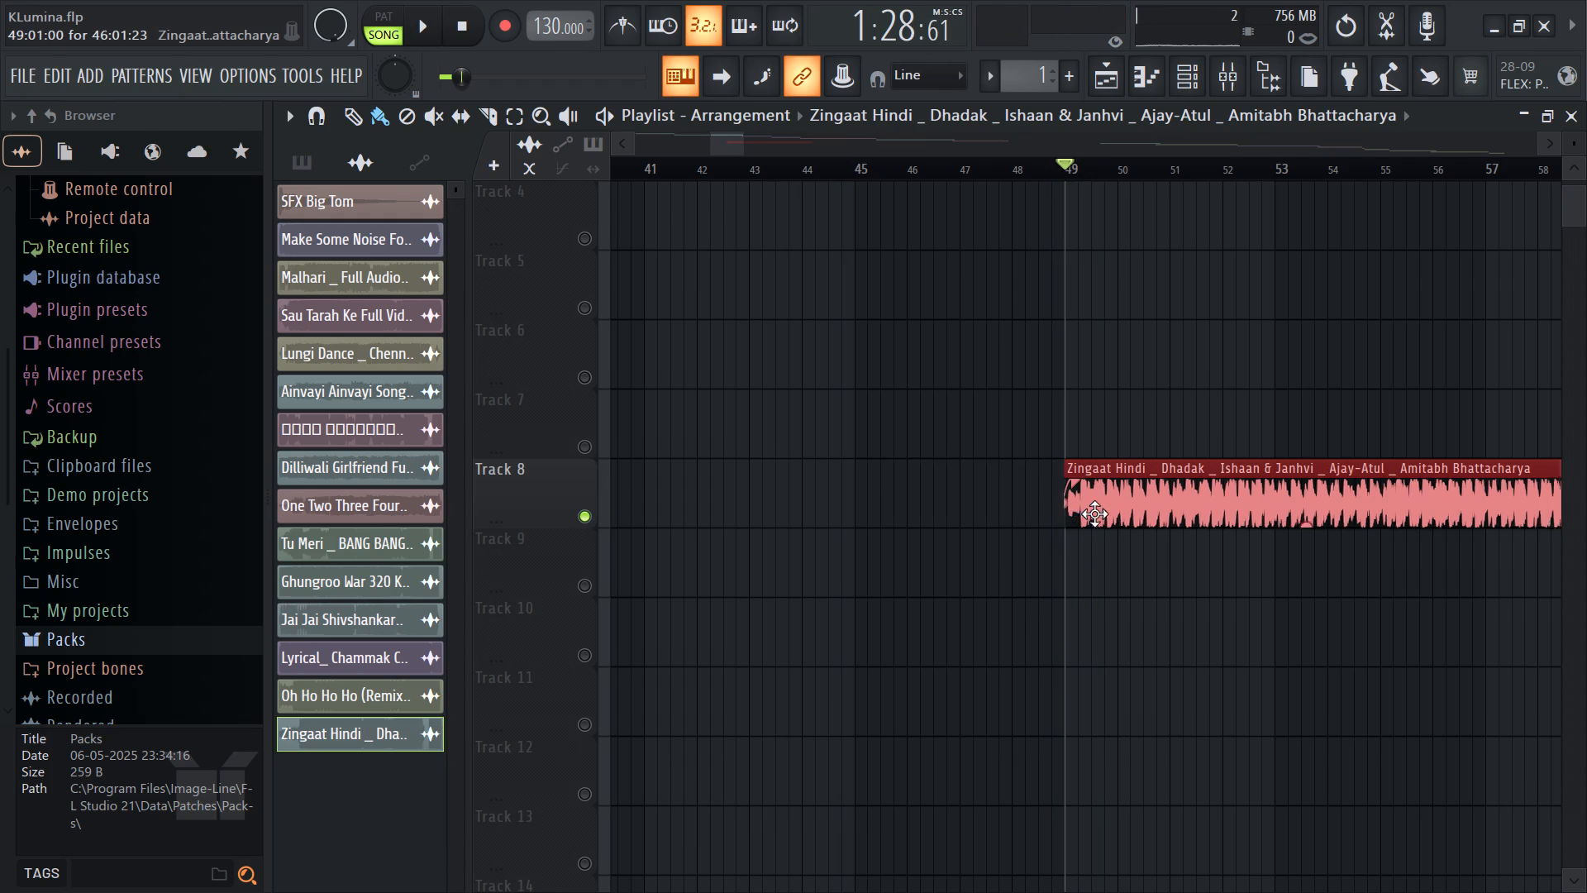
Move the Zingaat Hindi clip earlier to start at about bar 47.5 and remove its fade-in.
drag(1094, 513, 1031, 519)
drag(1010, 482, 975, 489)
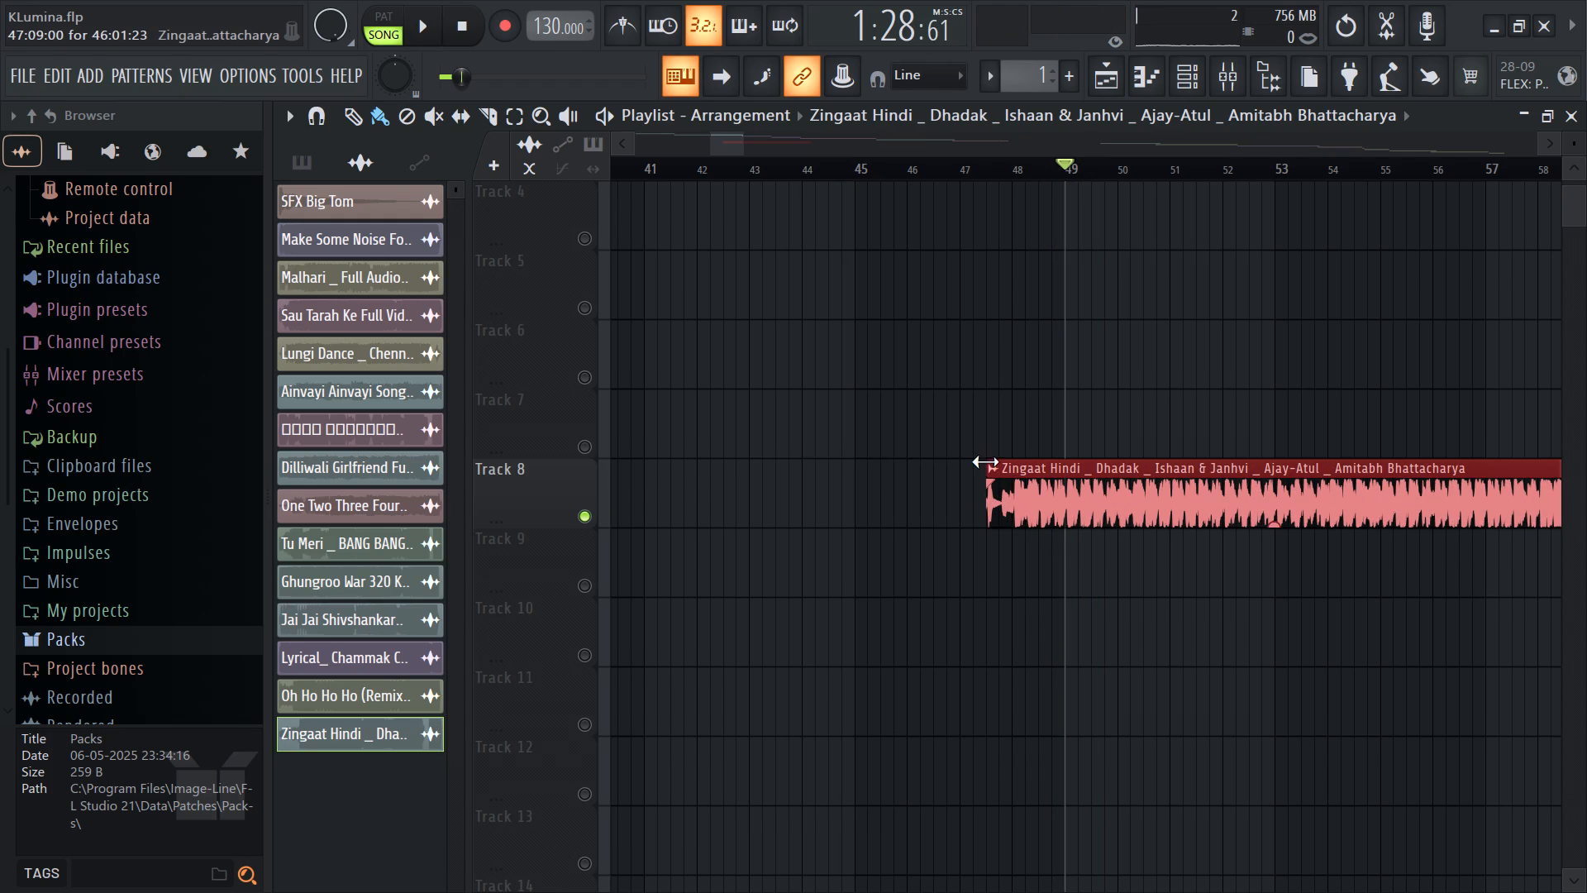
Trim about a quarter bar more off the Zingaat Hindi clip's start, move it to start at bar 49 and audition it.
drag(986, 465, 998, 469)
drag(1046, 494, 1110, 490)
key(space)
ctrl+scroll(838, 495, down, 11)
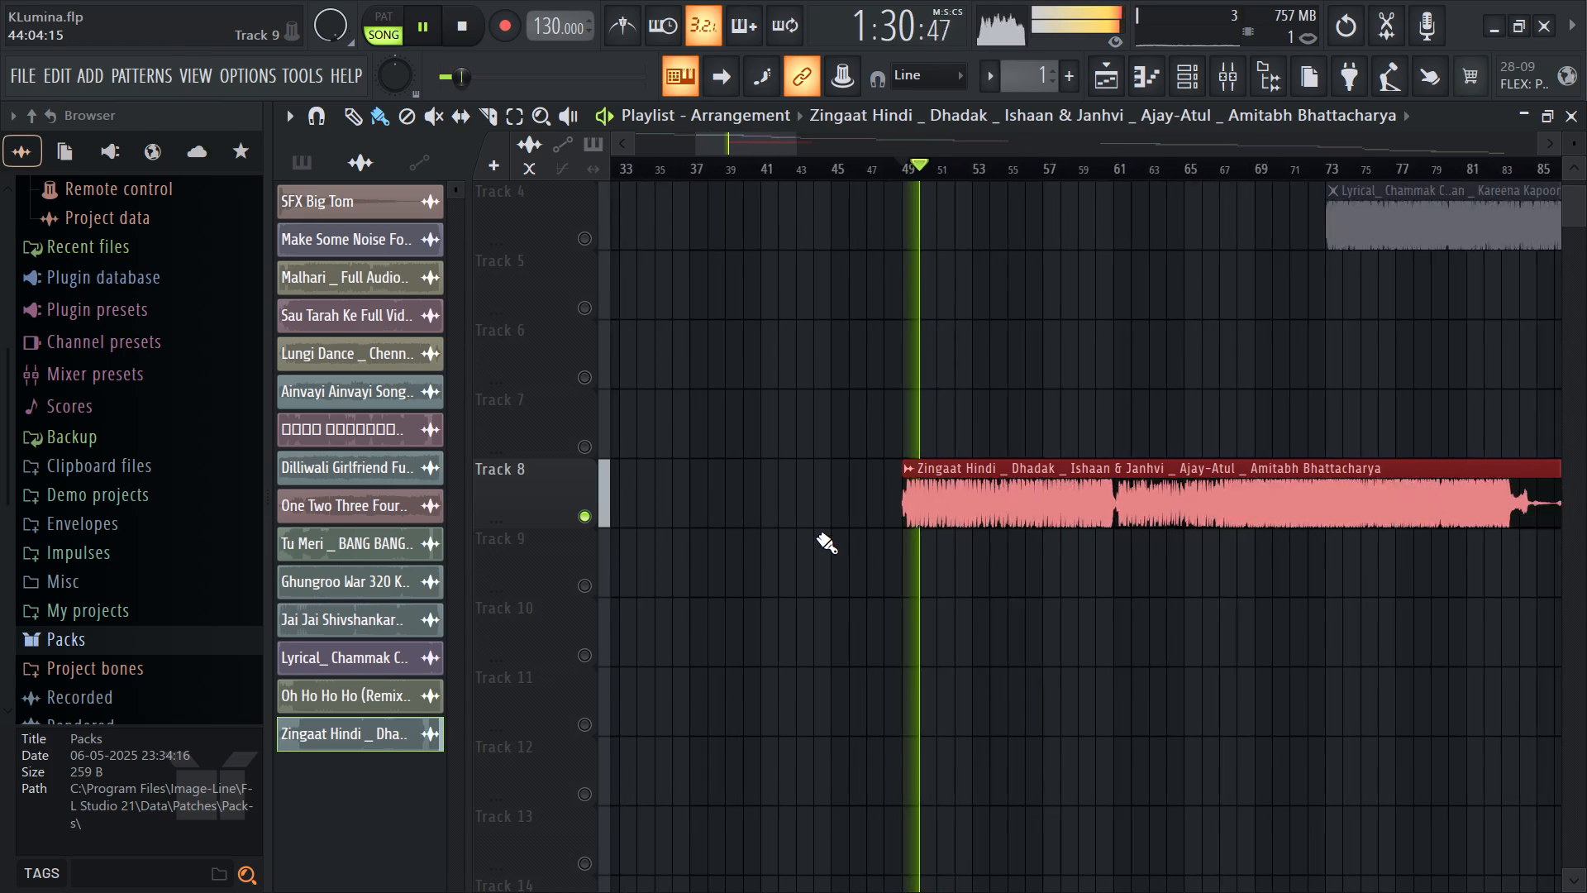
ctrl+scroll(817, 537, down, 3)
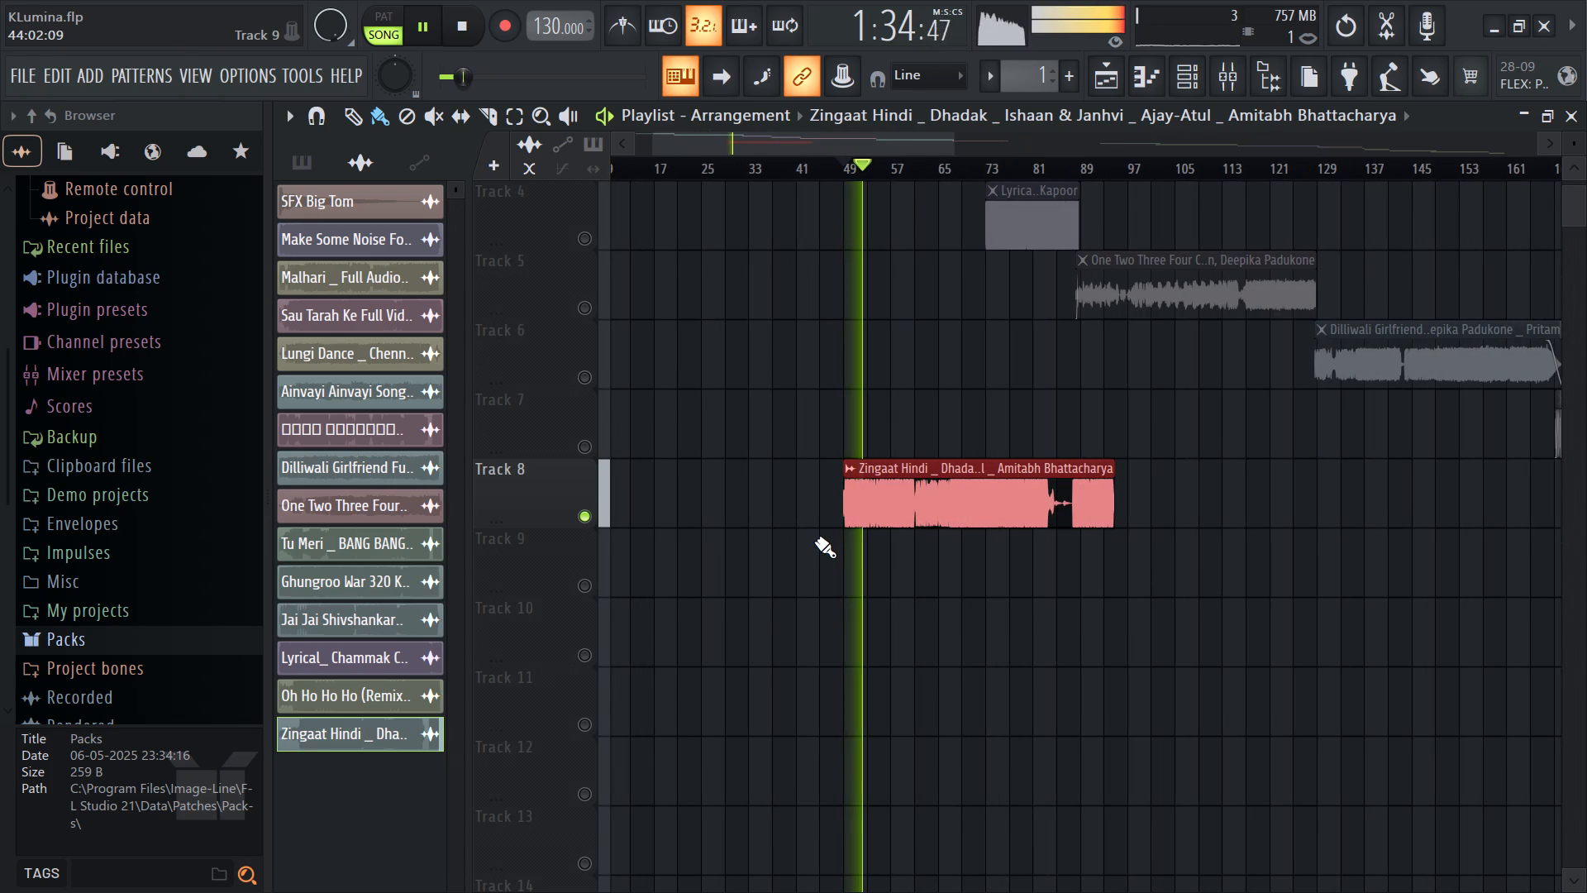
key(space)
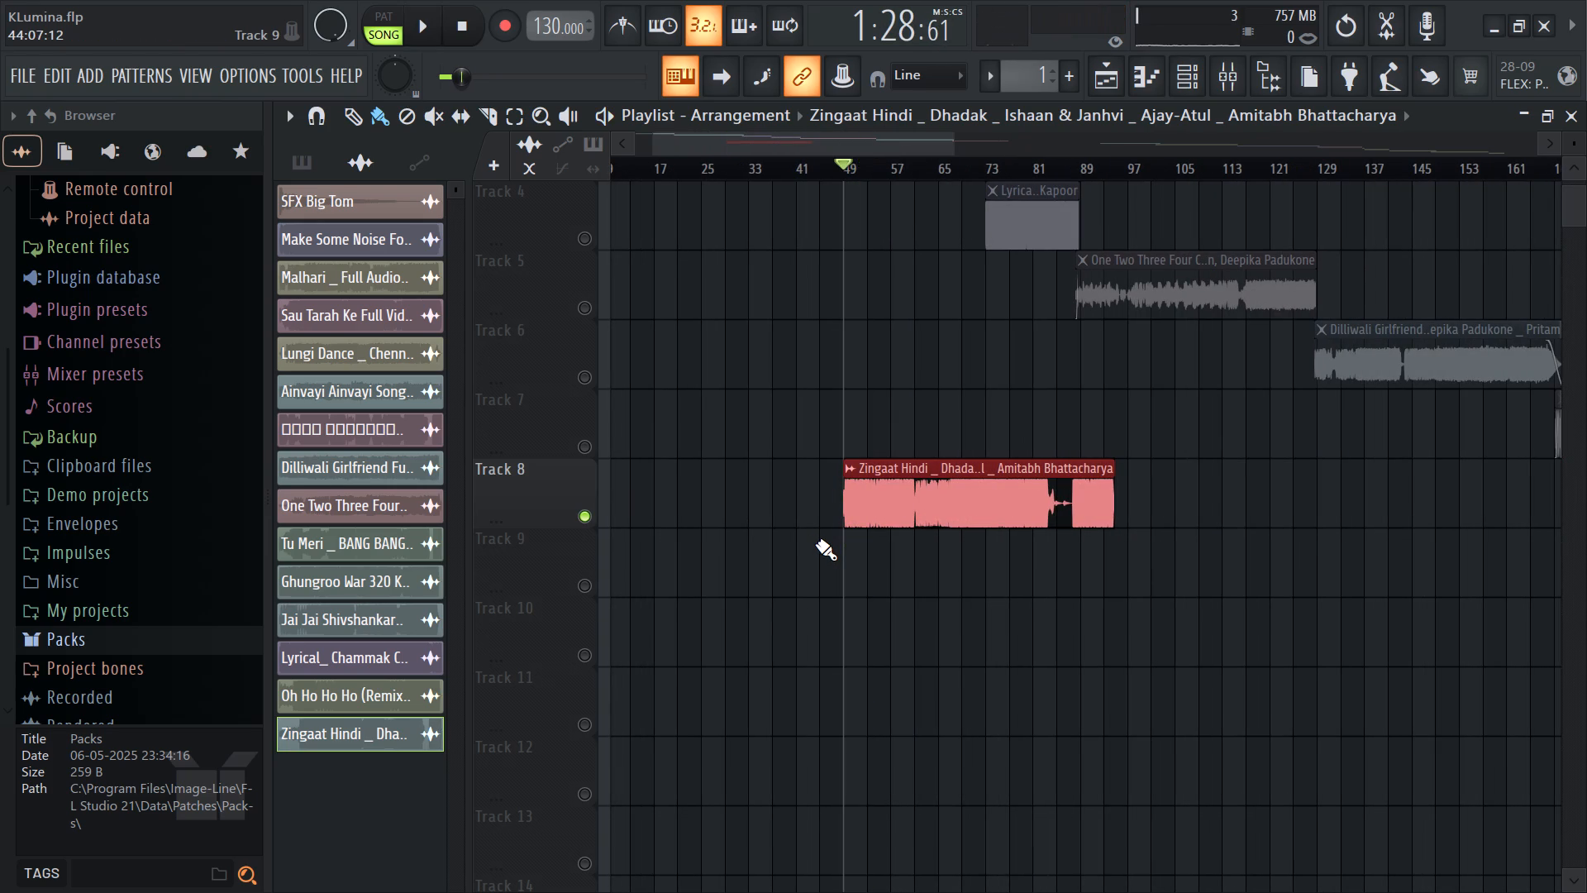
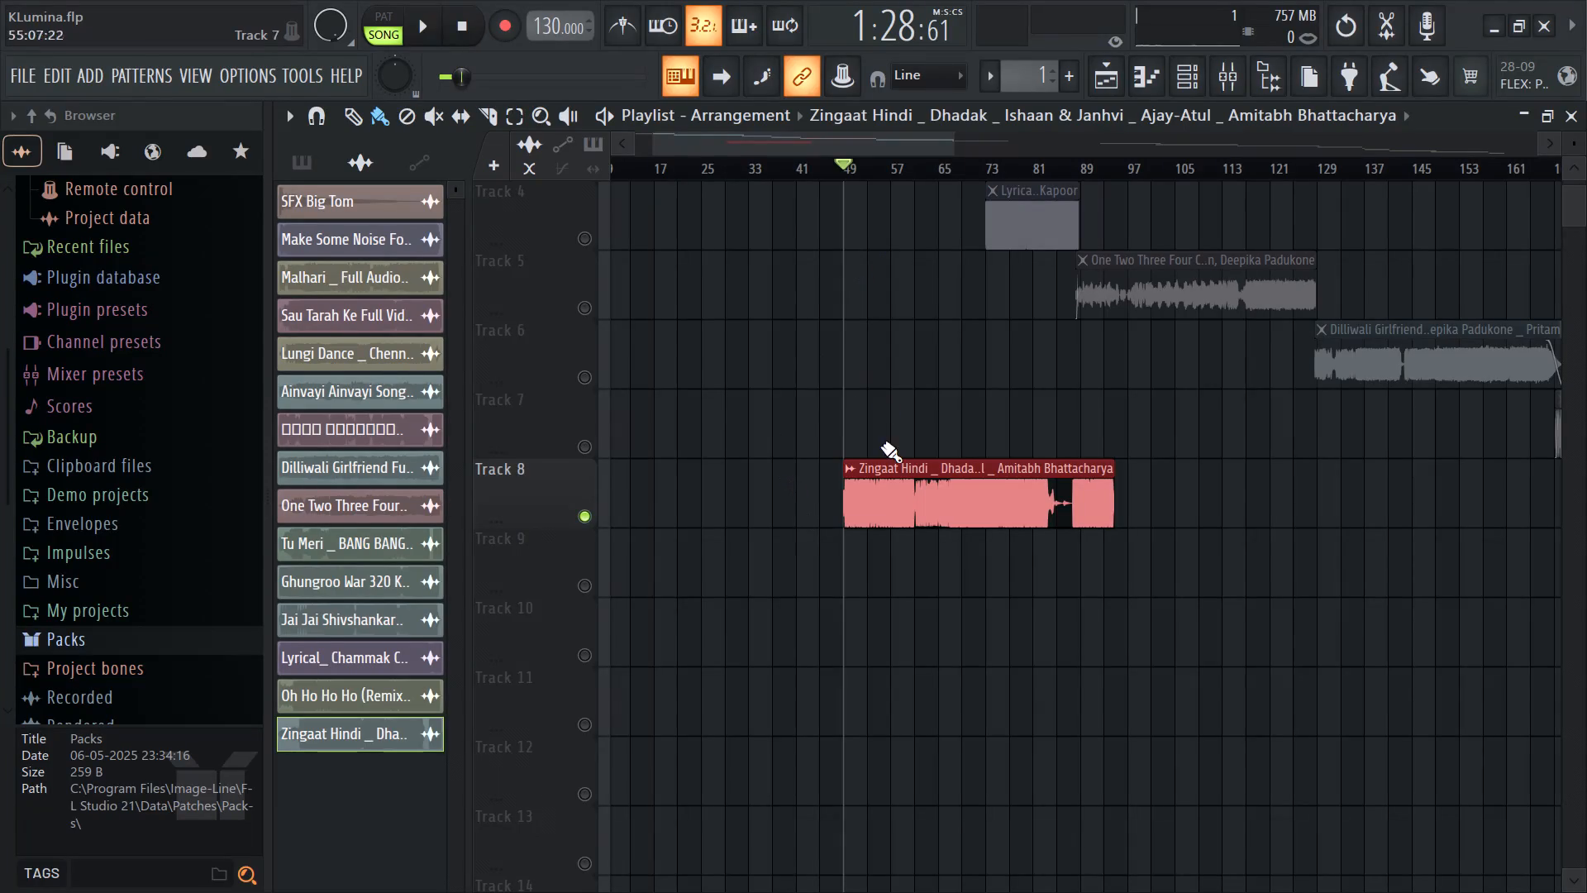
Move the Zingaat Hindi clip along Track 8 to start at about bar 200, after the Track 7 clip, and unsolo Track 8.
key(space)
ctrl+scroll(854, 414, down, 3)
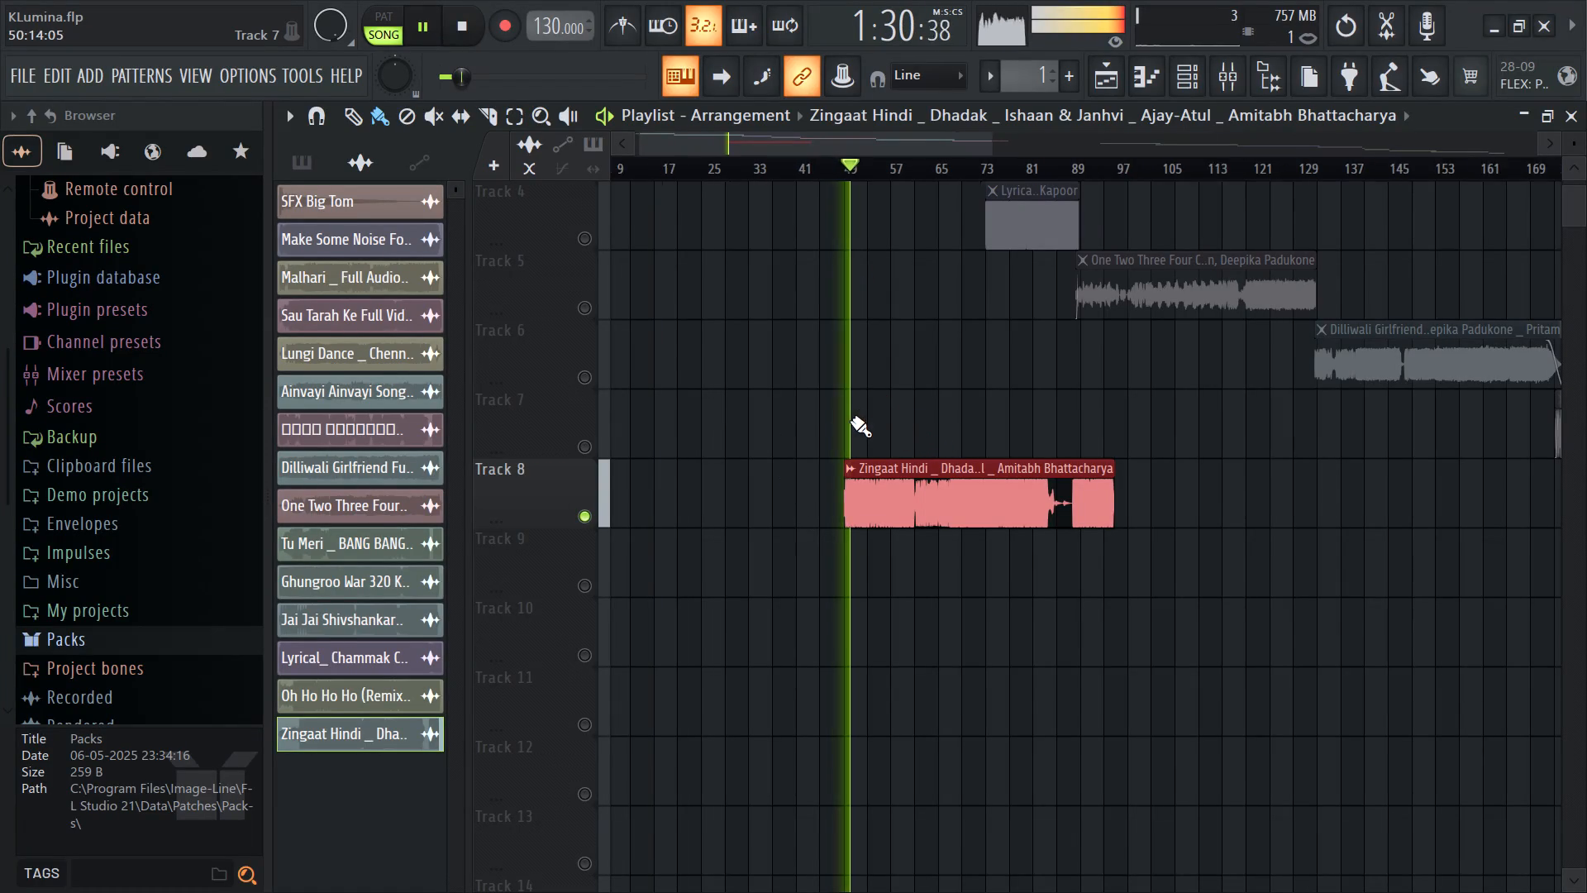
ctrl+scroll(851, 420, down, 3)
scroll(742, 439, up, 4)
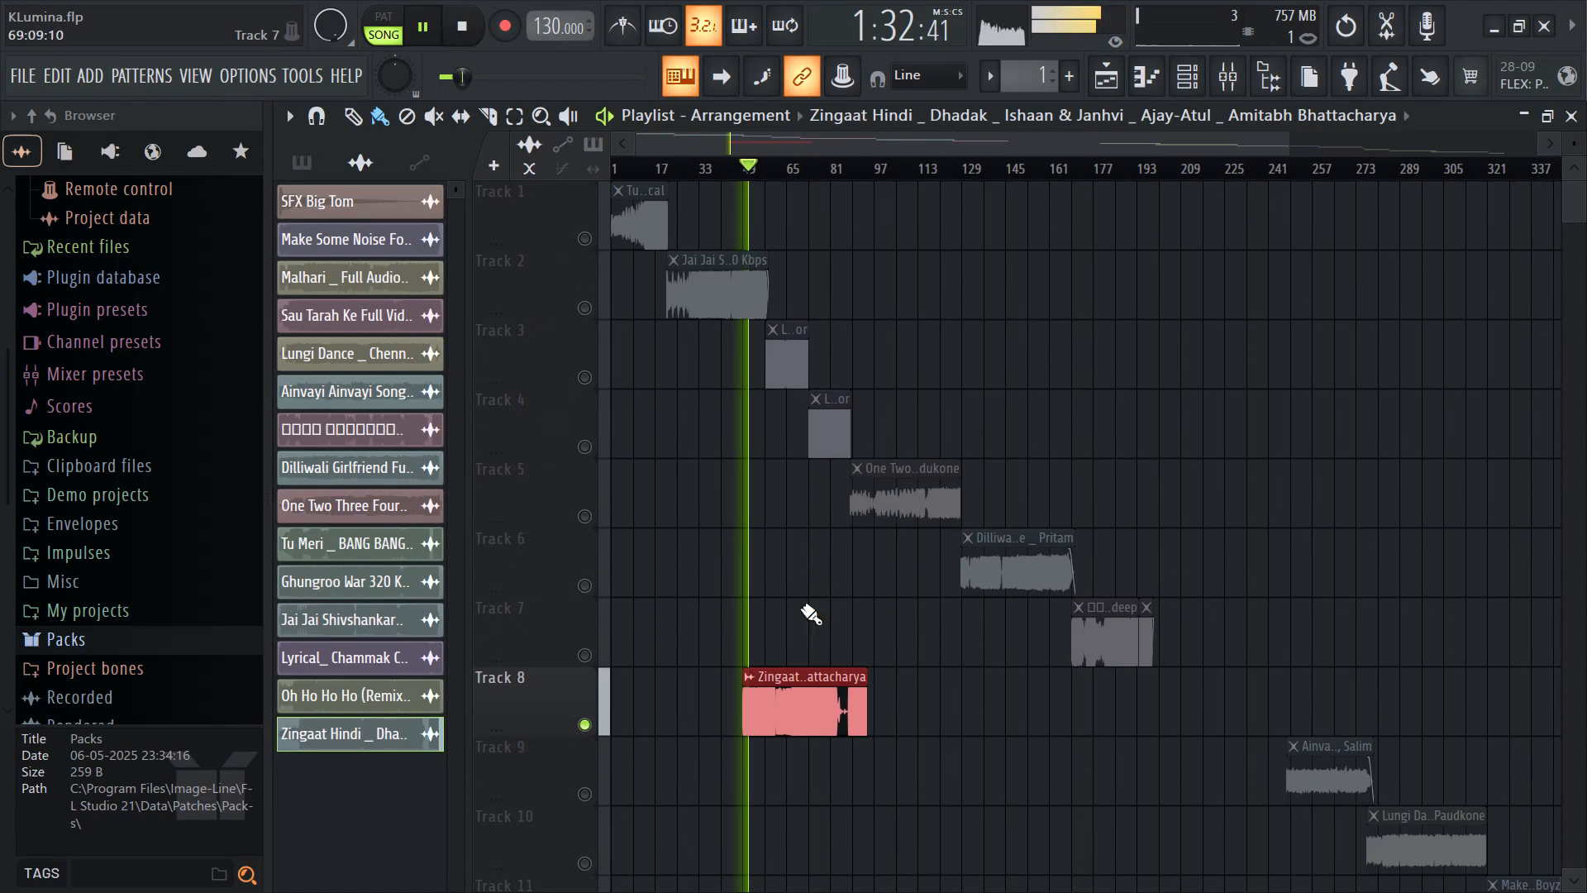
key(space)
drag(779, 718, 1192, 690)
right_click(584, 728)
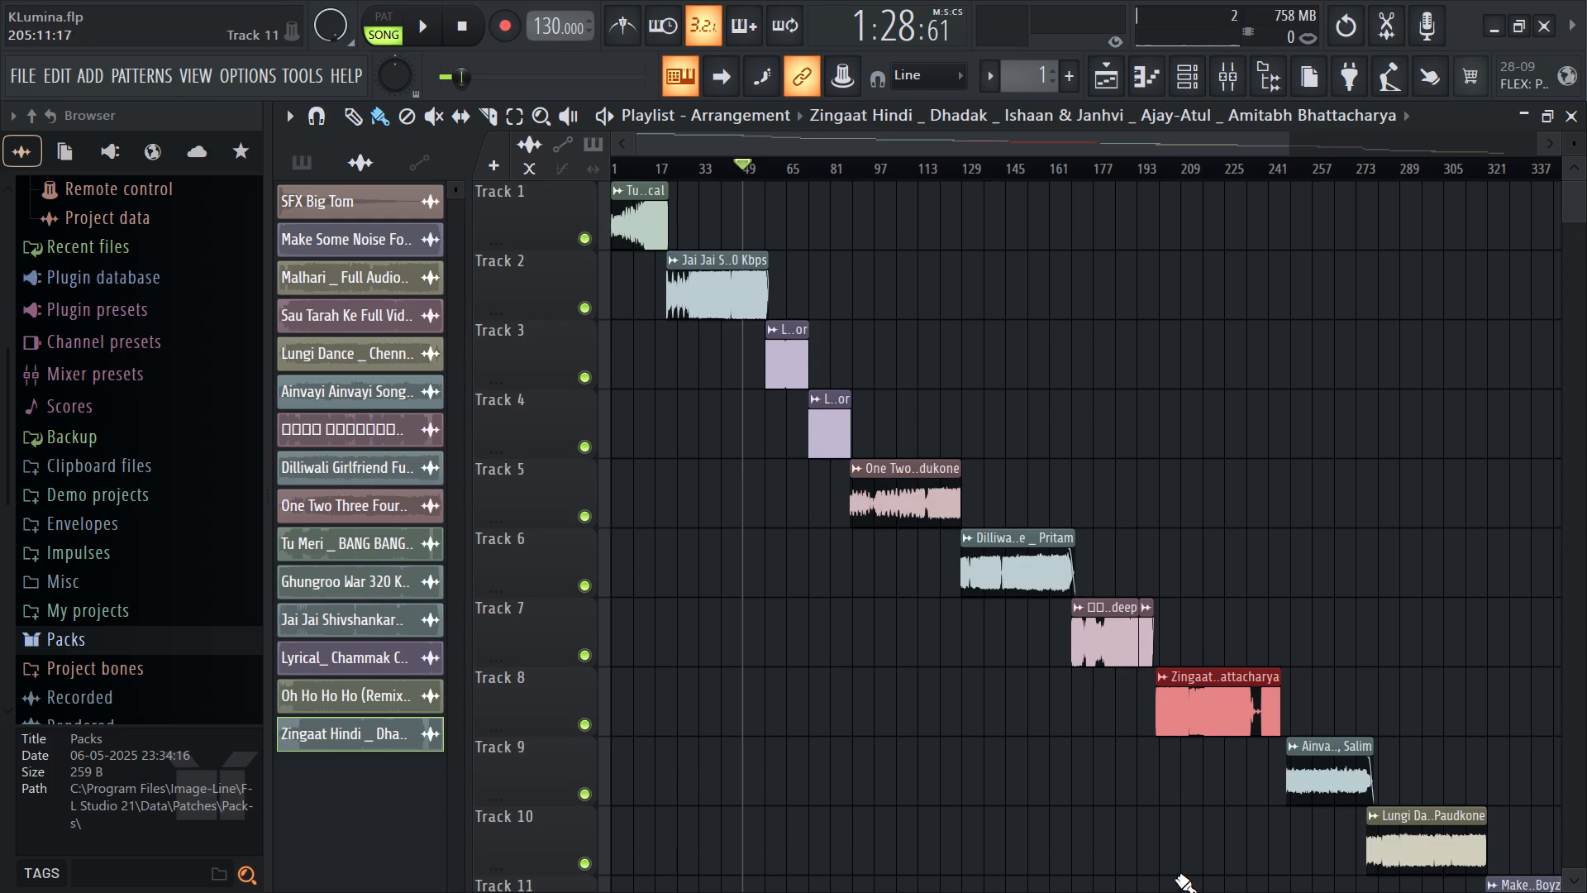
Move the Zingaat Hindi clip earlier to start at about bar 198.75, overlapping the faded end of the Track 7 clip.
scroll(1170, 855, down, 2)
ctrl+scroll(1169, 688, up, 14)
ctrl+scroll(1019, 623, up, 12)
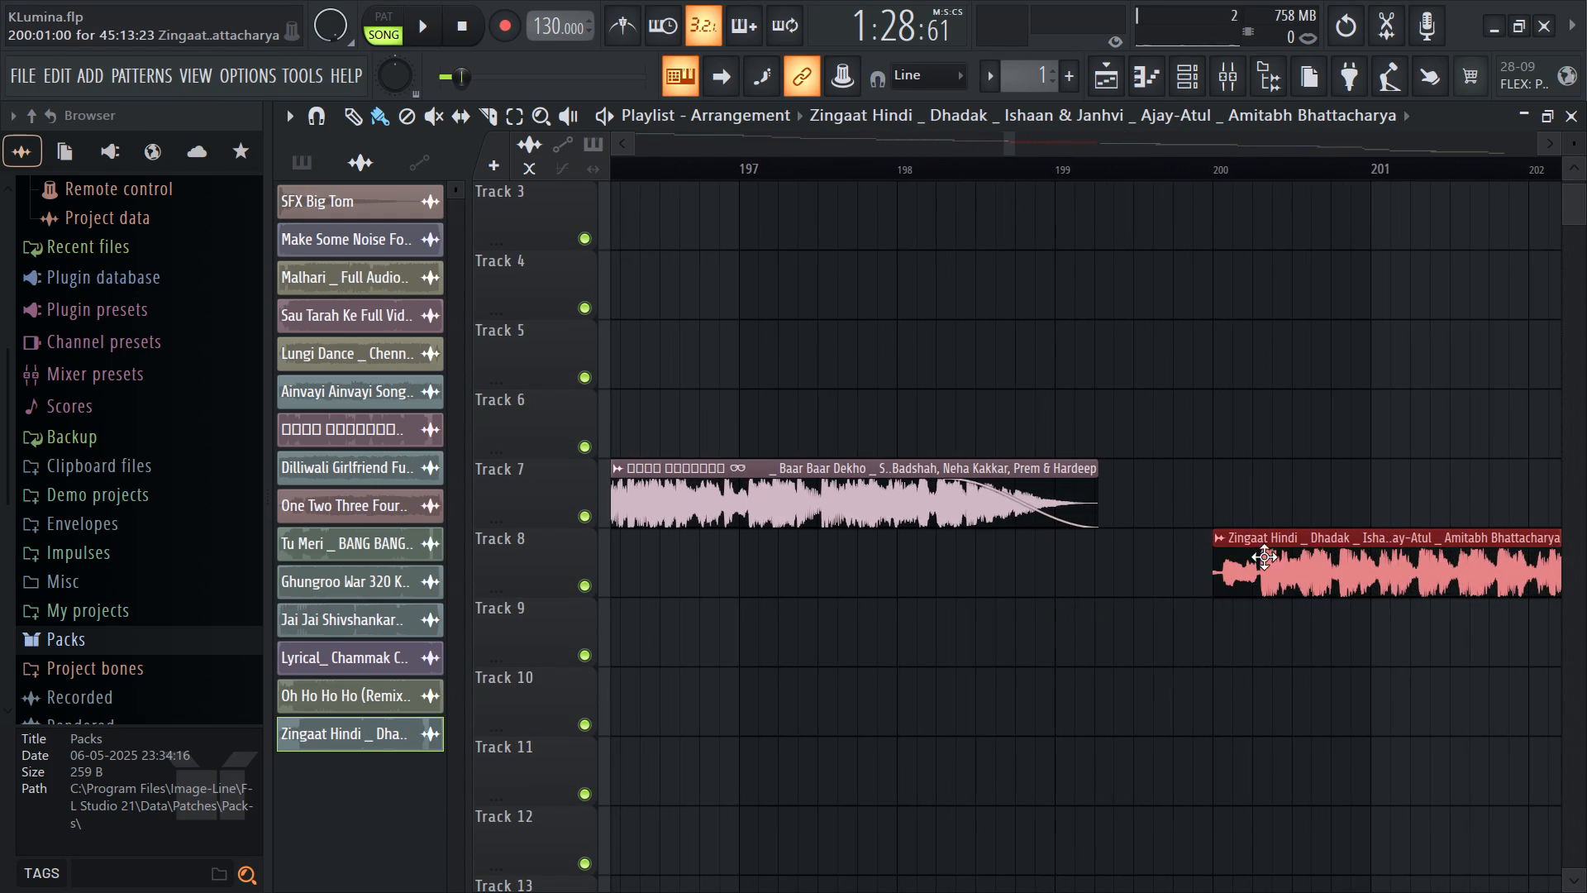
drag(1300, 563, 1126, 597)
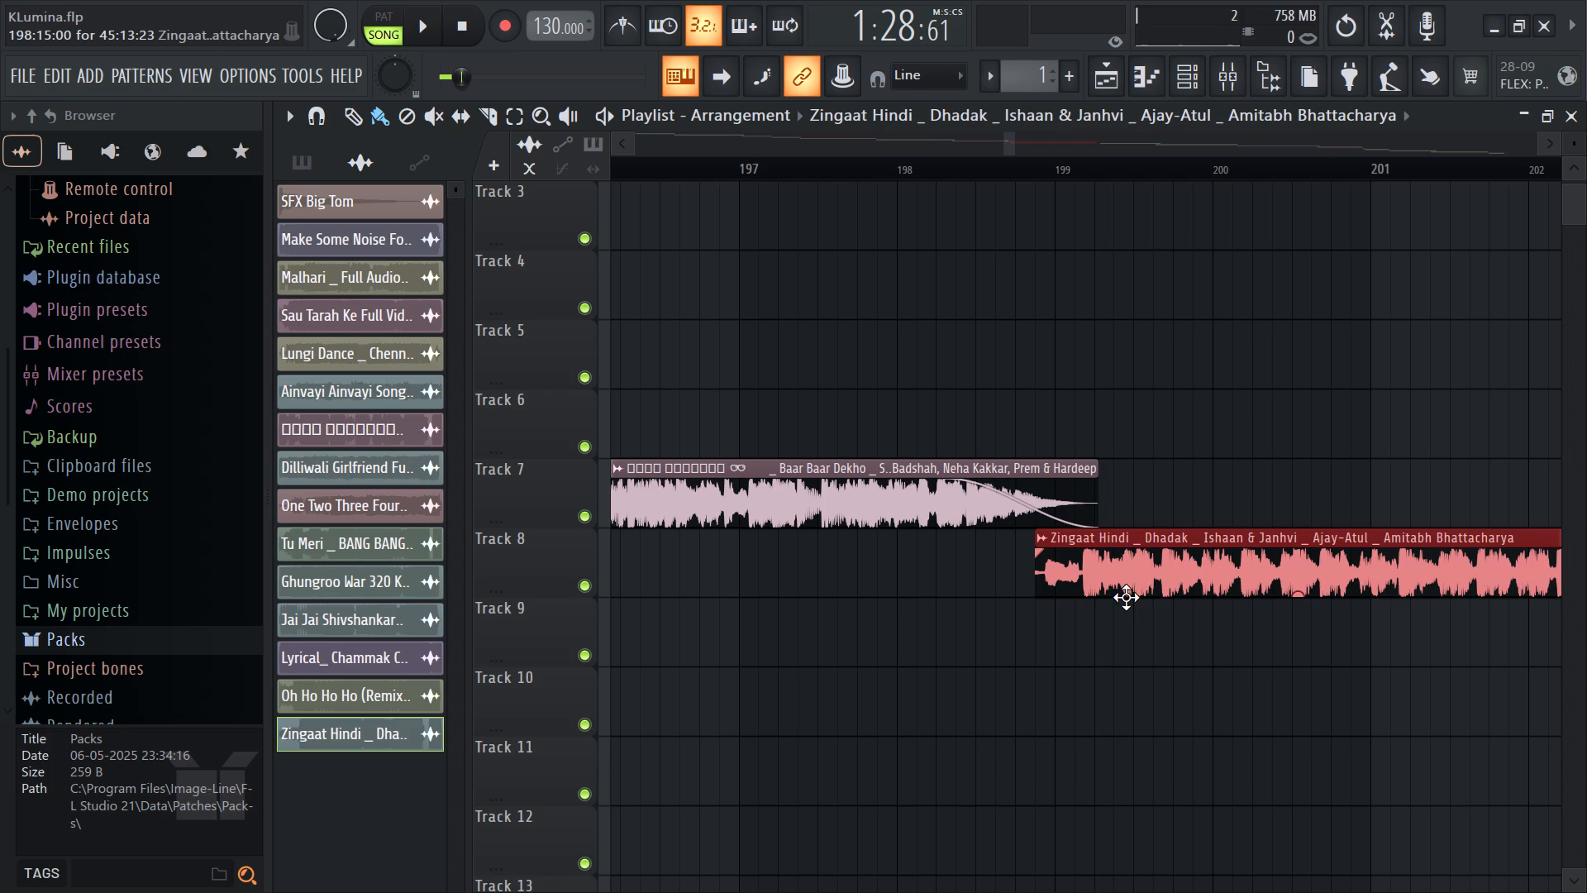
drag(1126, 597, 1141, 595)
click(999, 179)
key(space)
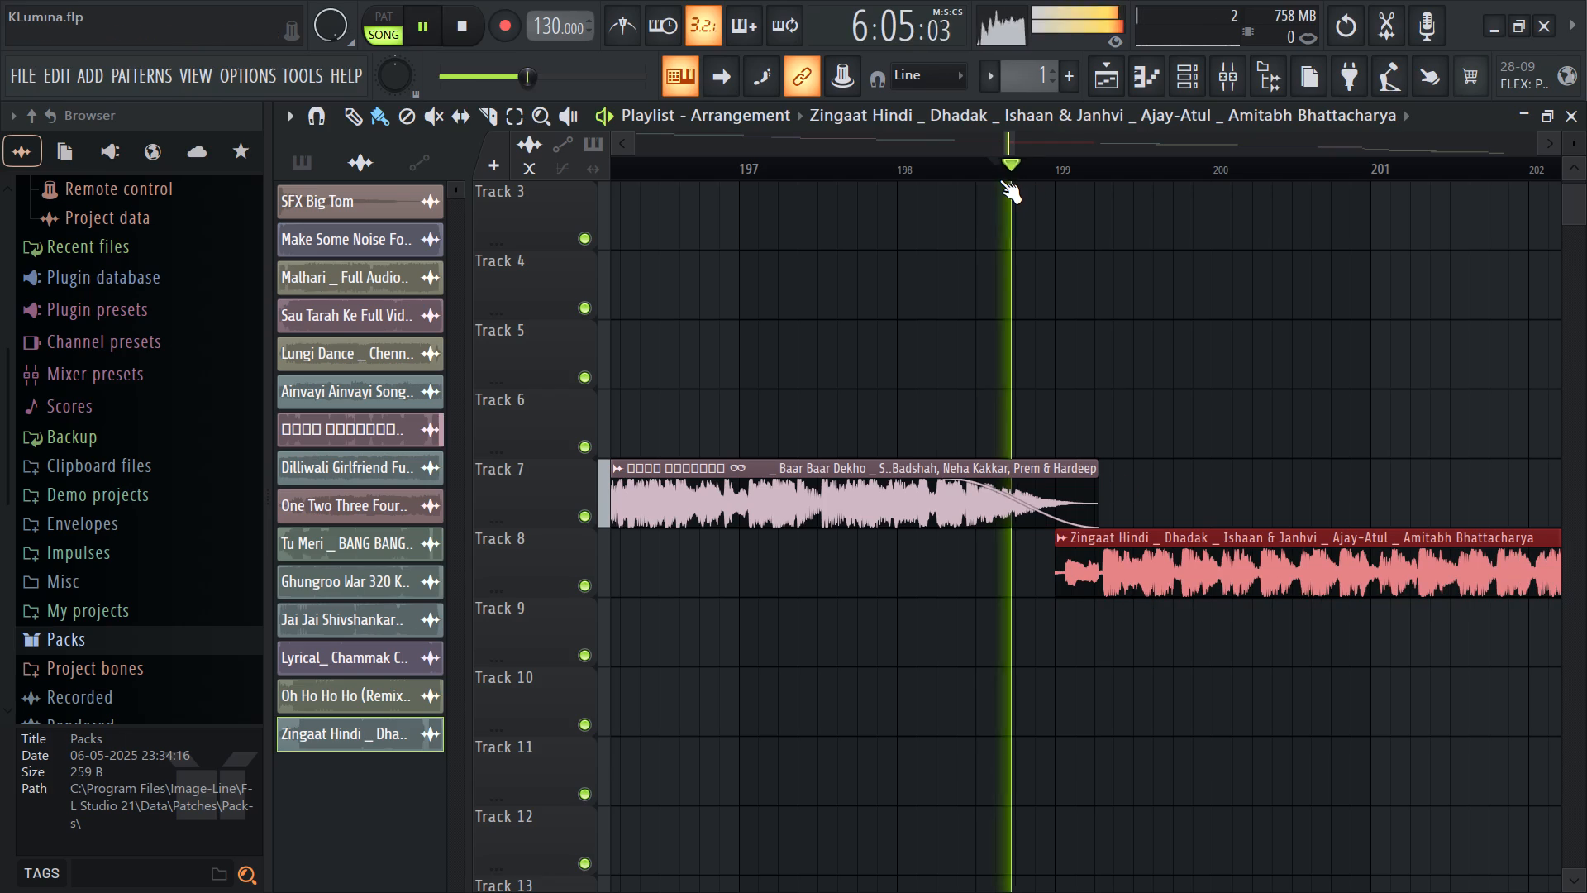
key(space)
drag(1125, 573, 1094, 584)
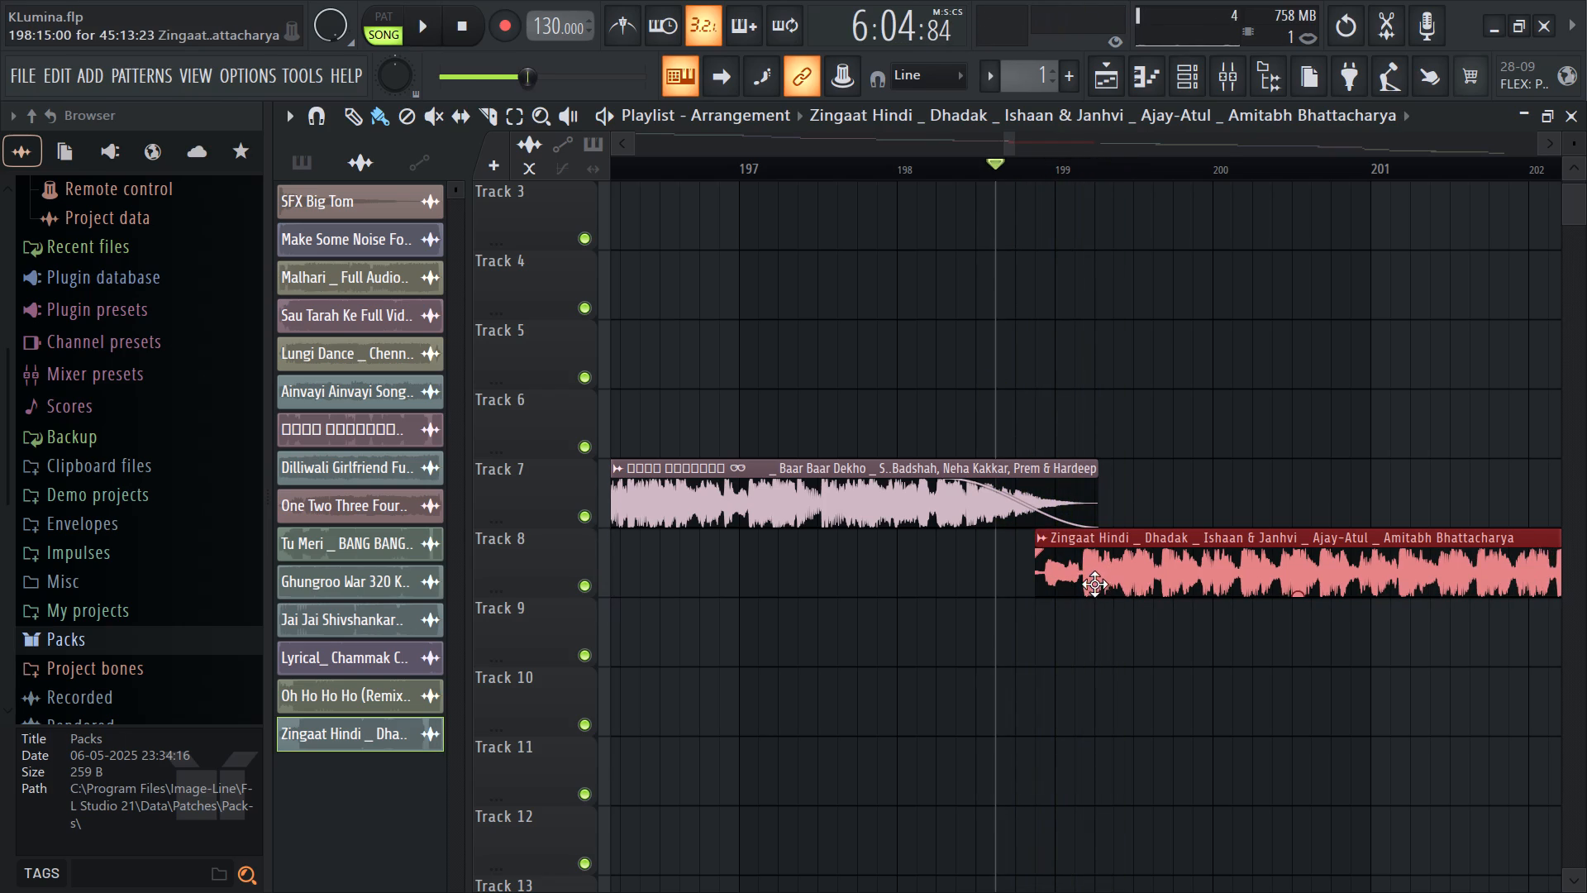
drag(1094, 584, 1079, 587)
key(space)
key(space)
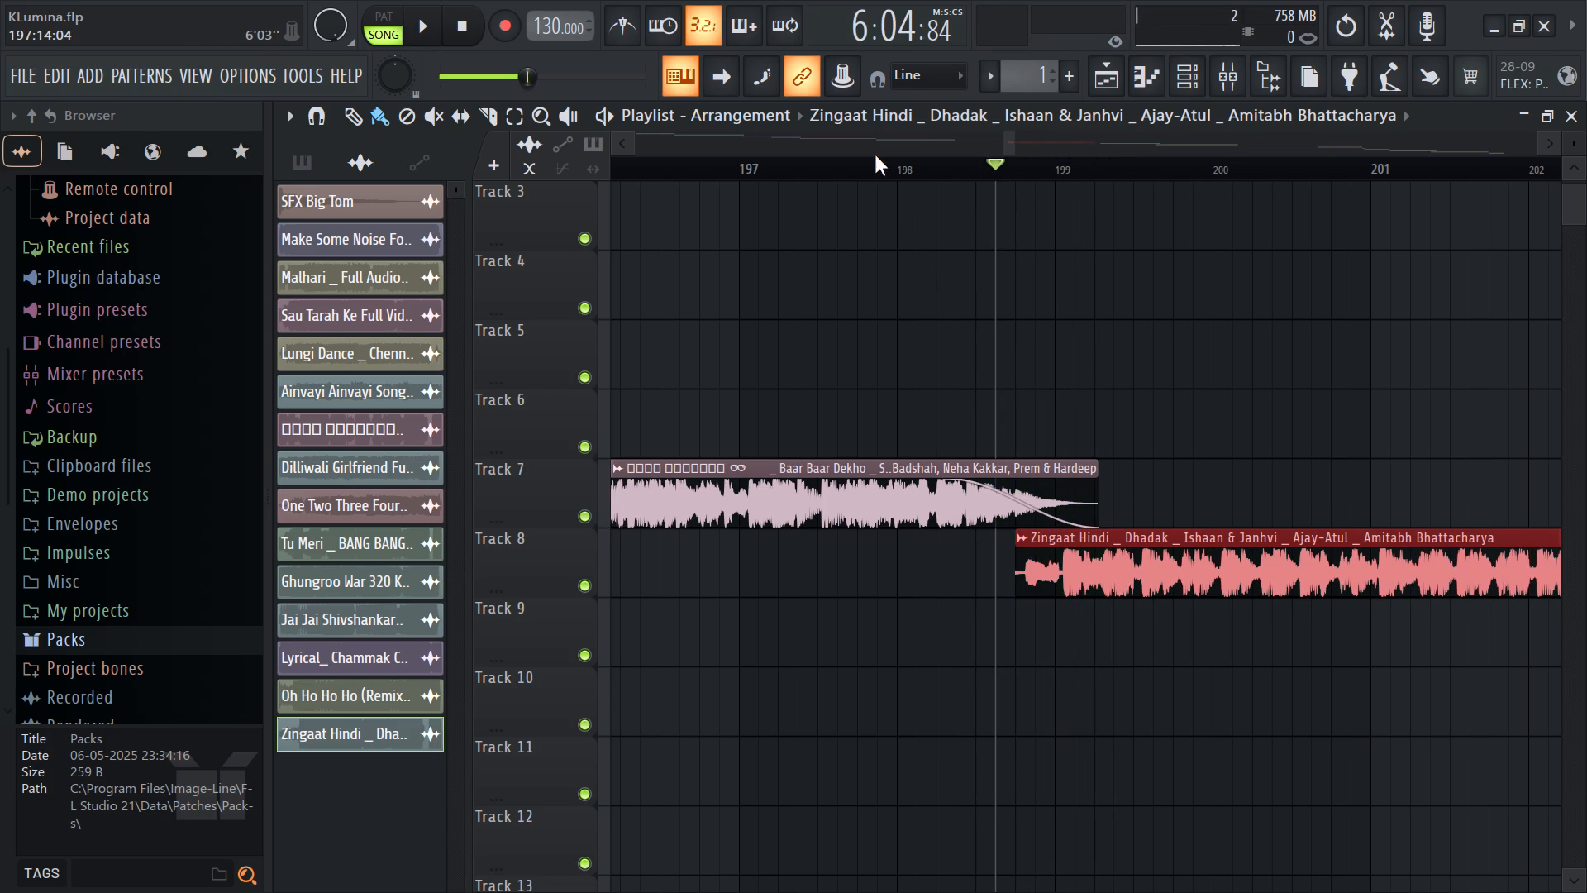
Audition the transition from Track 7 into the Zingaat Hindi clip from bar 197 and save the project.
click(741, 162)
key(space)
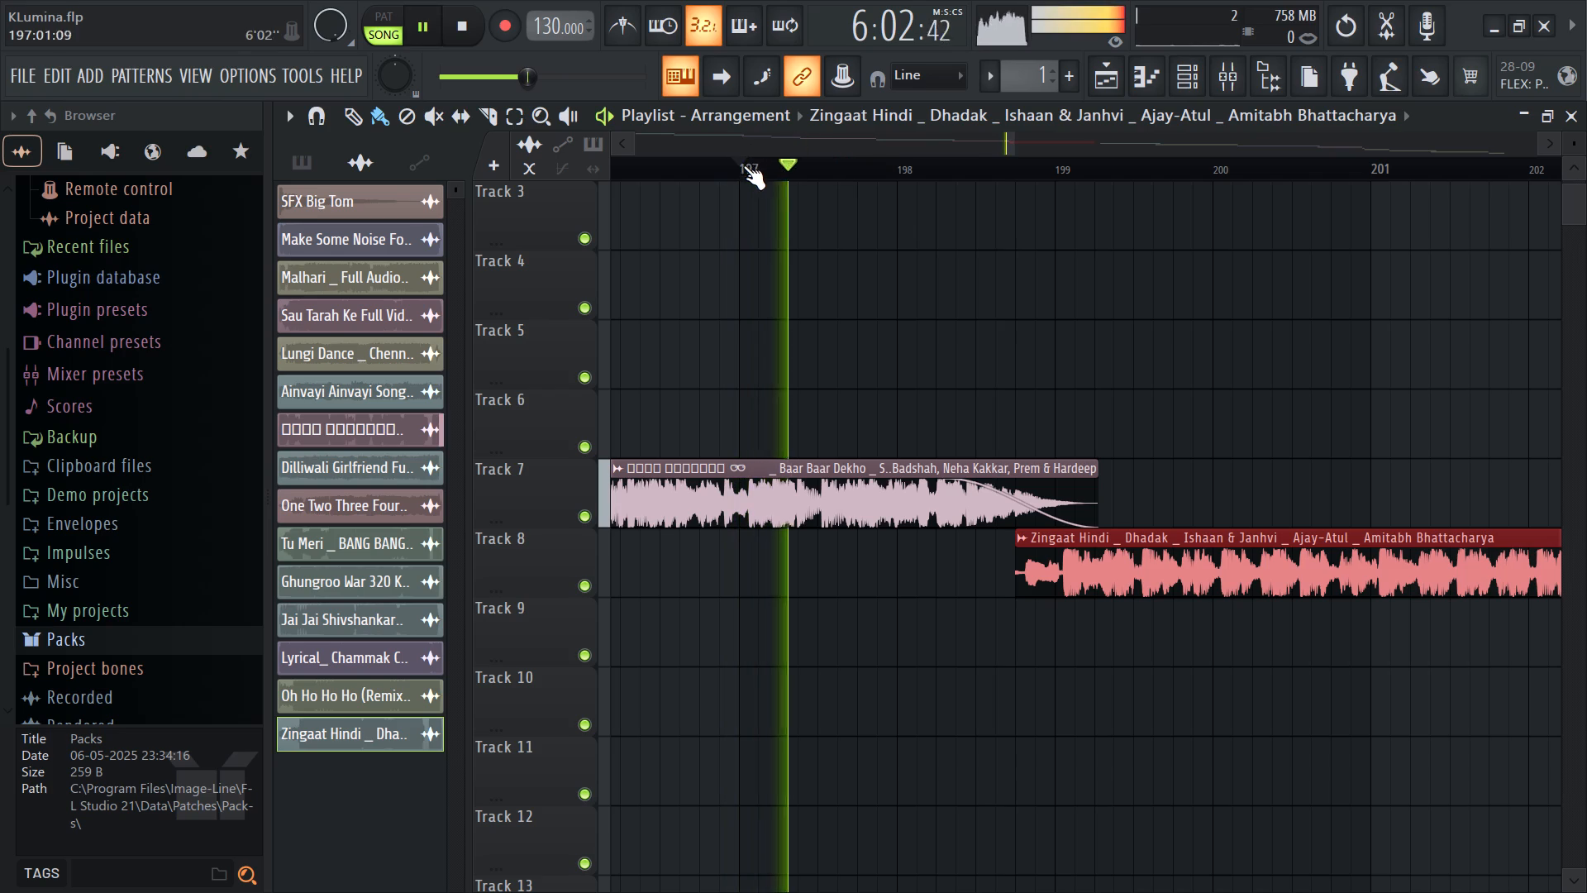
key(ctrl+s)
key(ctrl+s)
key(ctrl+s)
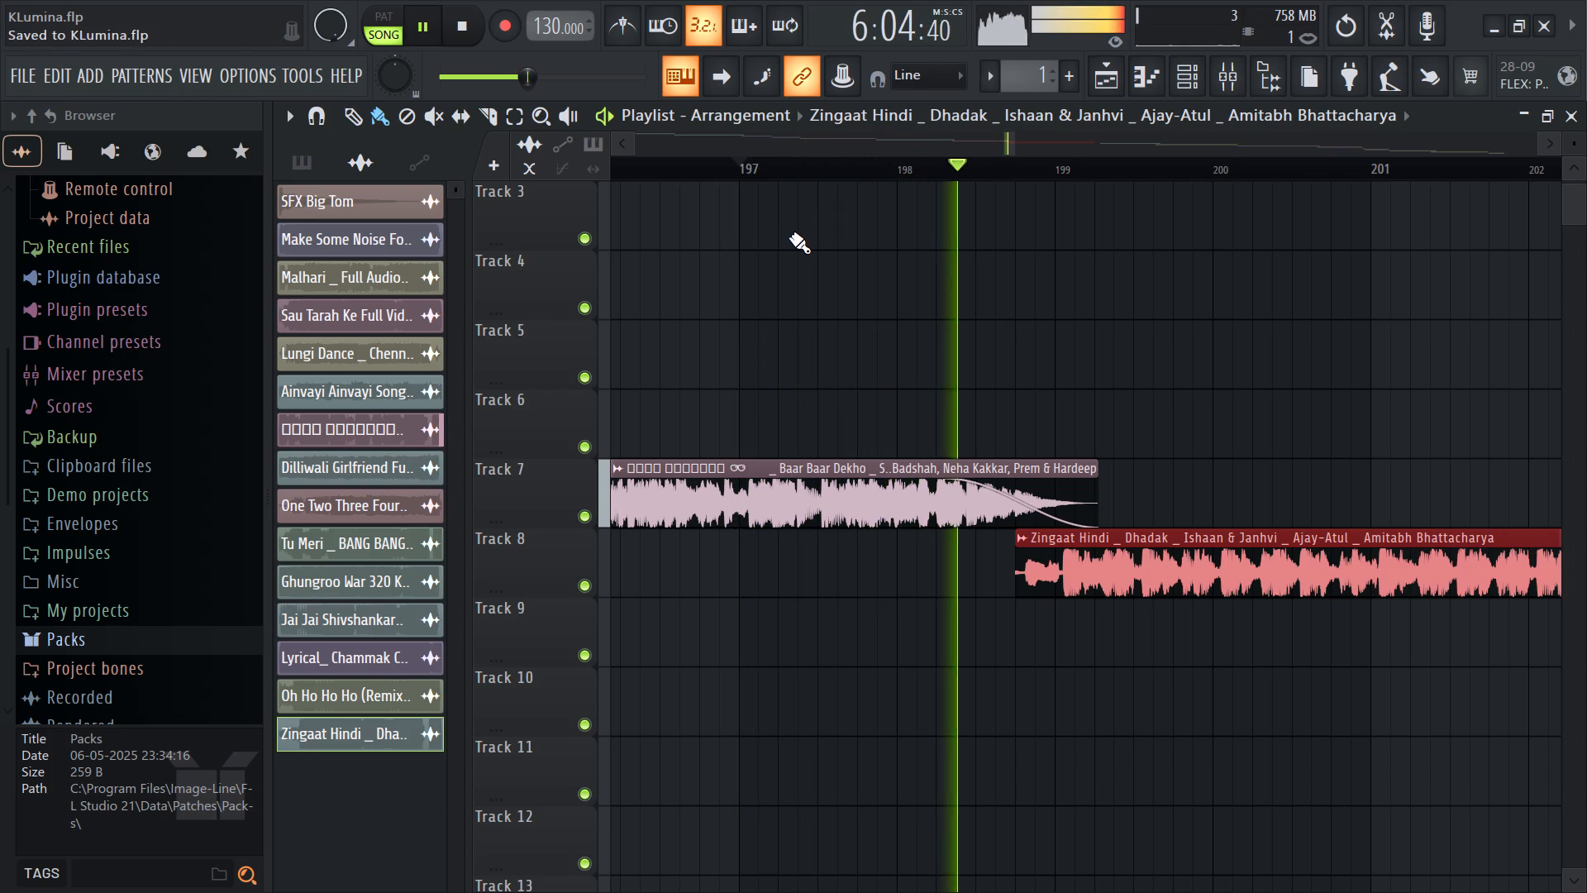
key(ctrl+s)
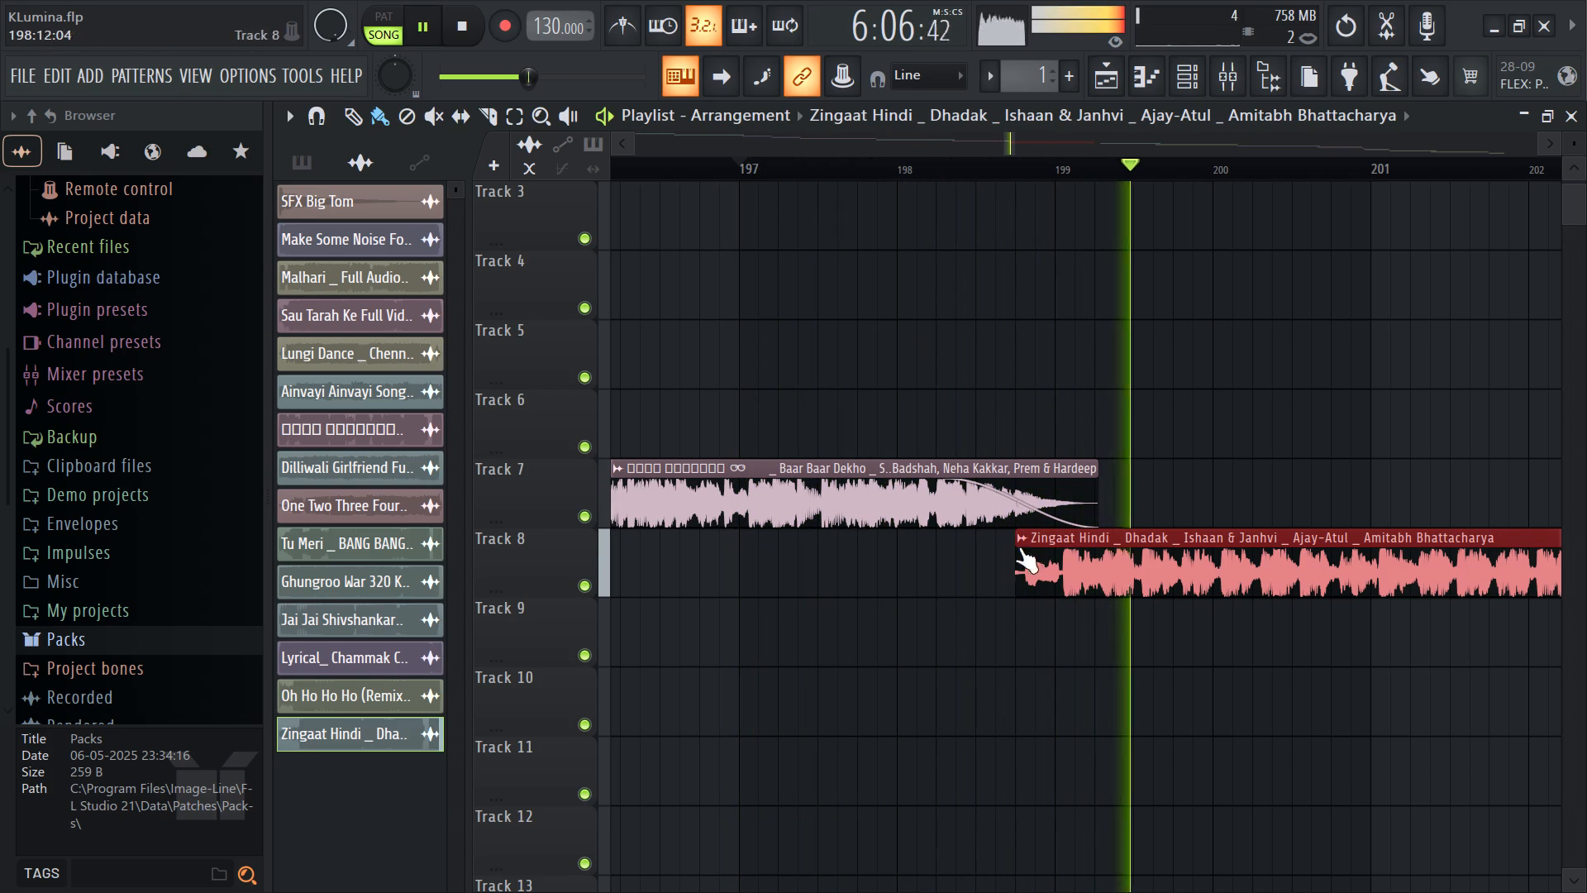
key(space)
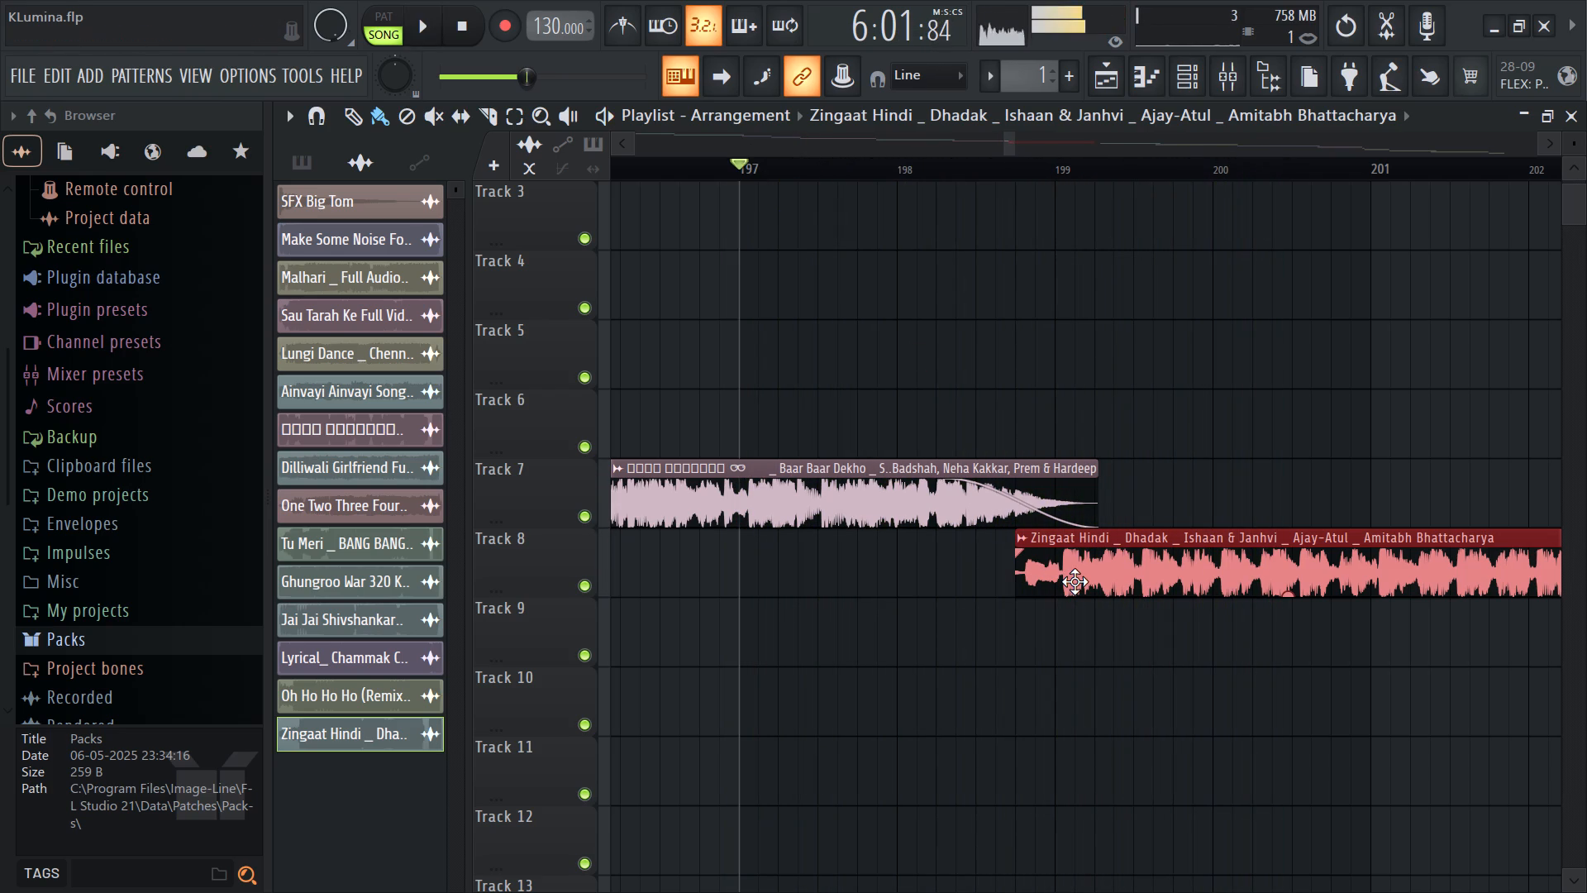
key(space)
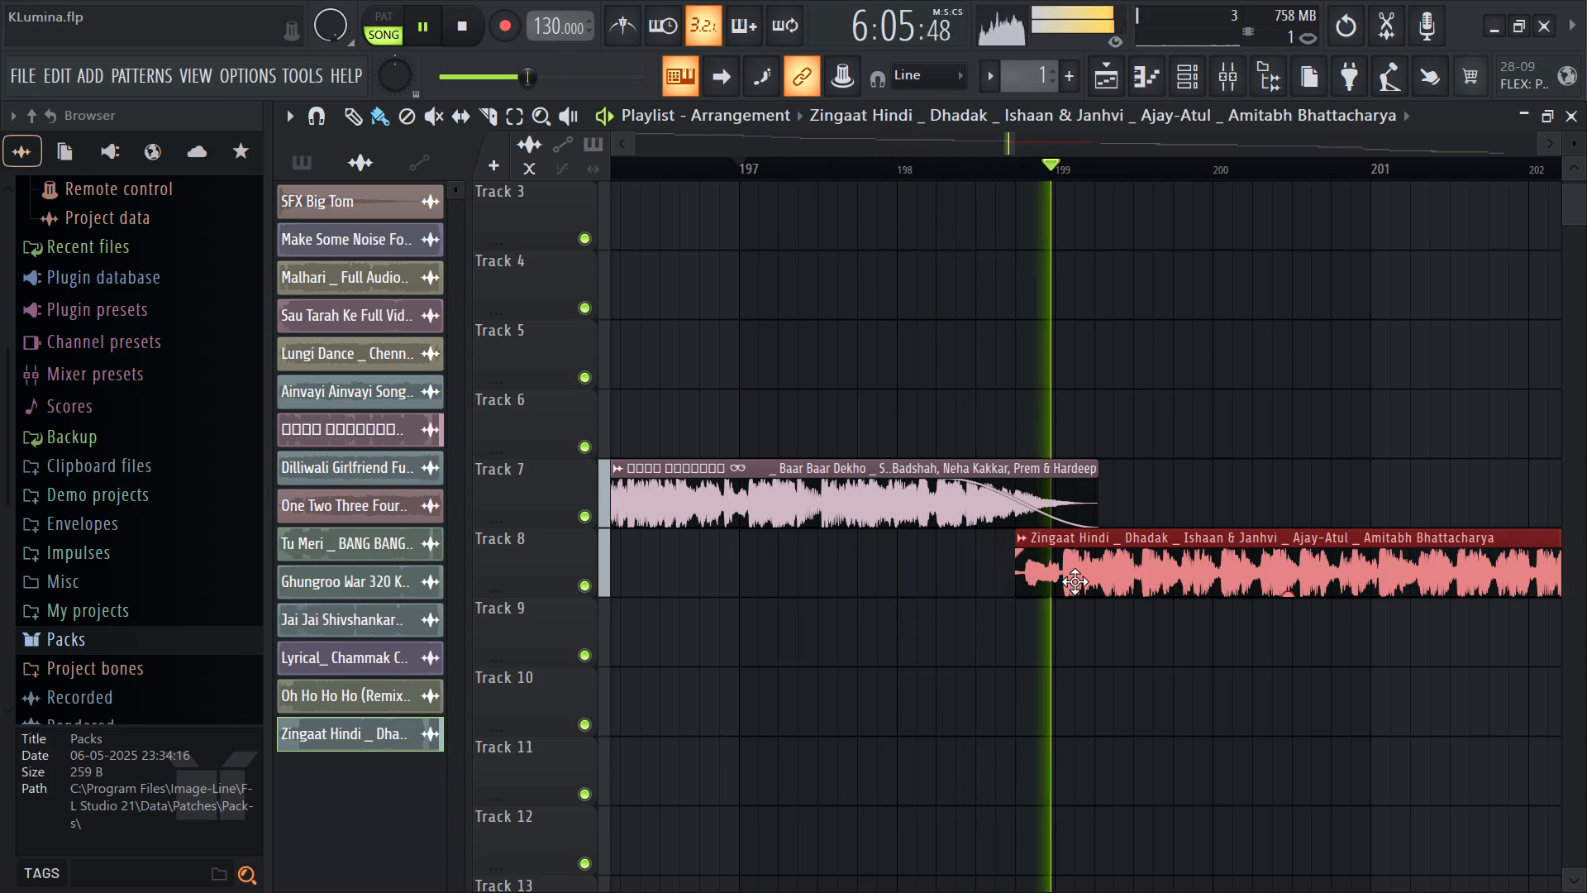
Audition the Zingaat Hindi clip further in, from about bar 205, and save the project.
ctrl+scroll(863, 500, down, 13)
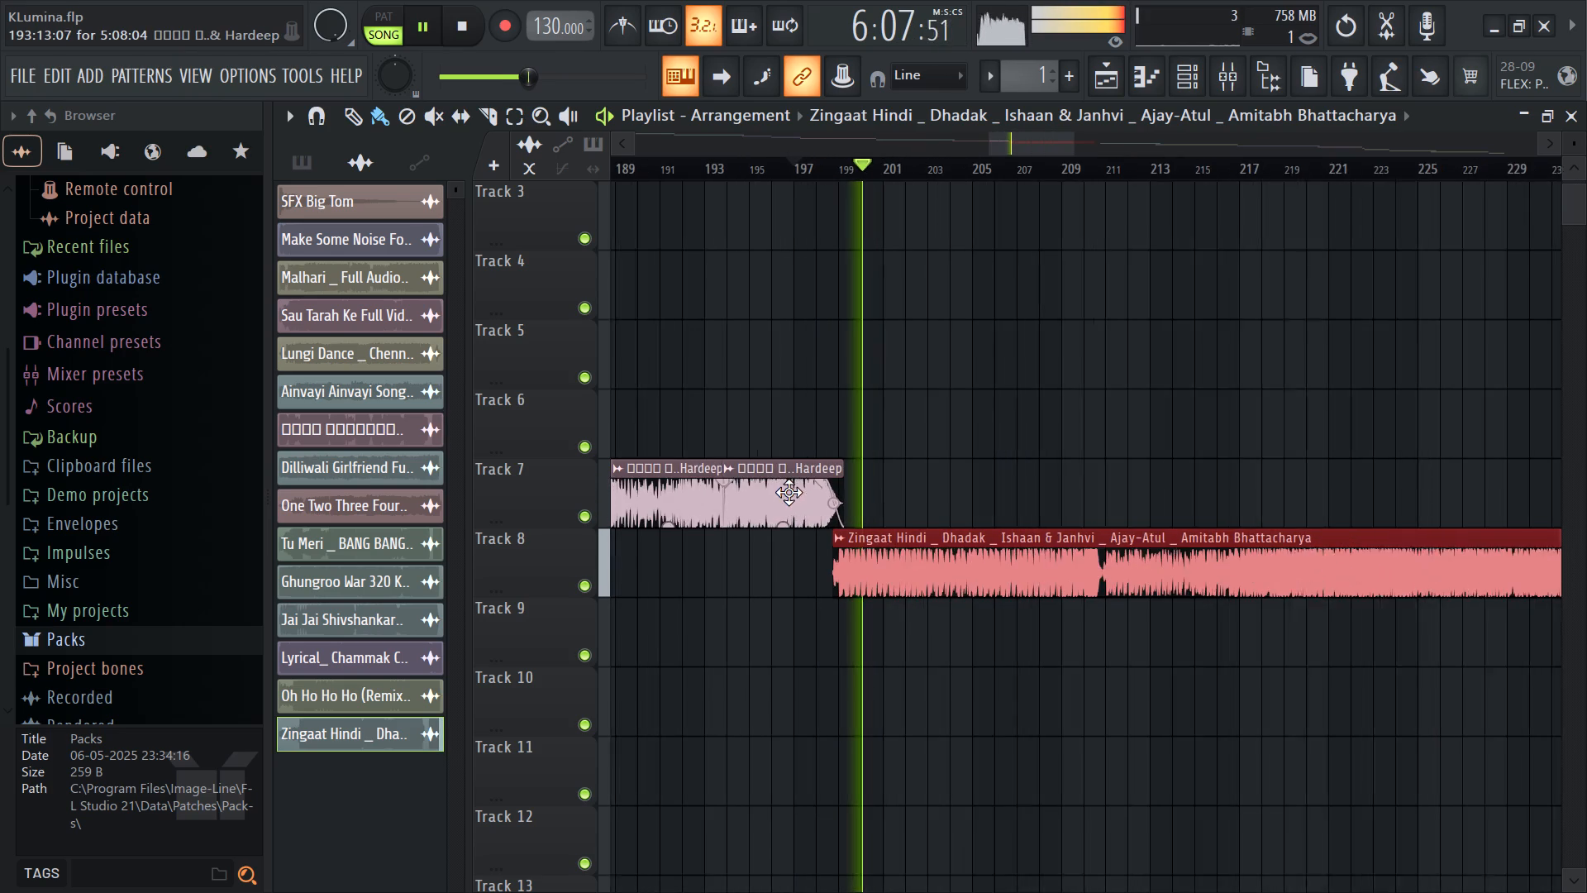
ctrl+scroll(914, 481, down, 7)
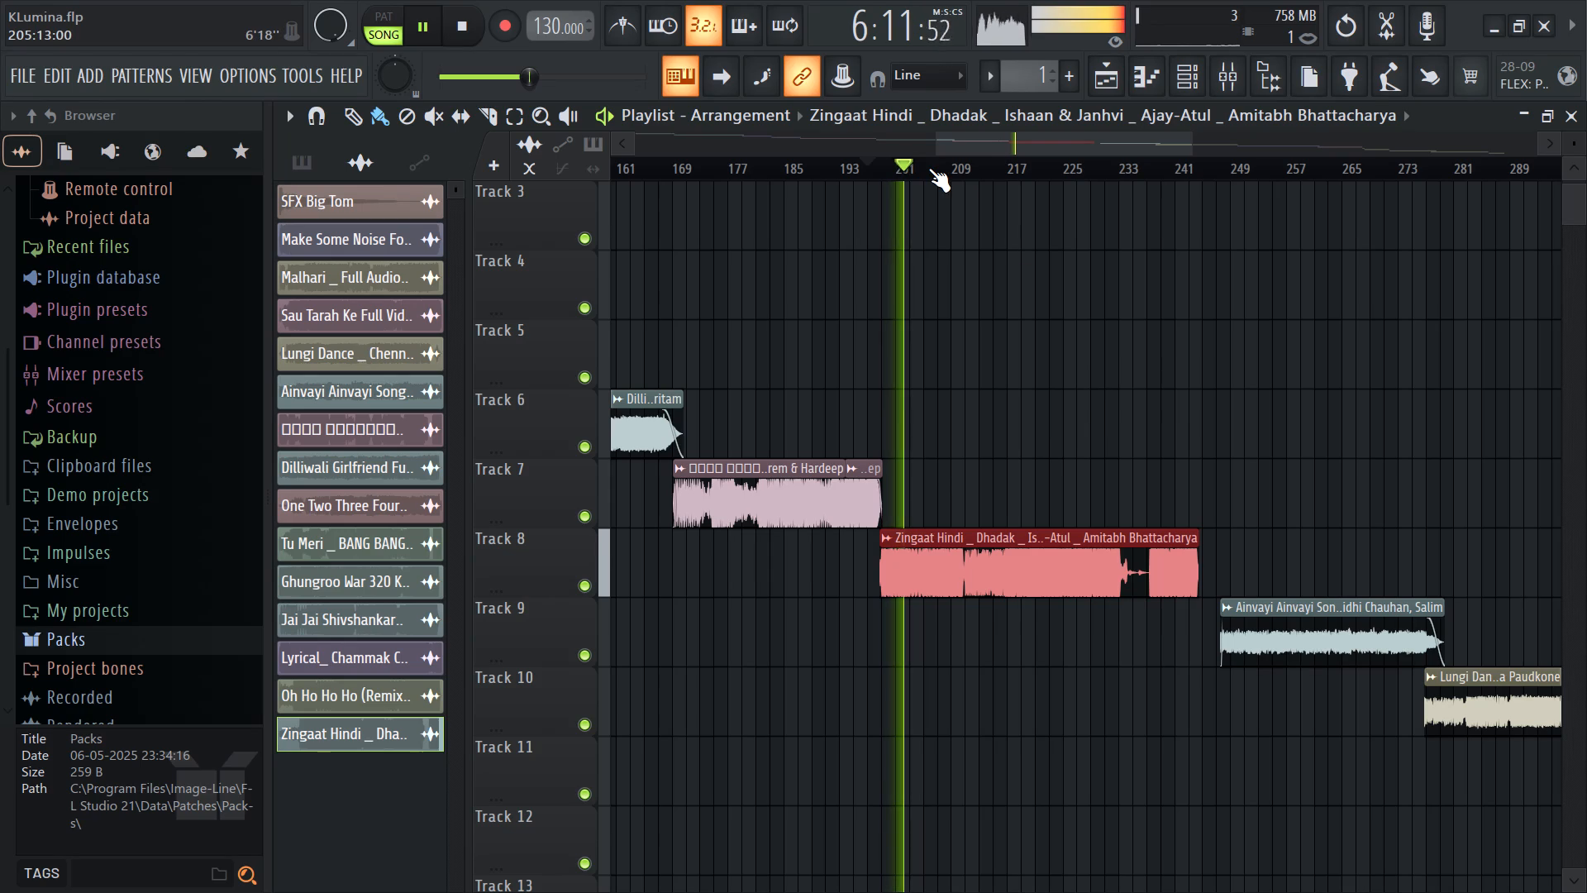
click(928, 168)
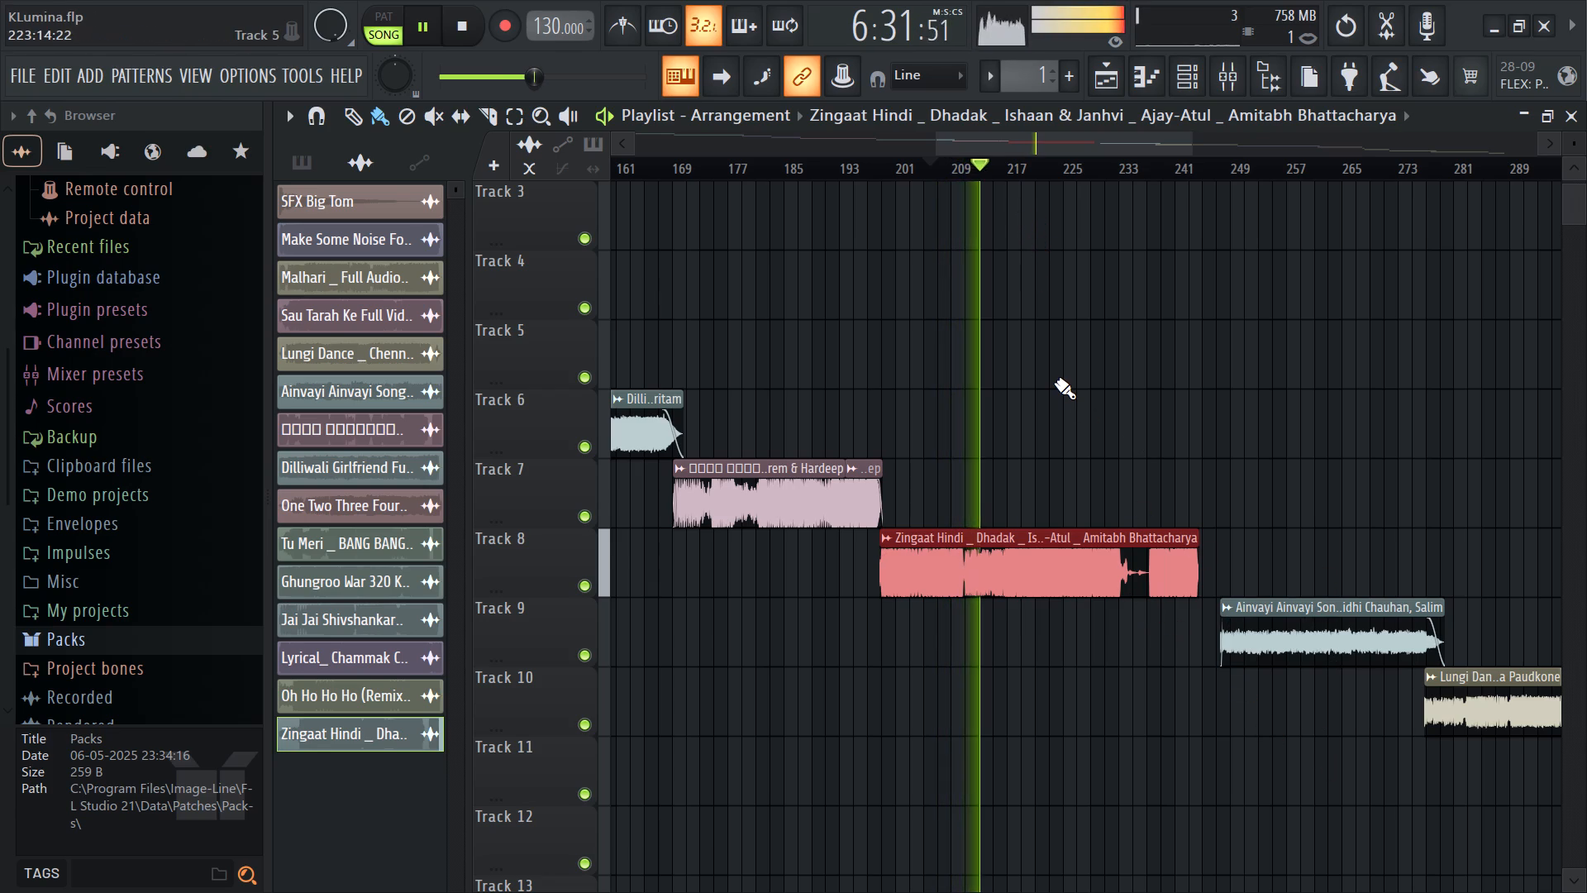
key(ctrl+s)
key(ctrl+s)
key(ctrl+s)
key(ctrl+s)
key(ctrl+s)
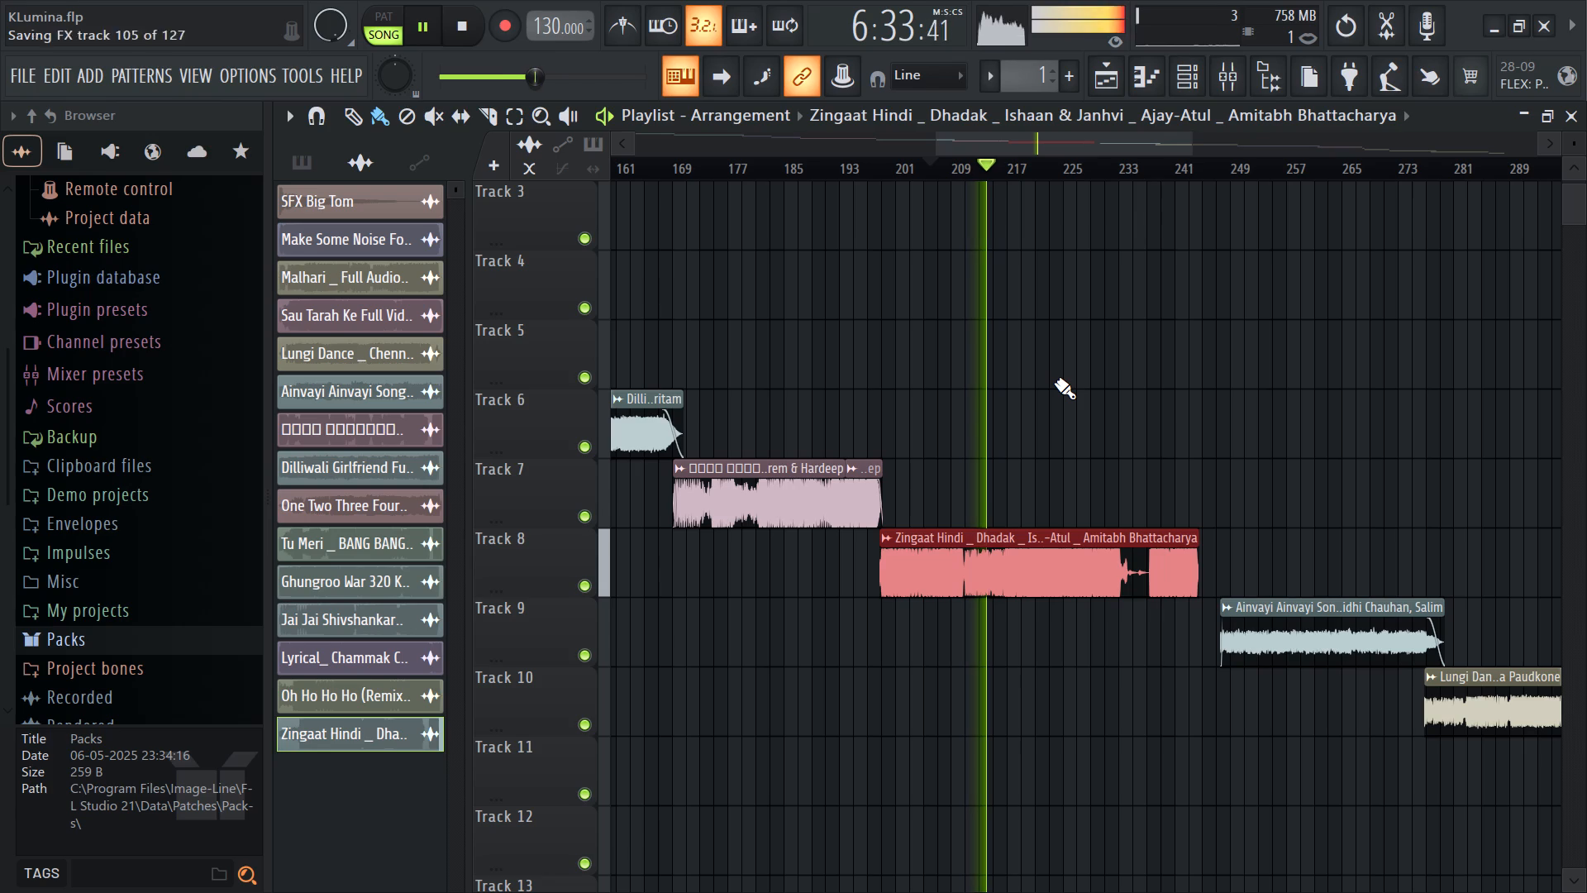
key(ctrl+s)
key(ctrl+s)
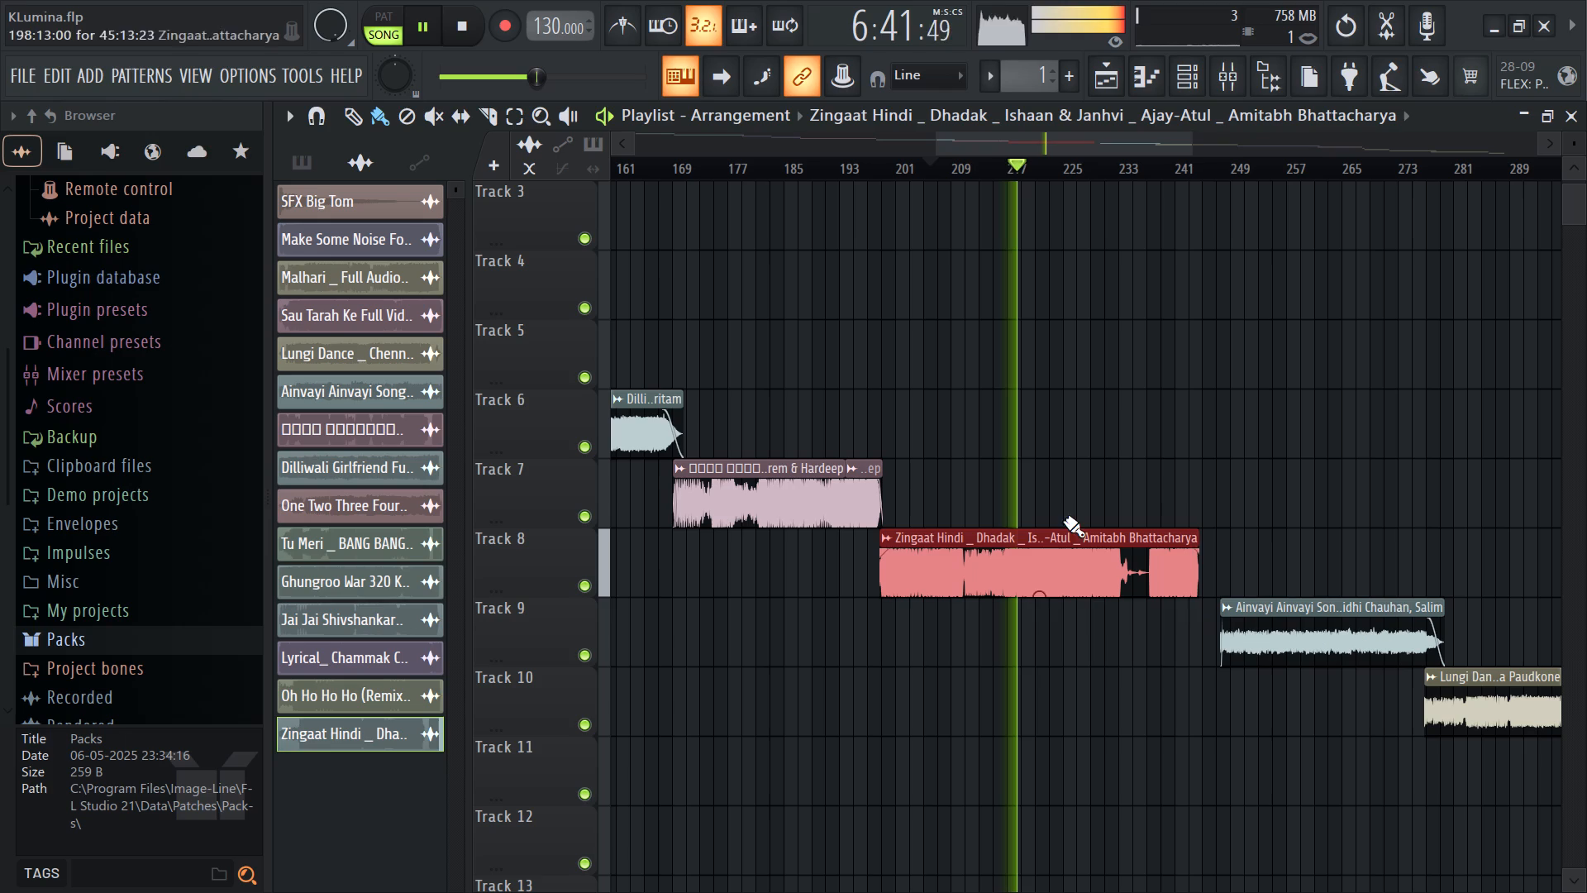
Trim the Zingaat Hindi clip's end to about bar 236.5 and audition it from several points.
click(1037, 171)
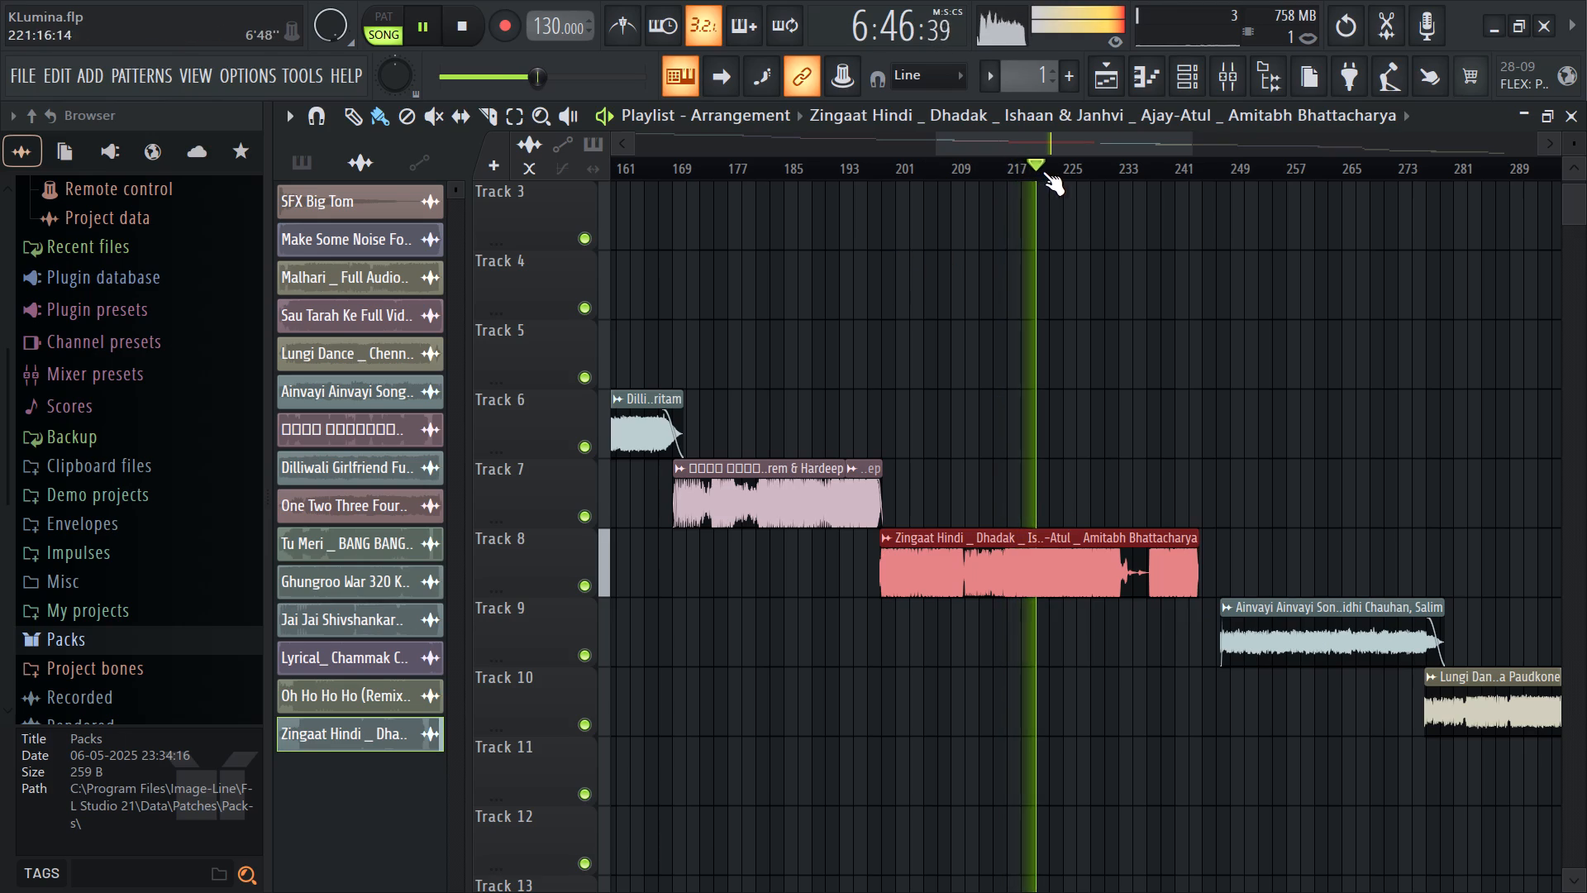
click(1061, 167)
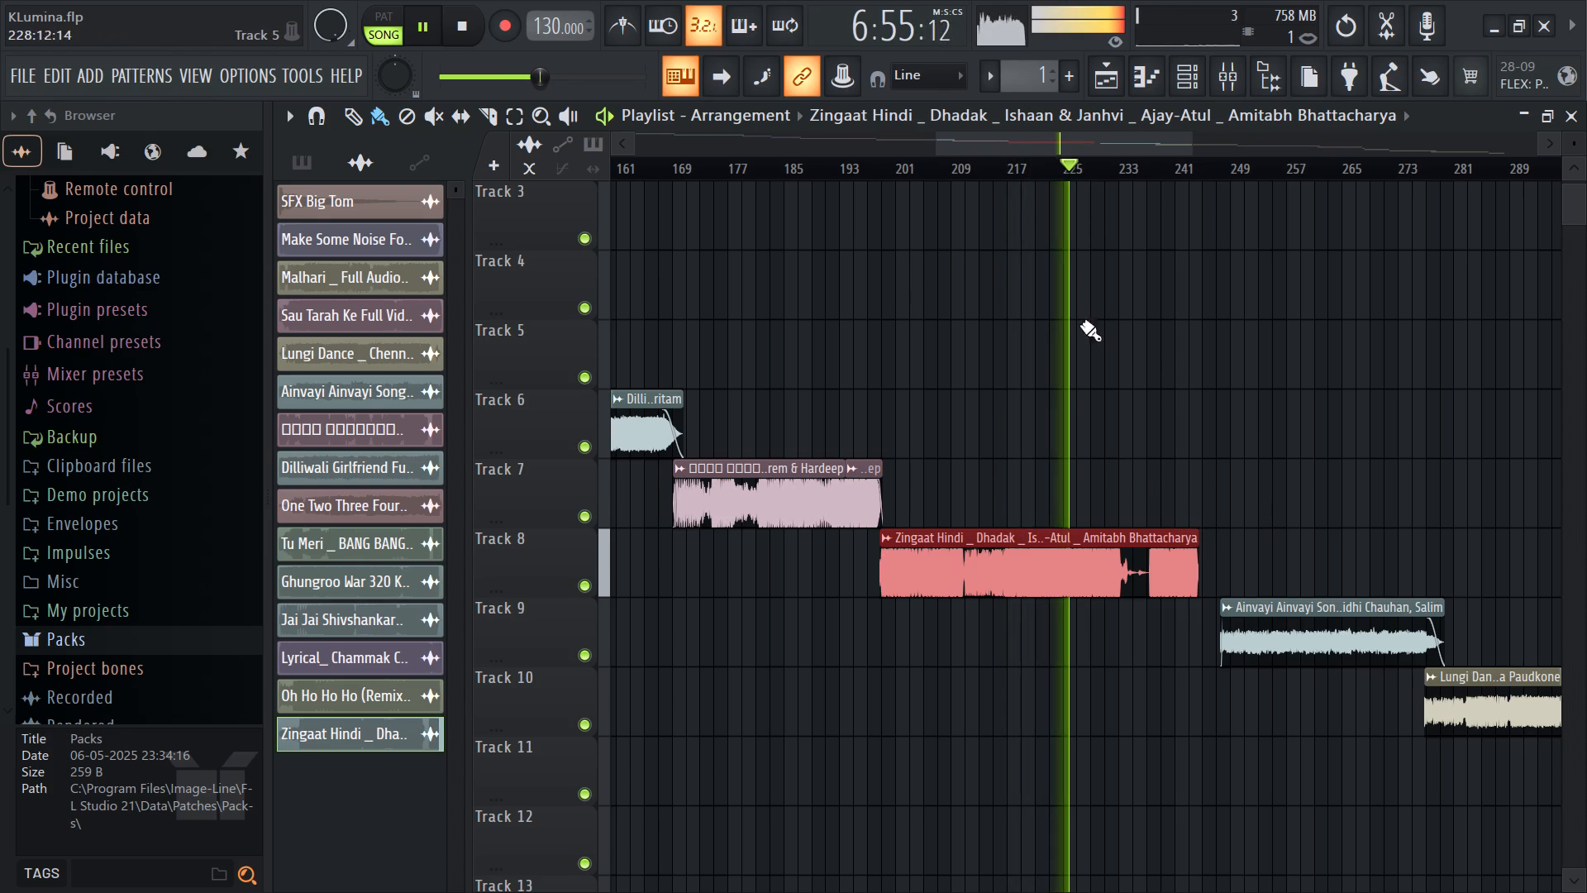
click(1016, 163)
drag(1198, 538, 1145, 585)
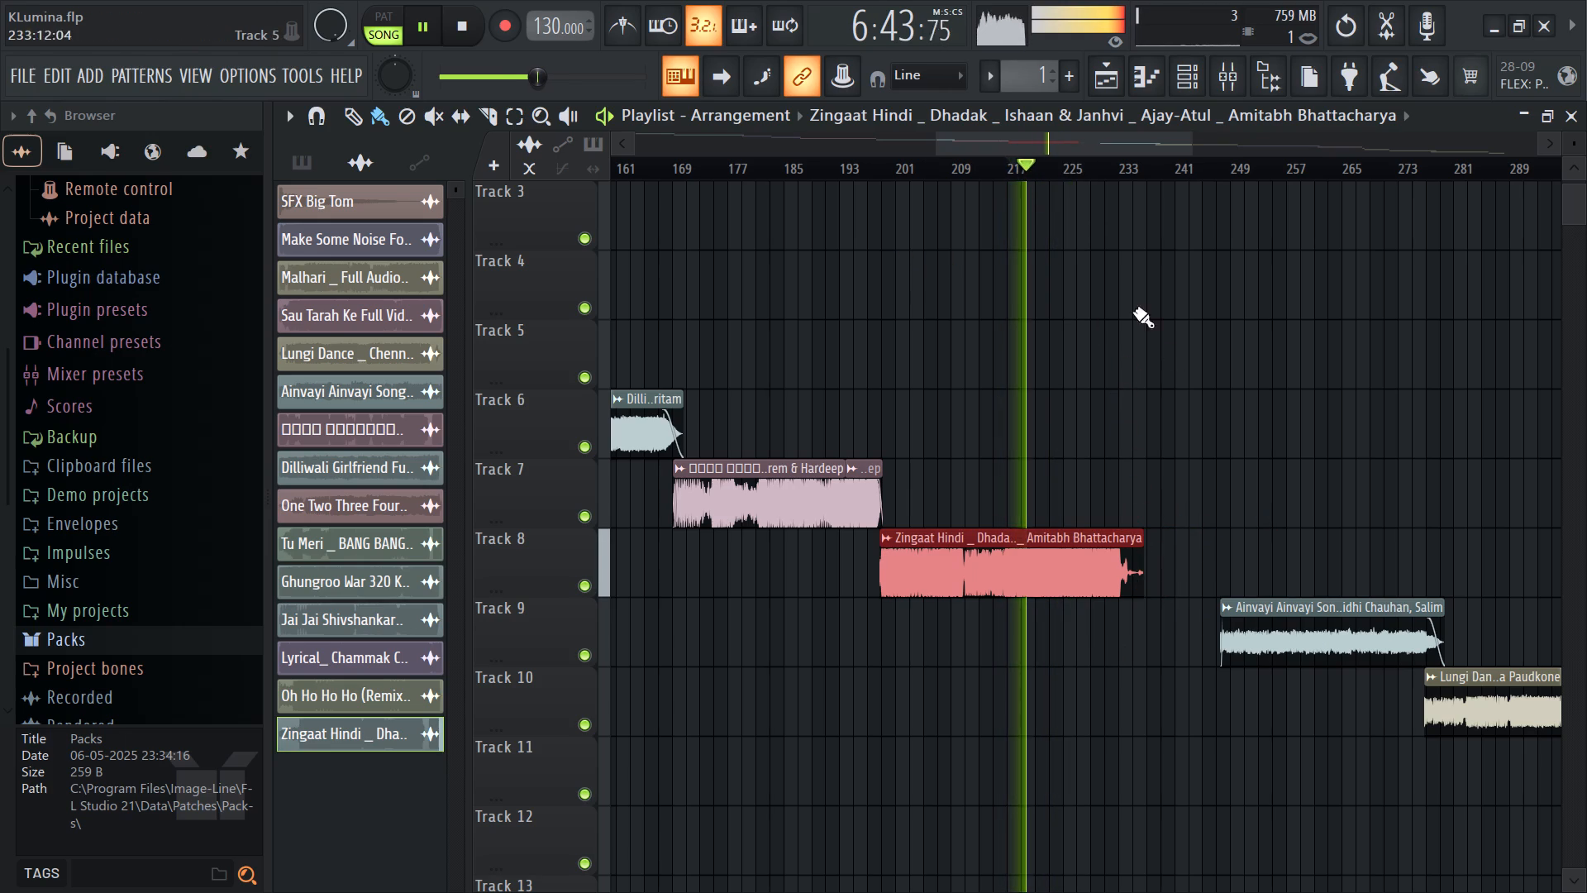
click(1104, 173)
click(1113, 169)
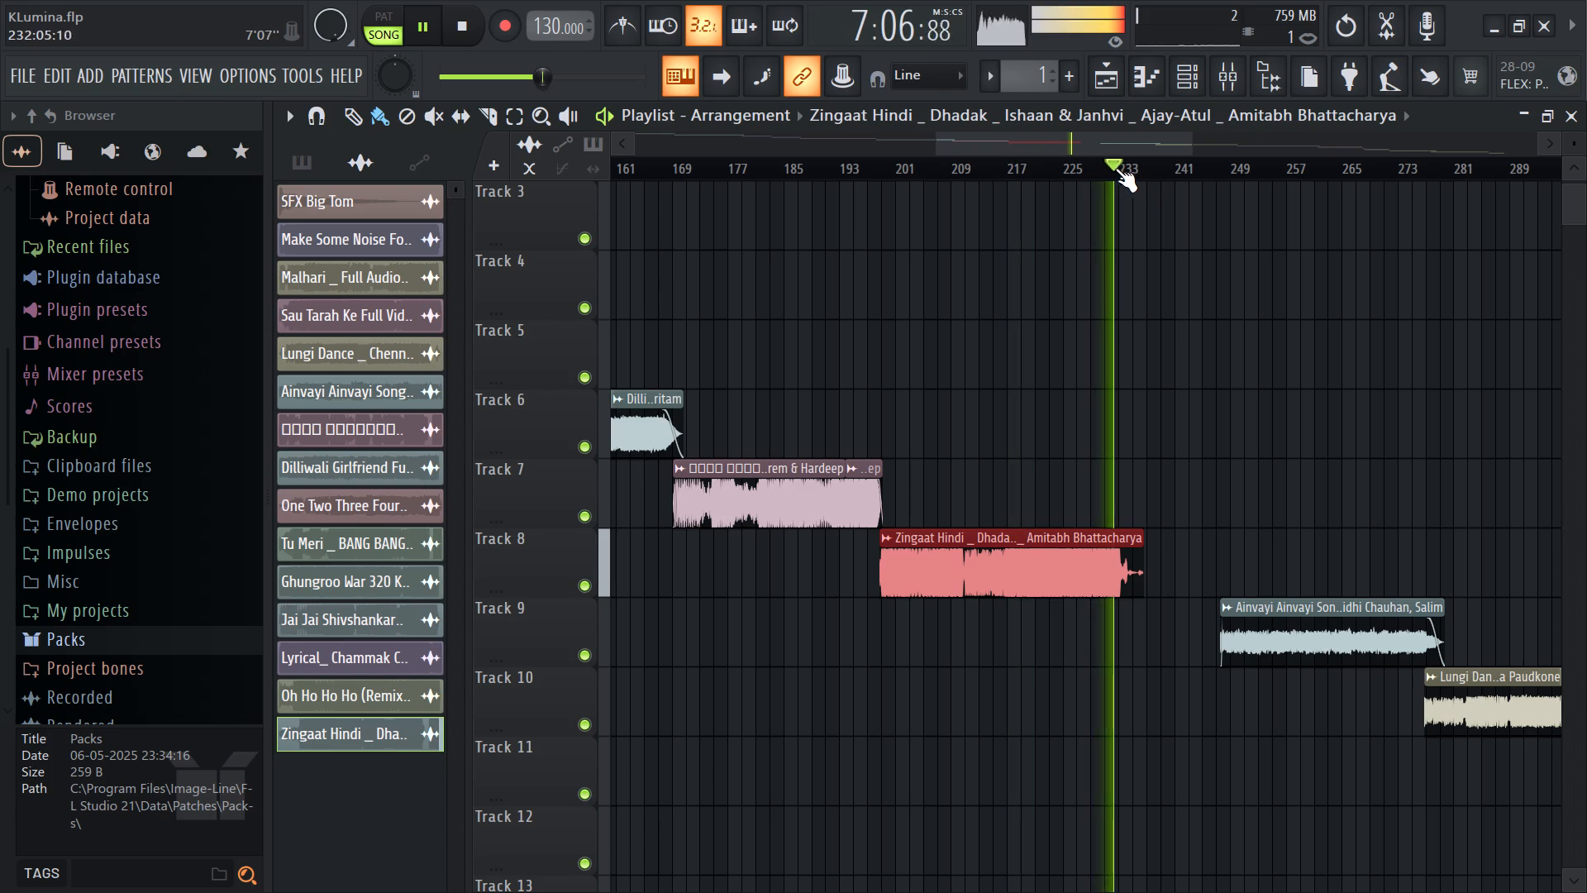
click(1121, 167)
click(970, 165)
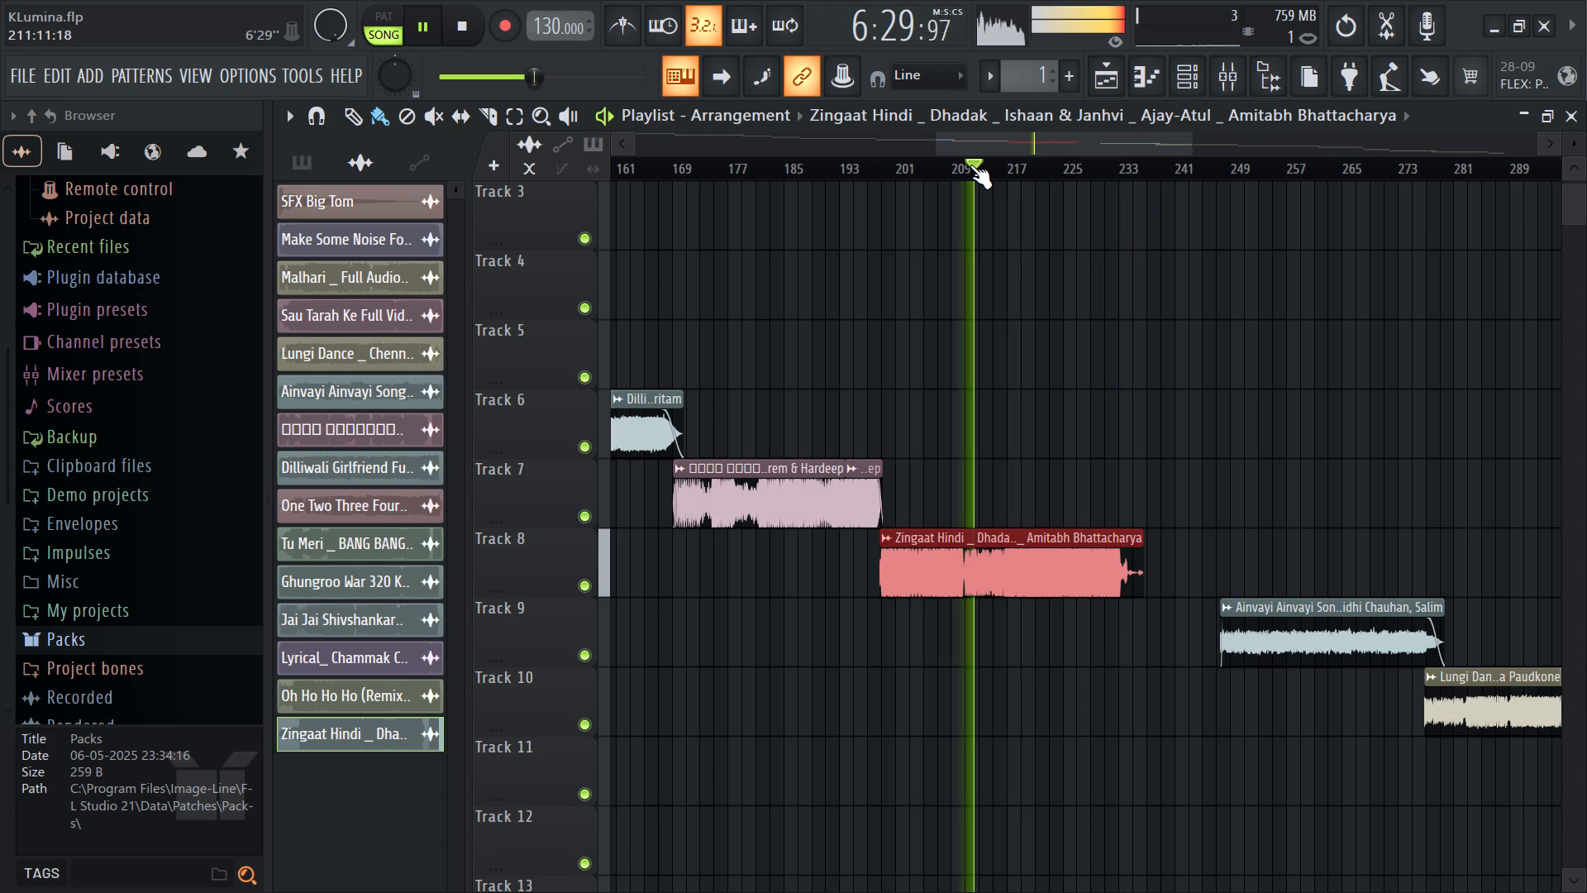
Place a copy of the Zingaat Hindi clip on Track 6 and move it to start at about bar 256.
click(1043, 578)
click(1136, 413)
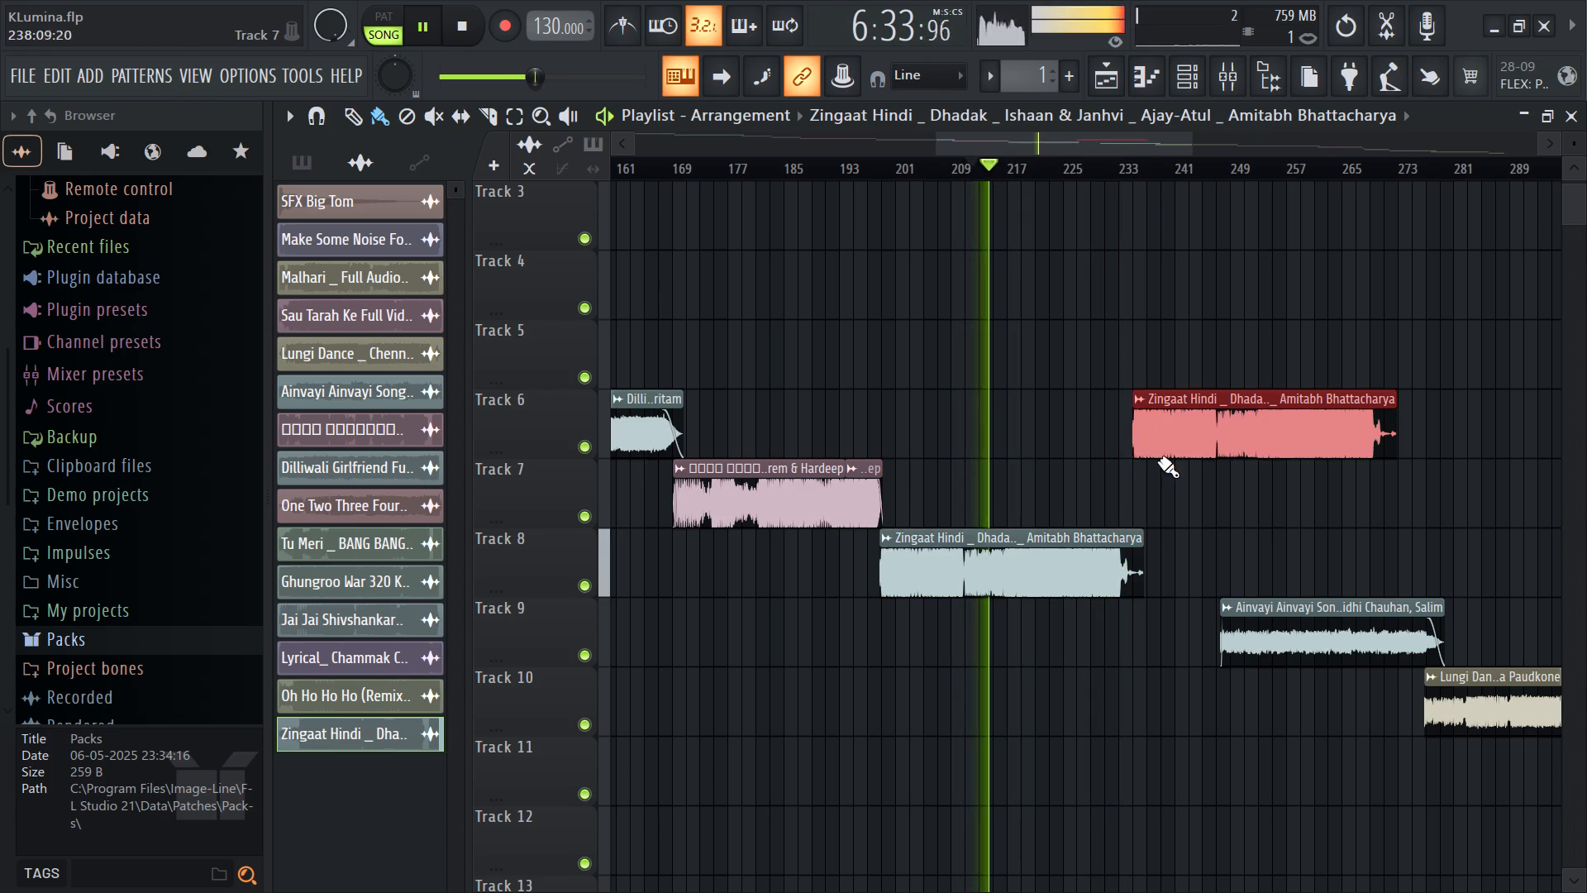
ctrl+scroll(1160, 457, down, 5)
ctrl+scroll(1158, 448, up, 1)
drag(1273, 402, 1232, 414)
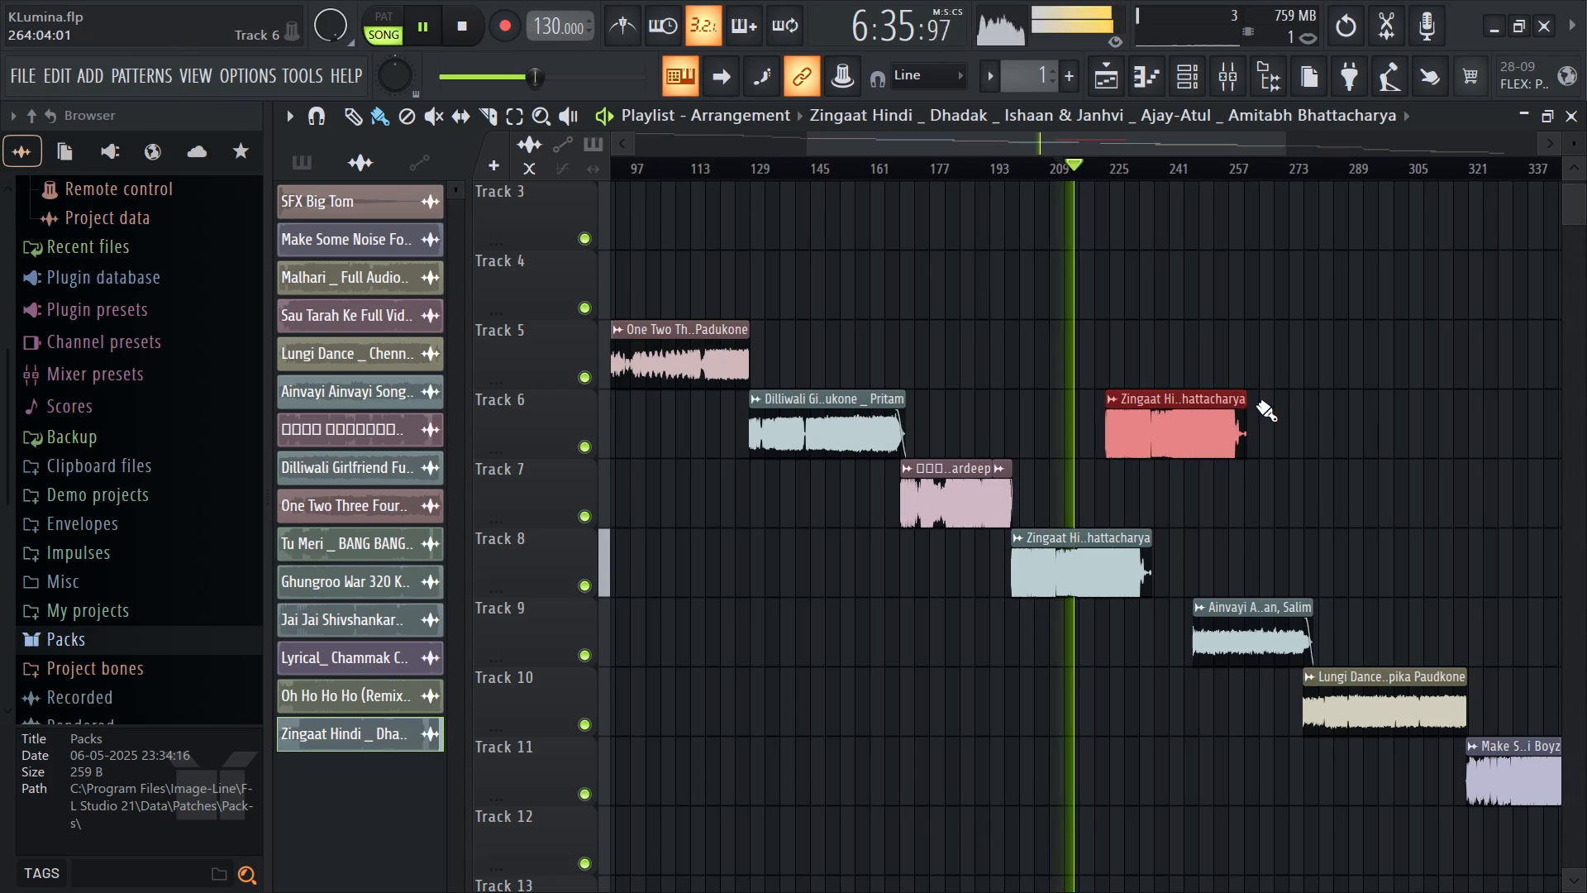
drag(1187, 403, 1306, 387)
Re-trim the Track 6 copy to the song's opening section, about 53.5 bars long, and move it to start at bar 242.
drag(1365, 399, 1240, 466)
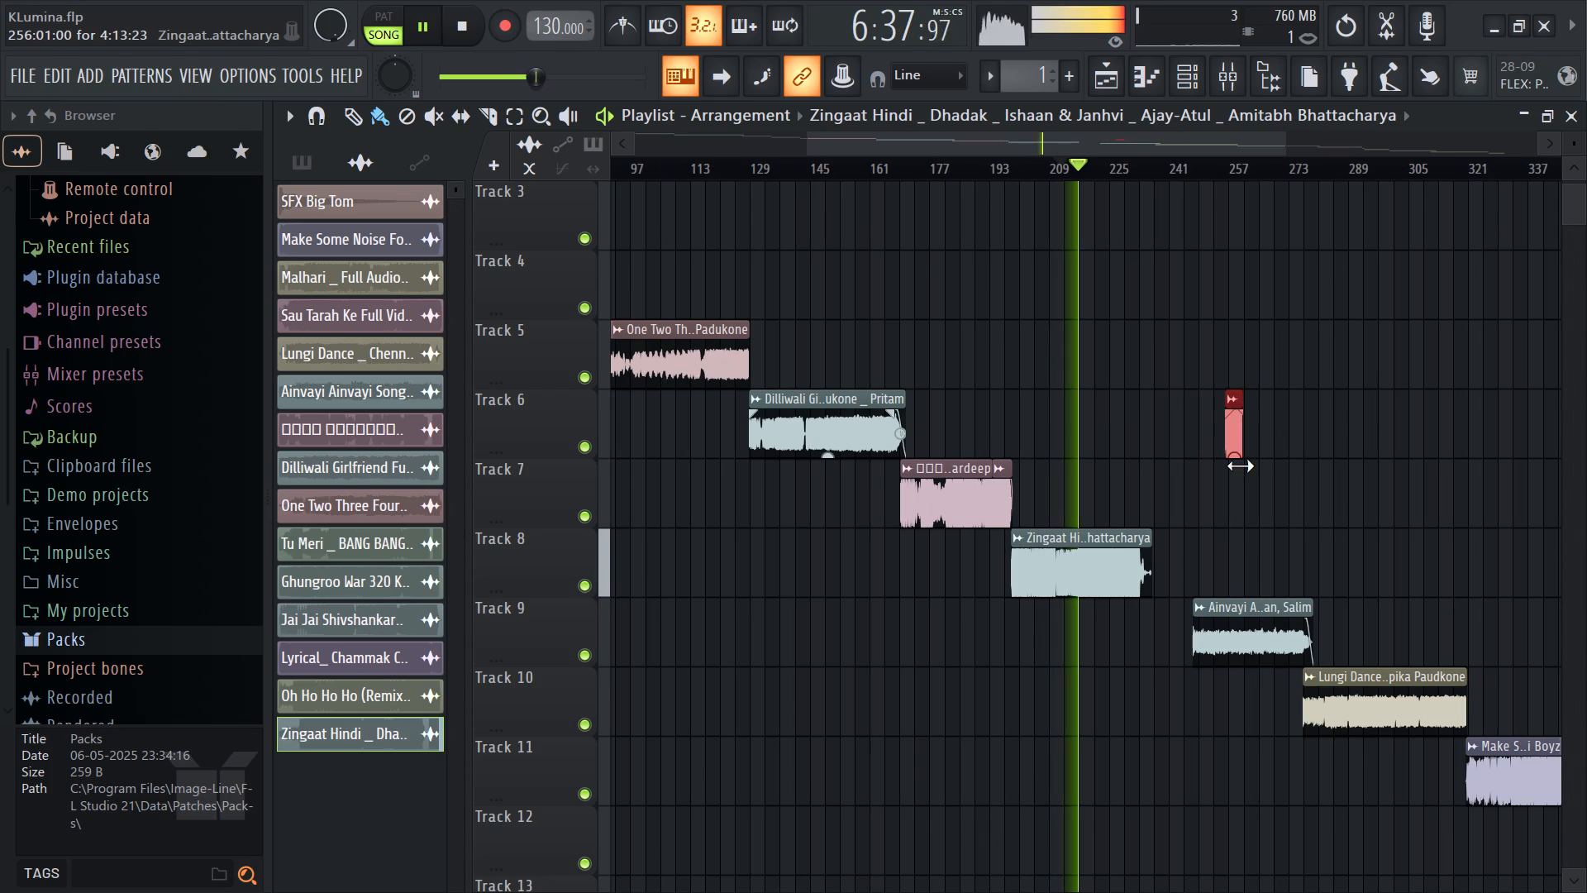
drag(1240, 466, 1237, 469)
key(space)
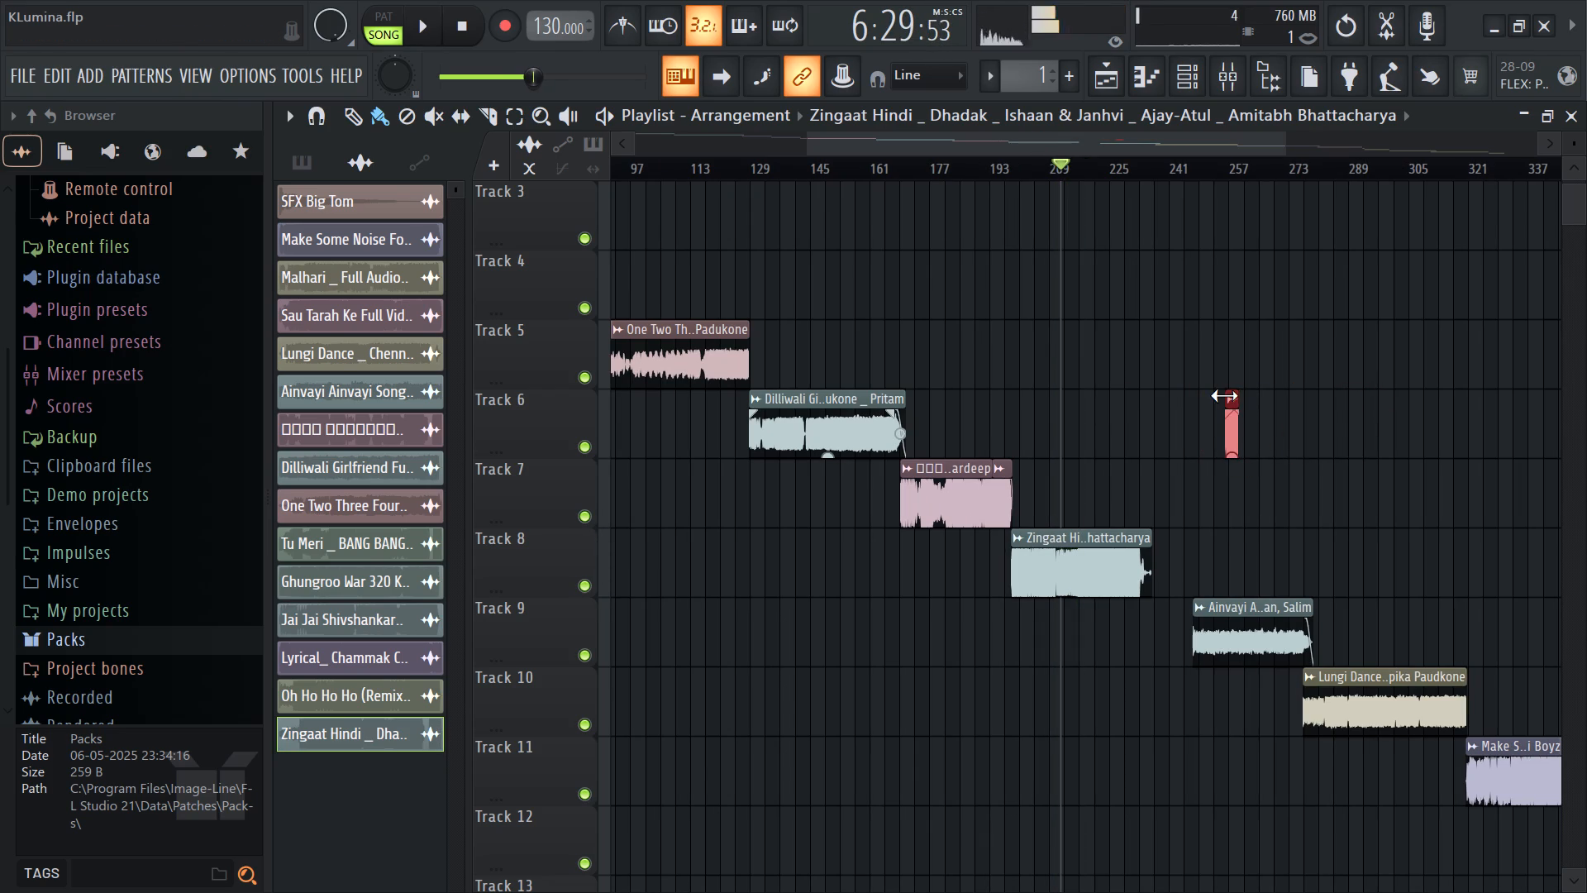
drag(1224, 395, 730, 450)
drag(1173, 434, 1250, 426)
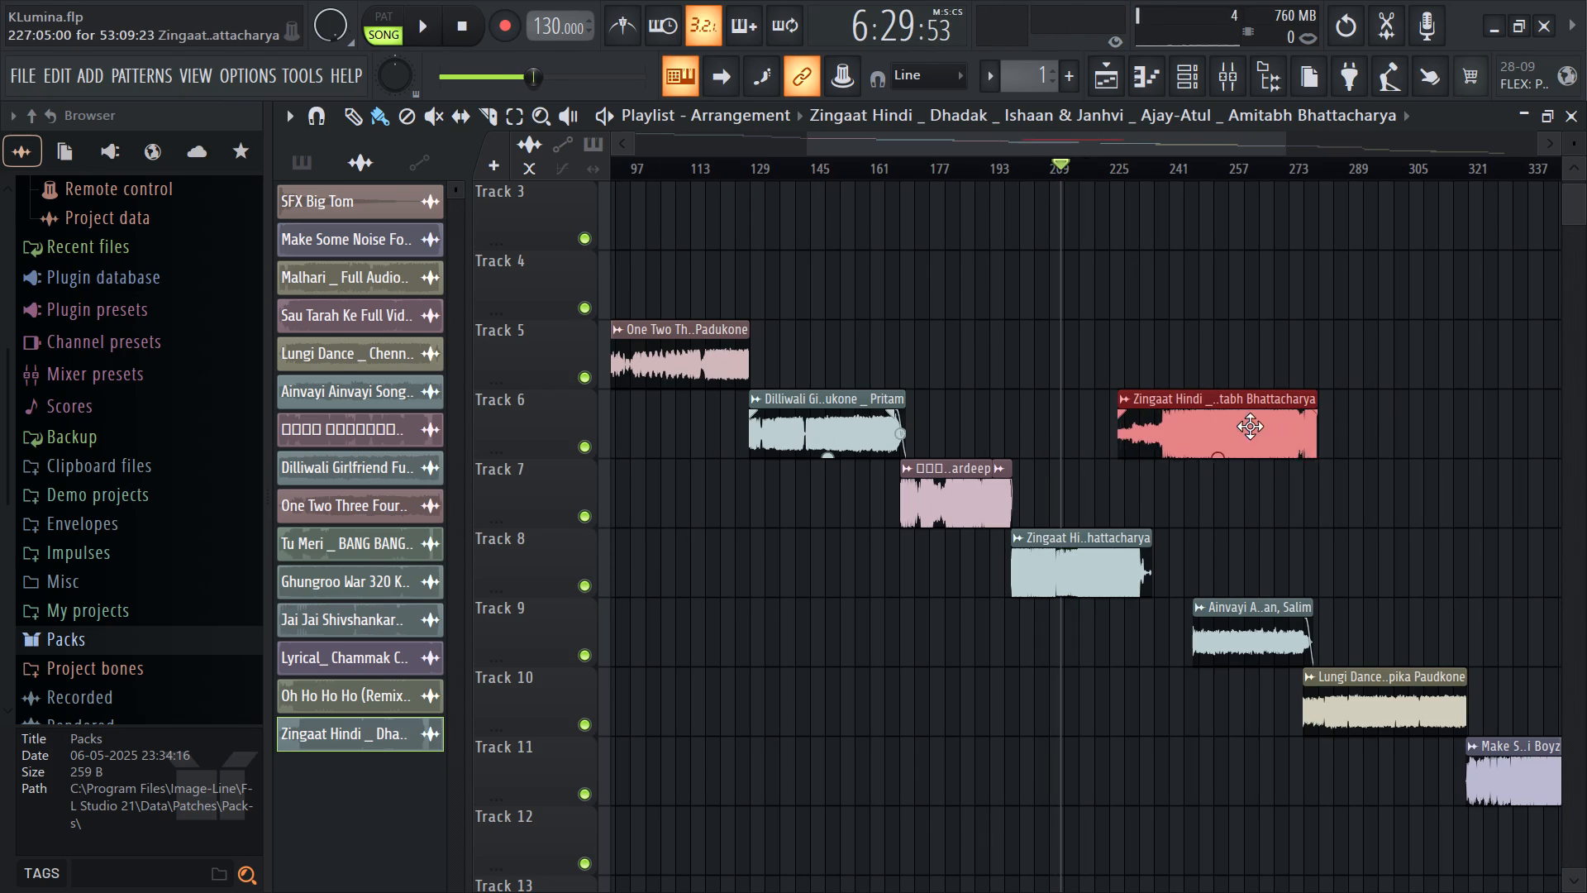
drag(1250, 426, 1308, 424)
key(space)
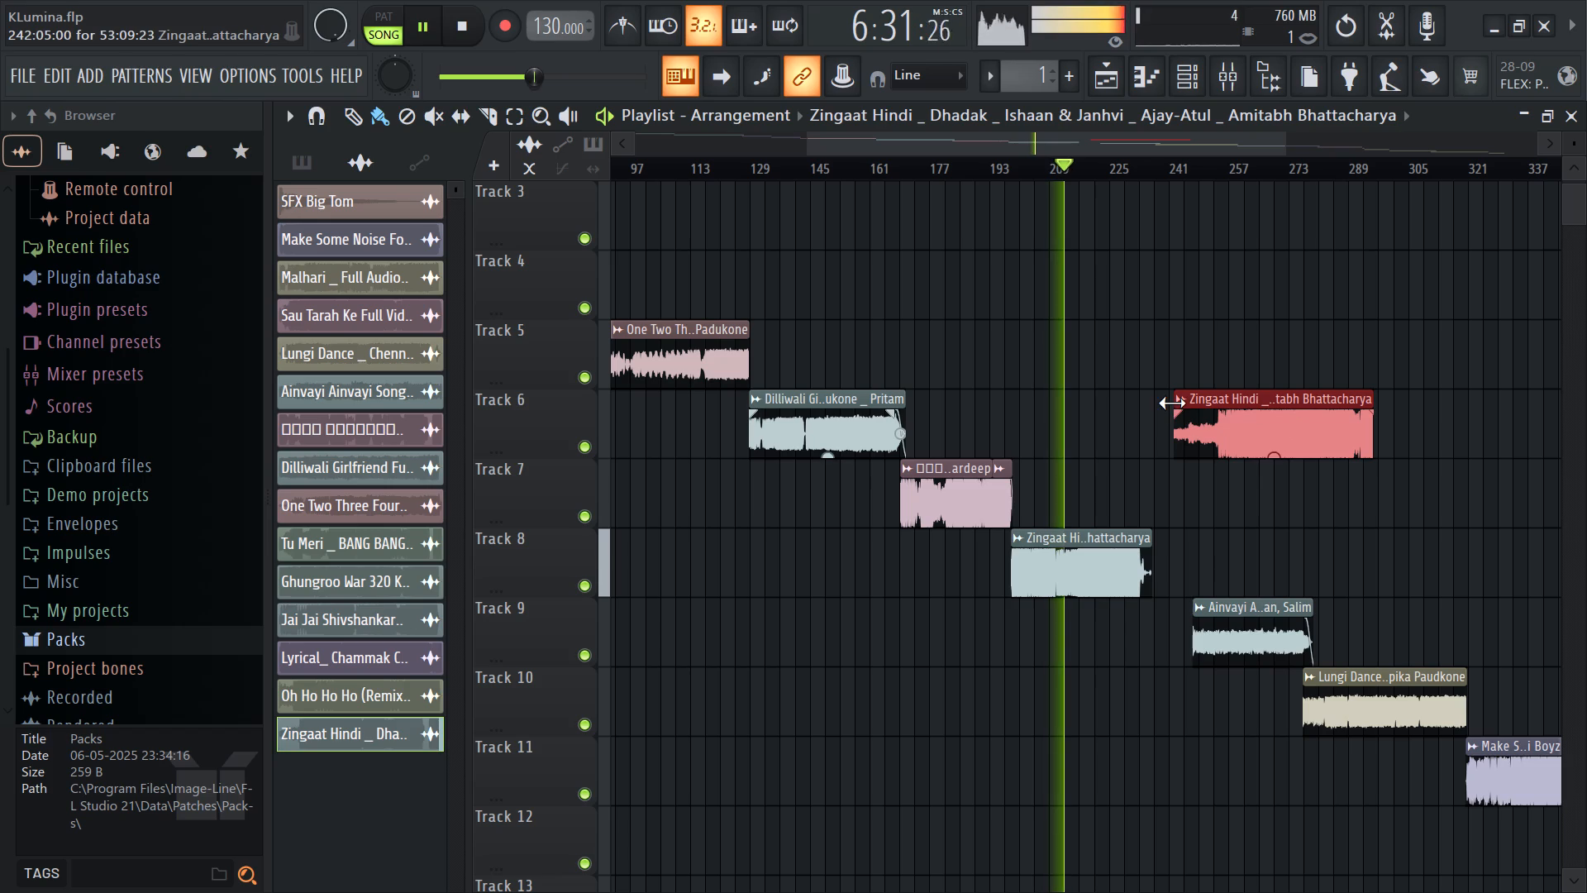
drag(1172, 403, 1104, 408)
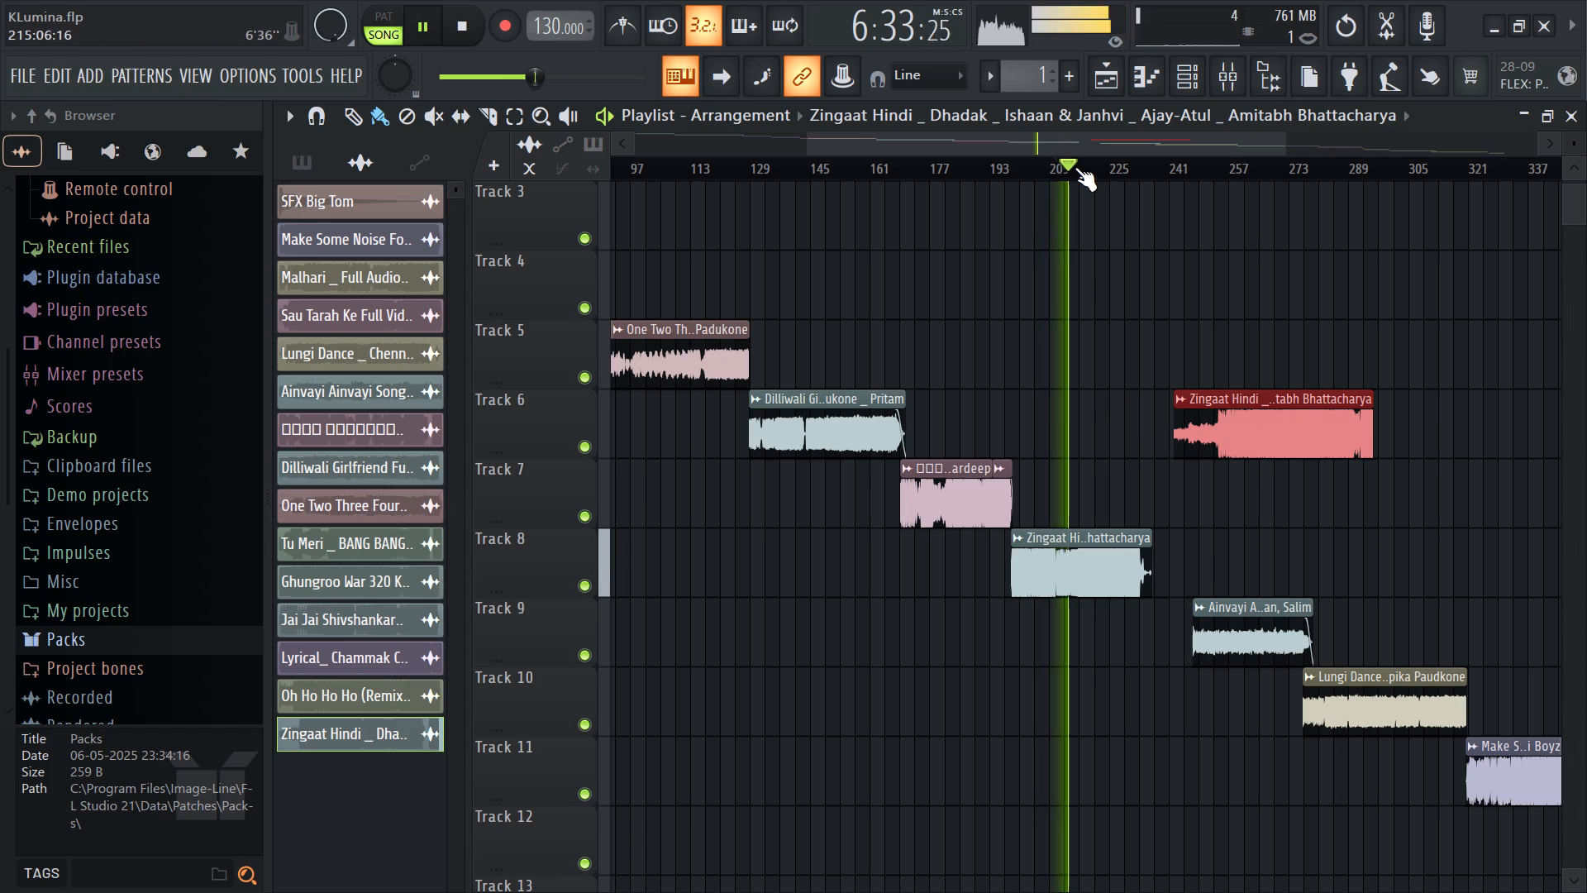
Audition the Track 8 Zingaat Hindi clip around bar 220 and trim its end to about bar 225.
click(1079, 166)
click(1089, 167)
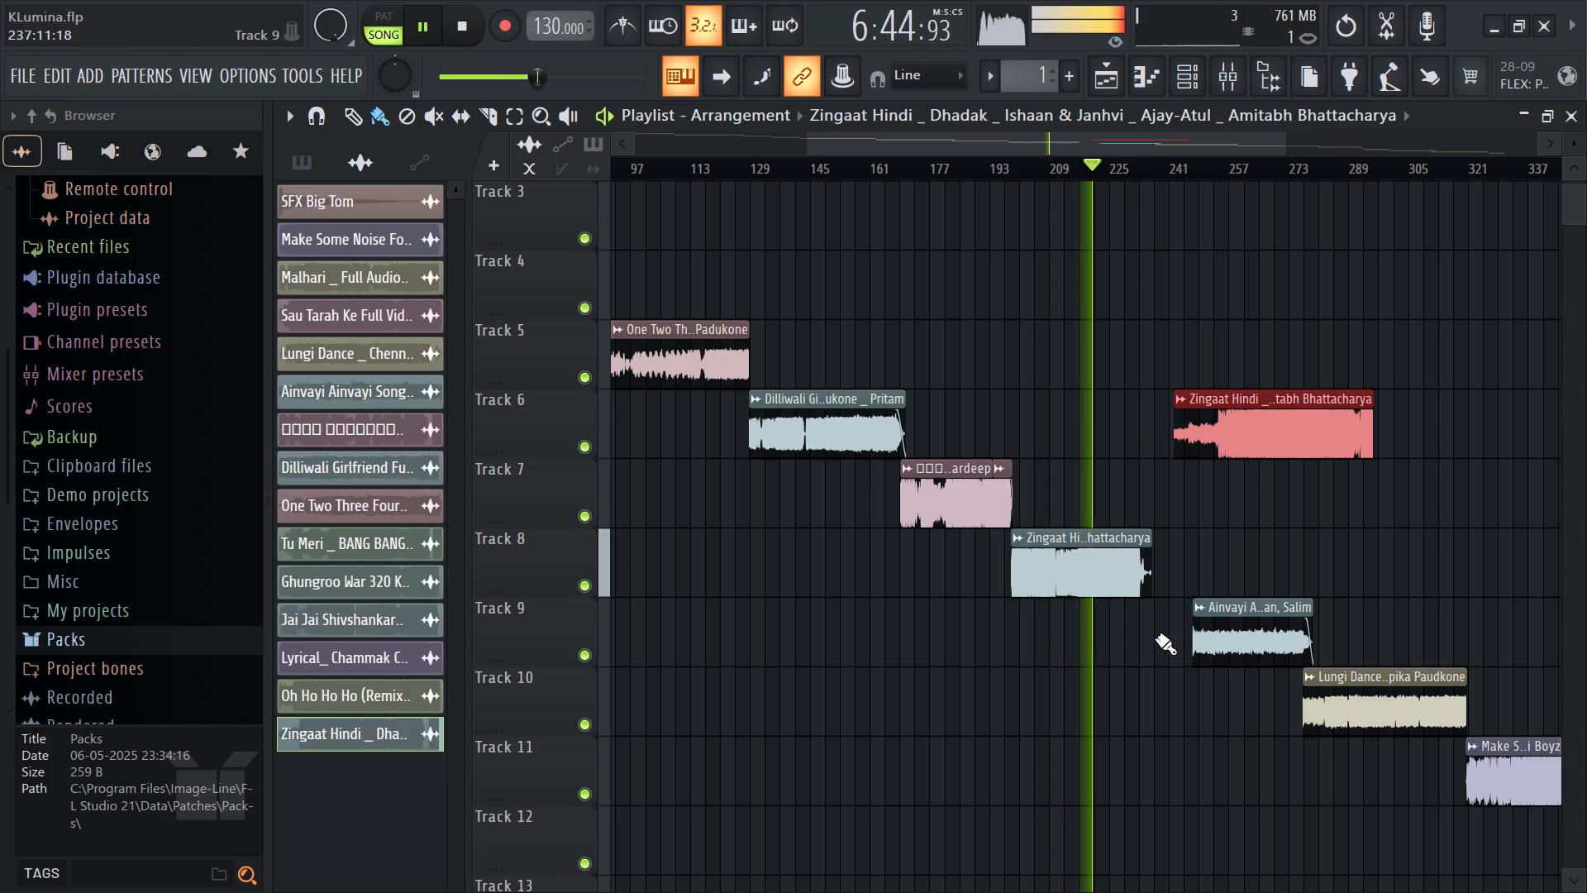
key(space)
key(space)
drag(1153, 539, 1119, 583)
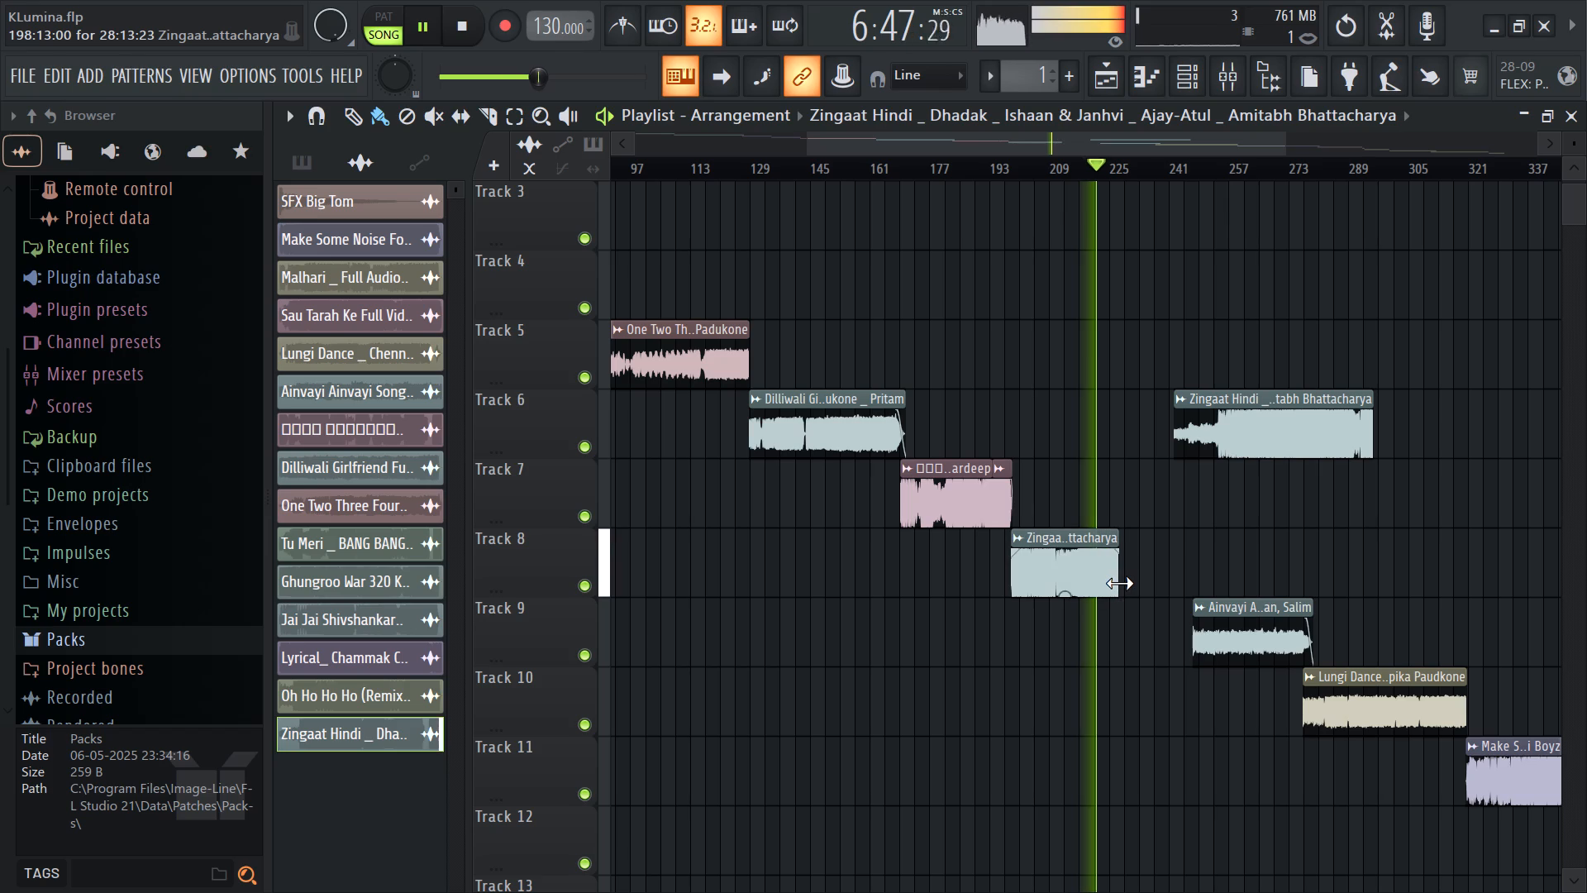
ctrl+scroll(1119, 583, up, 19)
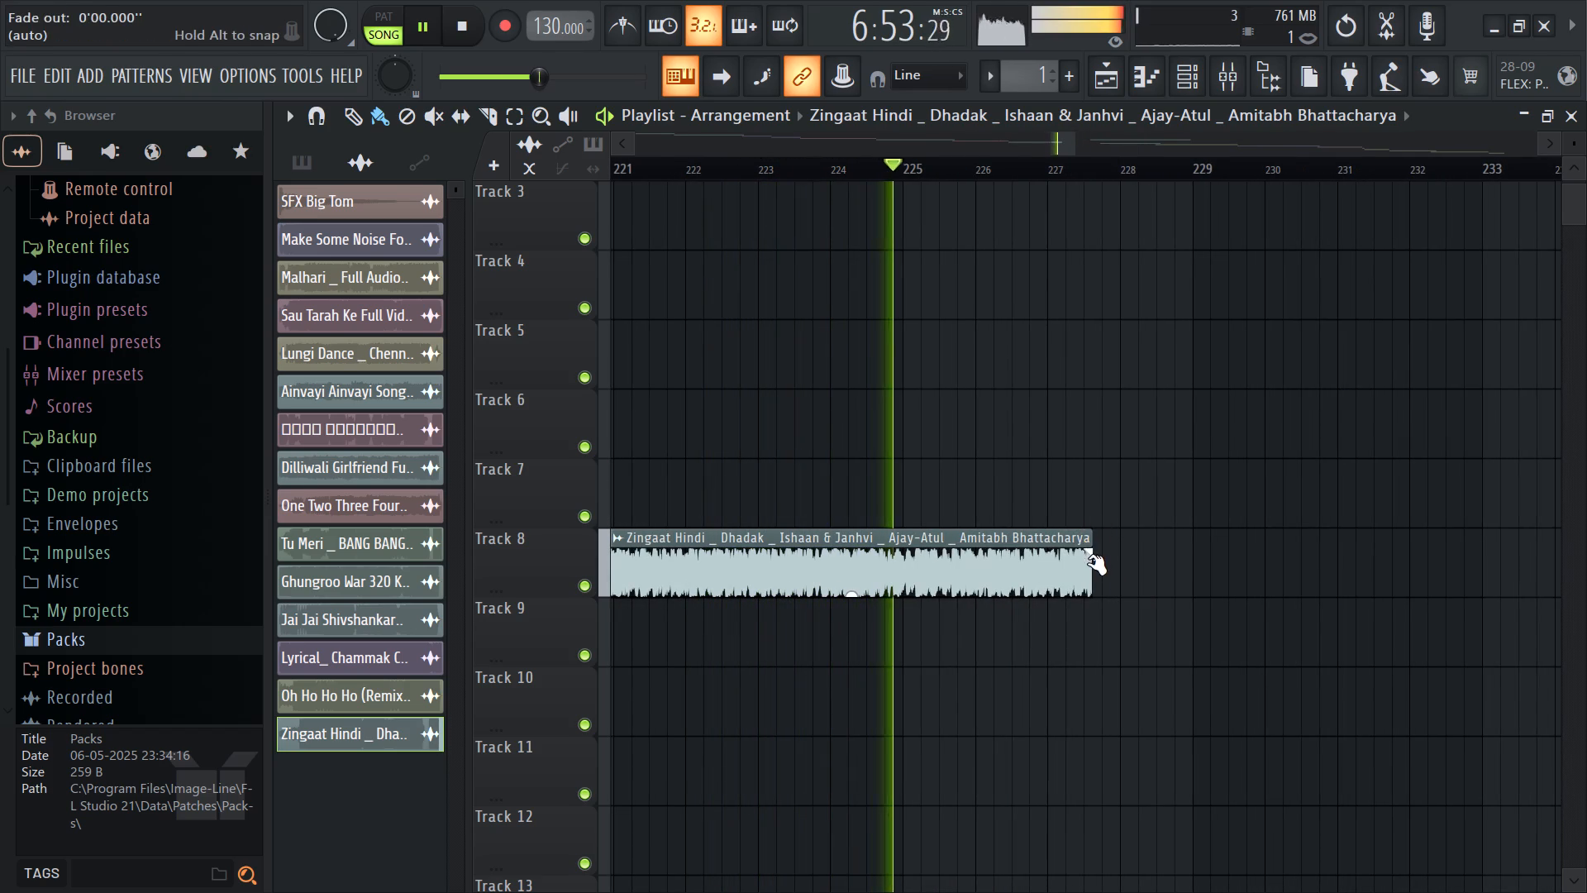
key(space)
drag(1085, 538, 921, 611)
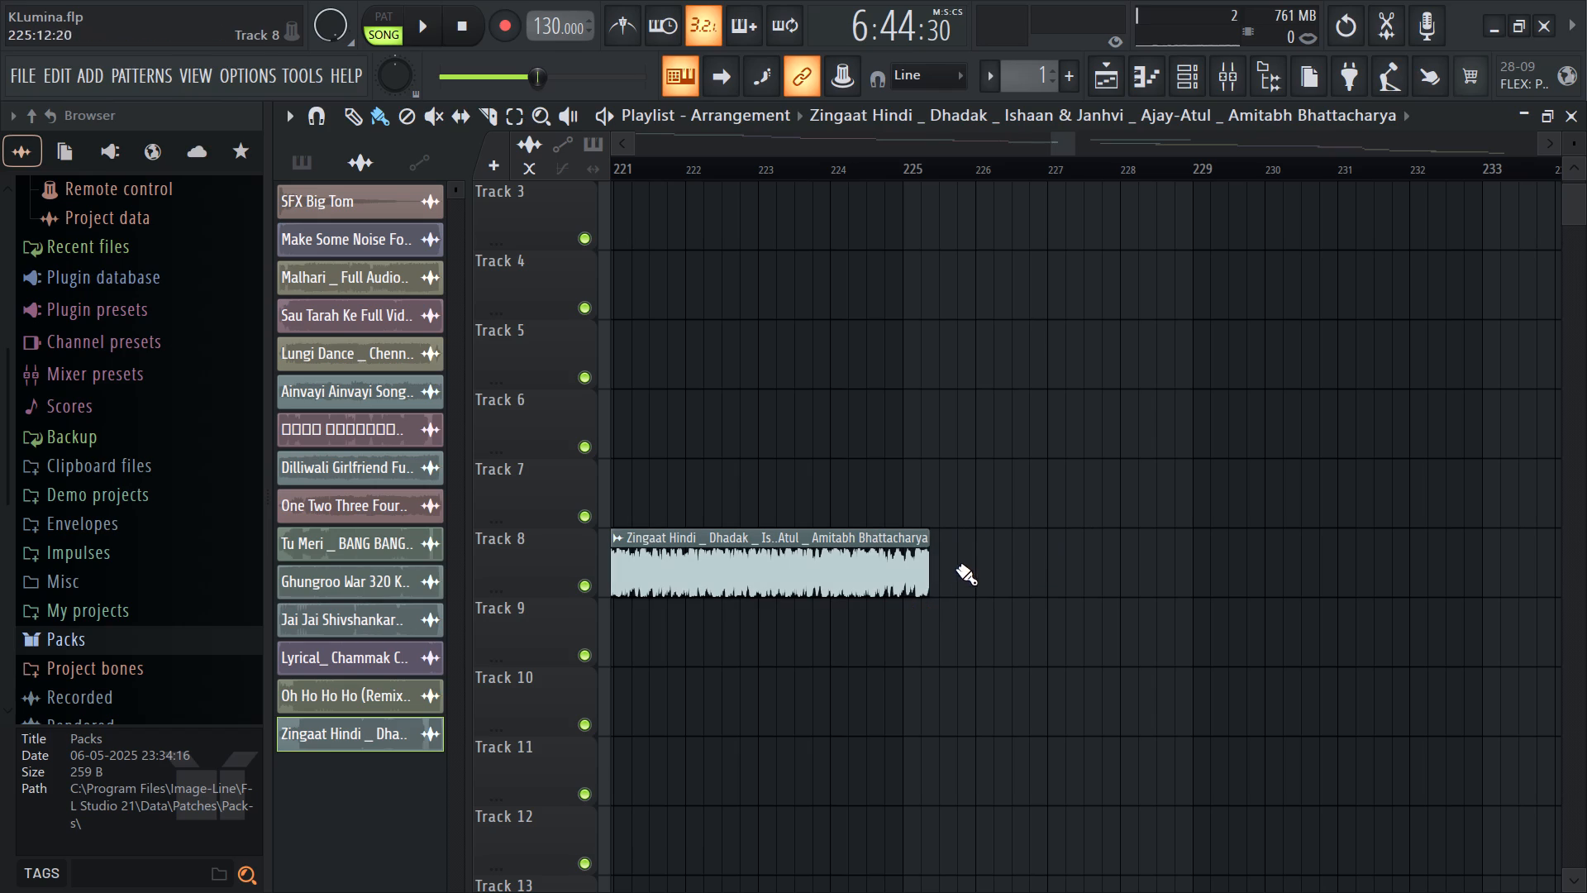
Add a short fade-out at the end of the Track 8 Zingaat Hindi clip.
drag(922, 550, 901, 562)
drag(931, 540, 924, 542)
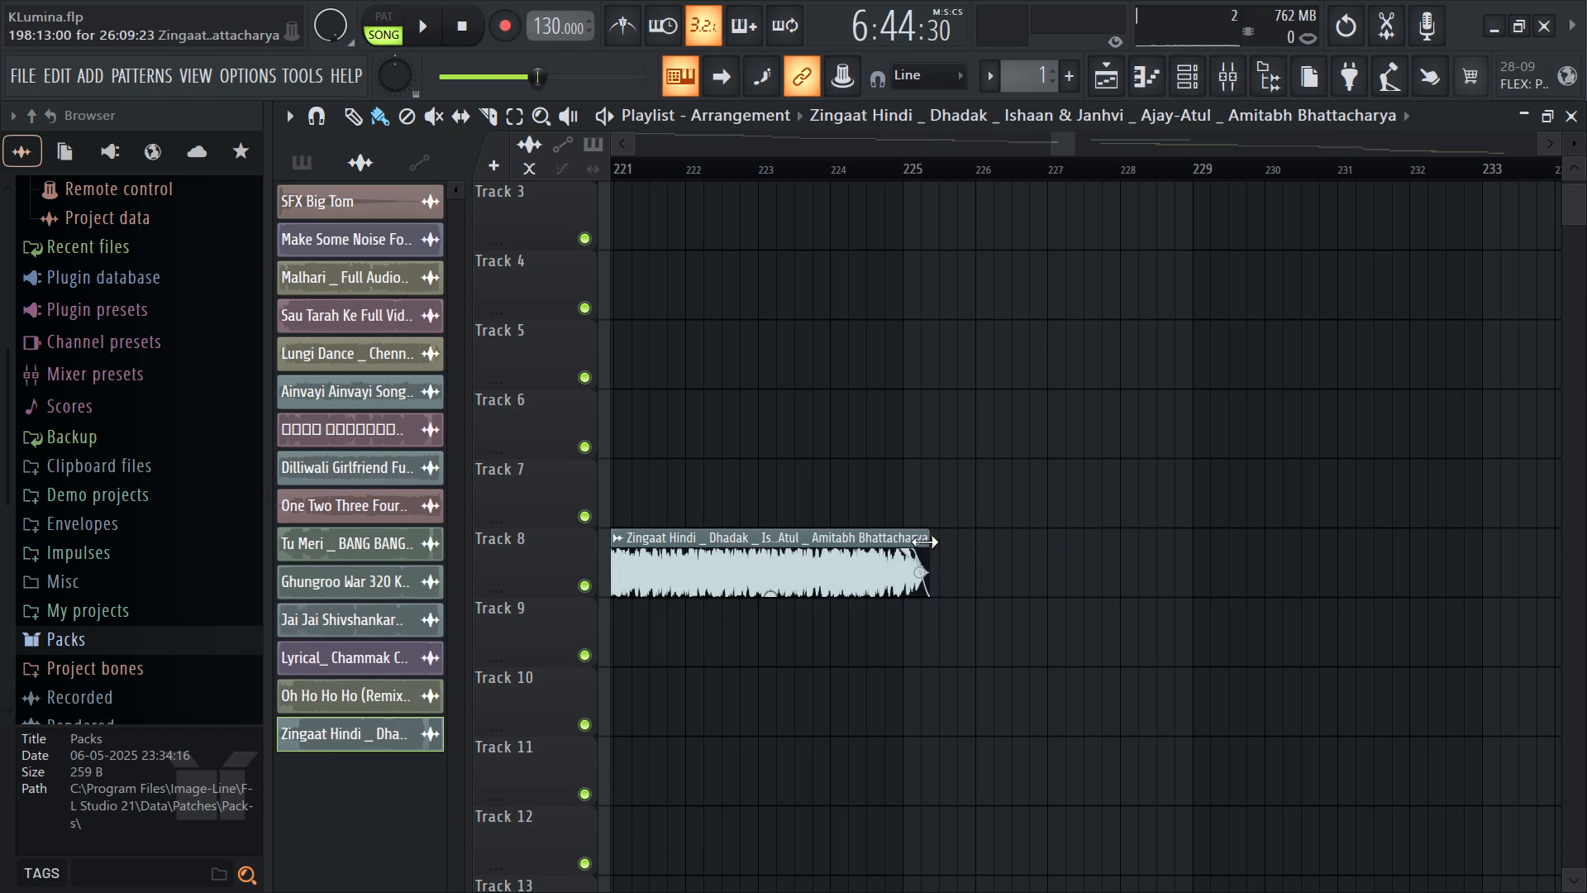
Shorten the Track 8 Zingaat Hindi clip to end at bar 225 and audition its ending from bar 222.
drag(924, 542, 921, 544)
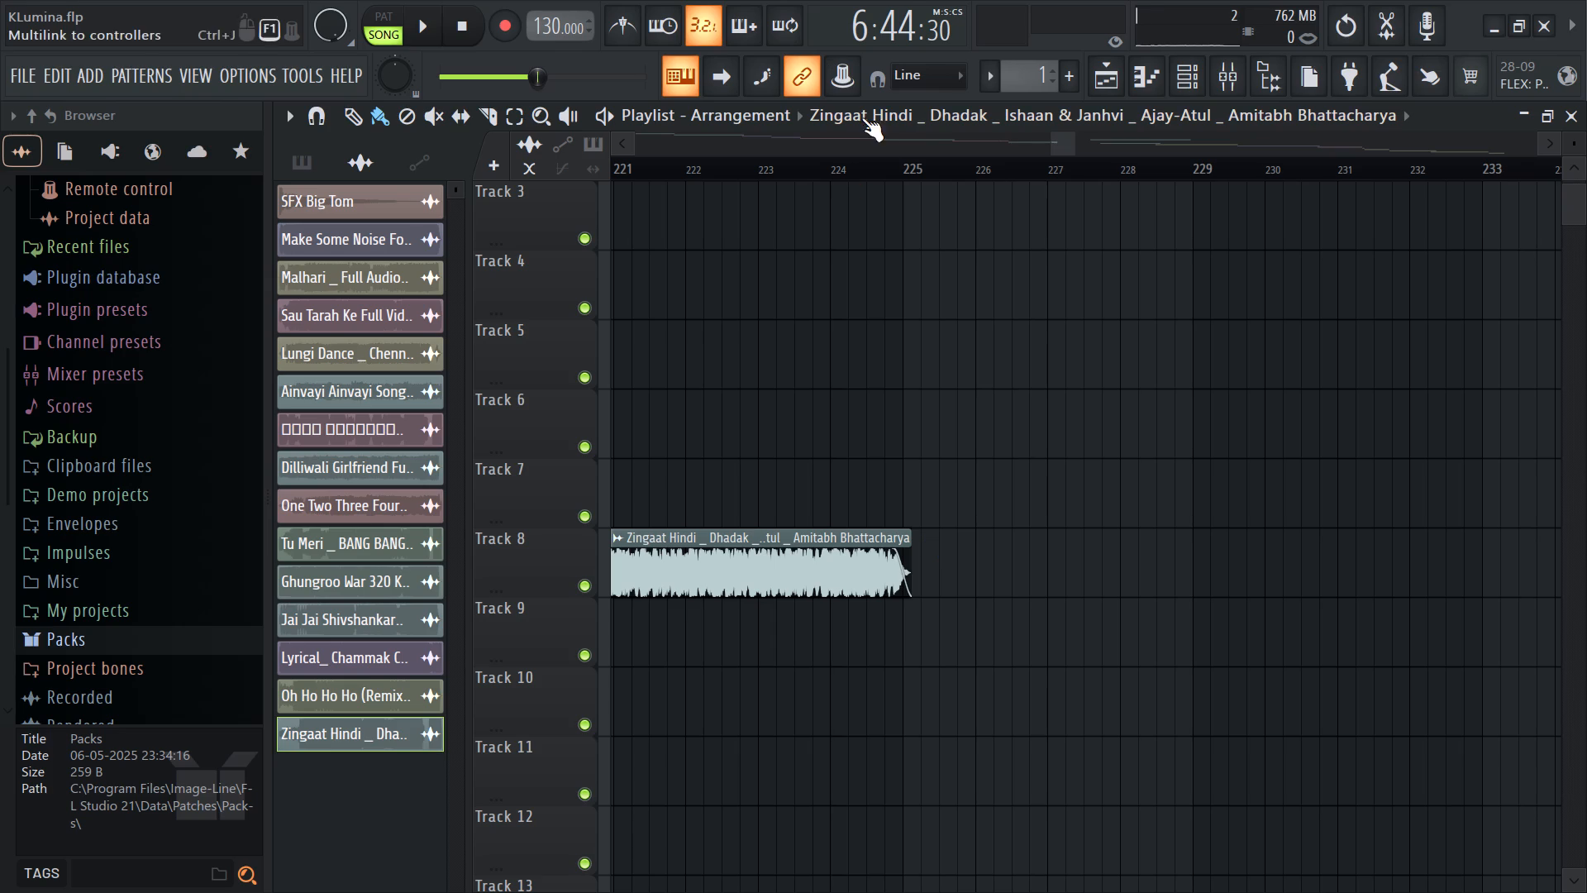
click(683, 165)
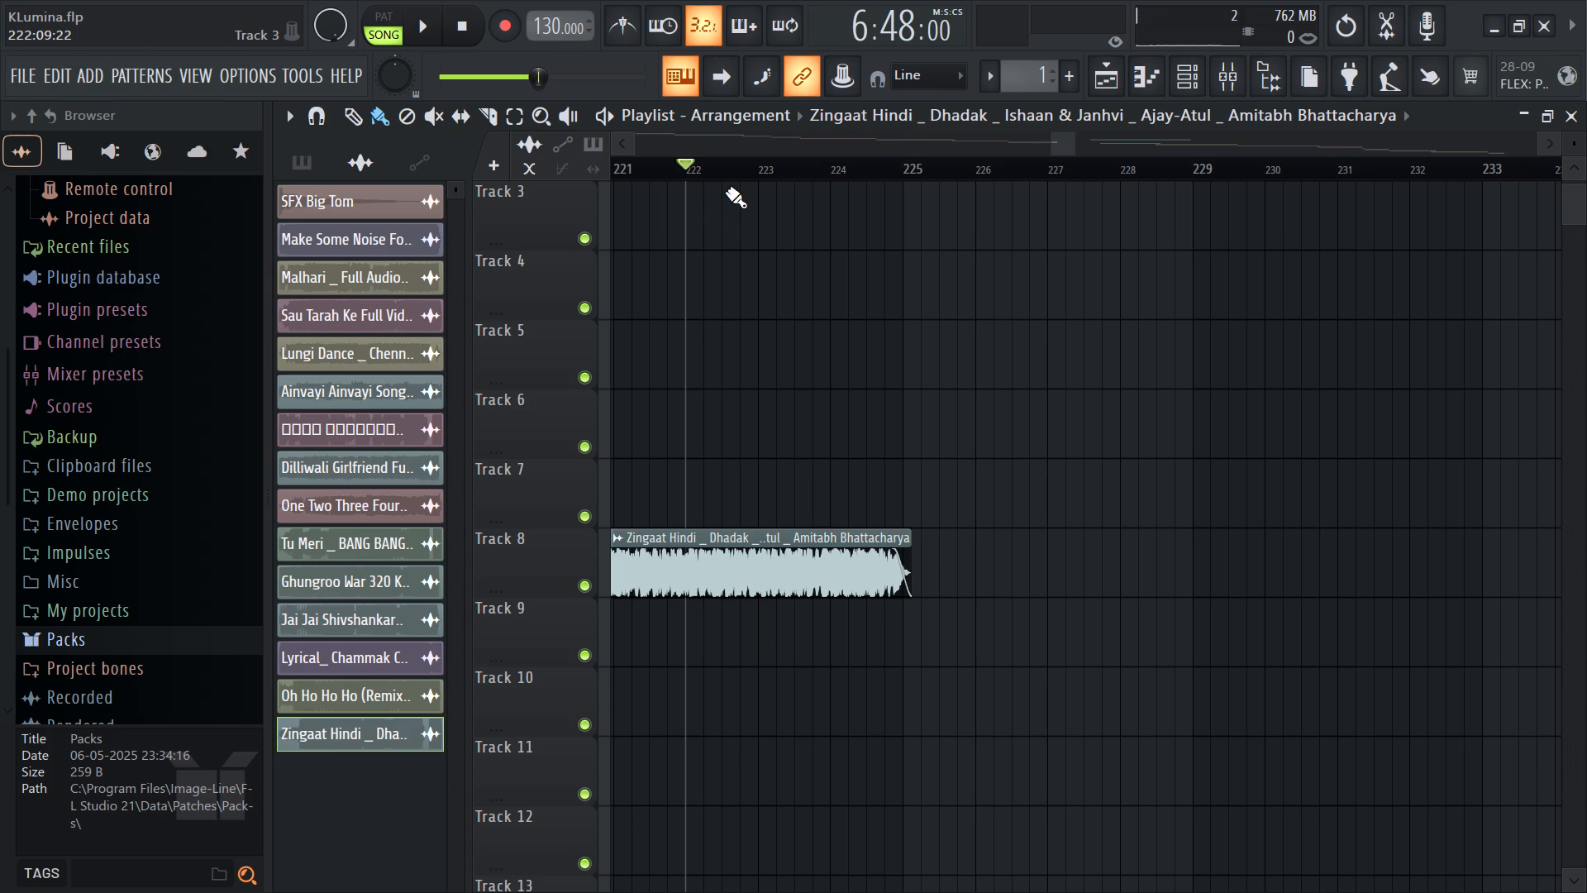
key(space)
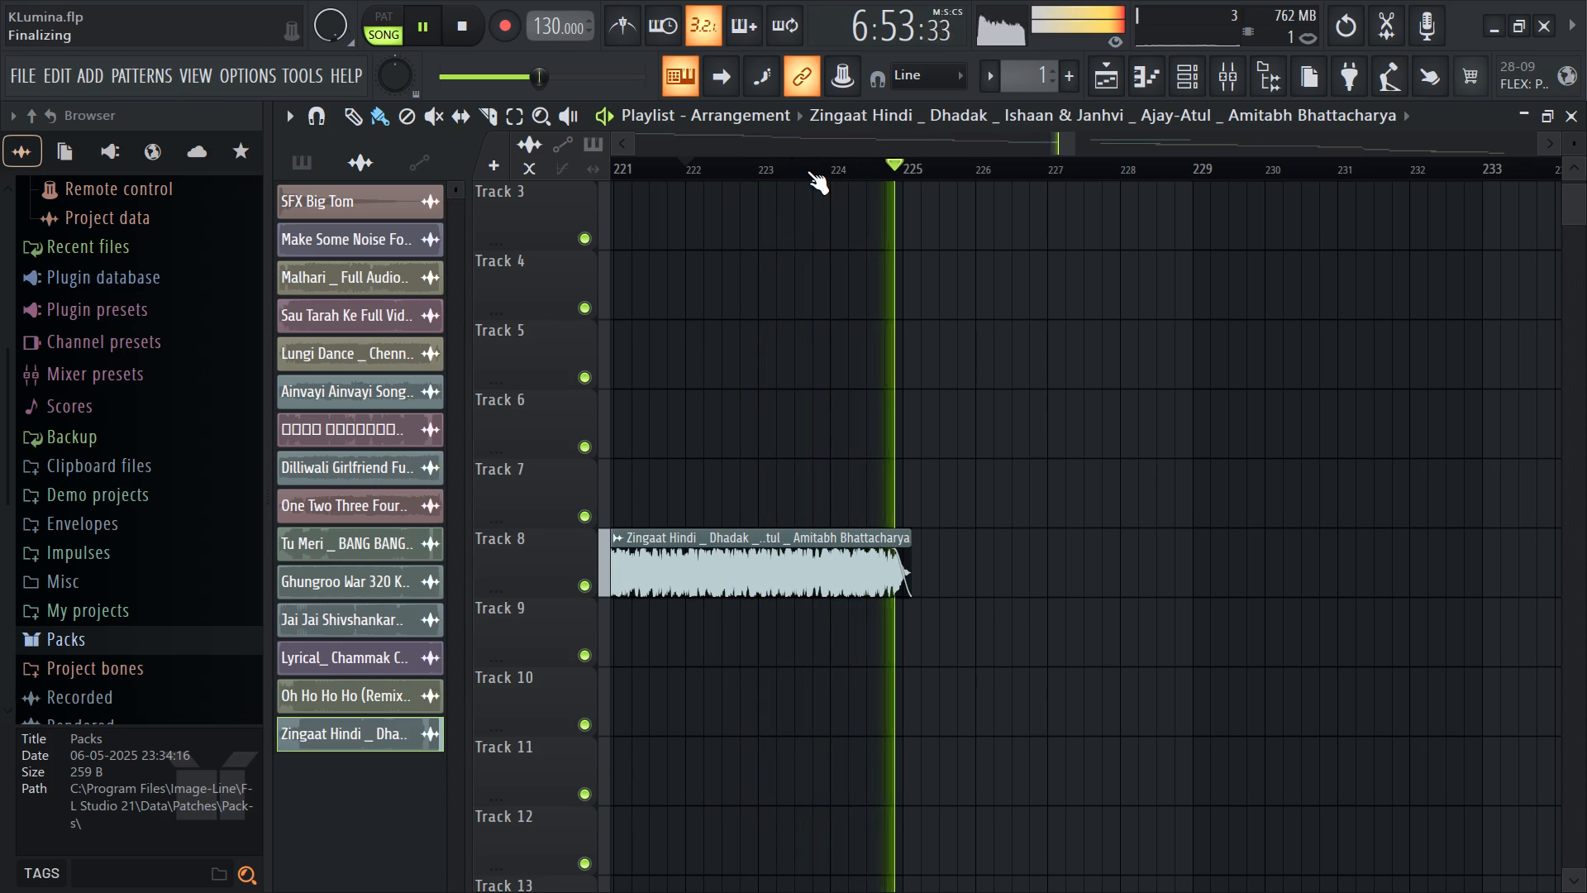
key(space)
Delete the Zingaat Hindi audio clip from the project, including its placements on Track 6 and Track 8.
ctrl+scroll(962, 406, down, 15)
ctrl+scroll(771, 431, down, 4)
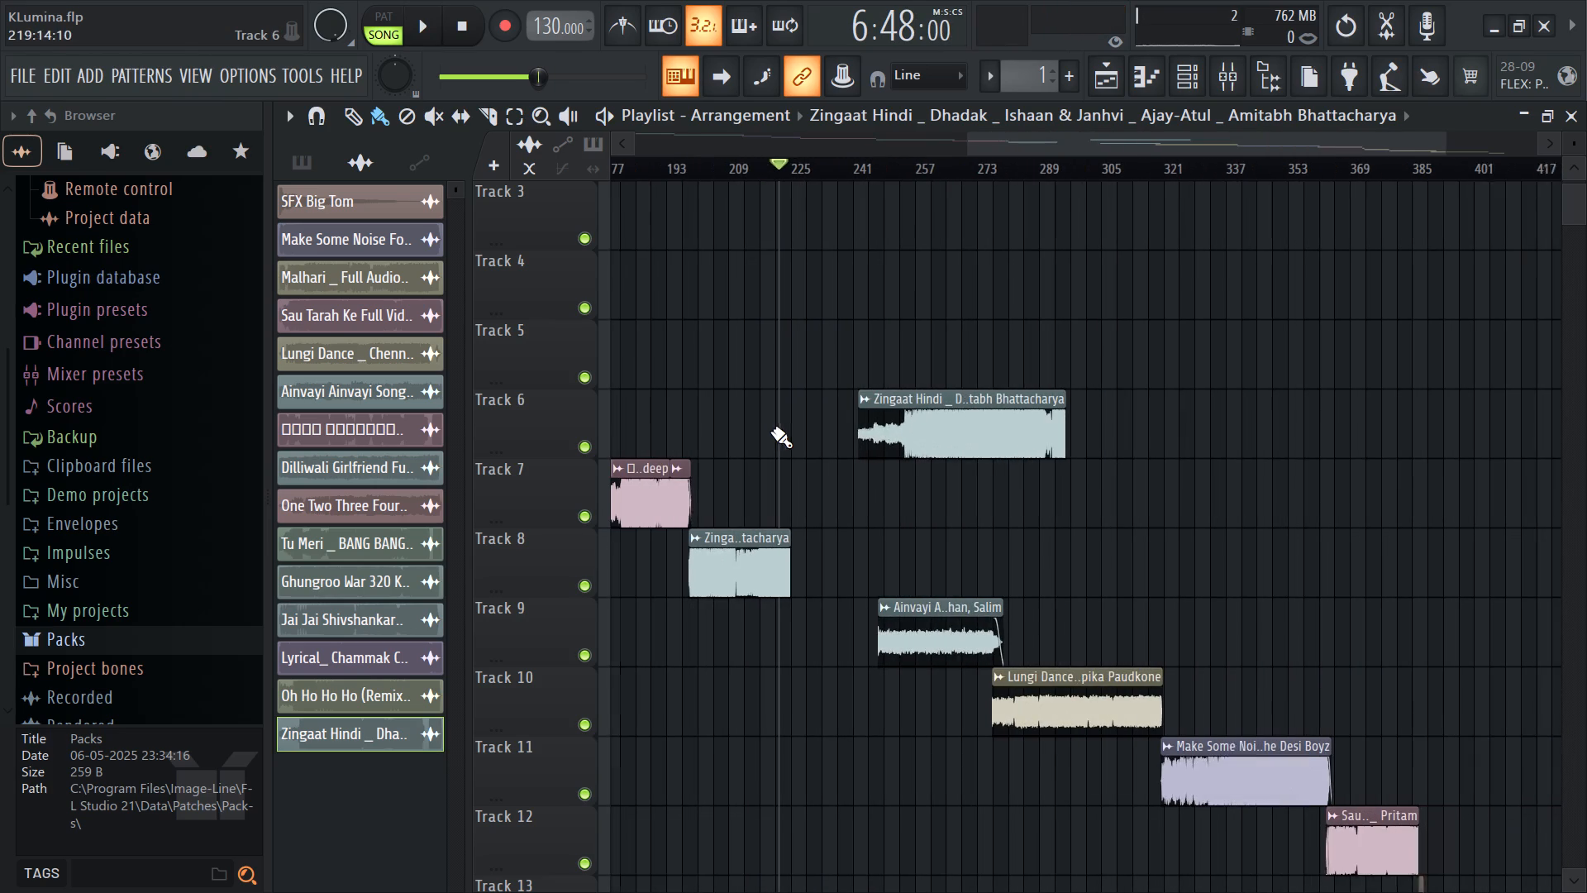
click(917, 429)
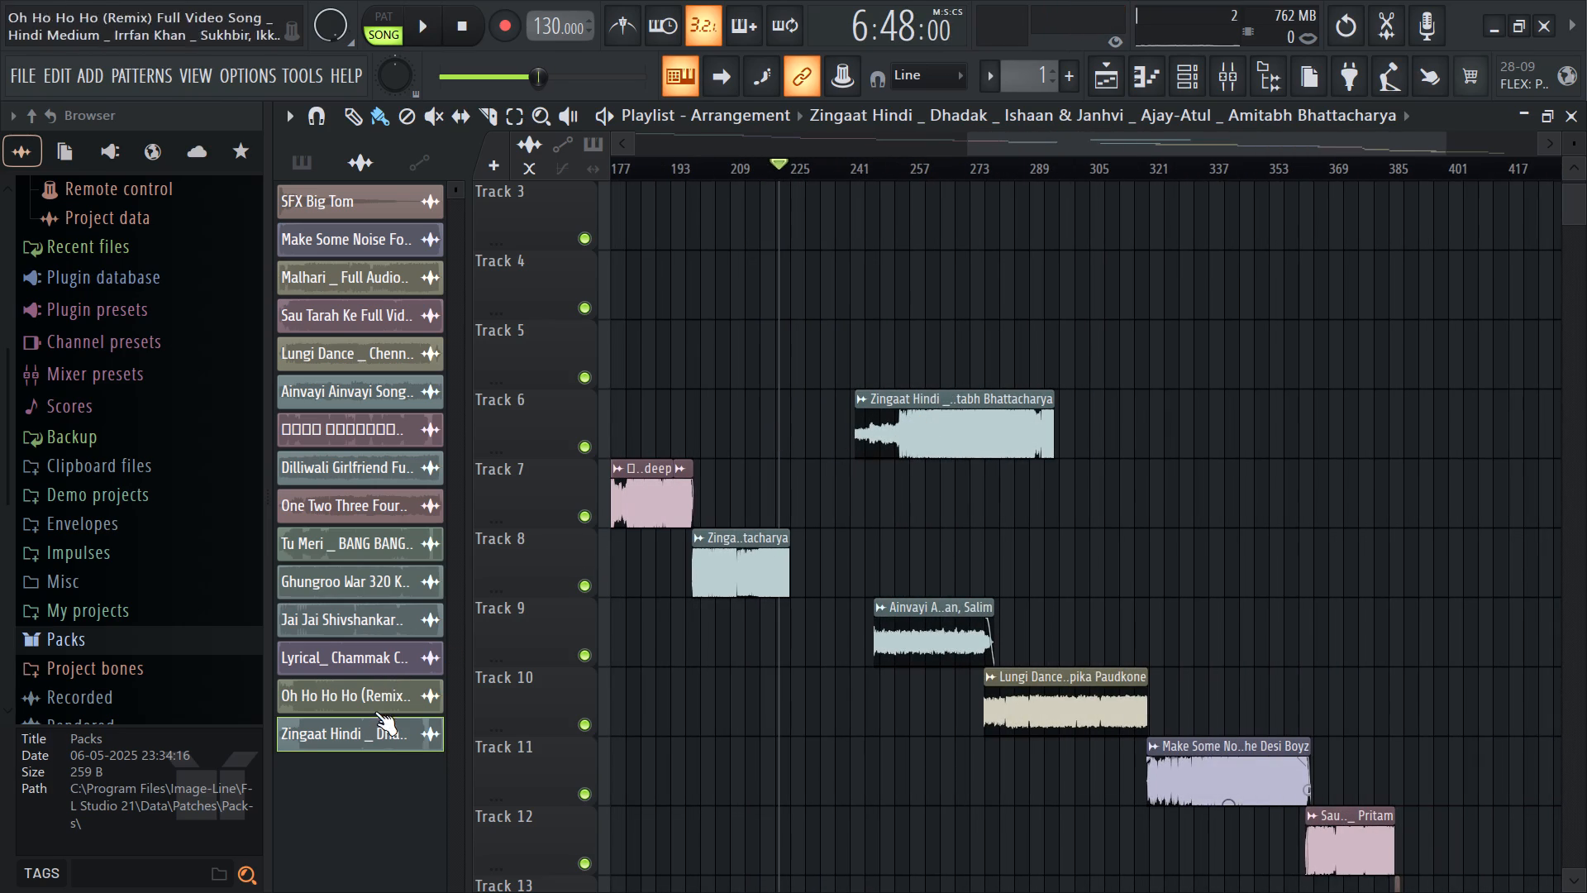
right_click(369, 736)
click(426, 868)
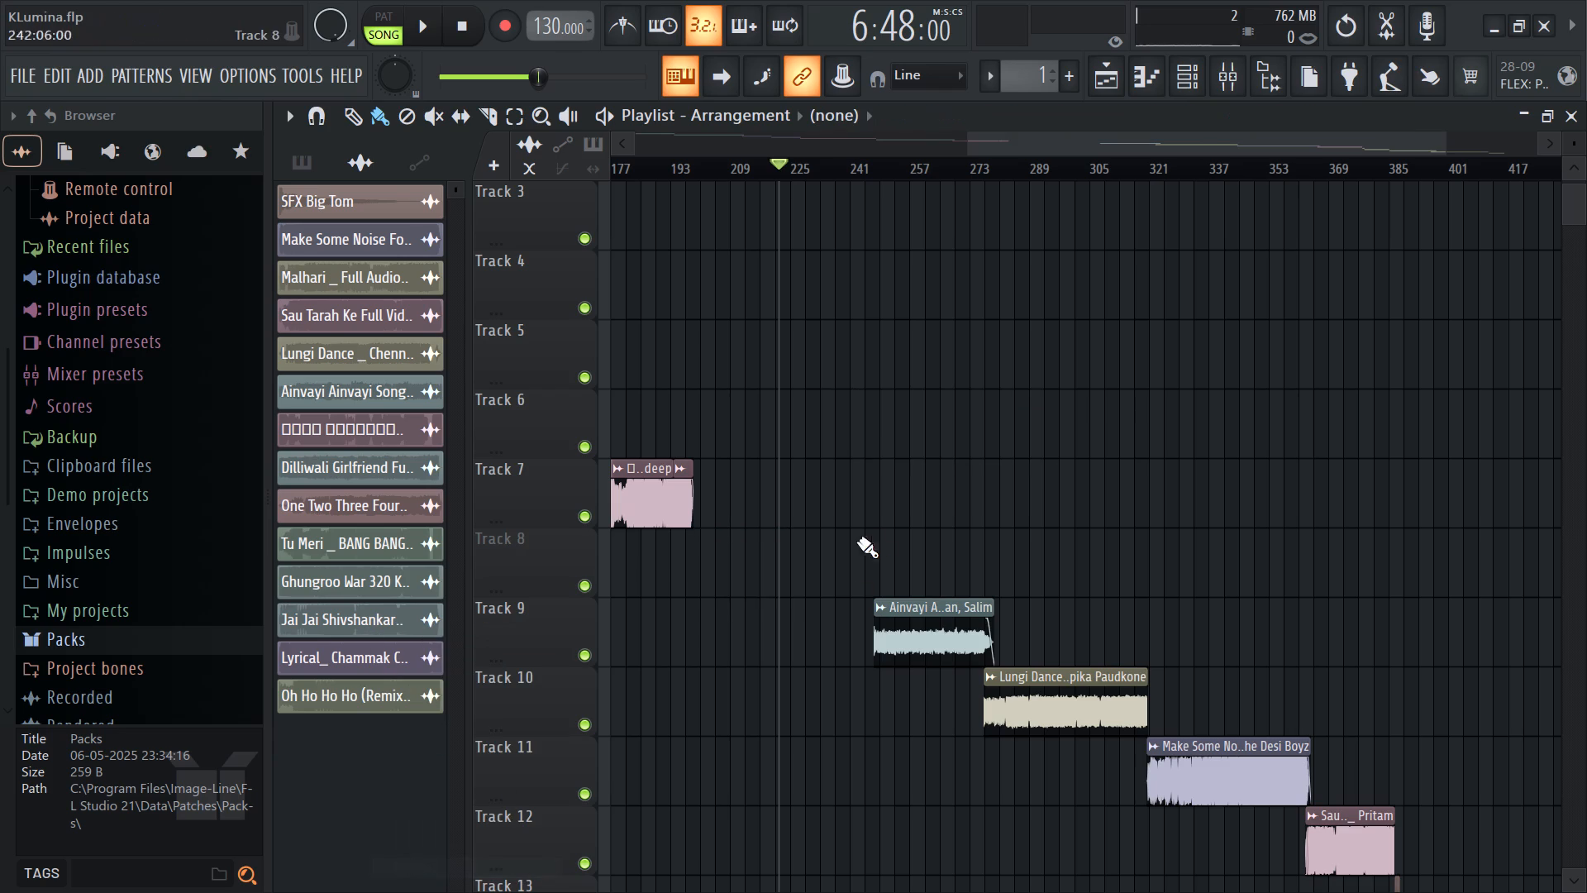
Select all clips on Tracks 9 to 17 and move them up one track, starting just before bar 199 over the Track 7 fade-out.
ctrl+scroll(953, 445, down, 6)
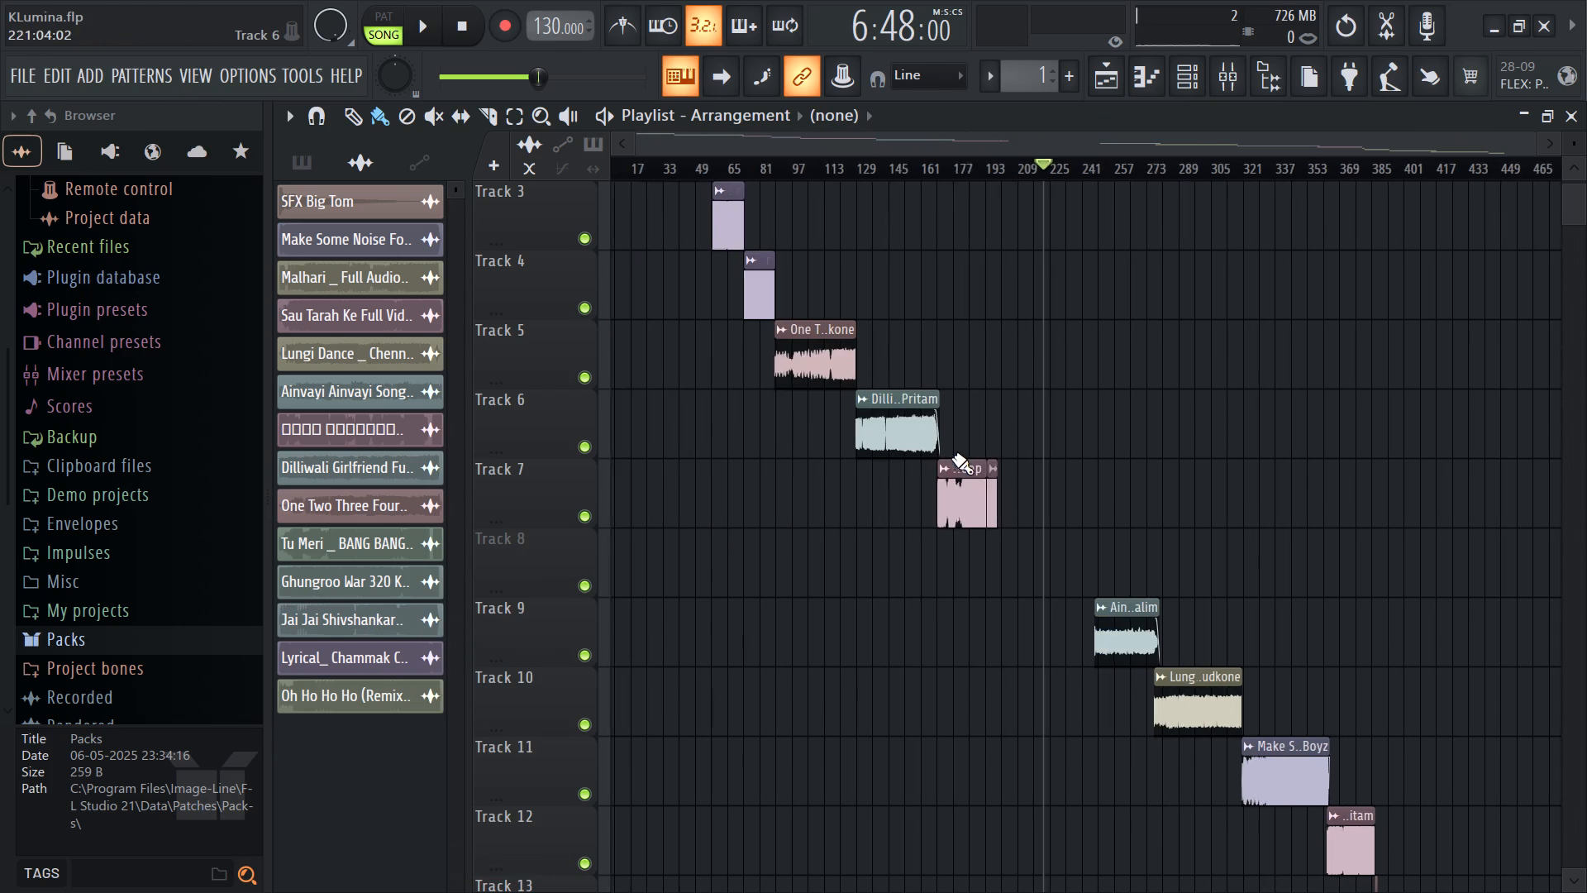
ctrl+scroll(952, 457, down, 1)
ctrl+drag(1099, 475, 1586, 892)
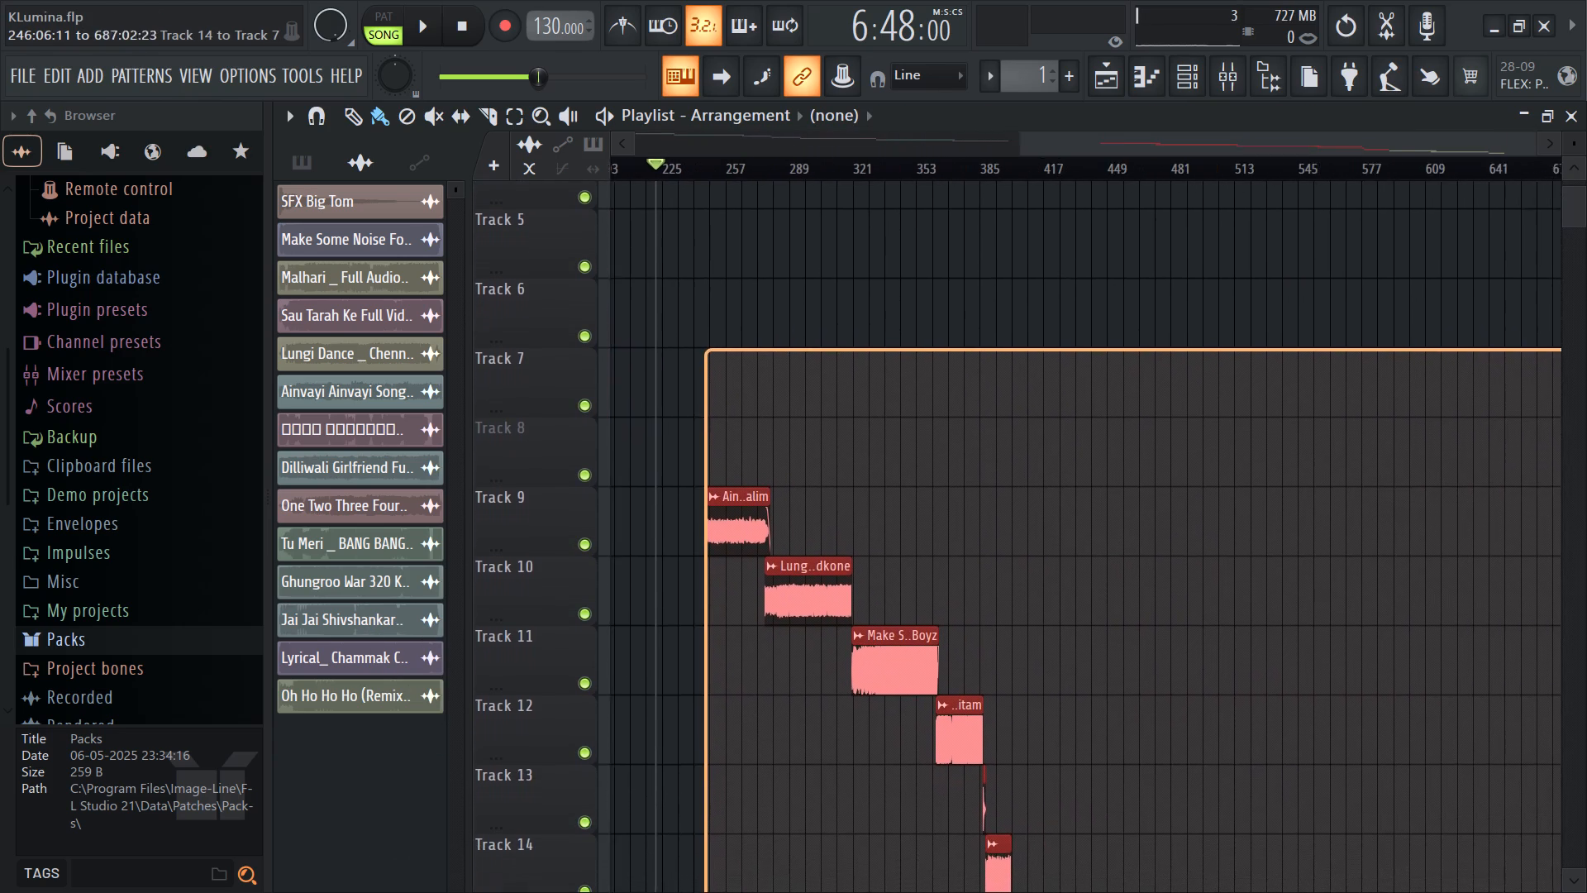
ctrl+drag(1586, 892, 1489, 892)
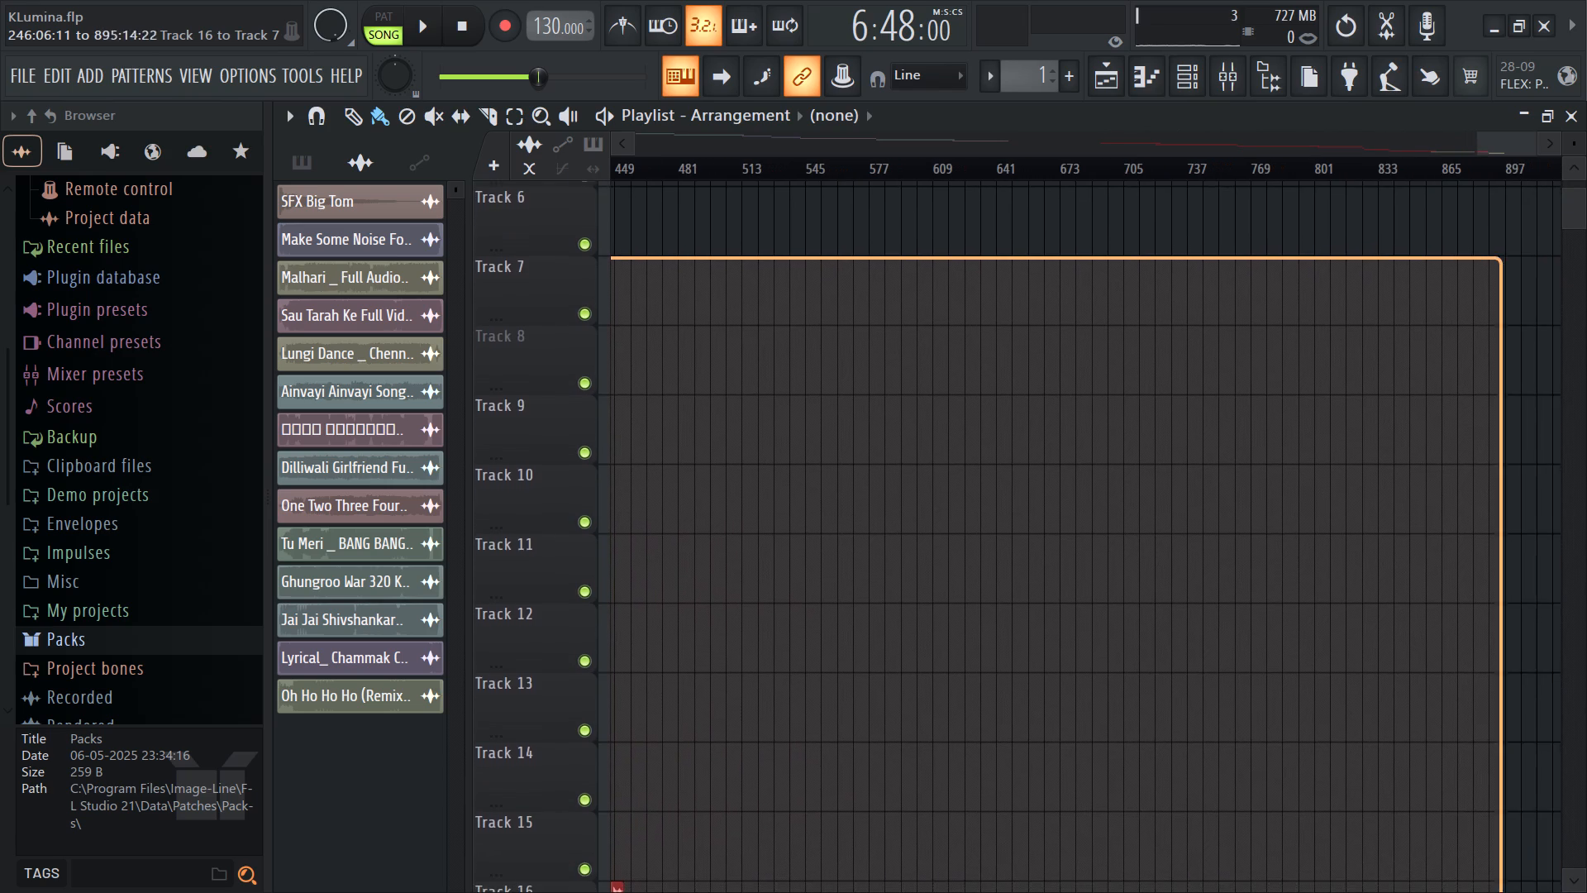
ctrl+drag(1489, 892, 1480, 892)
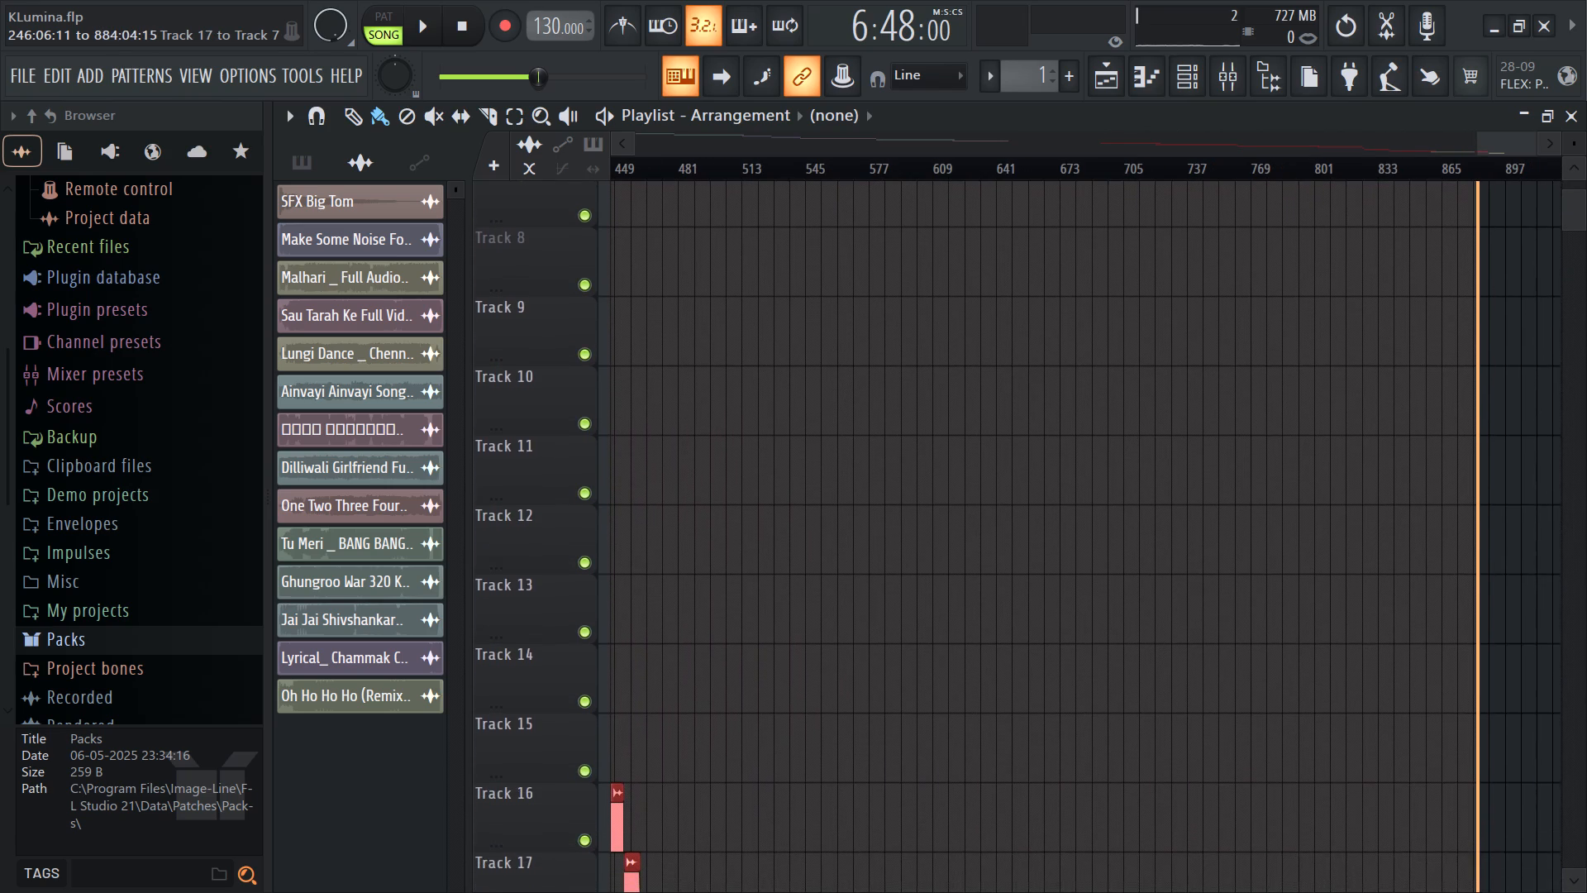
ctrl+drag(1480, 892, 492, 866)
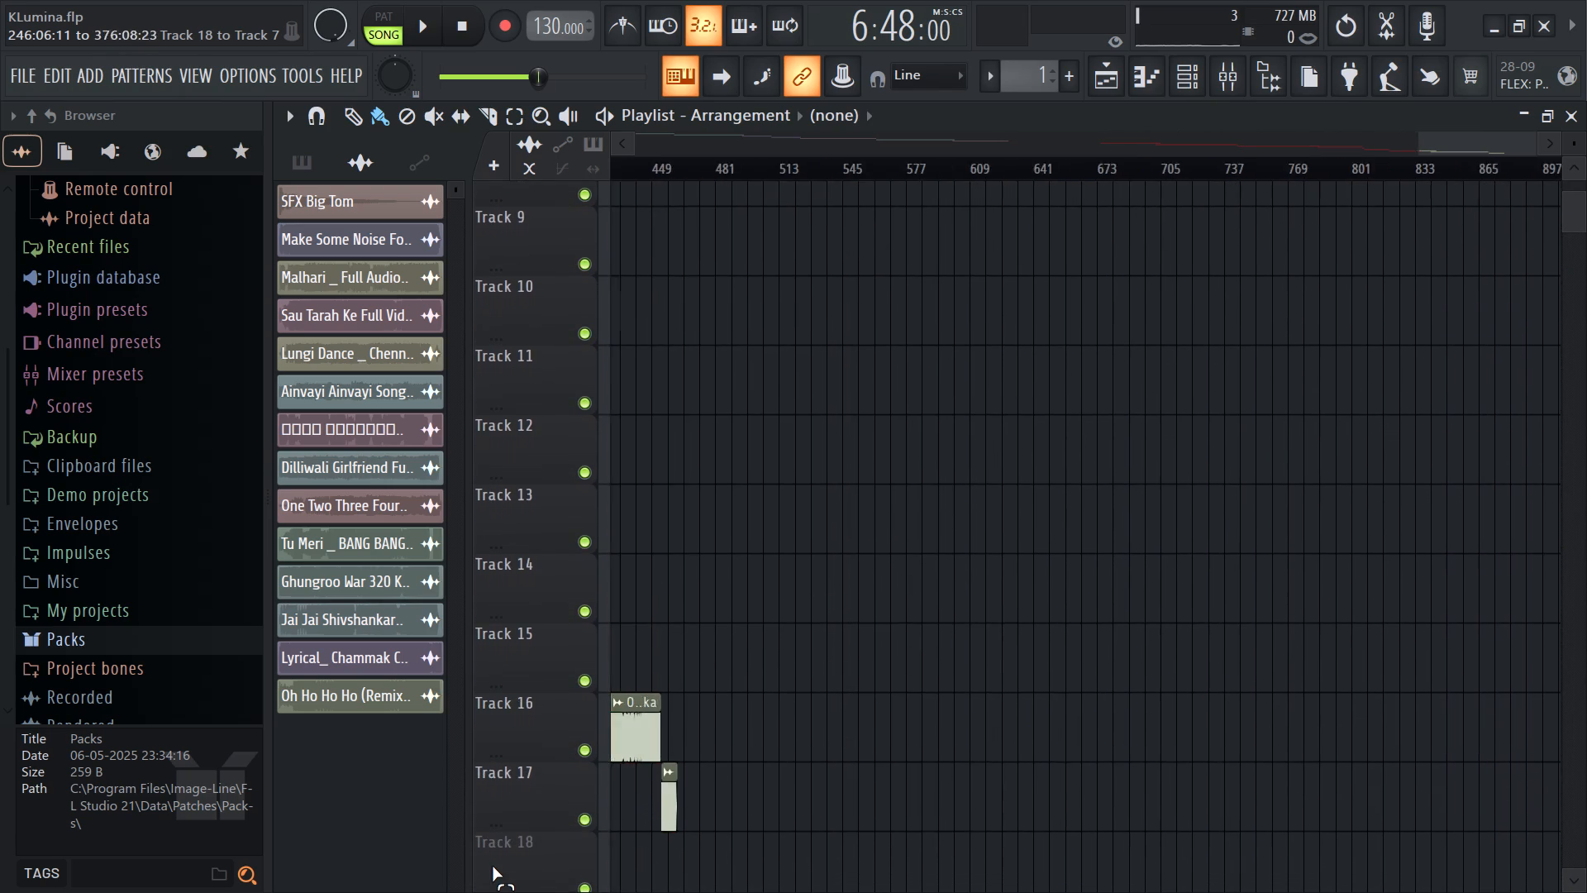
ctrl+drag(492, 866, 1499, 840)
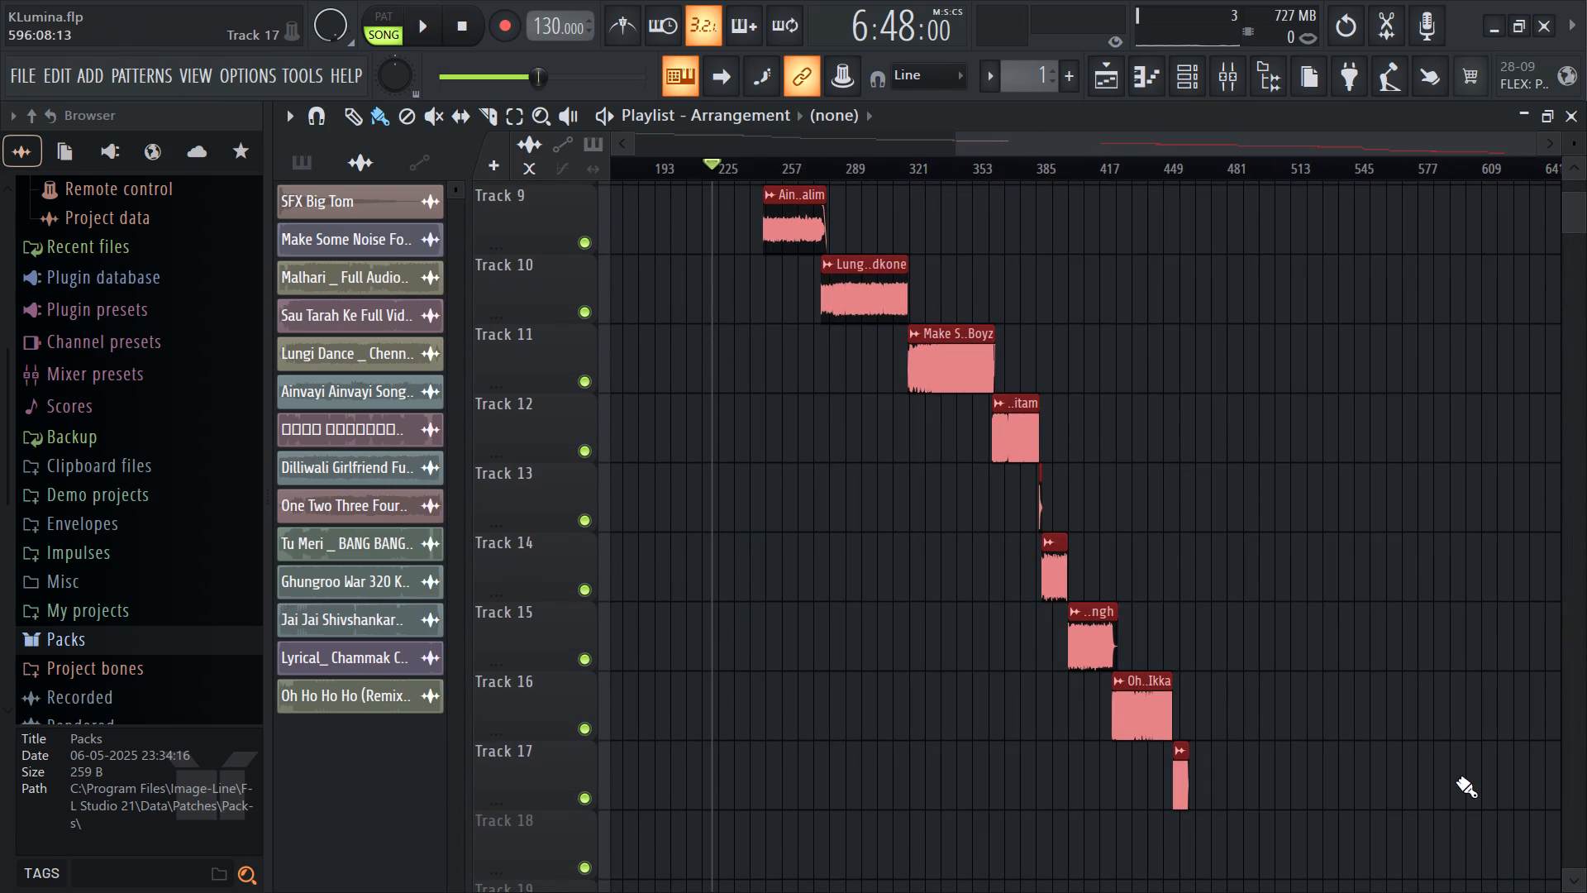
scroll(812, 406, down, 5)
scroll(735, 413, up, 6)
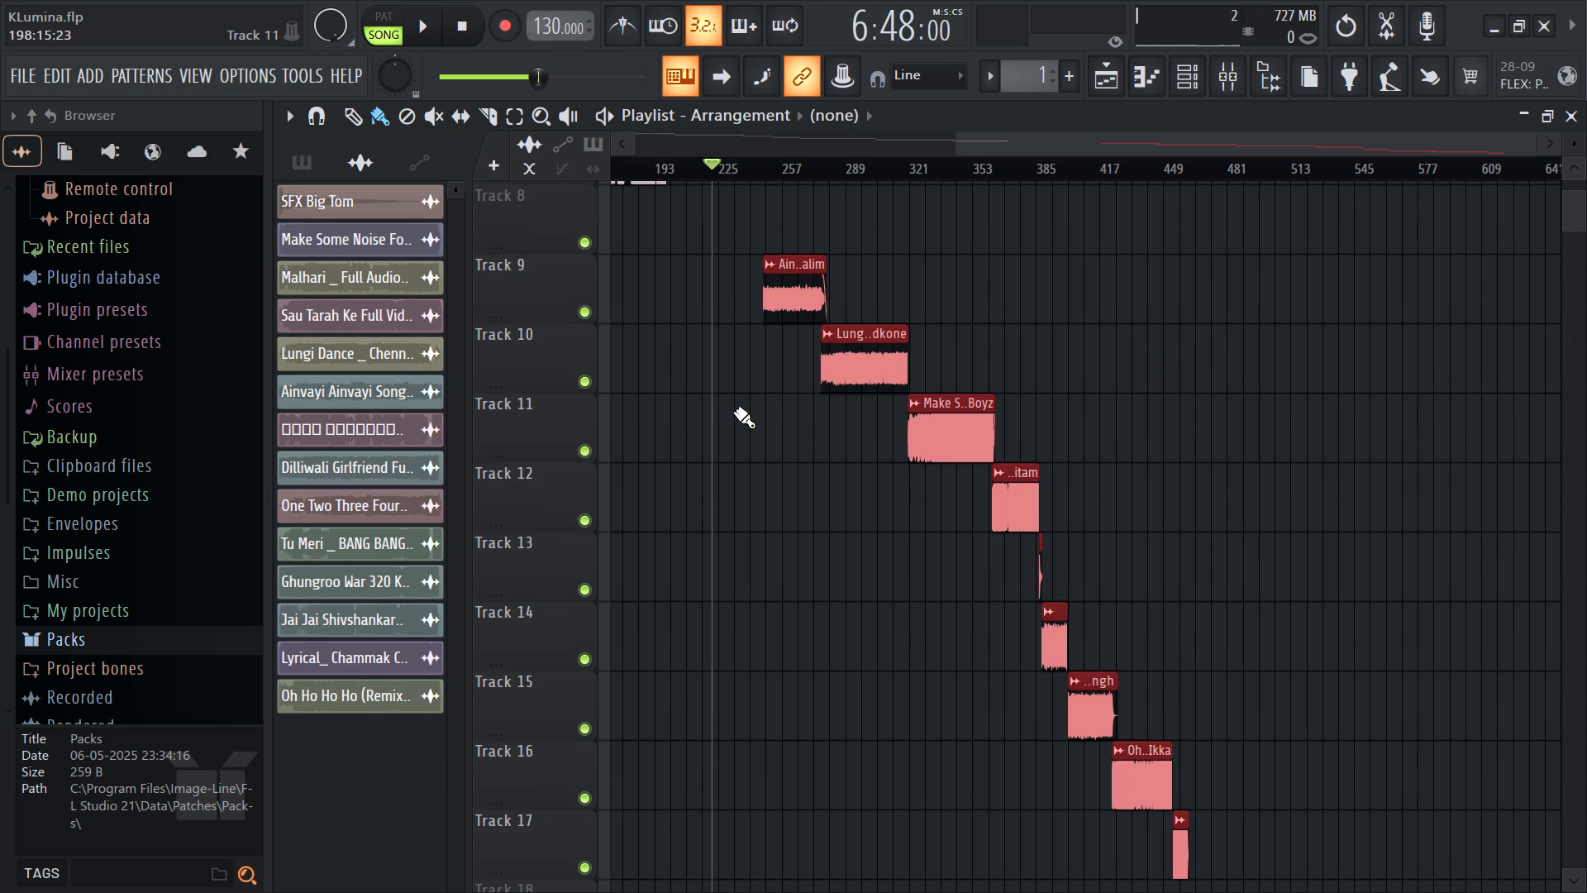
ctrl+scroll(728, 398, down, 5)
ctrl+scroll(1046, 374, up, 7)
scroll(1099, 271, up, 3)
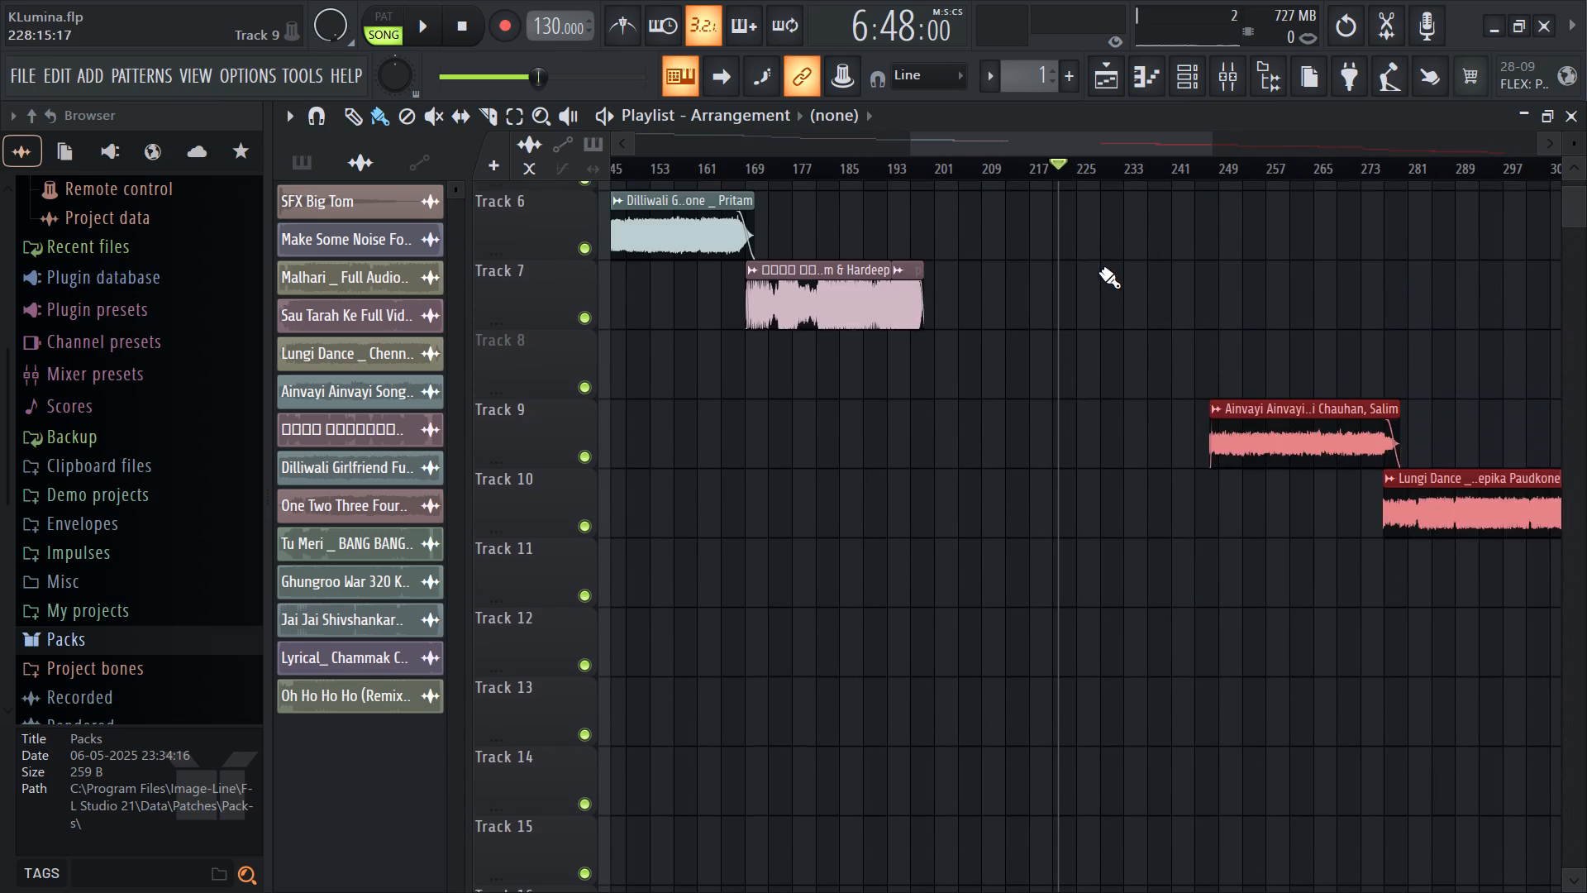
drag(1300, 492, 1290, 493)
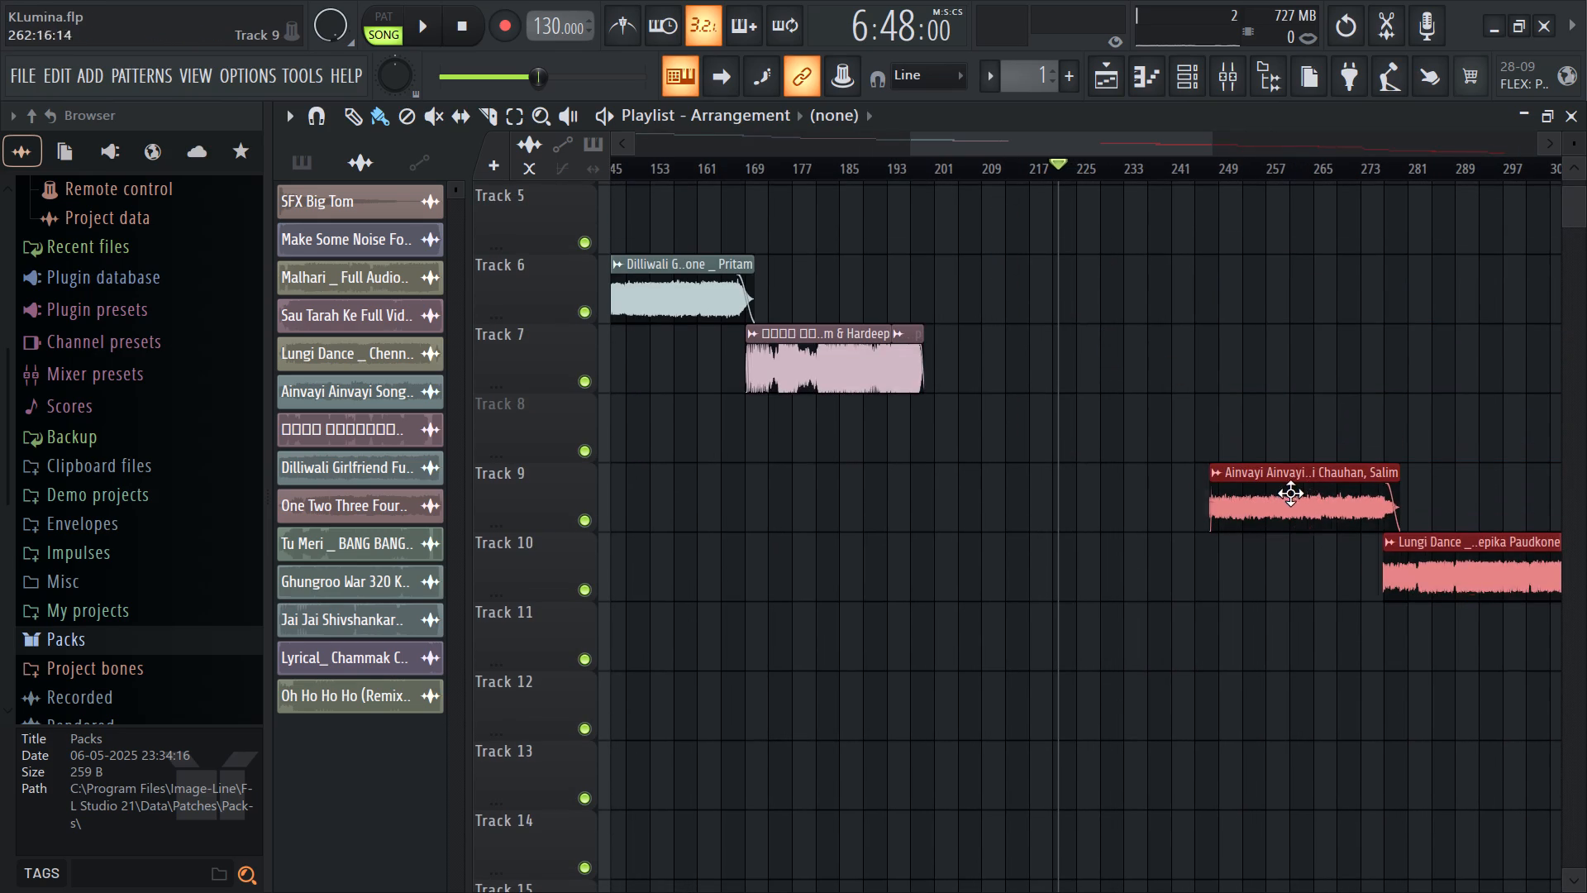
drag(1290, 493, 1002, 412)
ctrl+scroll(898, 418, up, 15)
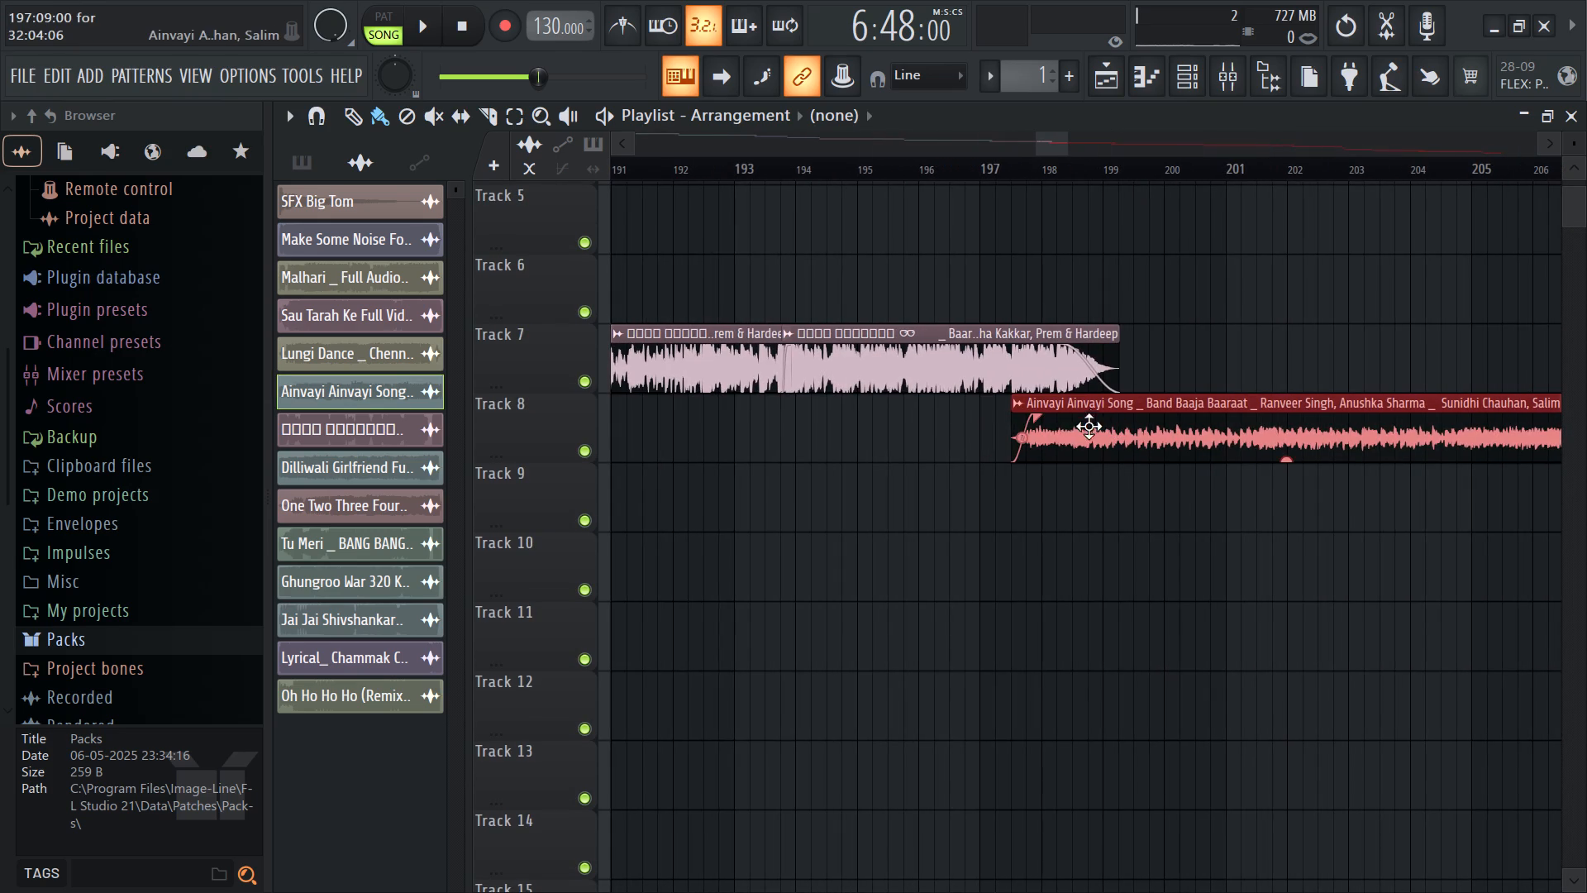
drag(1056, 427, 1138, 423)
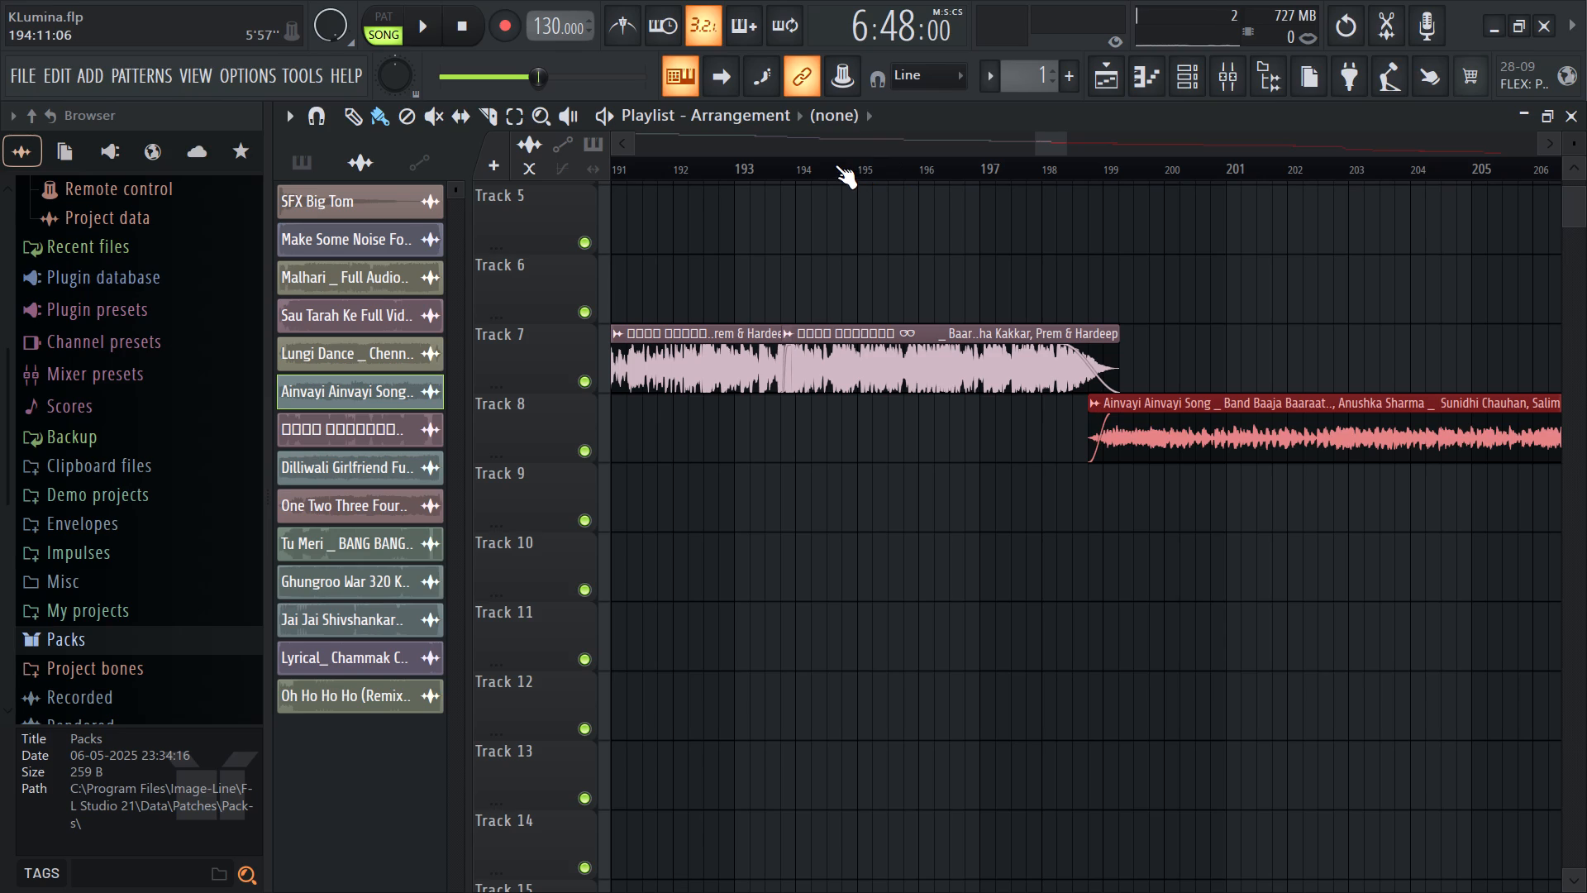
Audition the transition from the Track 7 song into Ainvayi Ainvayi and nudge the selected clips slightly earlier, to about bar 198.5.
click(835, 165)
key(space)
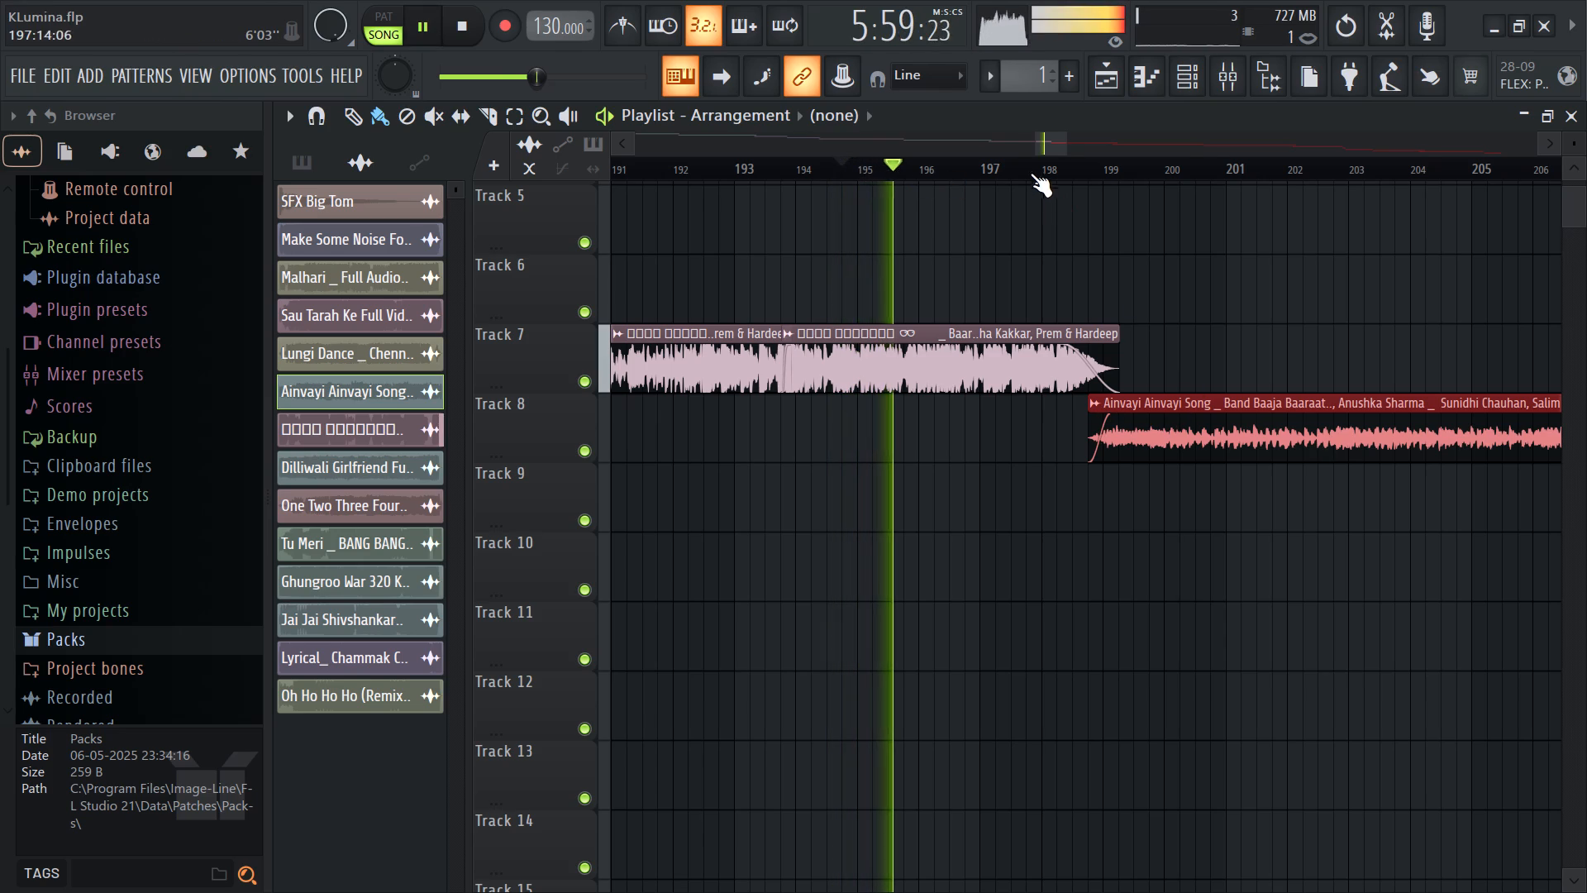
click(1022, 164)
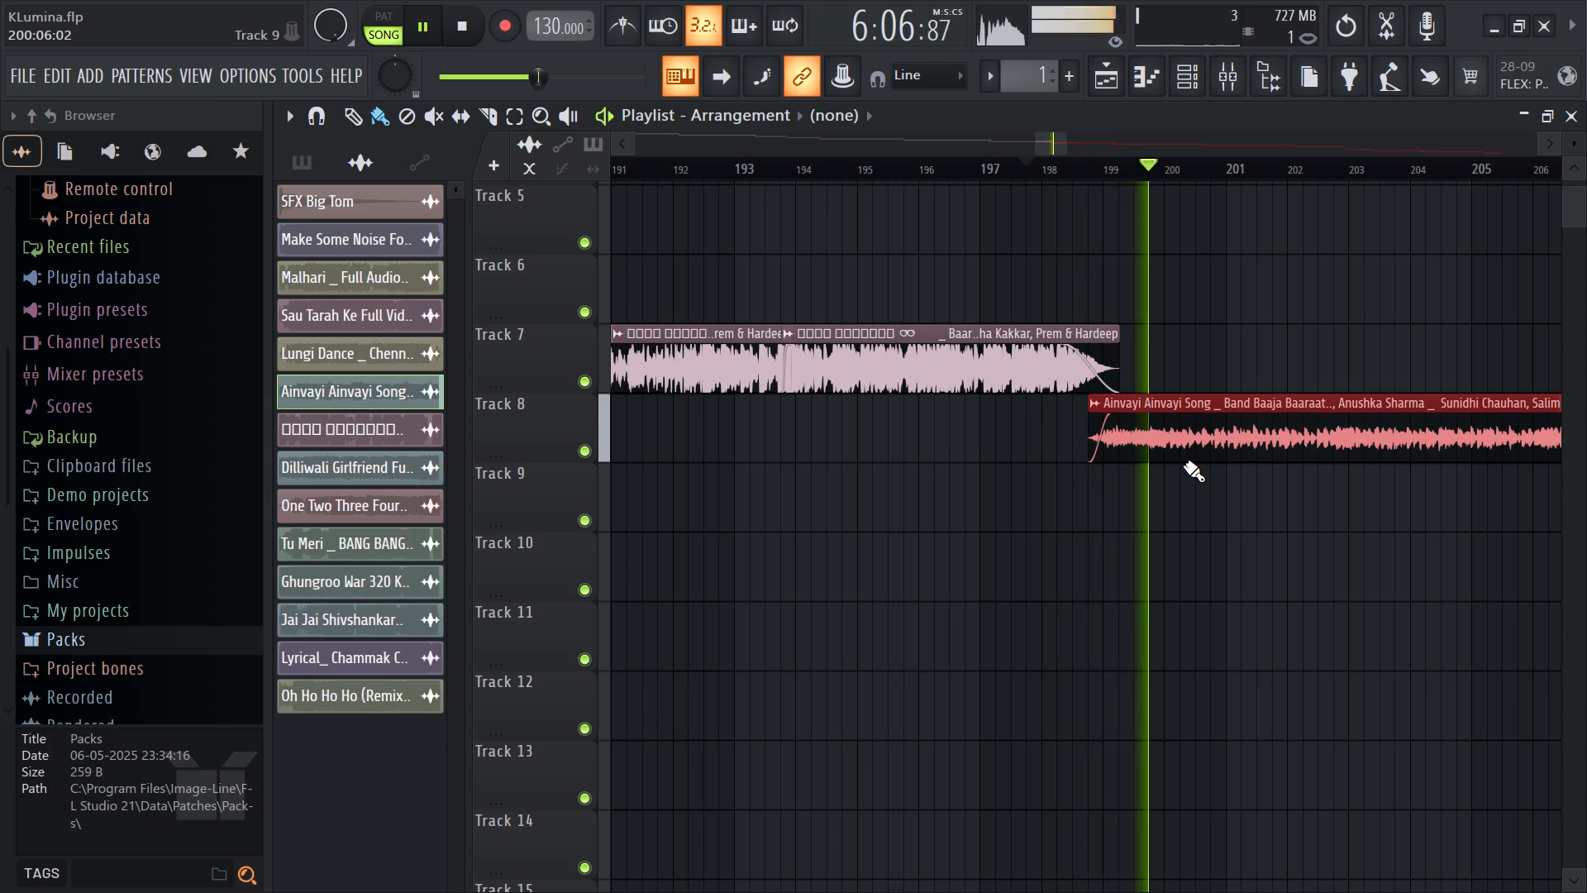
key(space)
key(space)
drag(1175, 429, 1157, 432)
Stop playback and review the clip arrangement across Tracks 1 to 15.
ctrl+scroll(979, 493, down, 14)
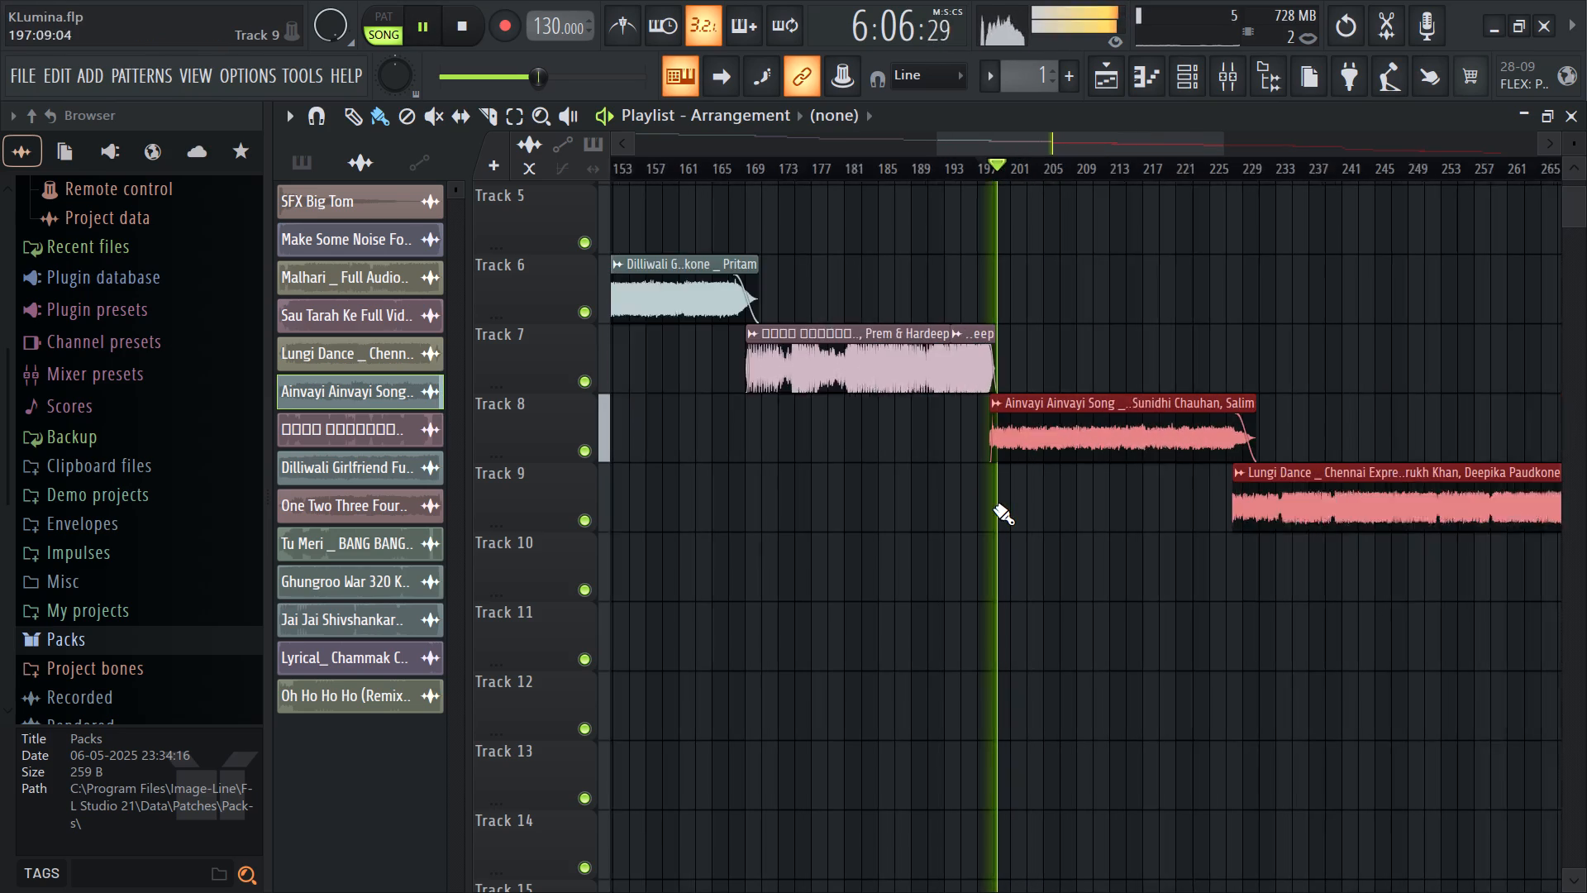
ctrl+scroll(1084, 499, down, 7)
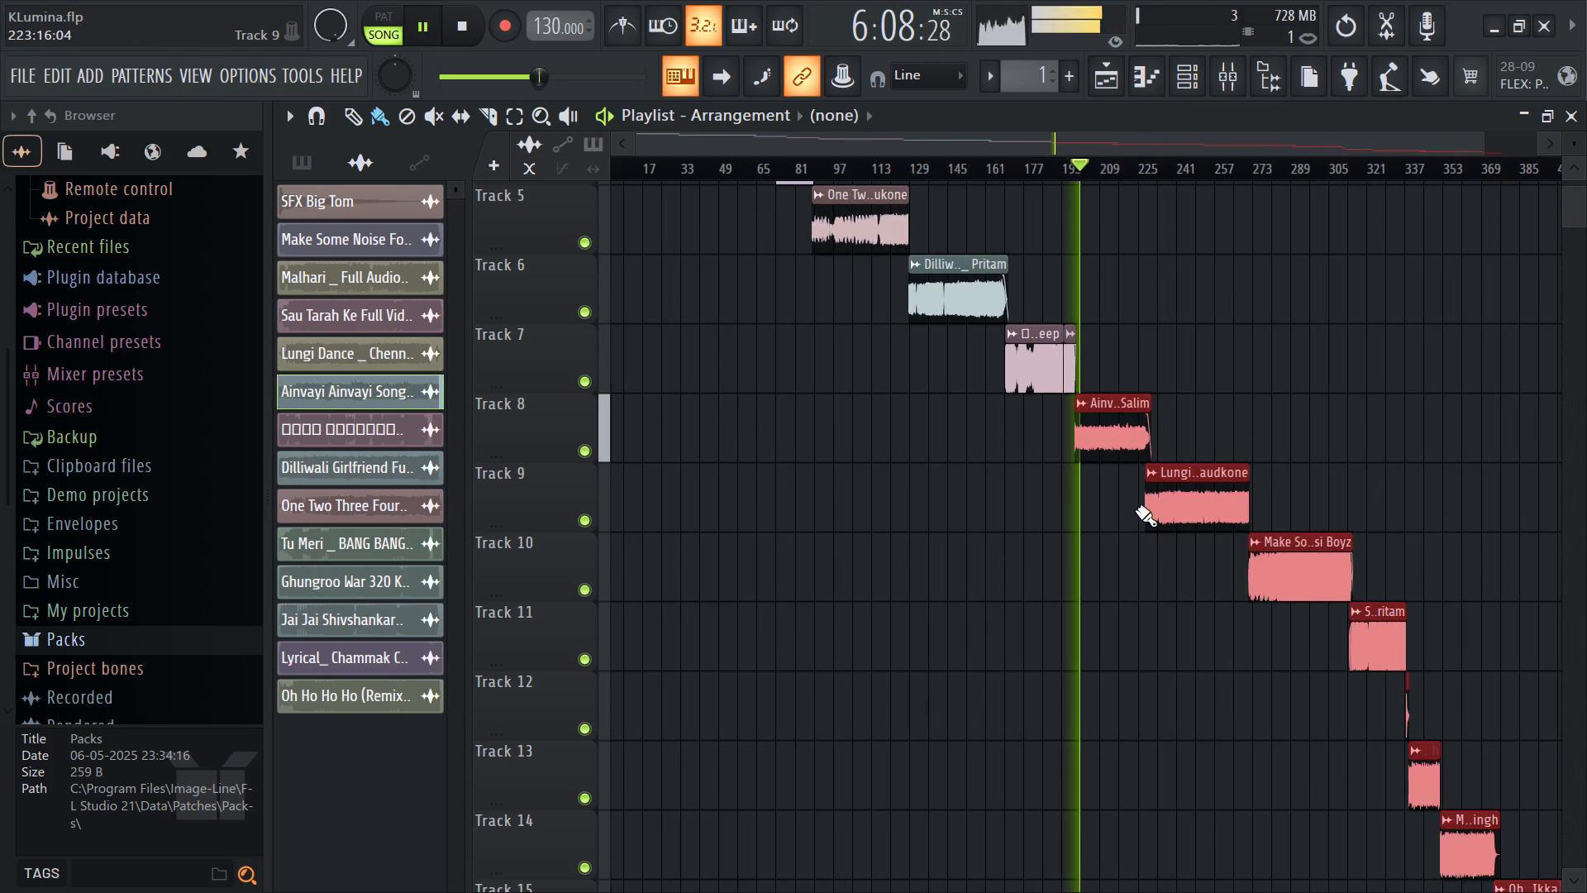
scroll(1137, 509, up, 4)
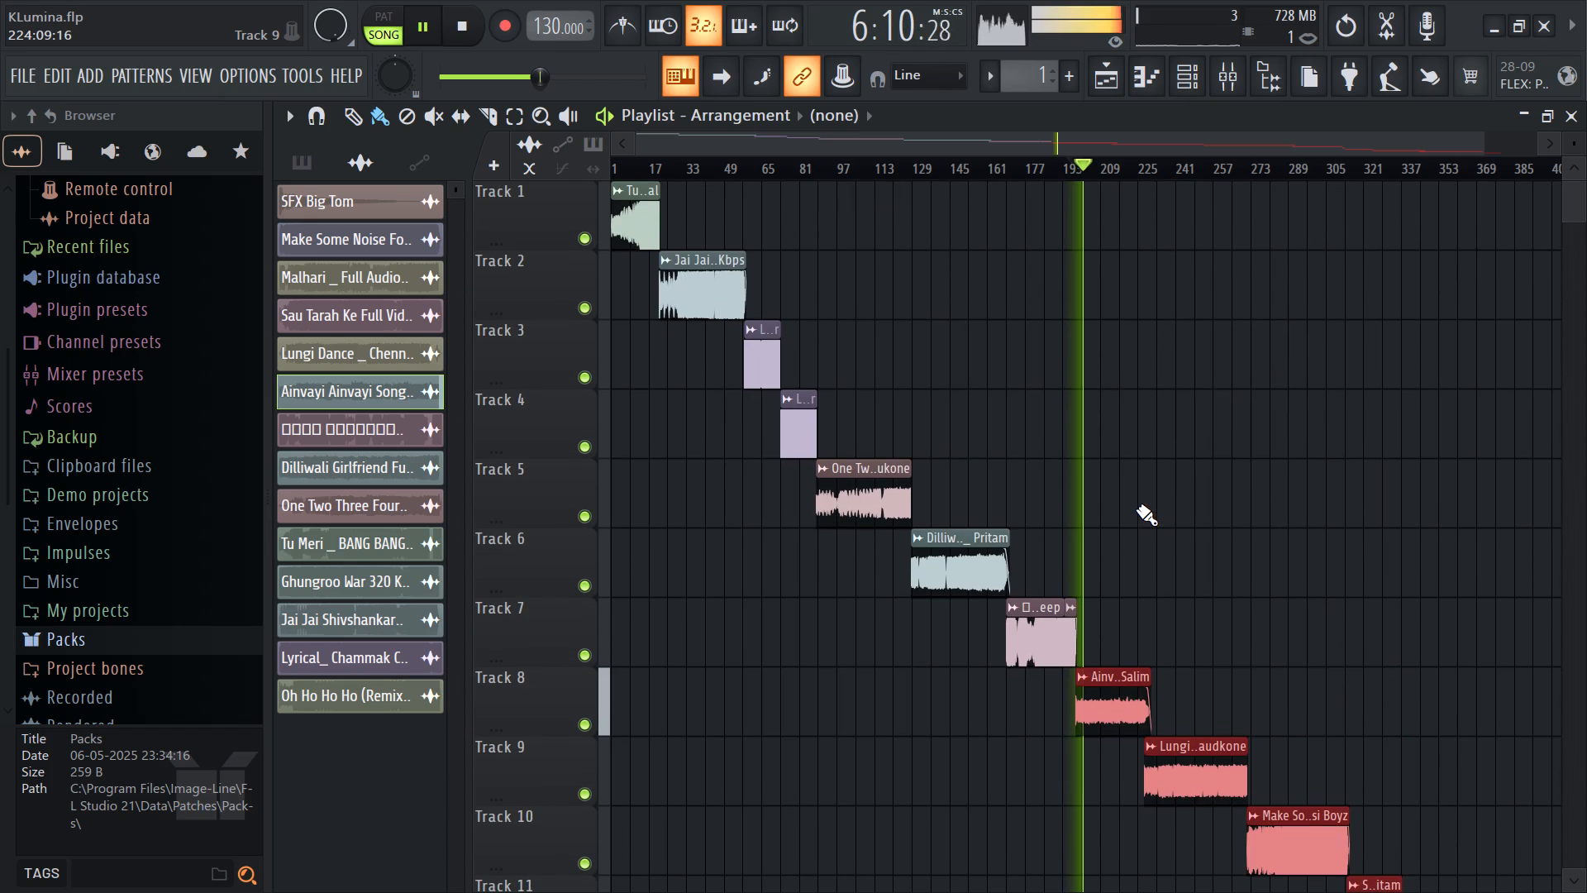
key(space)
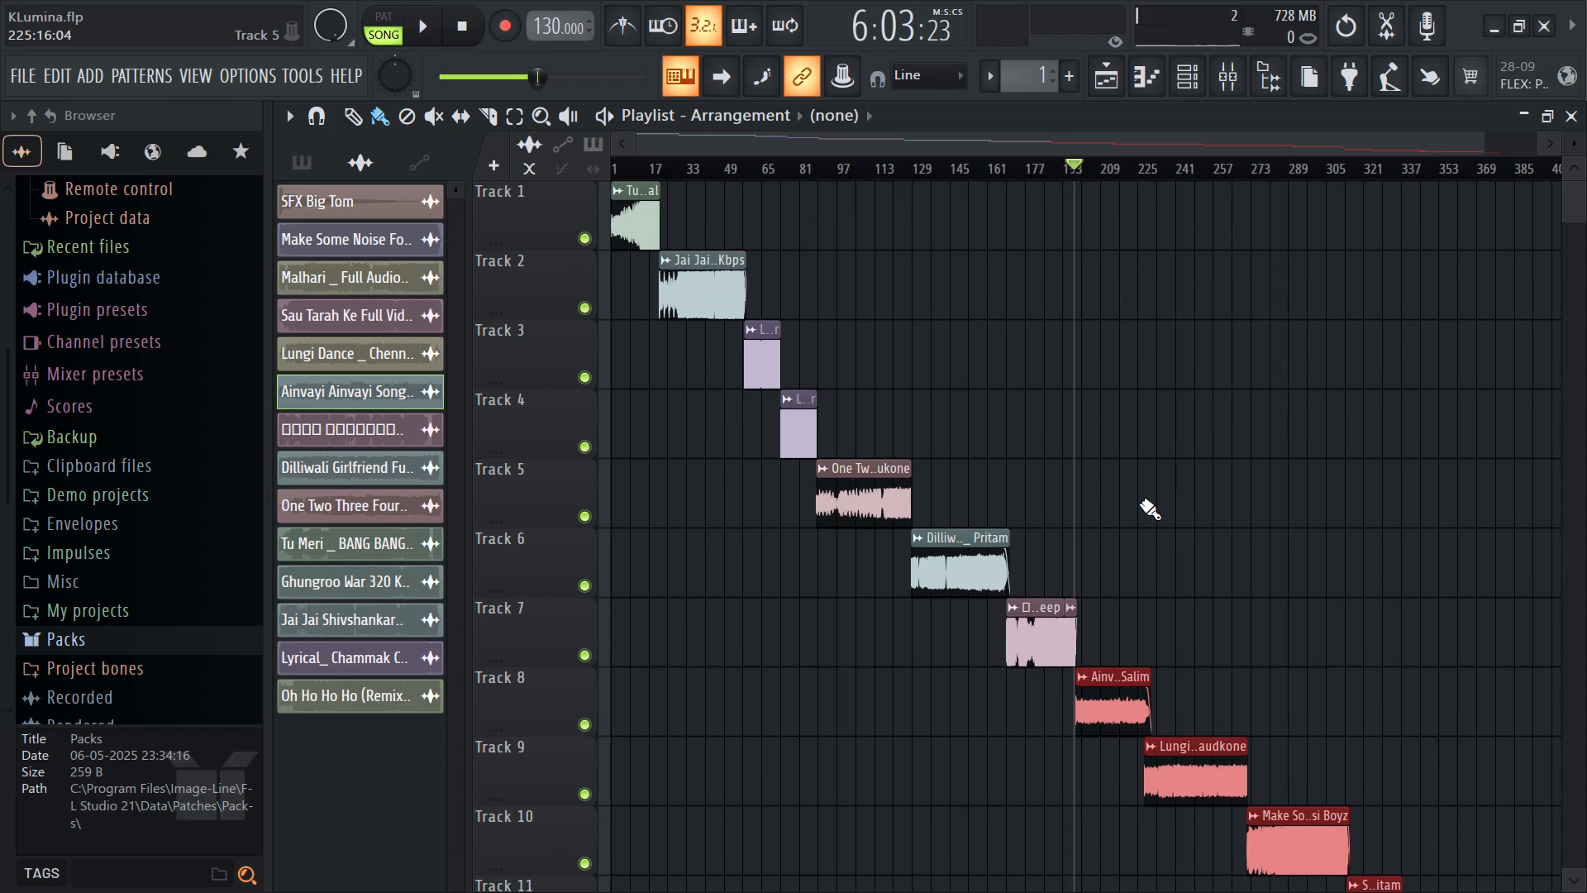
scroll(1141, 509, down, 1)
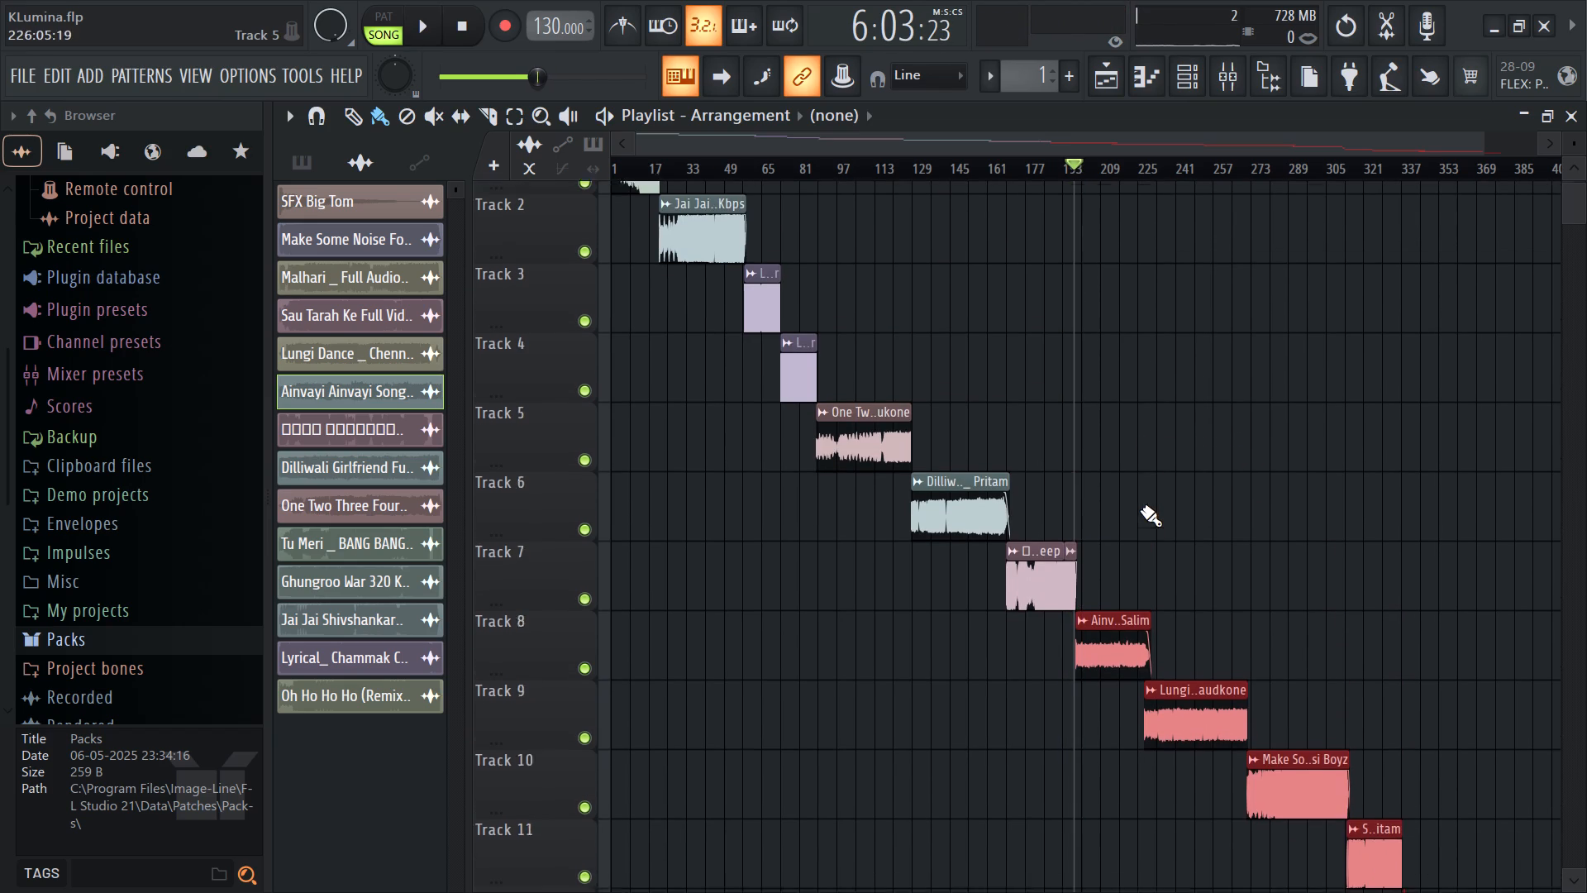
scroll(1141, 509, down, 2)
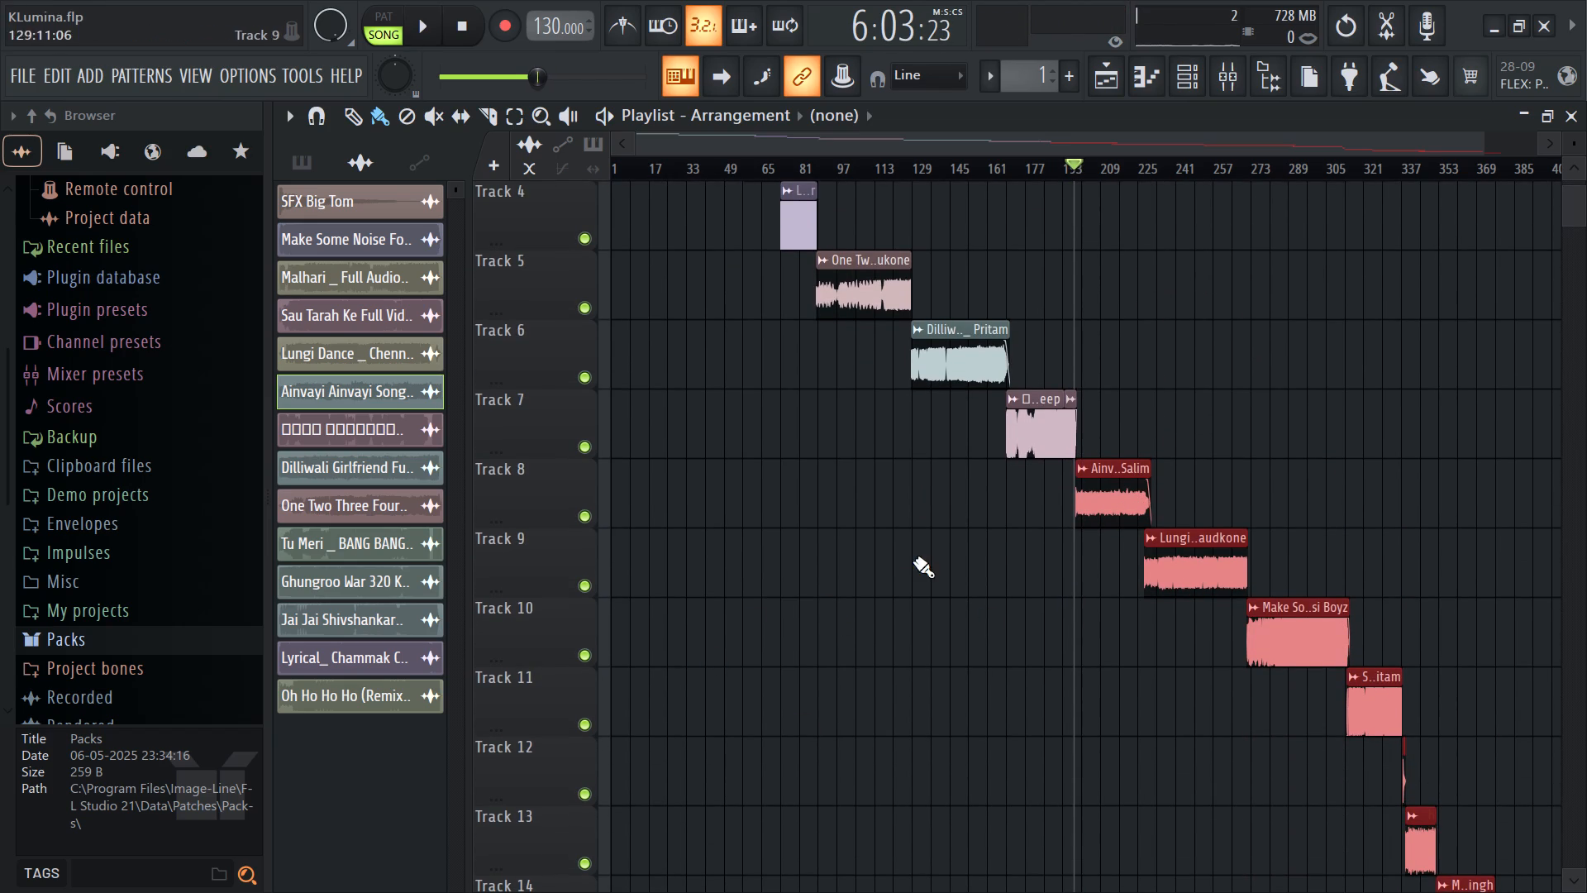
scroll(951, 563, down, 2)
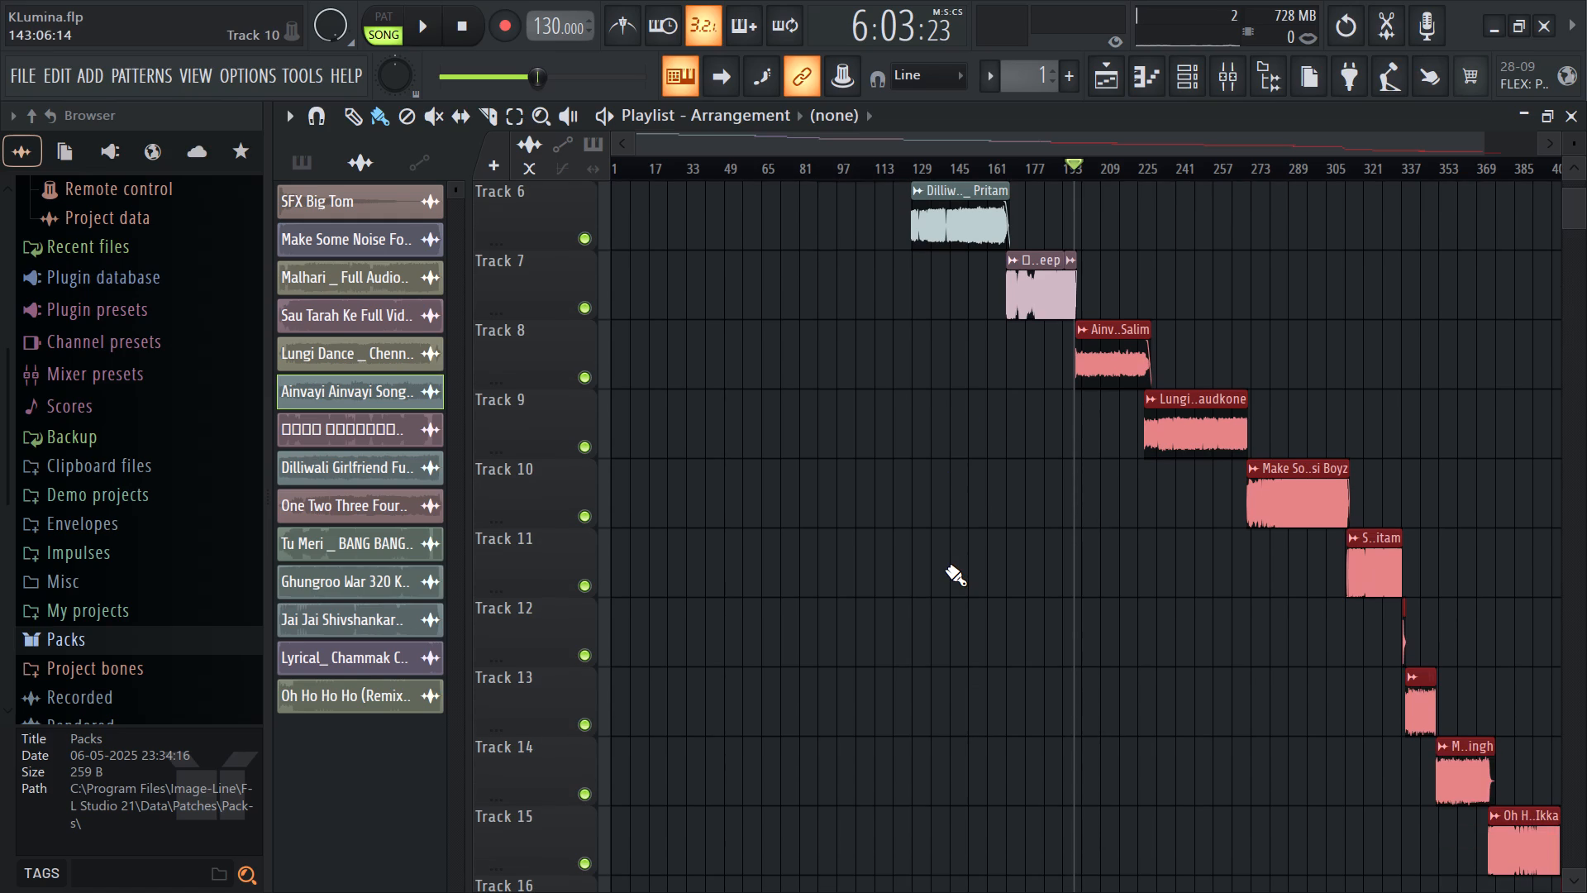
scroll(1013, 565, up, 3)
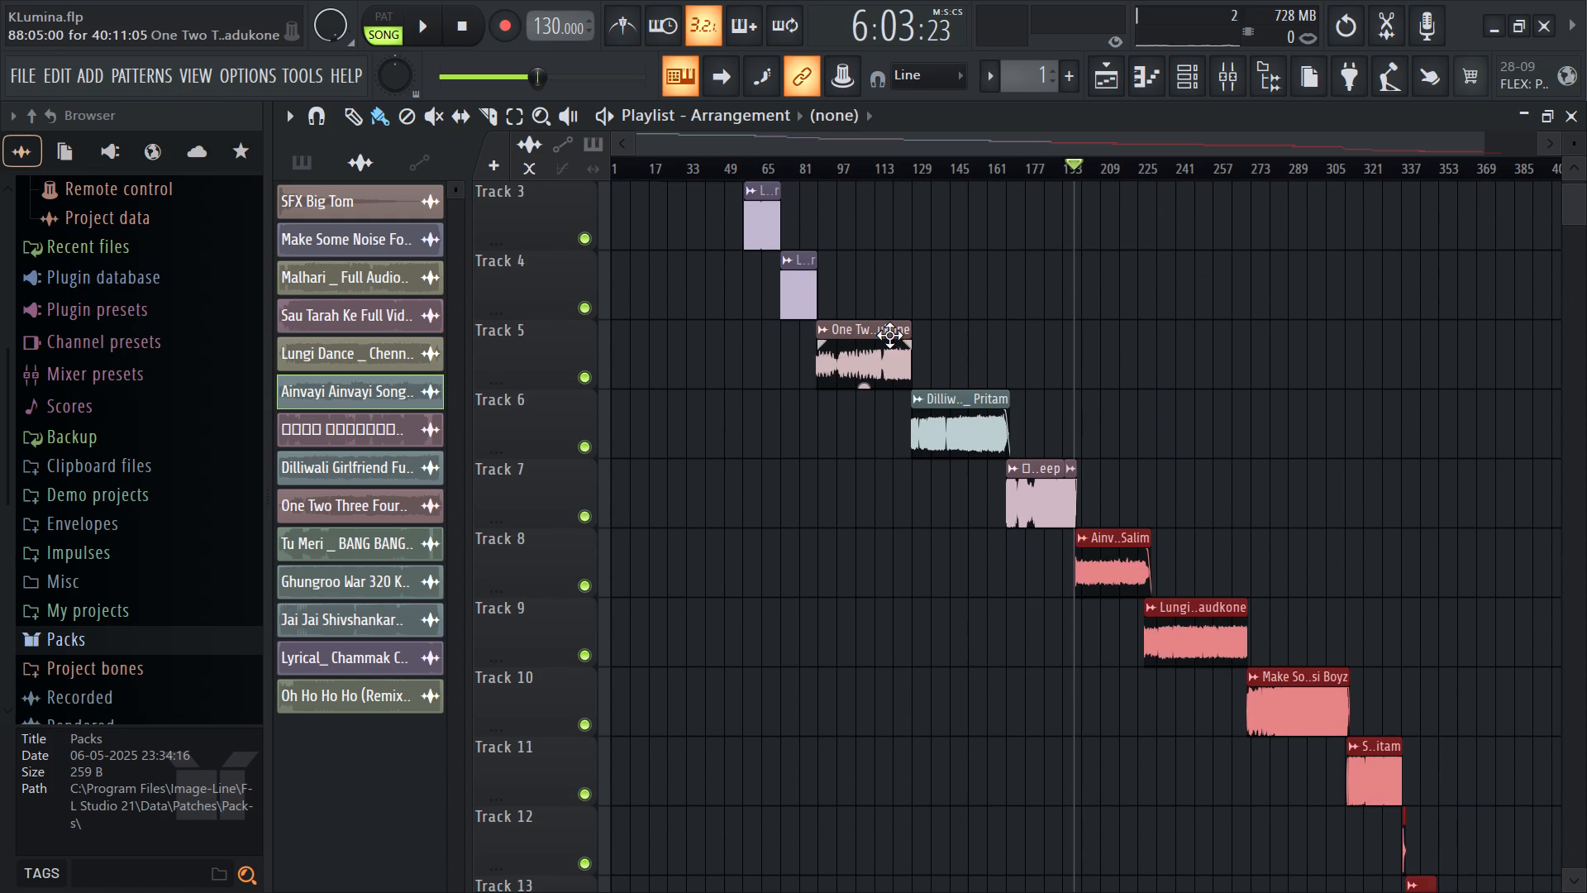
scroll(889, 335, up, 4)
scroll(900, 353, down, 1)
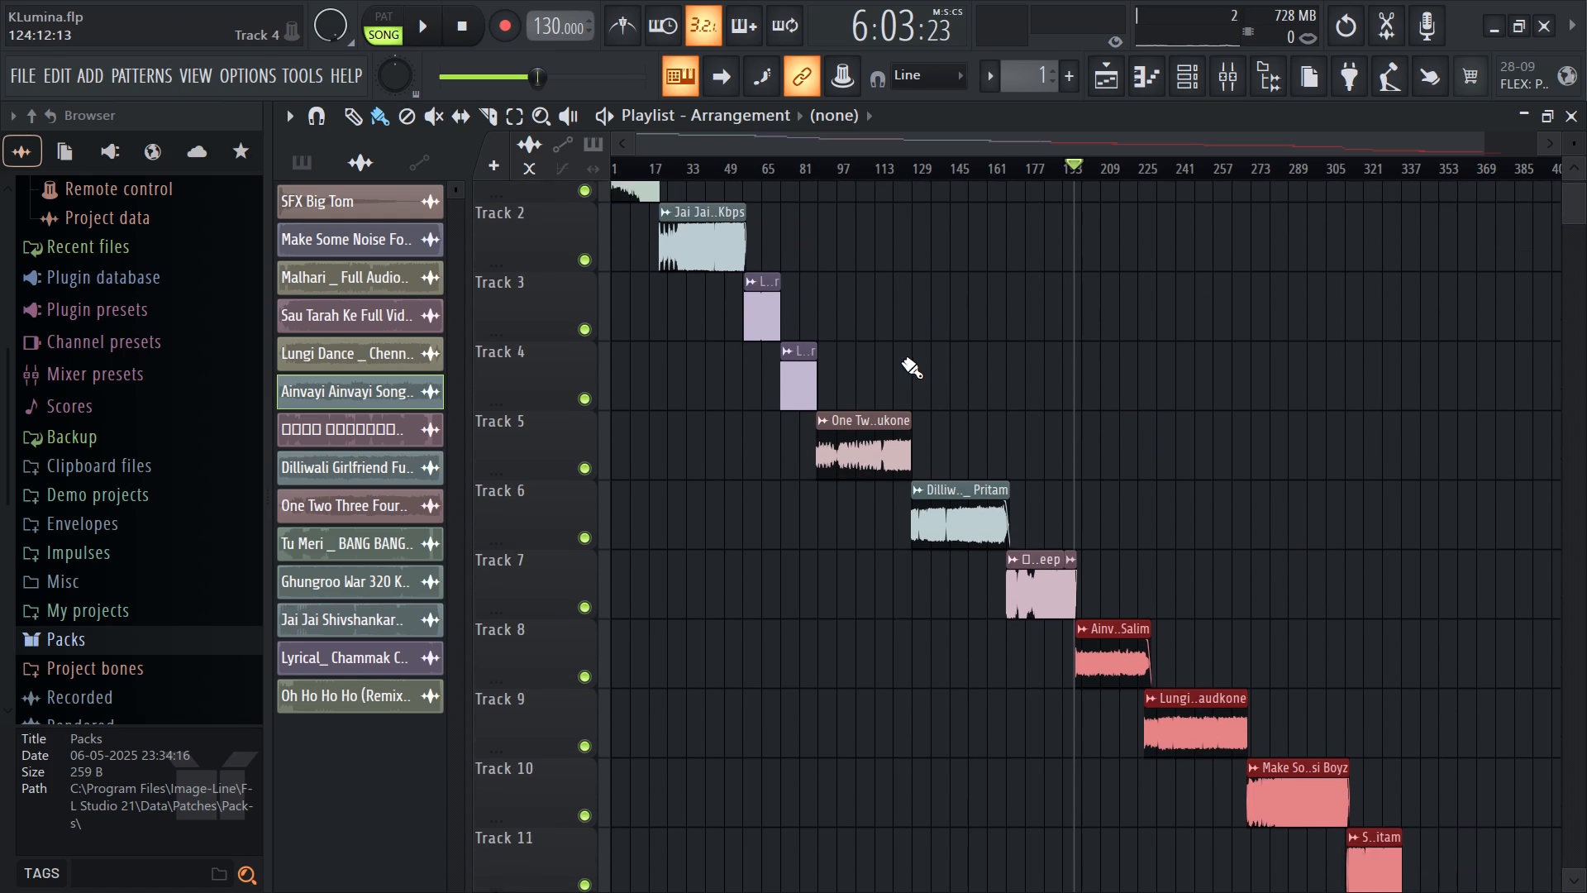
scroll(902, 361, down, 1)
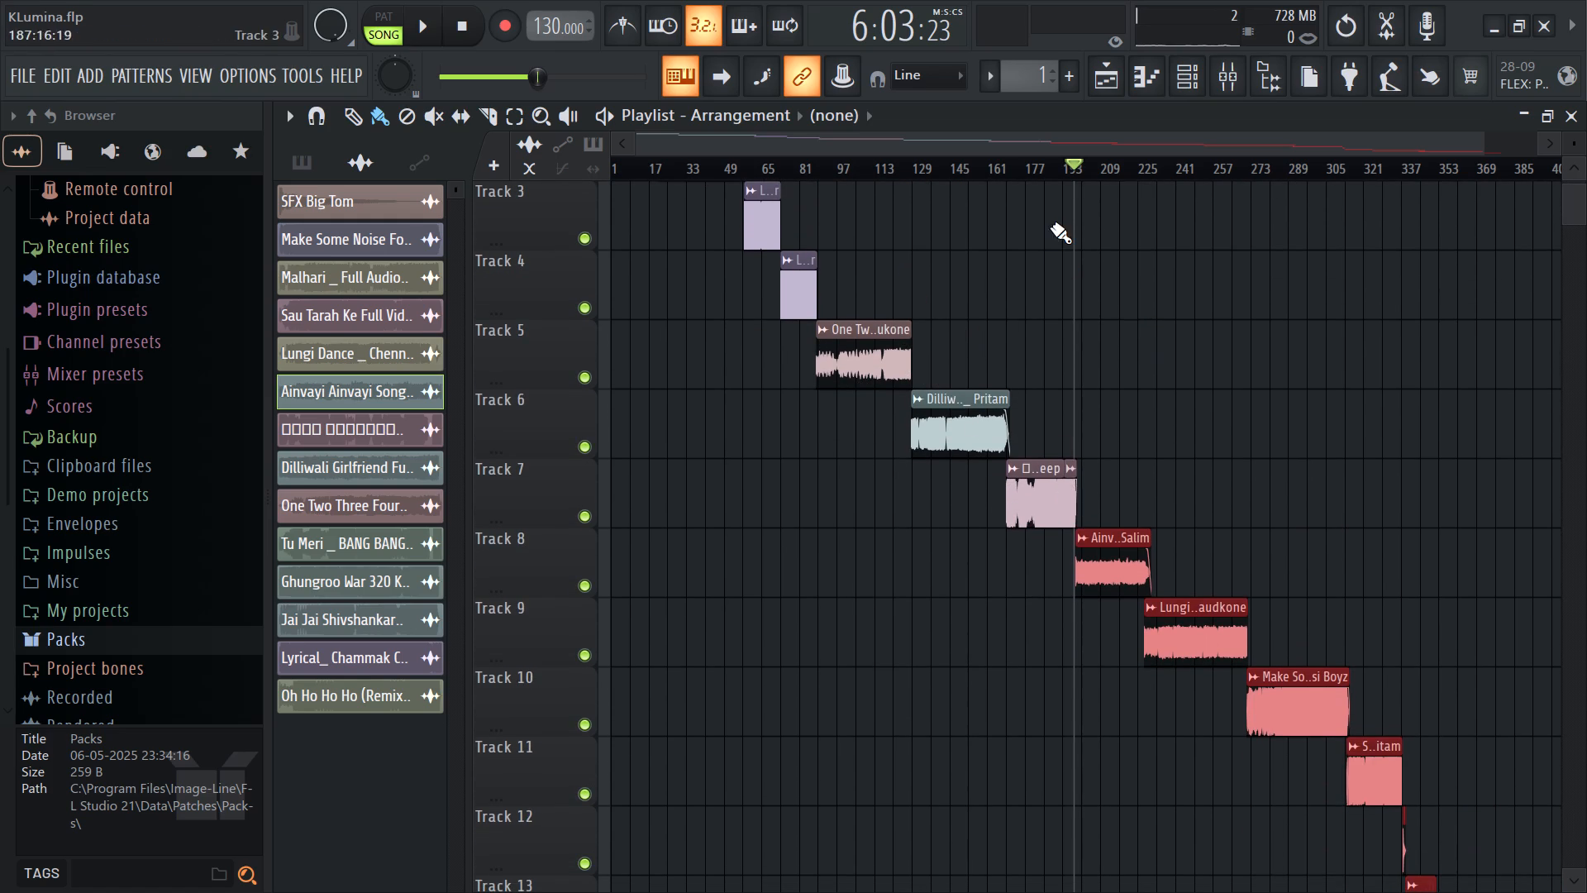
Audition the Track 7 song from about bar 175.
click(1020, 168)
key(space)
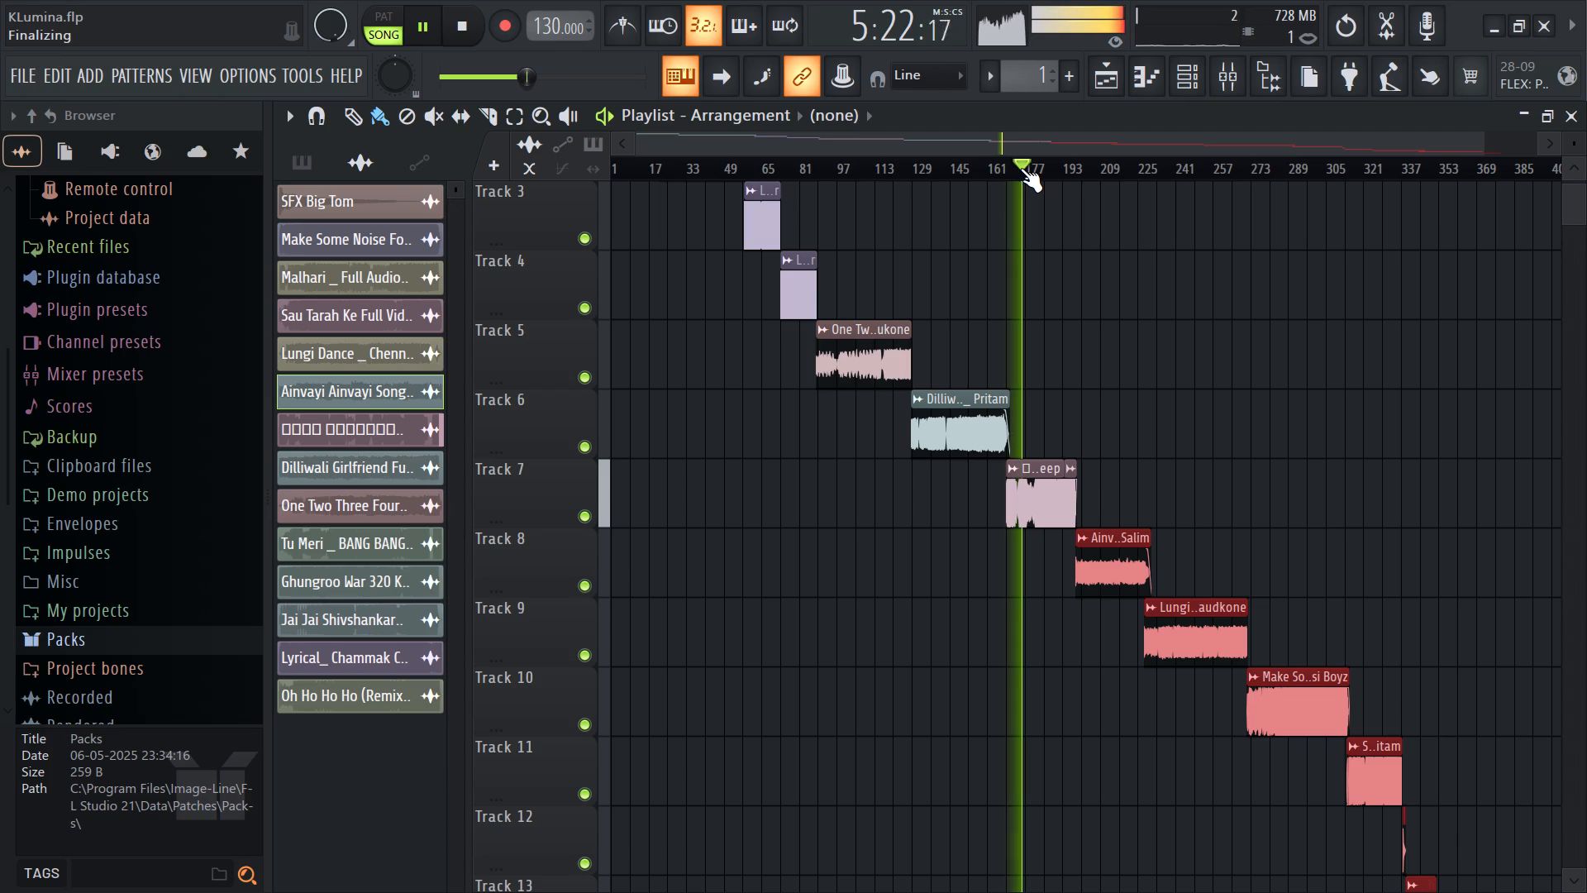
scroll(1082, 392, down, 5)
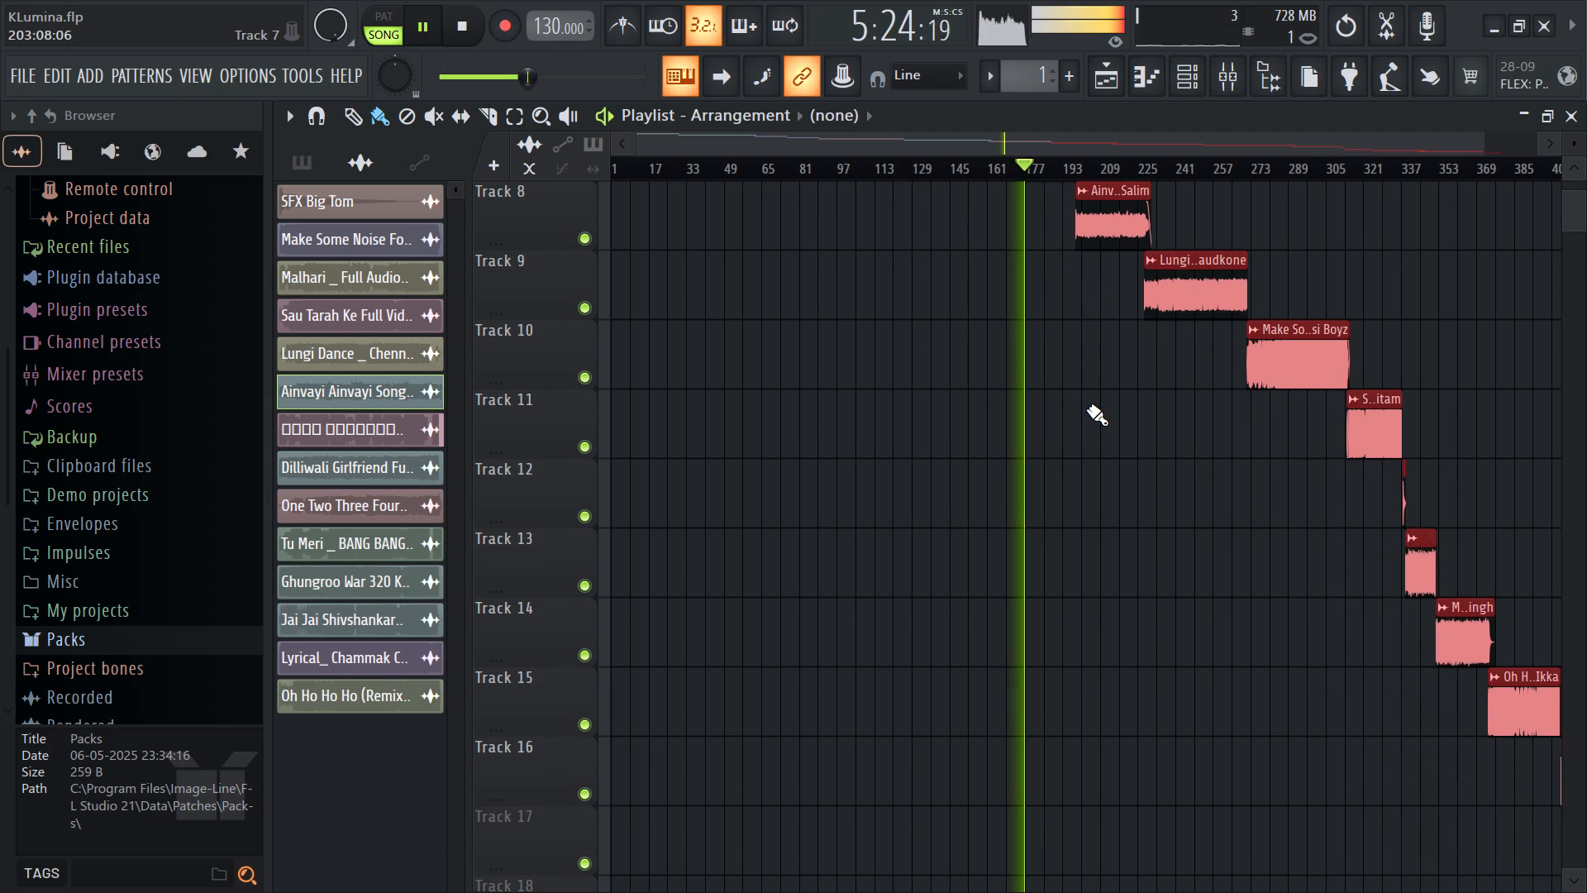
scroll(1087, 408, up, 6)
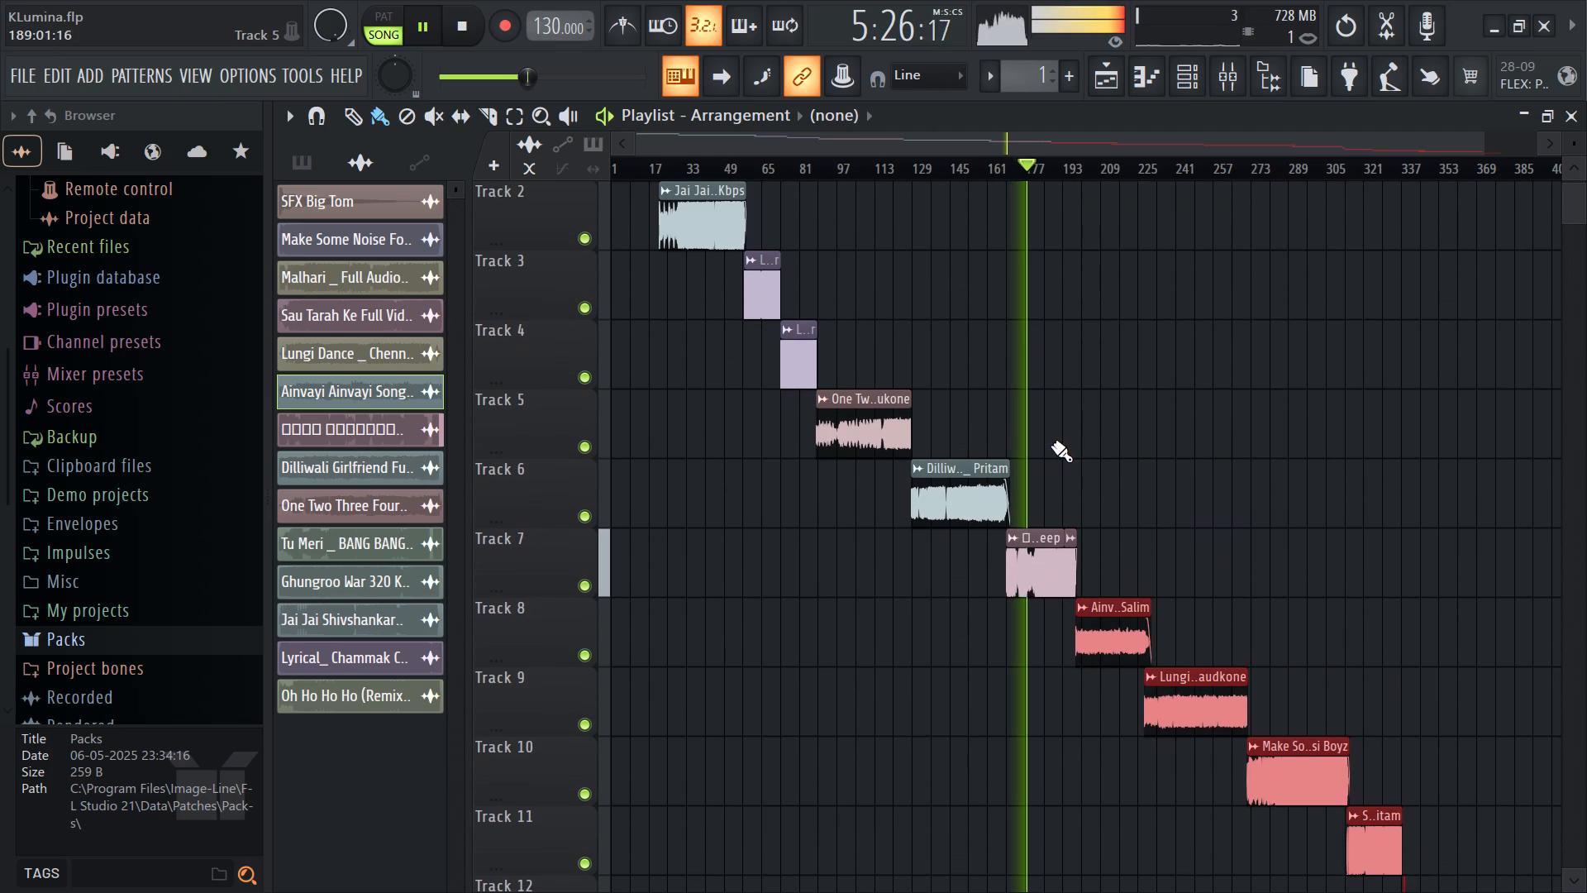
key(space)
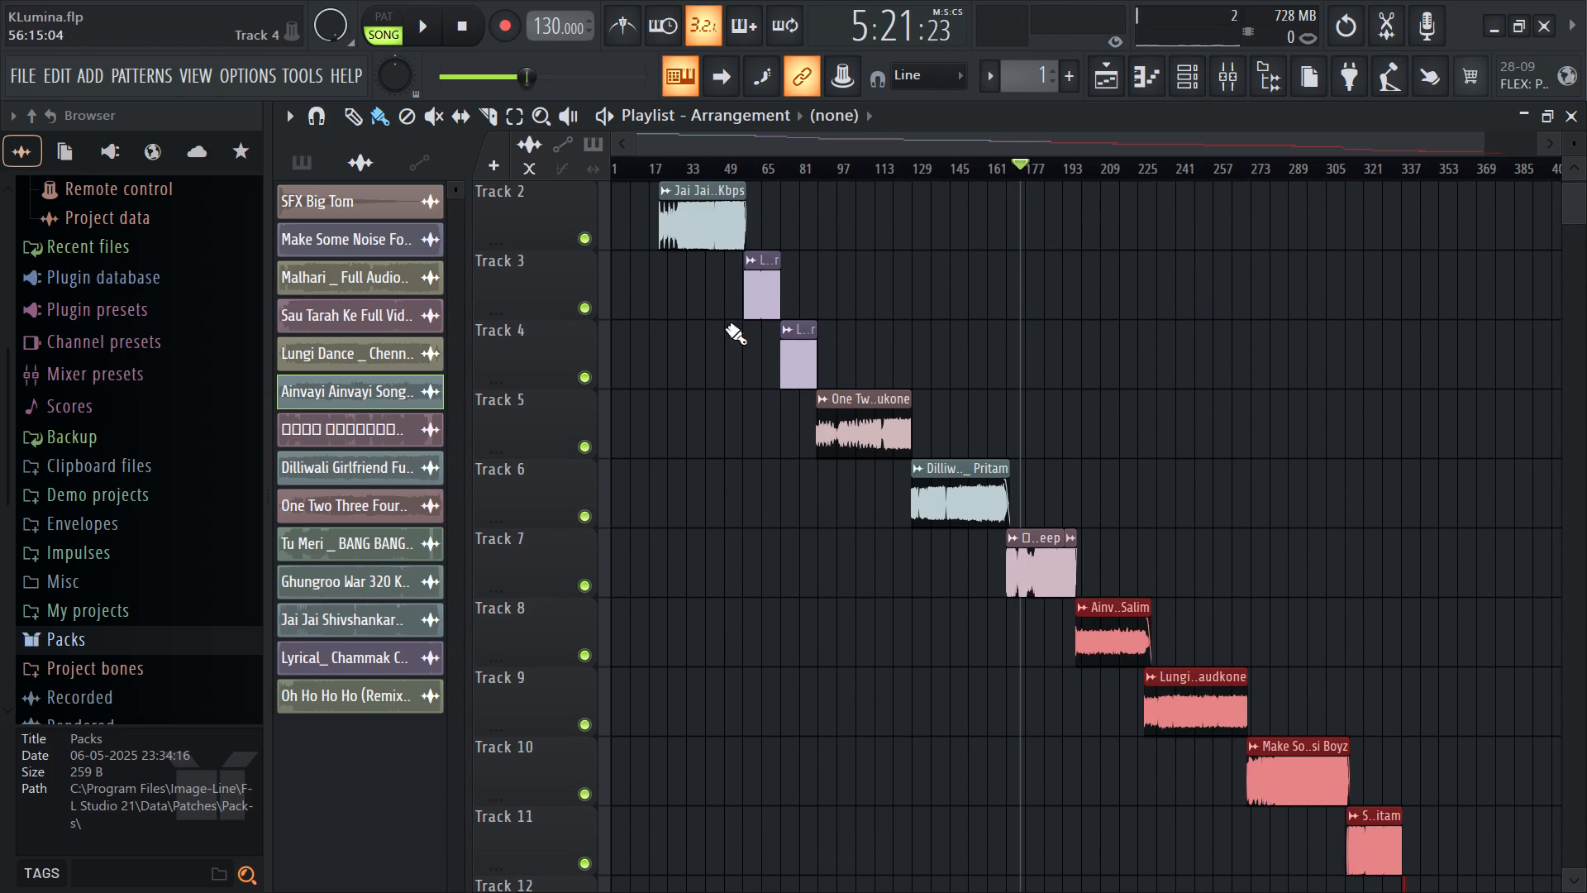
Audition the medley from Track 1 to Track 7 by playing a short passage of each song.
scroll(667, 255, up, 6)
click(645, 157)
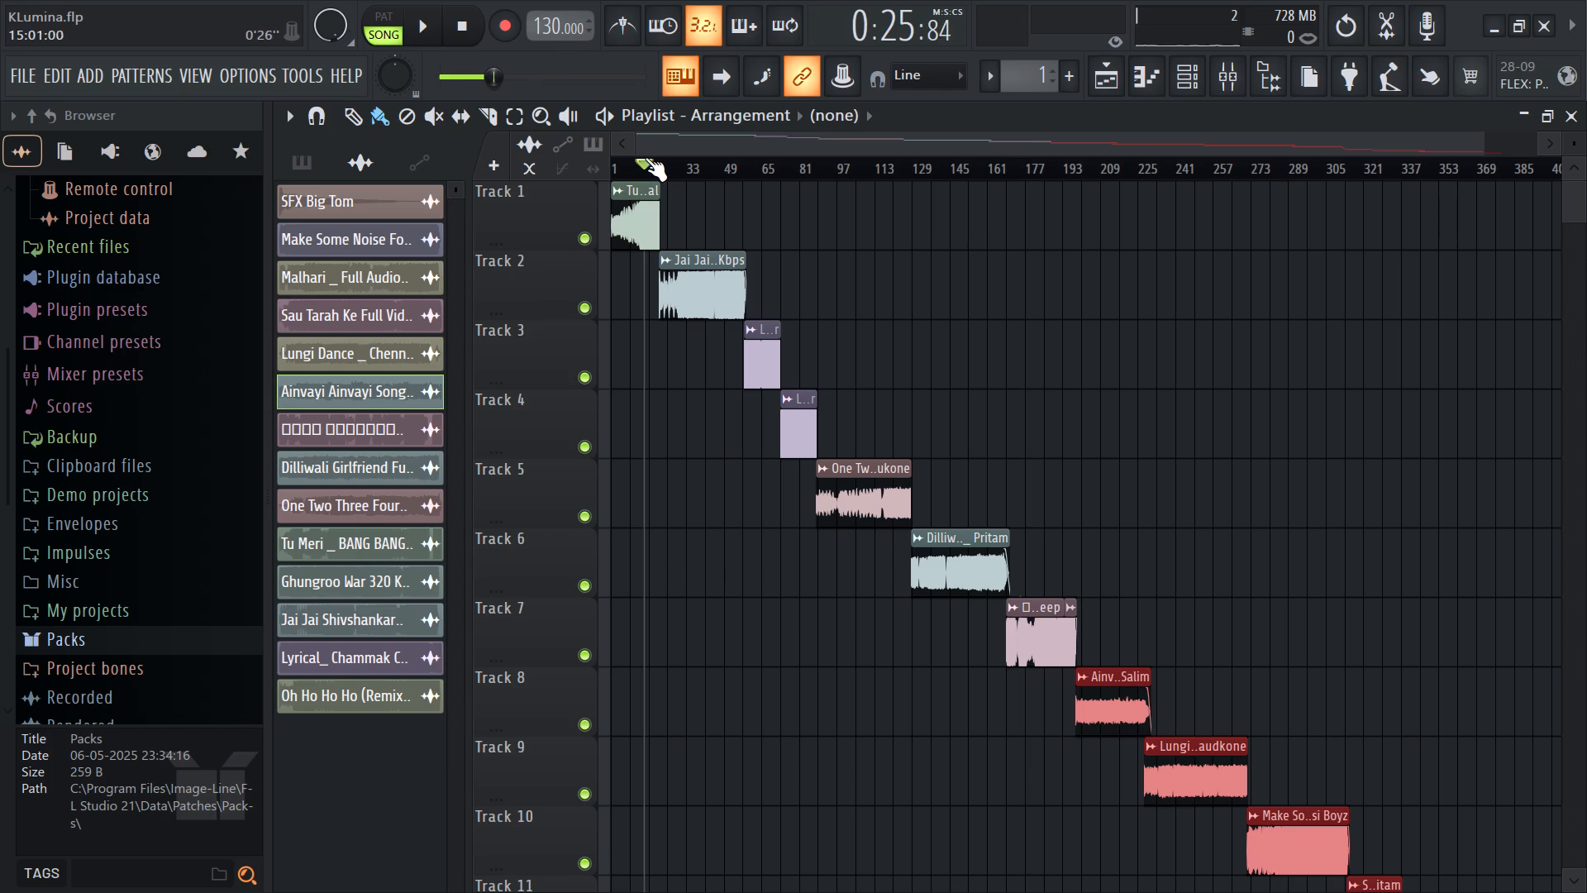
key(space)
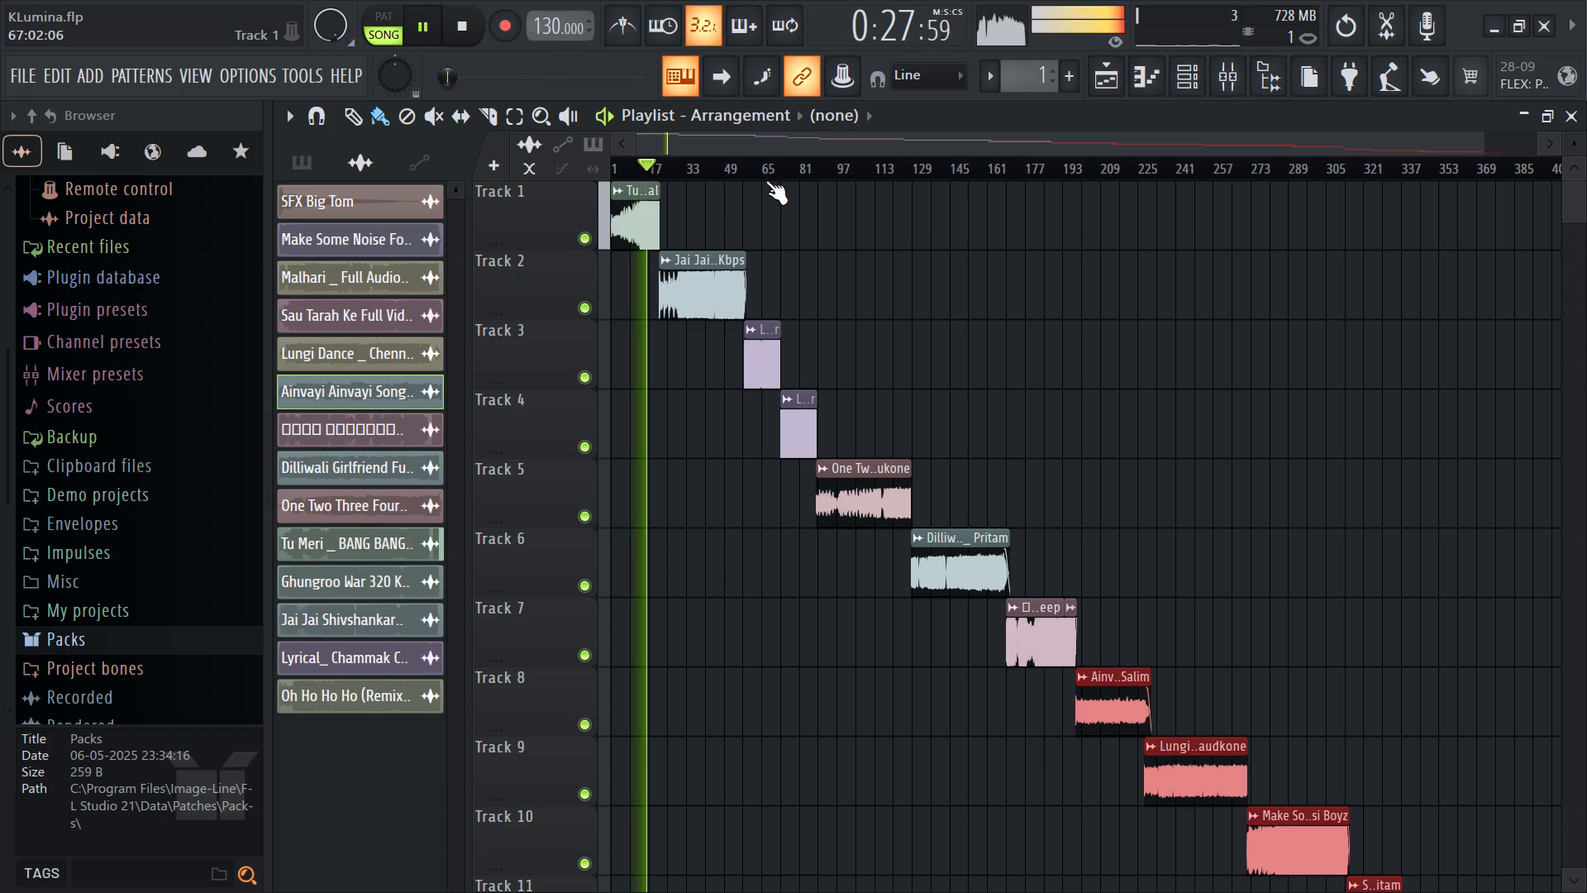
click(702, 174)
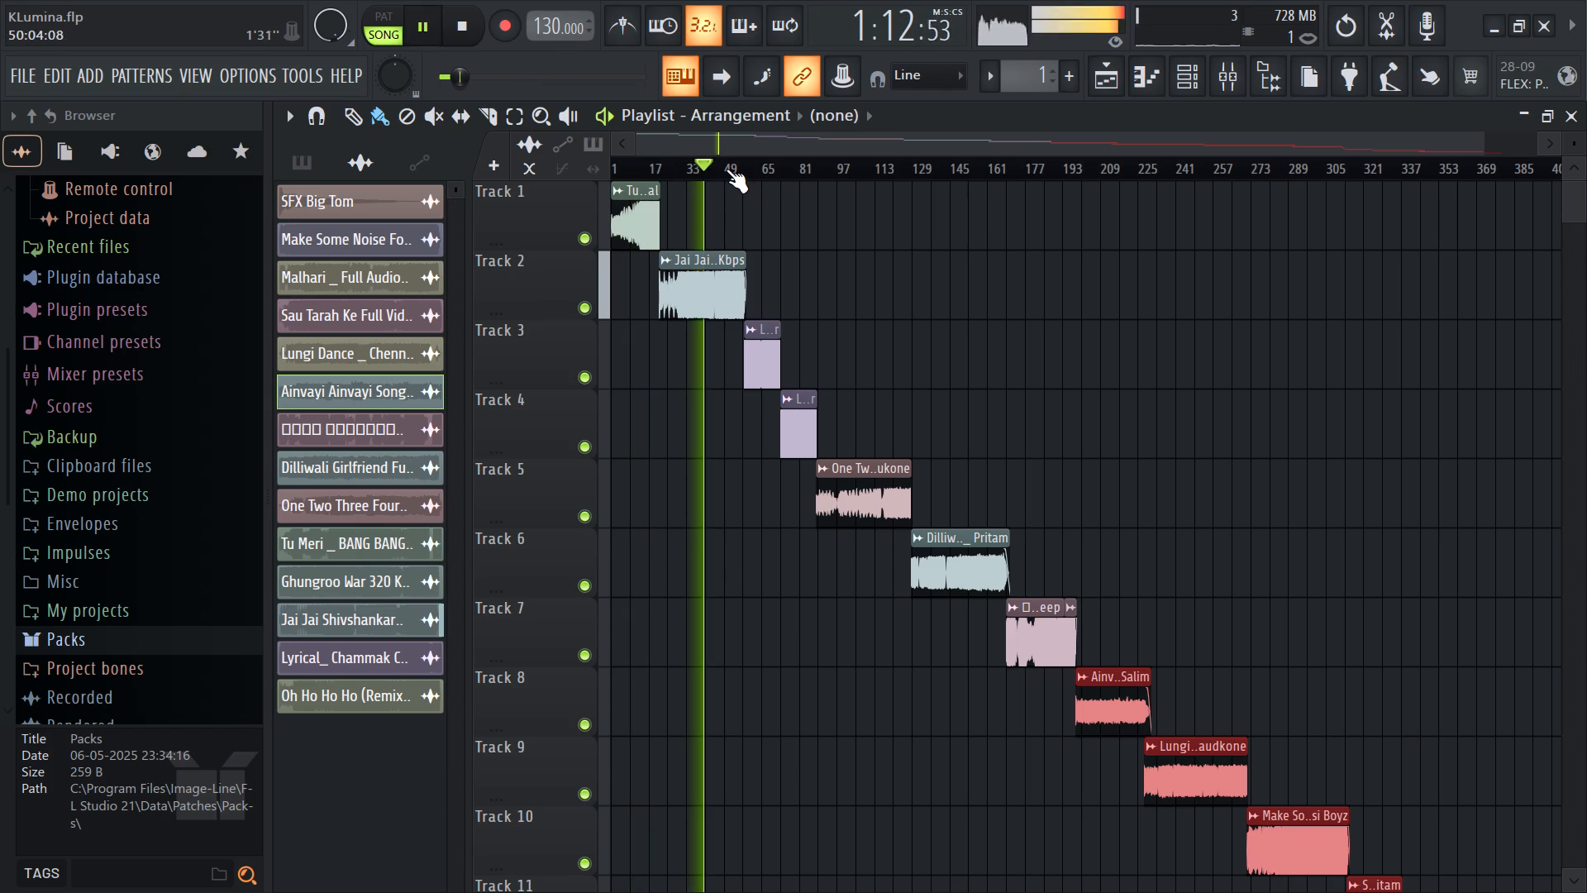
click(720, 169)
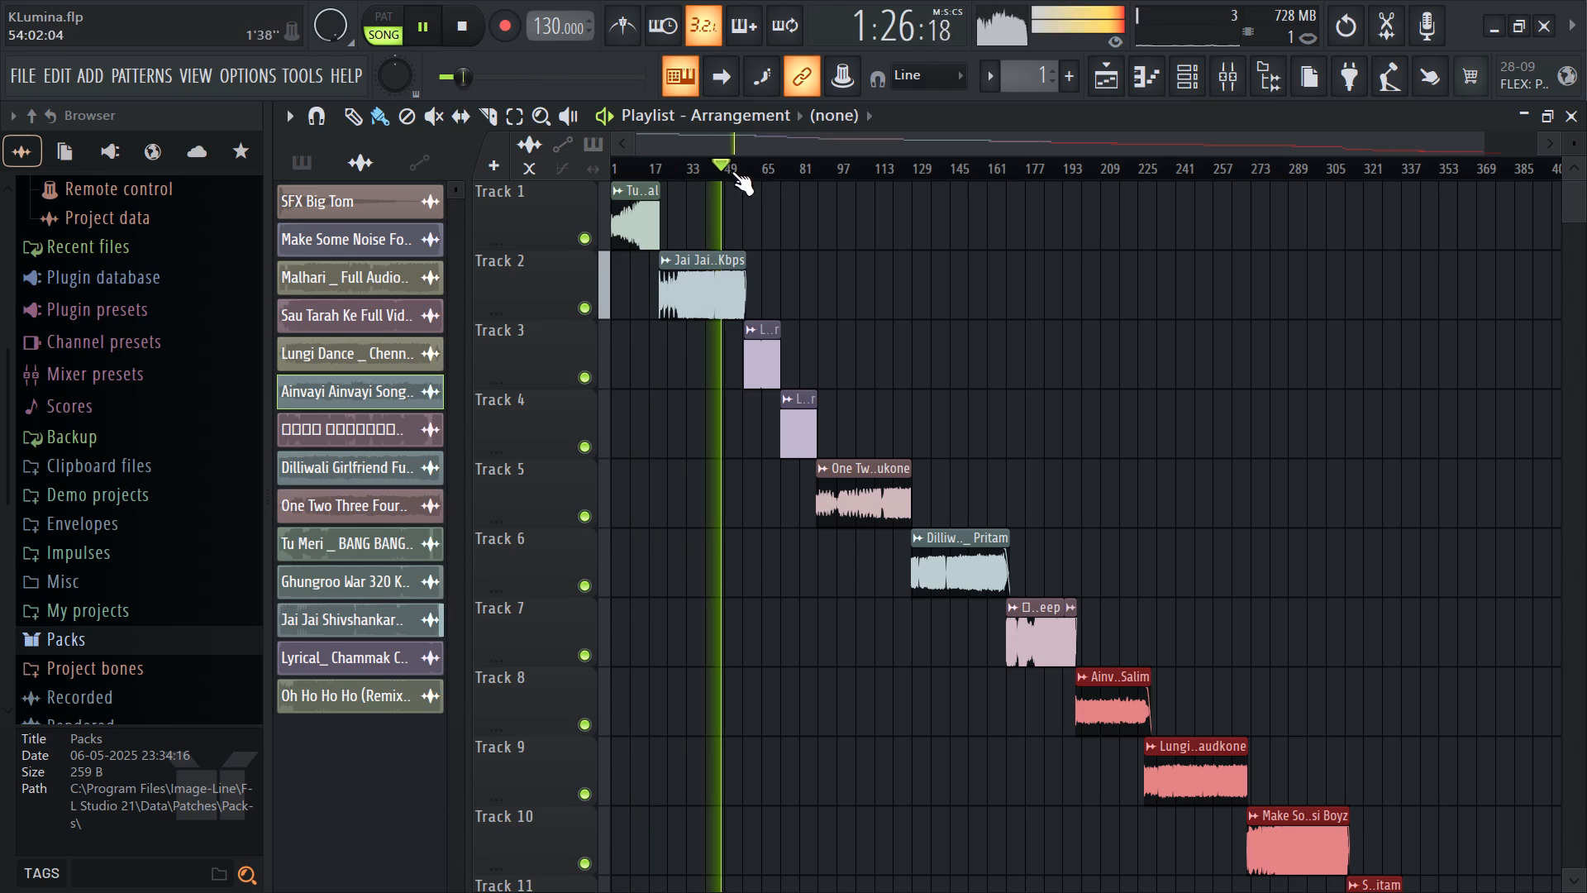
click(763, 170)
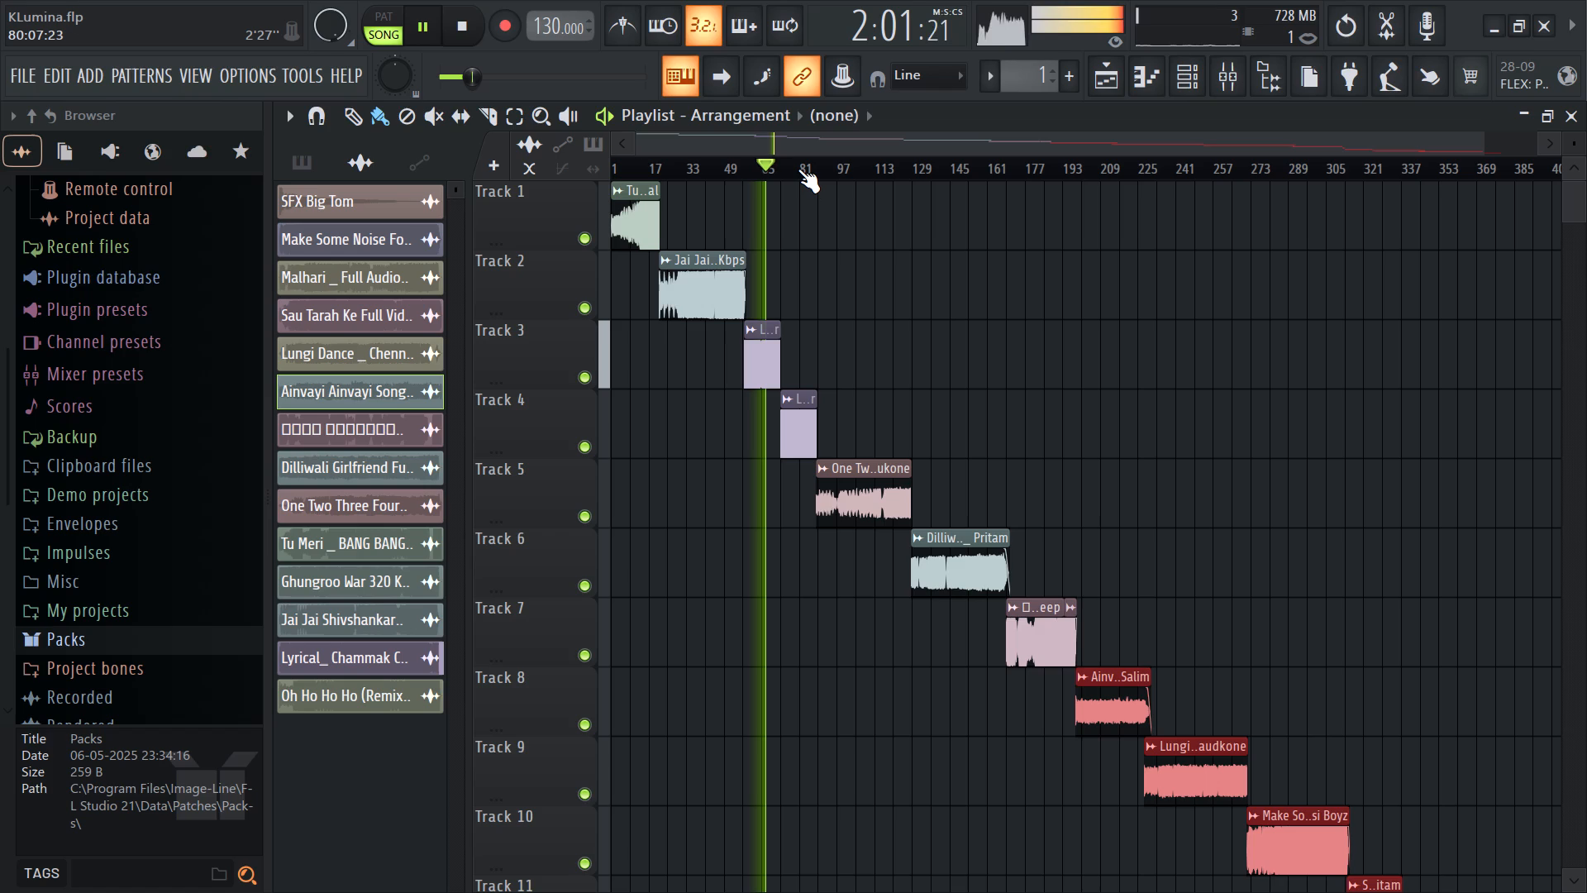
click(798, 169)
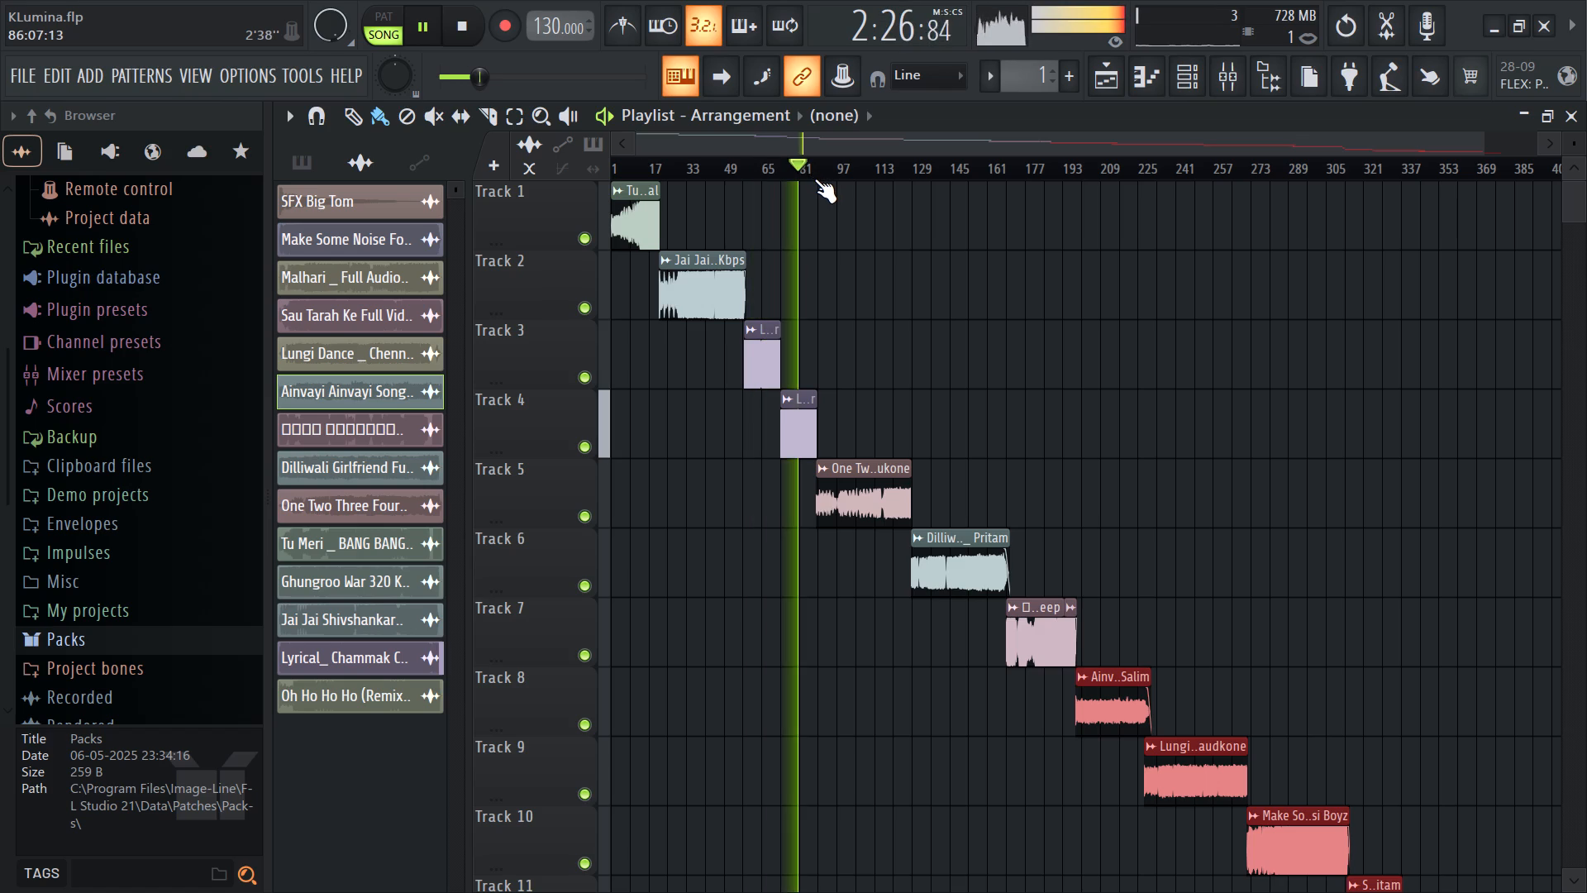
click(857, 172)
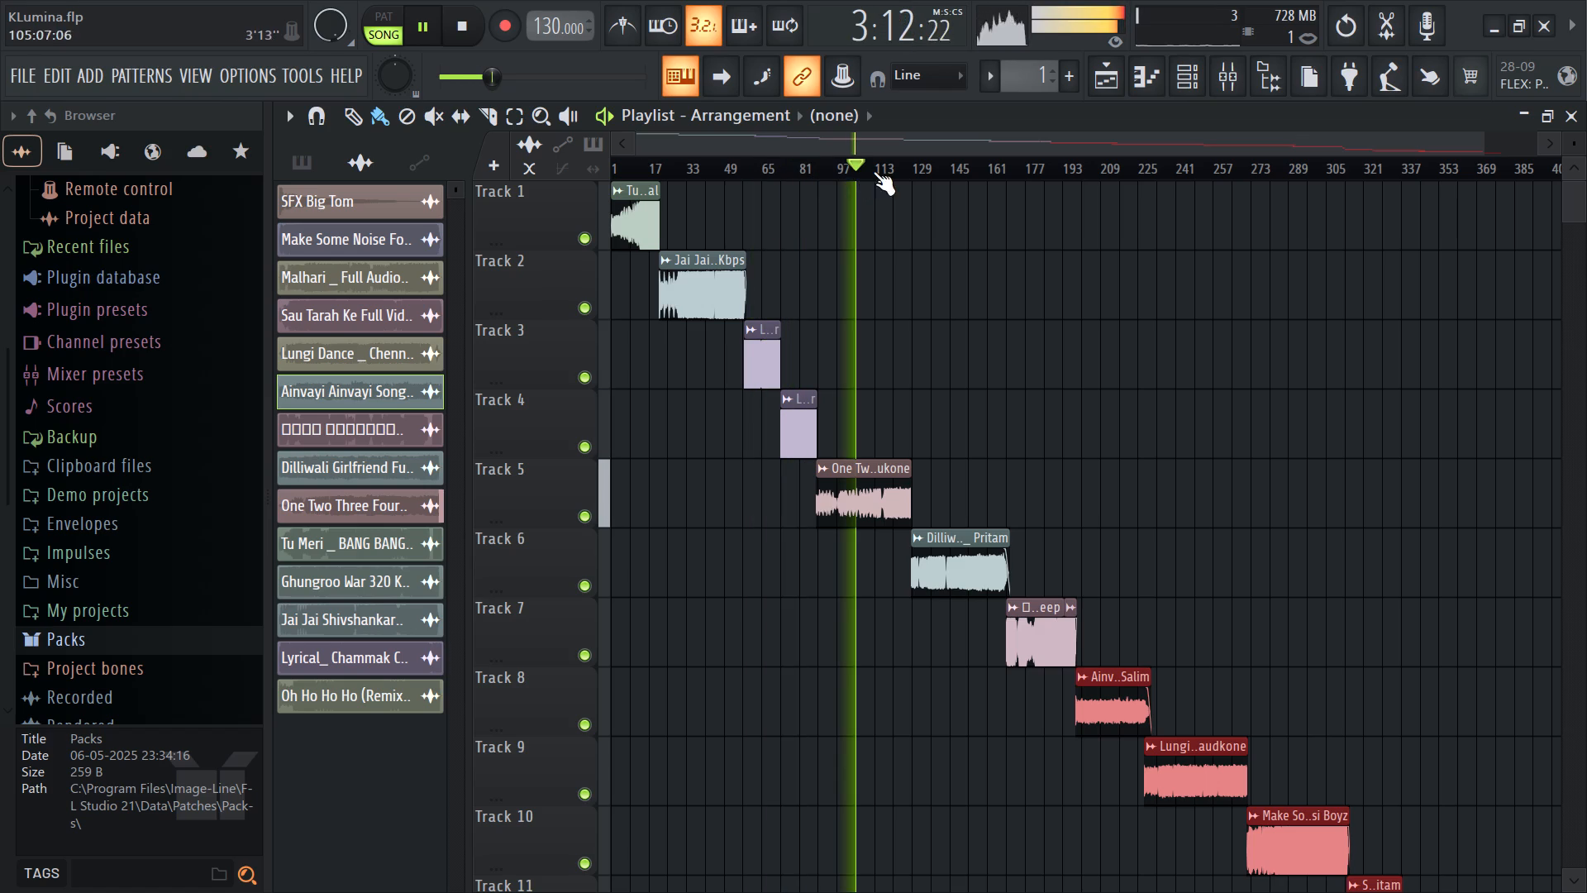
click(930, 165)
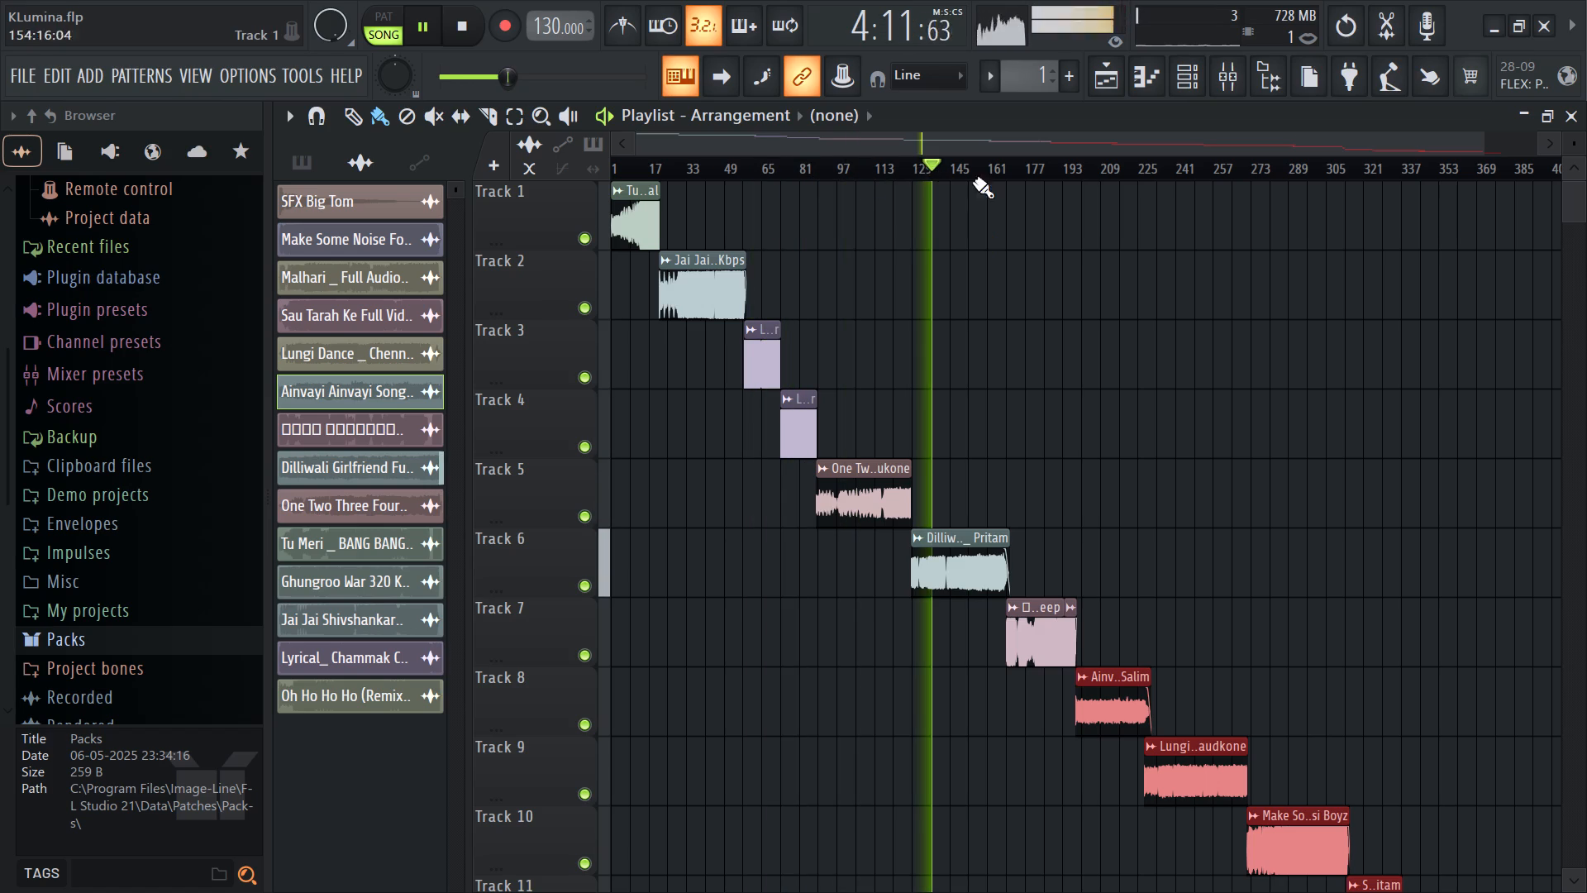
click(1019, 164)
ctrl+scroll(969, 444, down, 7)
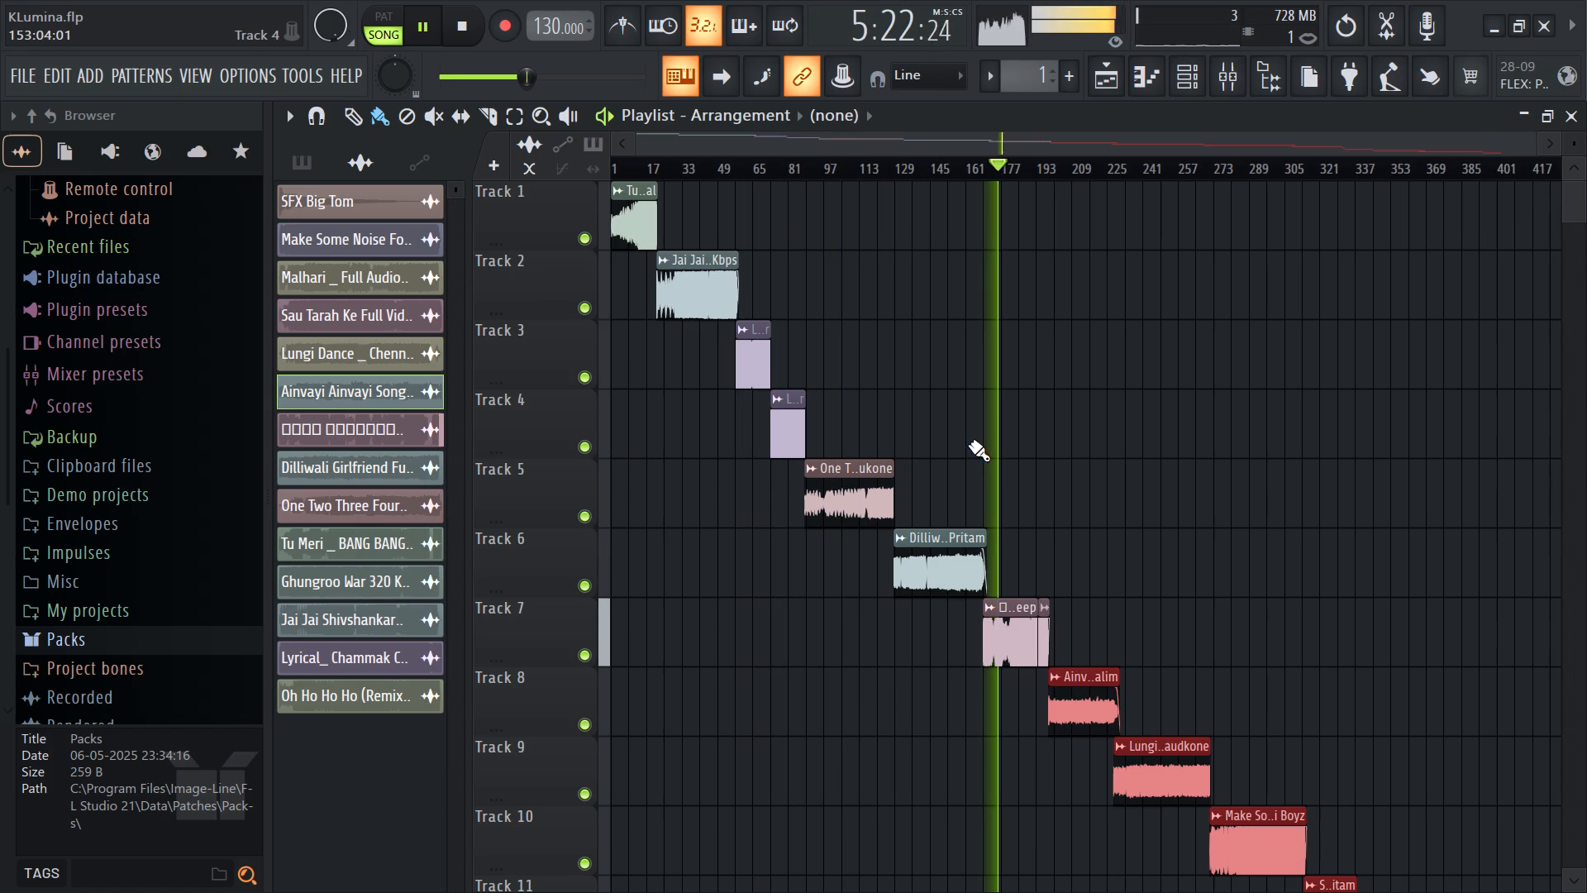
key(space)
Move the main clip of the Track 7 song down to Track 8, starting at about bar 186.
scroll(994, 527, down, 8)
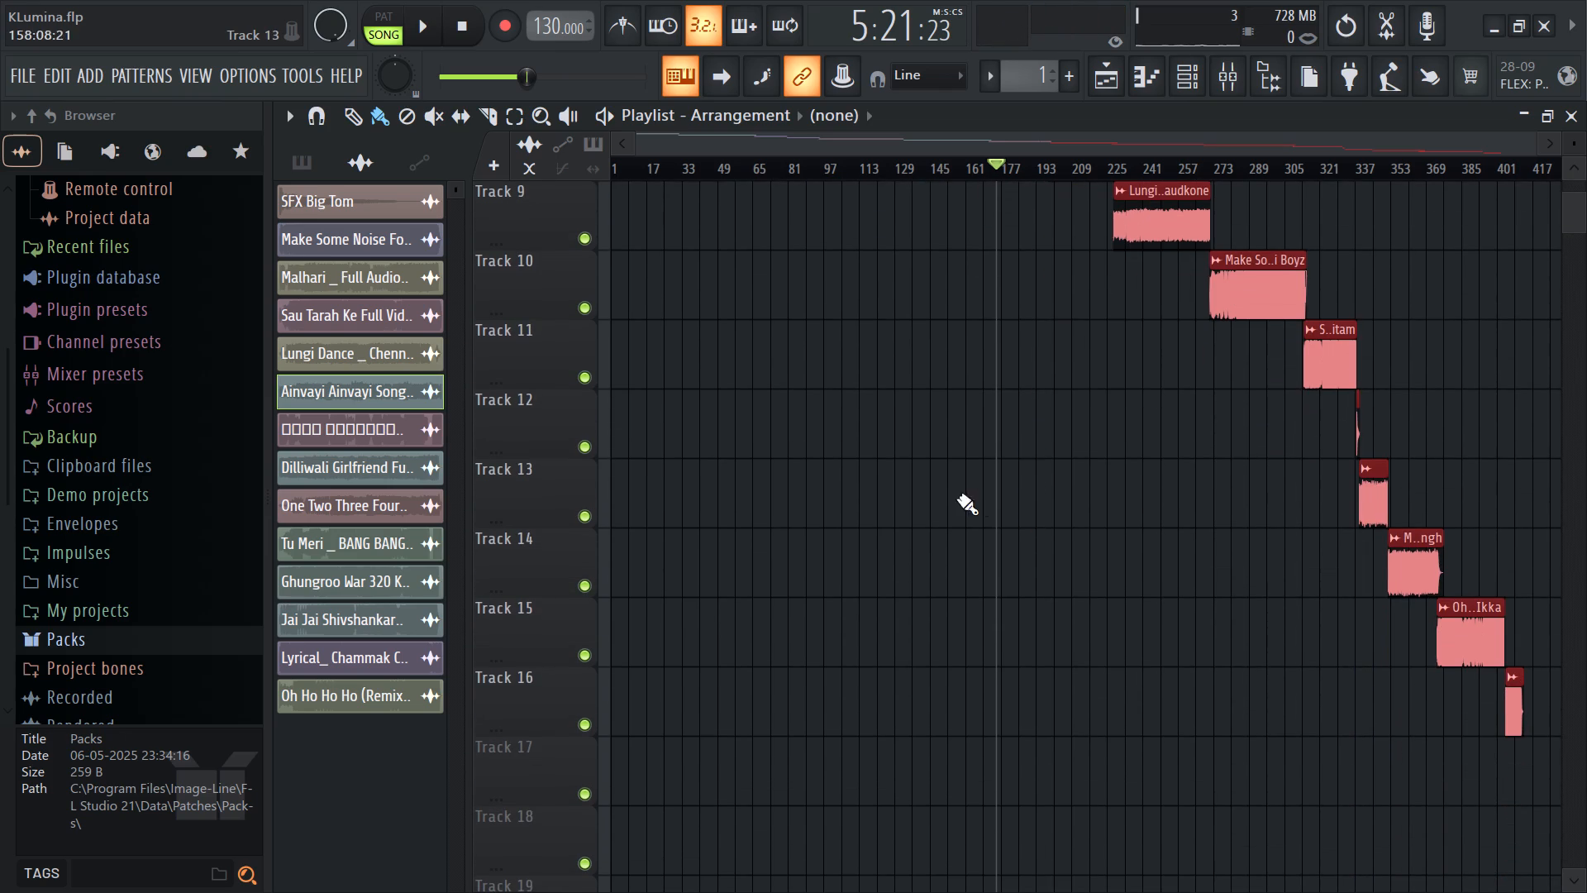
ctrl+scroll(955, 498, down, 6)
scroll(1027, 497, up, 6)
ctrl+scroll(1015, 500, up, 12)
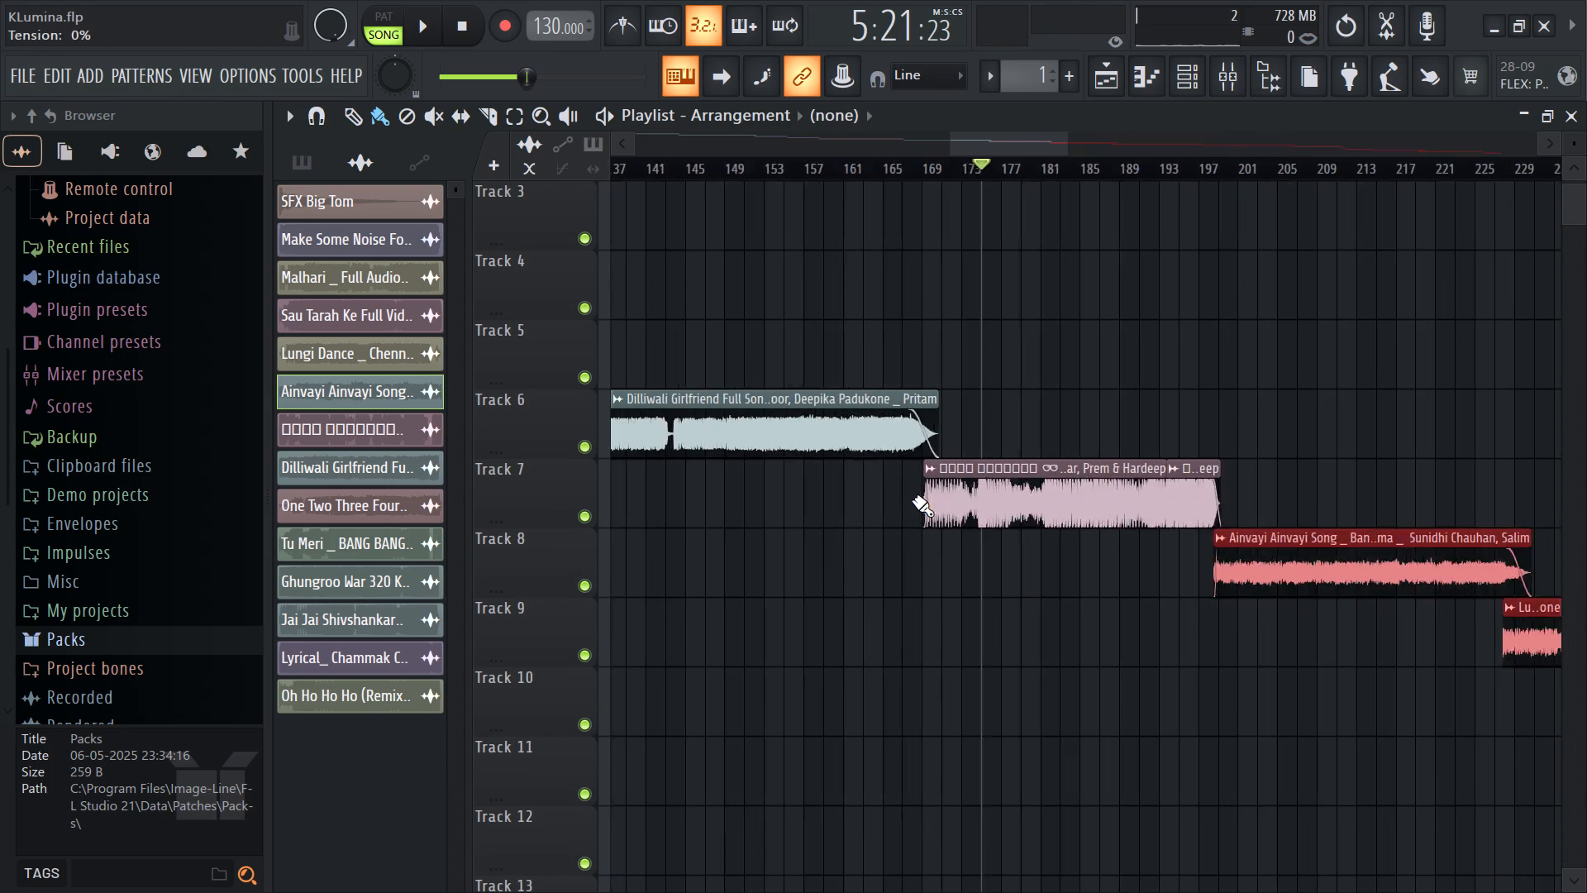
ctrl+scroll(913, 499, up, 1)
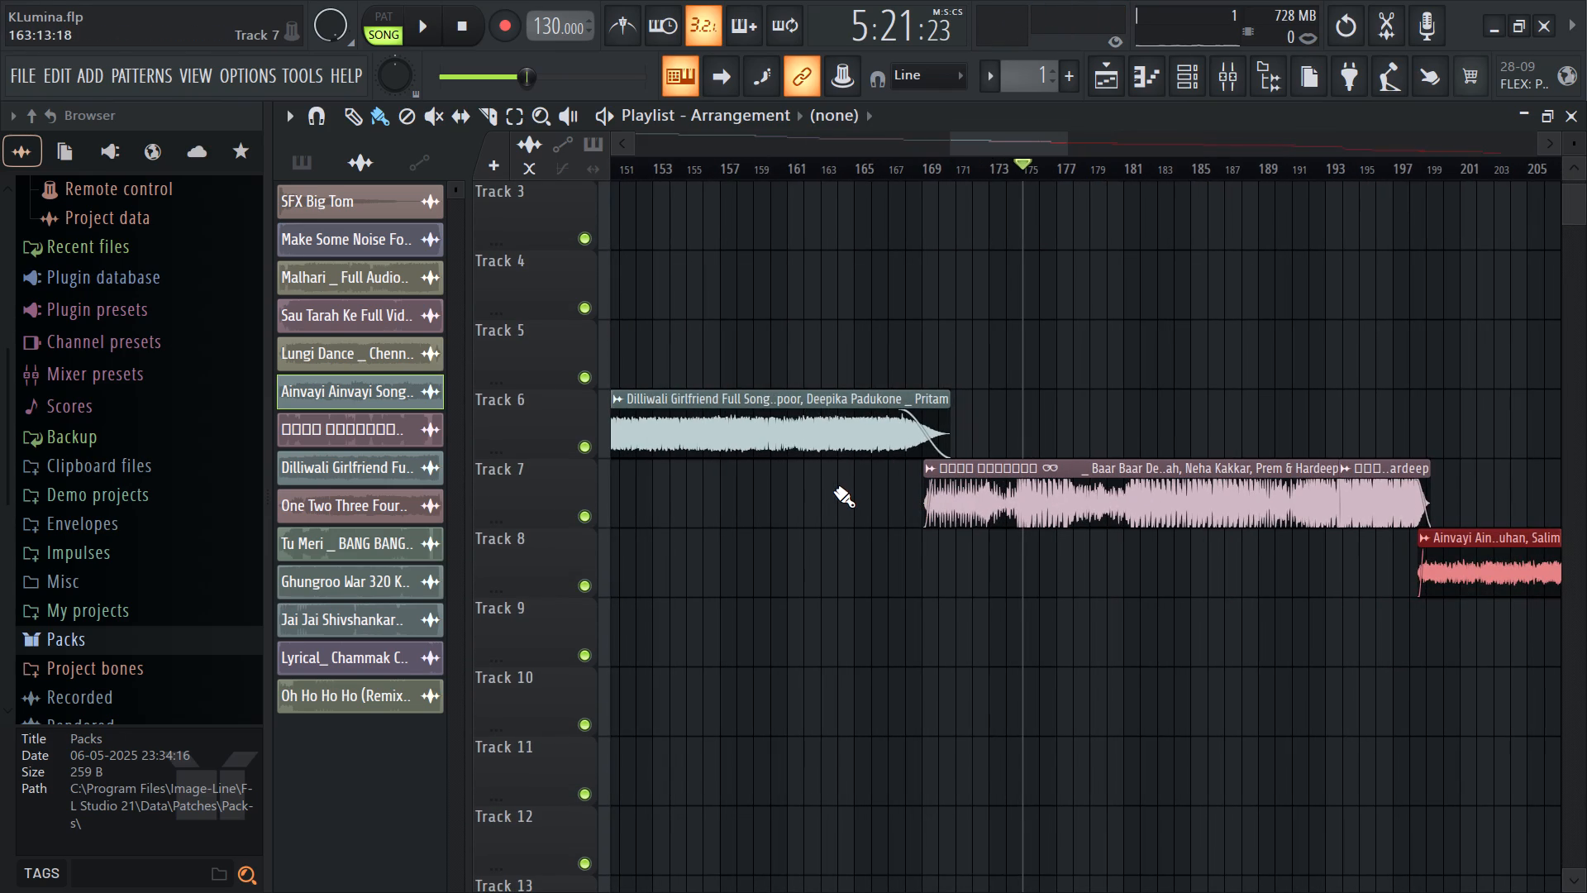
ctrl+scroll(922, 481, up, 3)
drag(988, 493, 1006, 502)
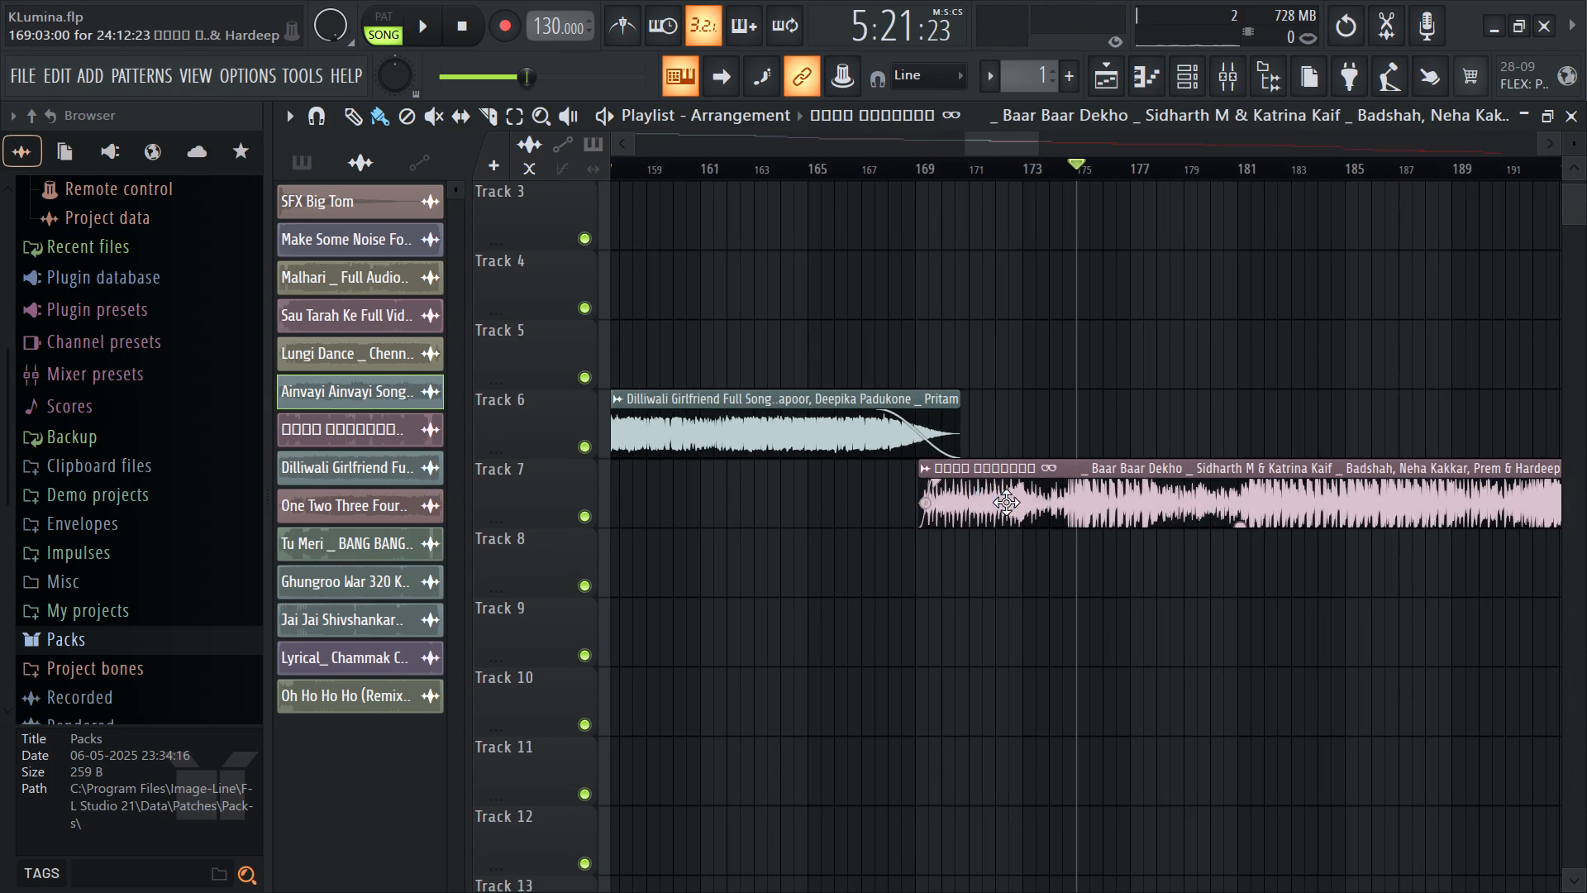
drag(1006, 502, 1463, 585)
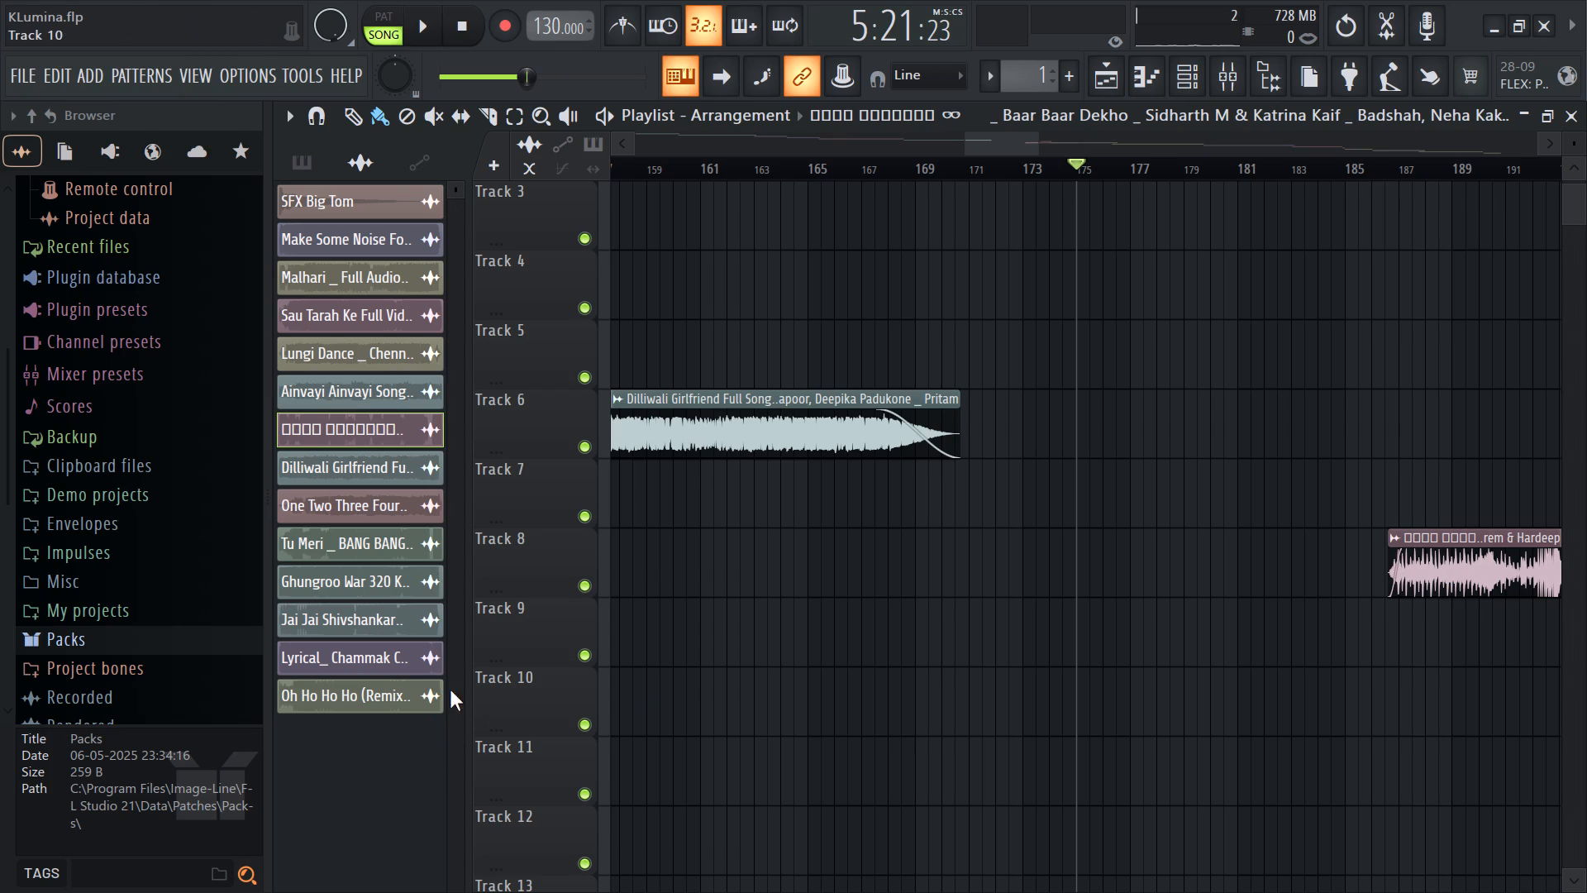
Bring the Zingaat Hindi audio file from the Downloads folder in Windows Explorer into the FL Studio project's audio clips.
click(360, 693)
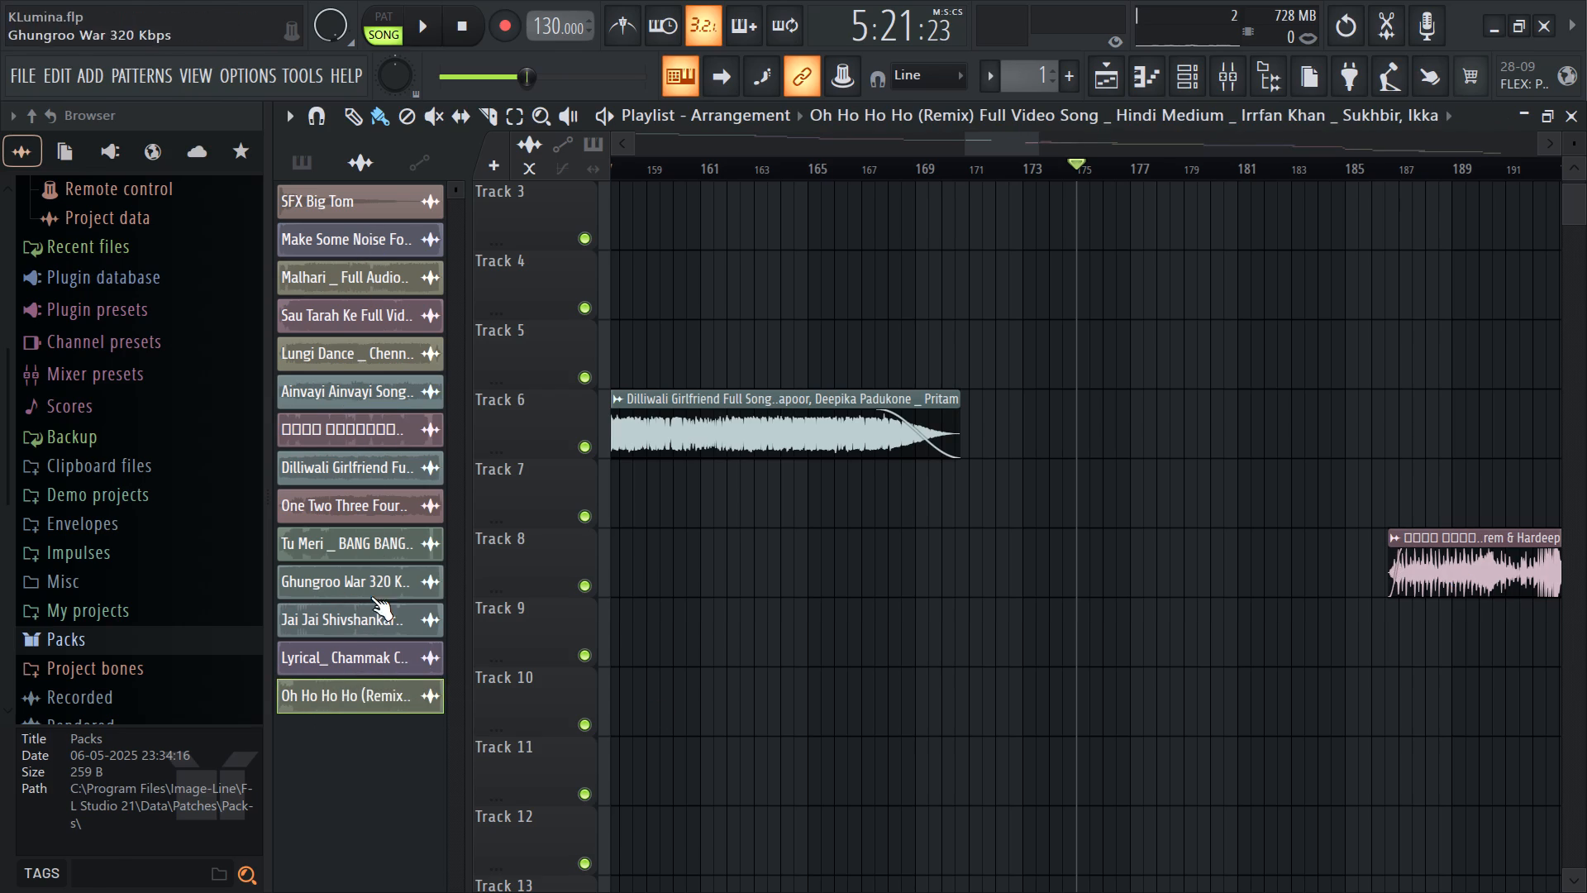
click(365, 744)
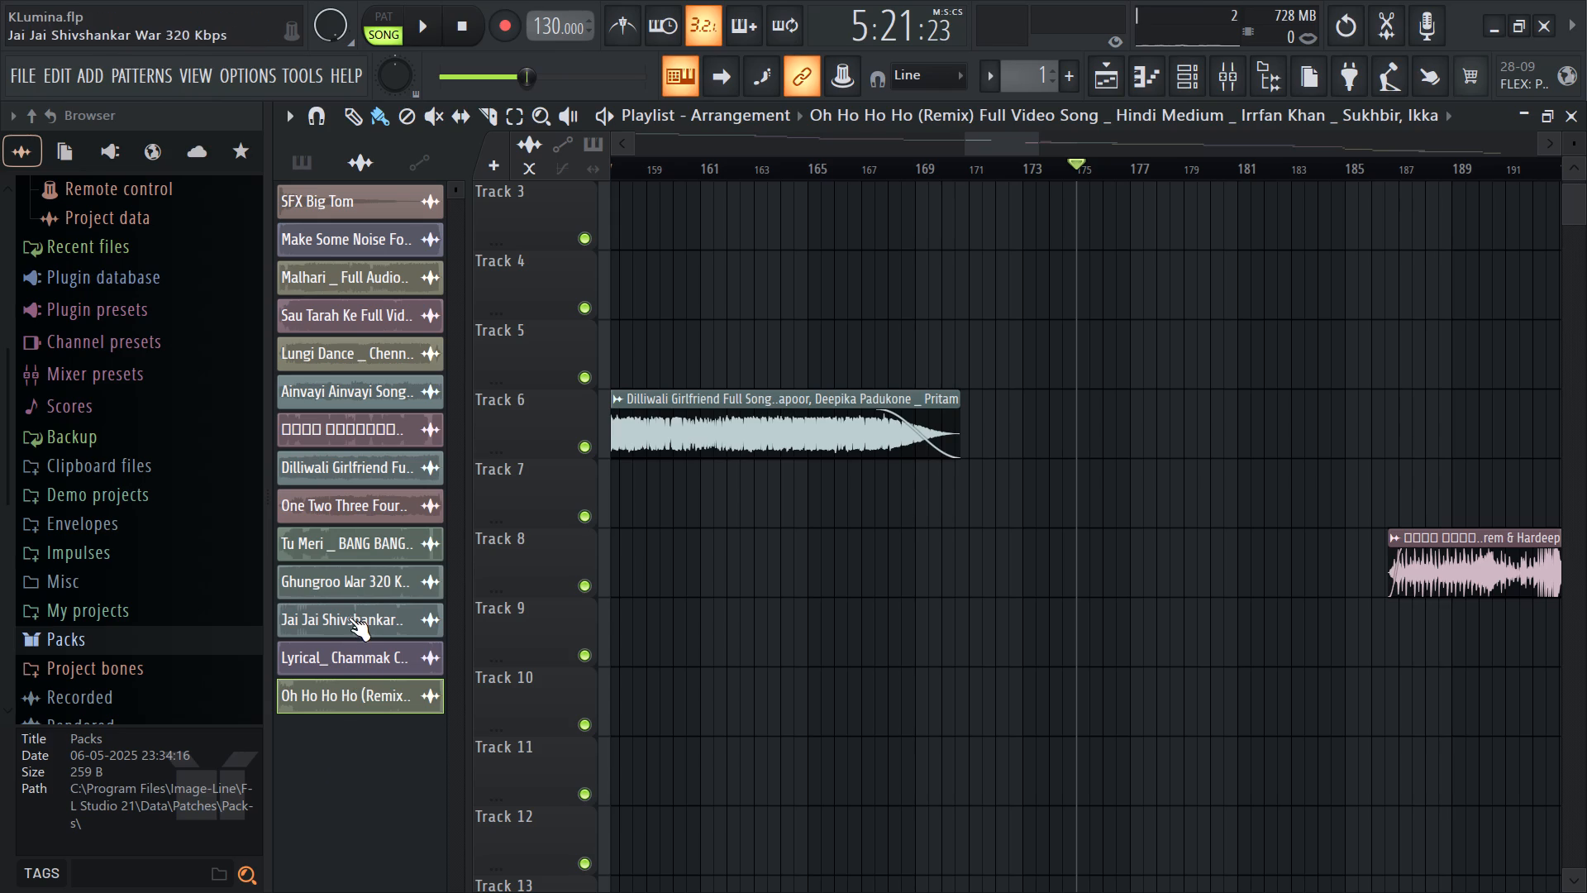
key(alt+Tab)
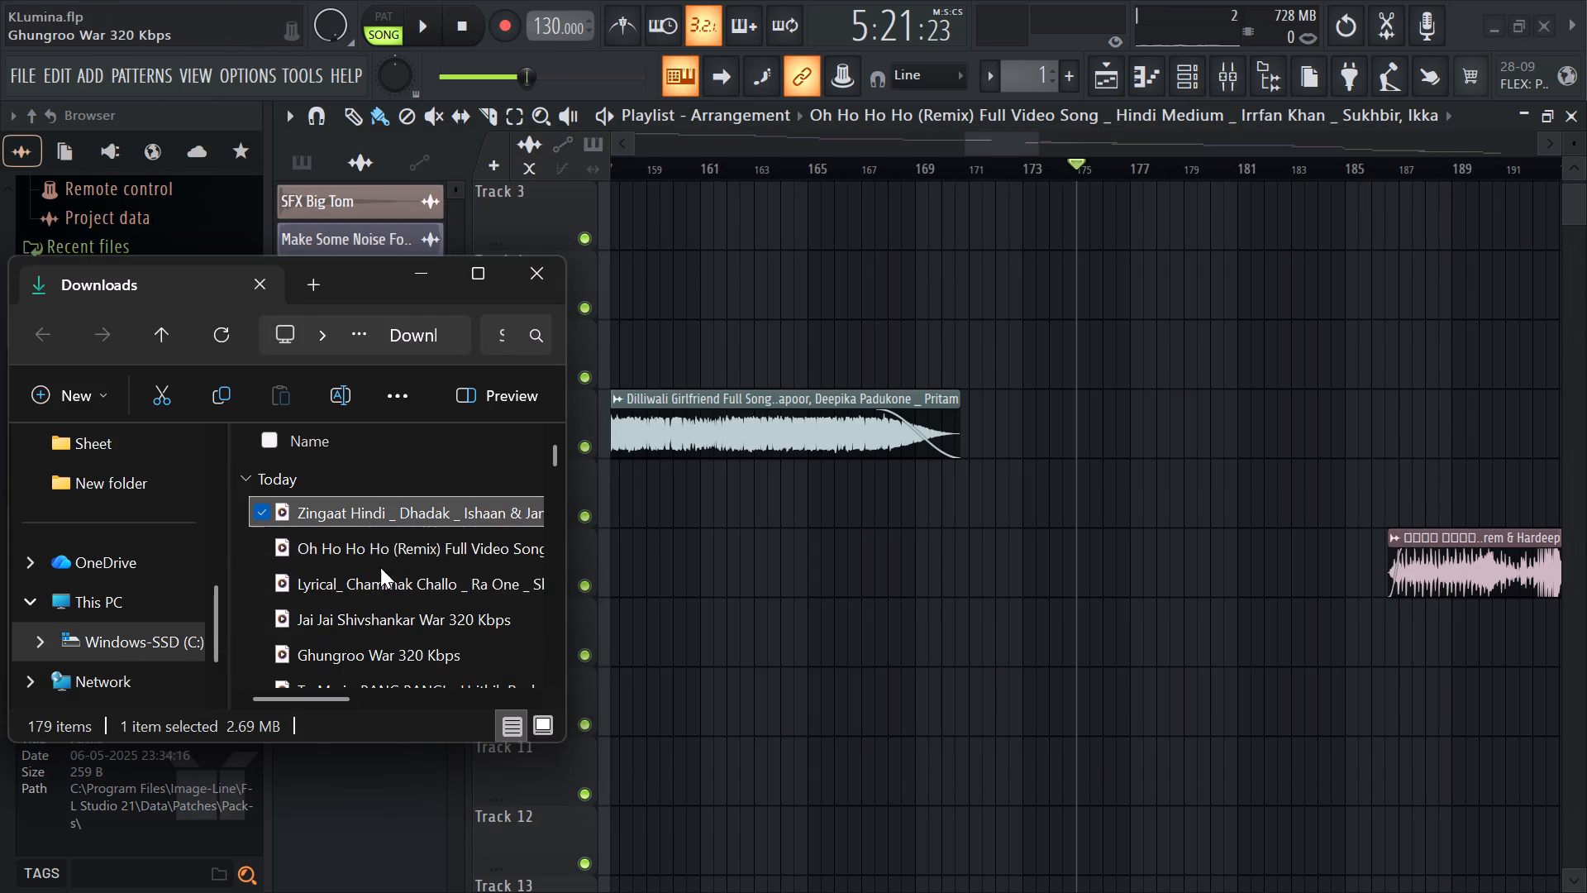
drag(366, 513, 359, 799)
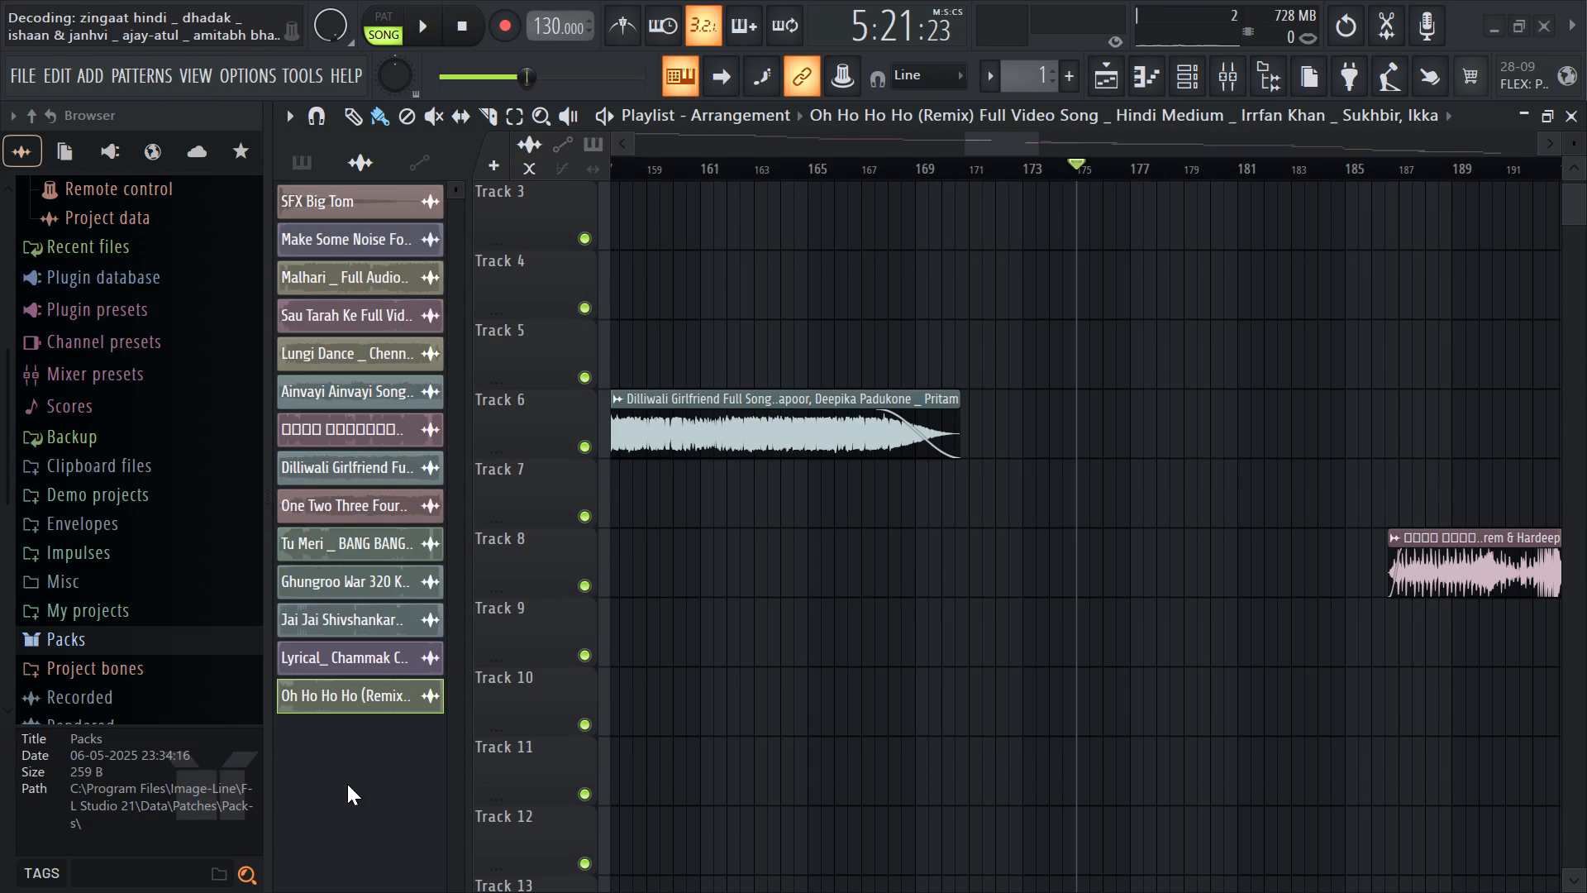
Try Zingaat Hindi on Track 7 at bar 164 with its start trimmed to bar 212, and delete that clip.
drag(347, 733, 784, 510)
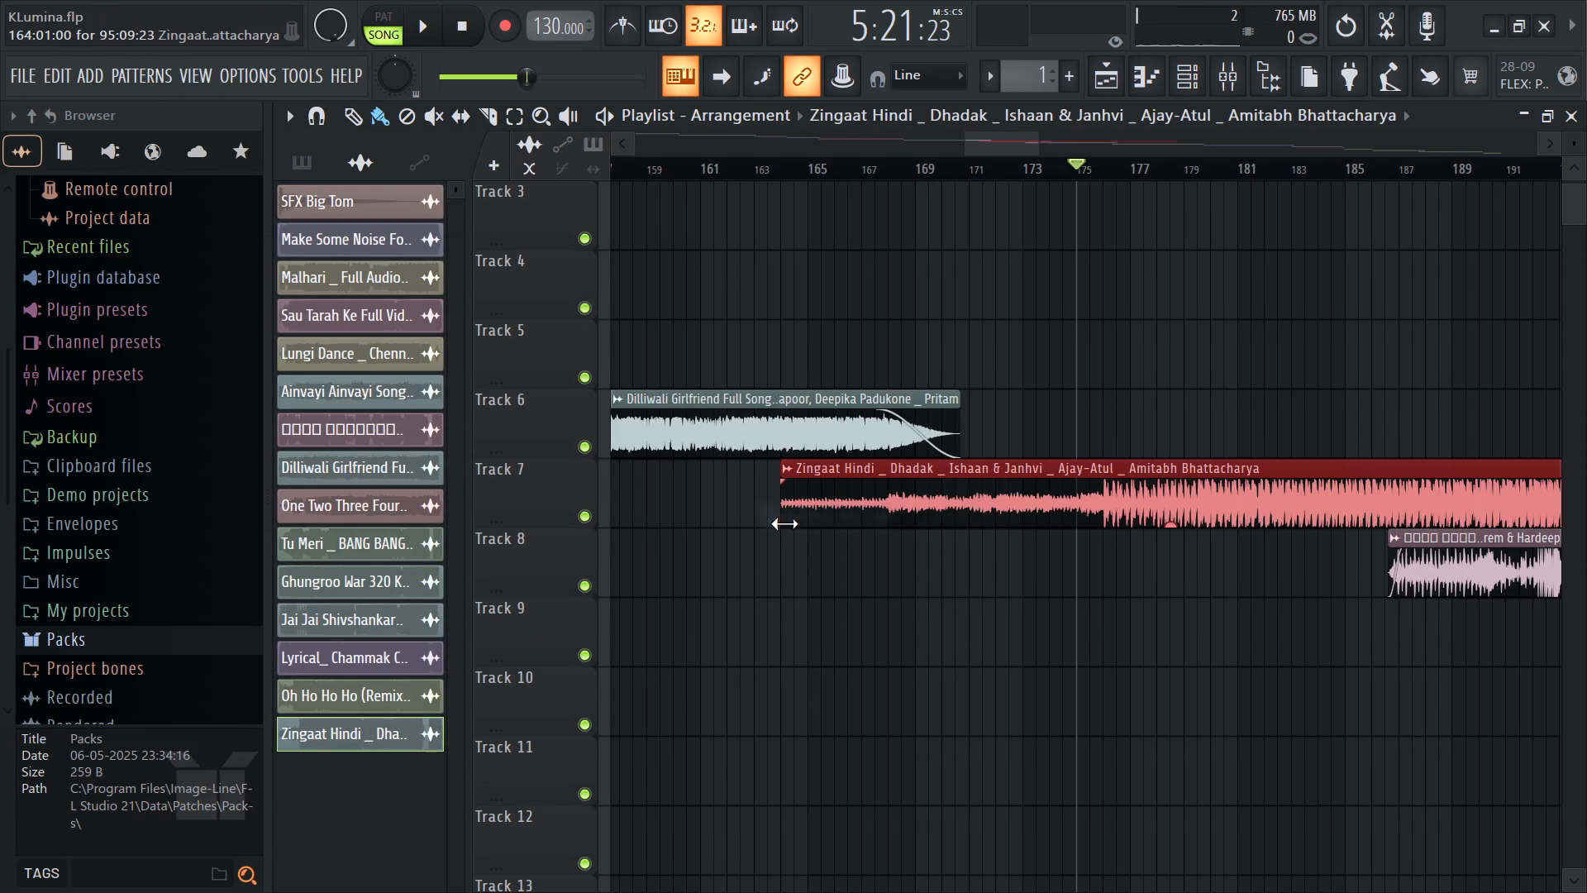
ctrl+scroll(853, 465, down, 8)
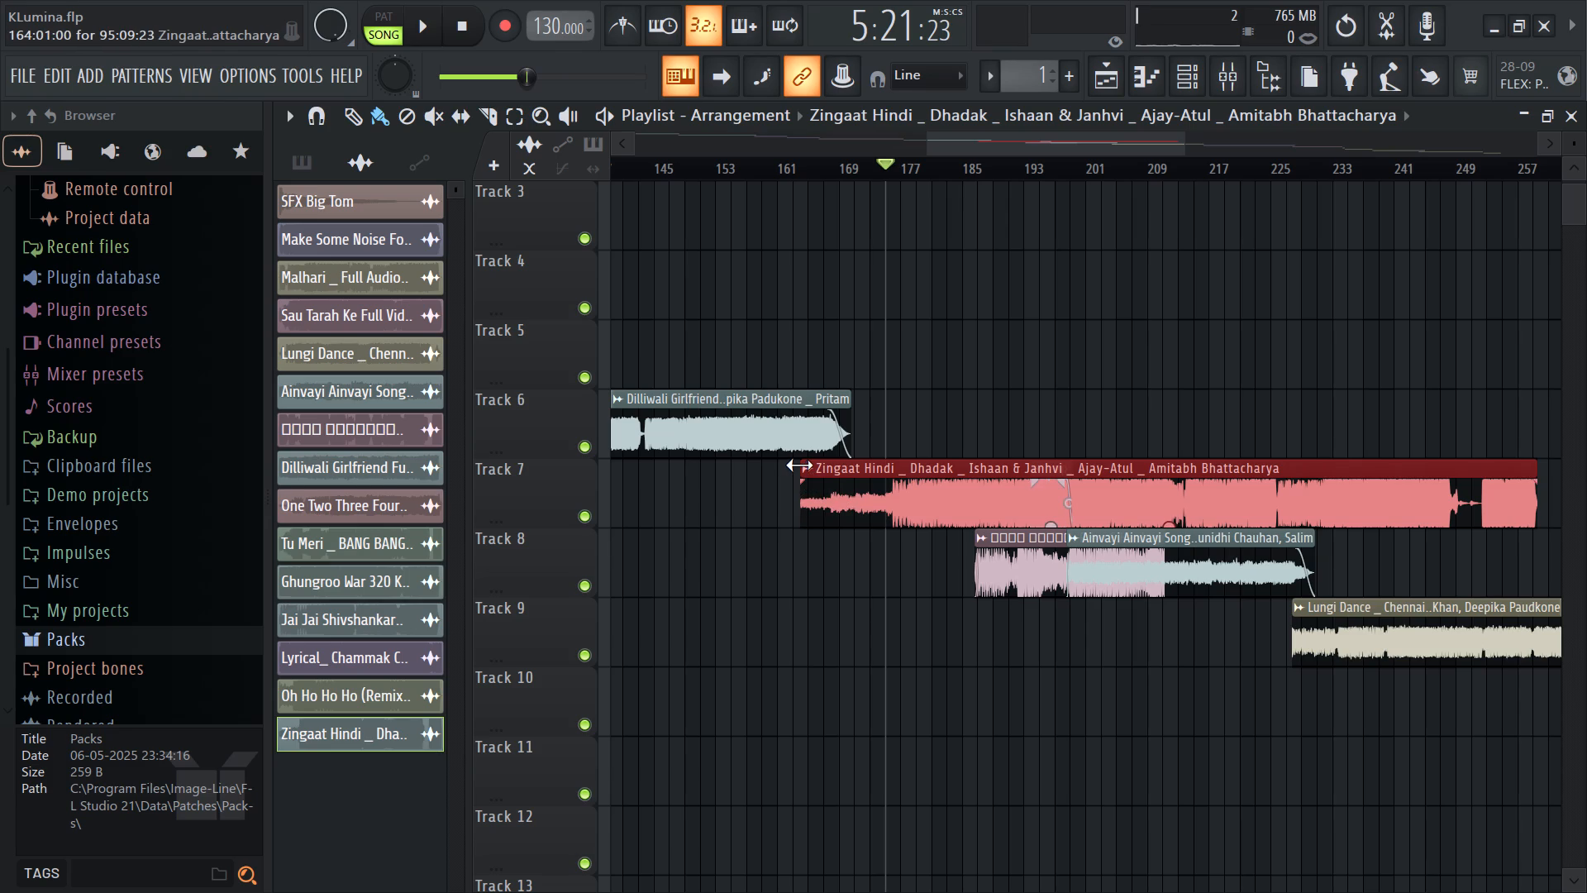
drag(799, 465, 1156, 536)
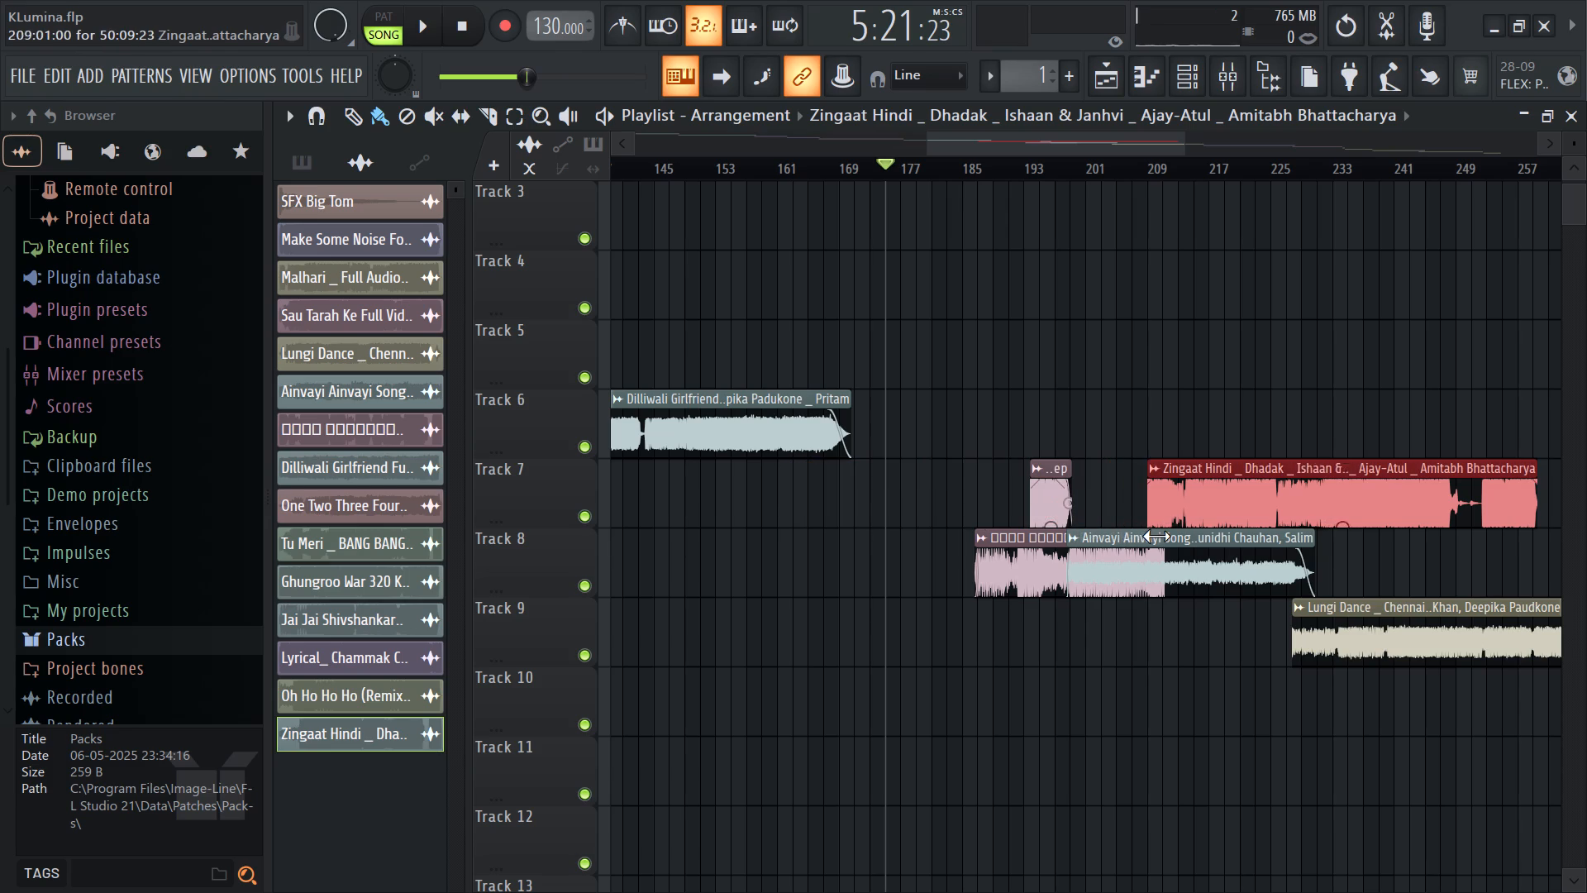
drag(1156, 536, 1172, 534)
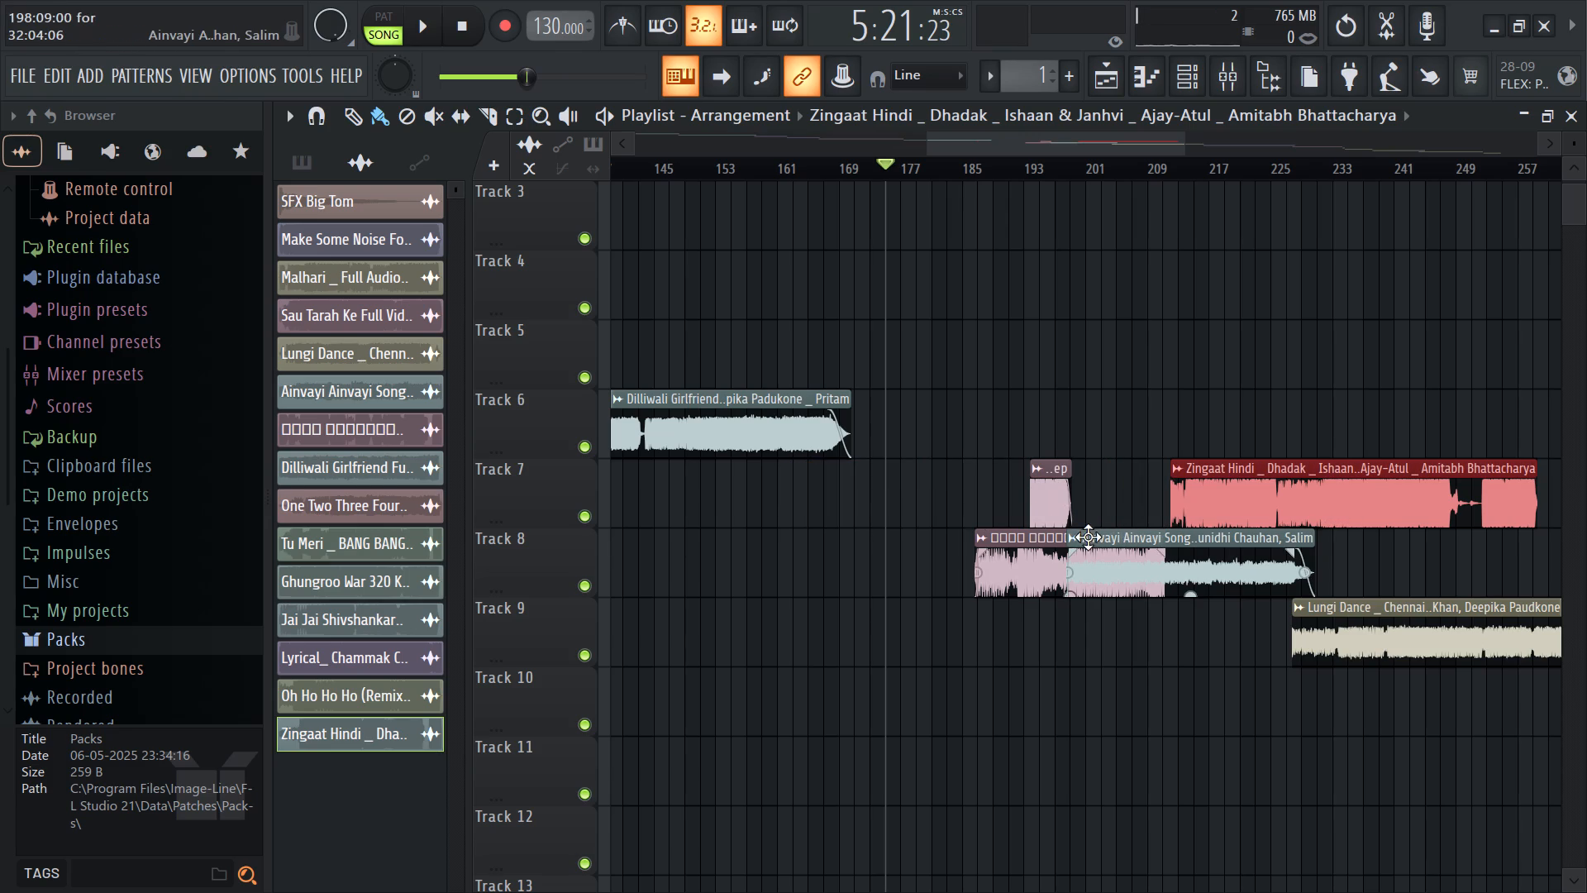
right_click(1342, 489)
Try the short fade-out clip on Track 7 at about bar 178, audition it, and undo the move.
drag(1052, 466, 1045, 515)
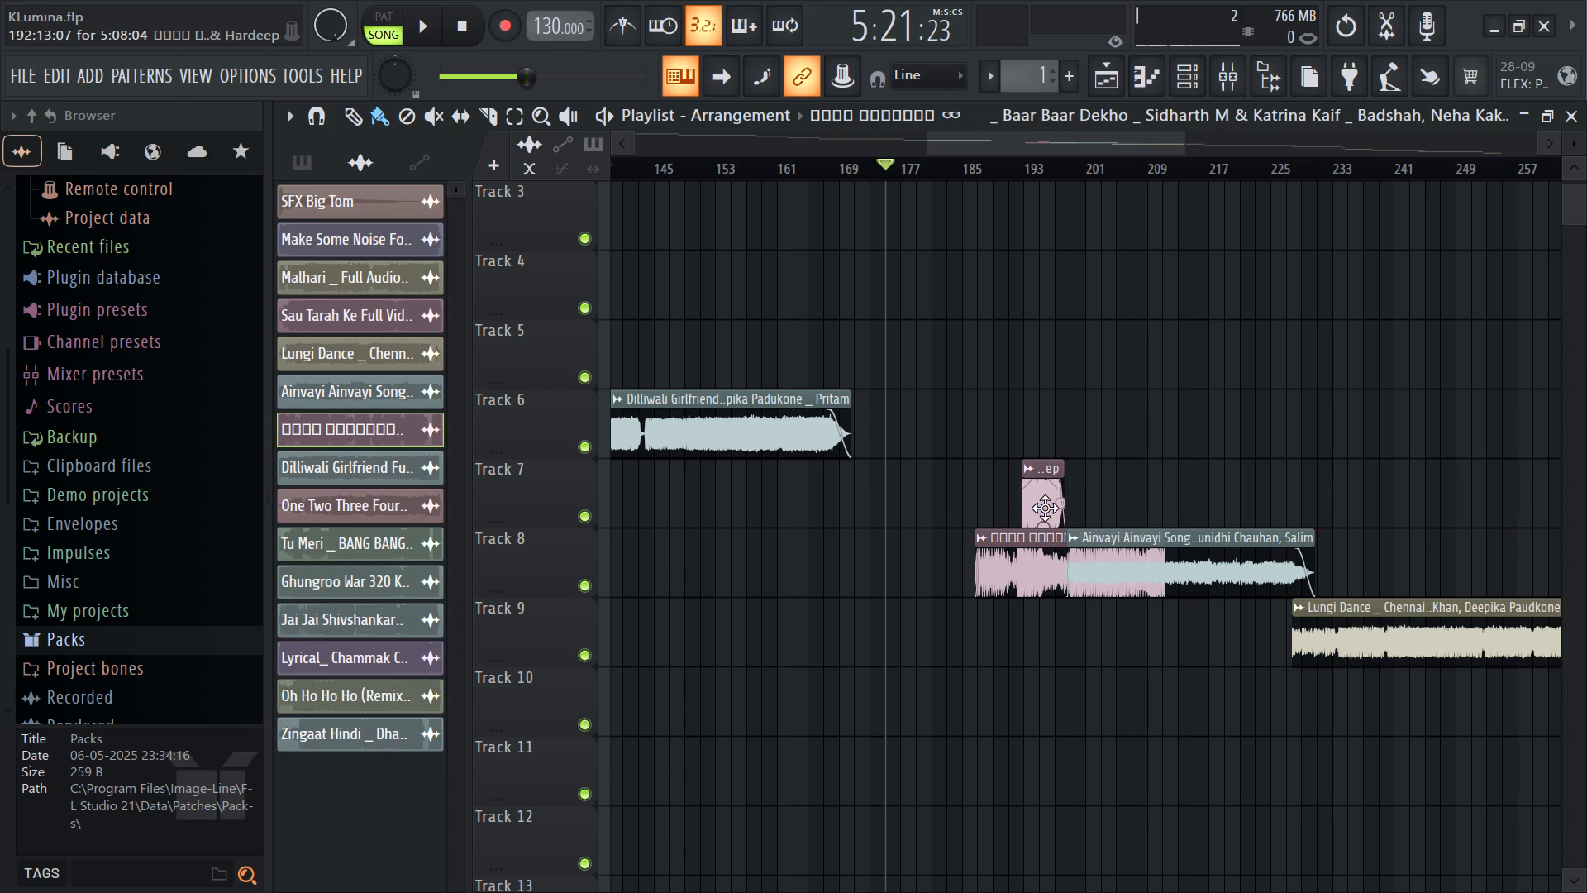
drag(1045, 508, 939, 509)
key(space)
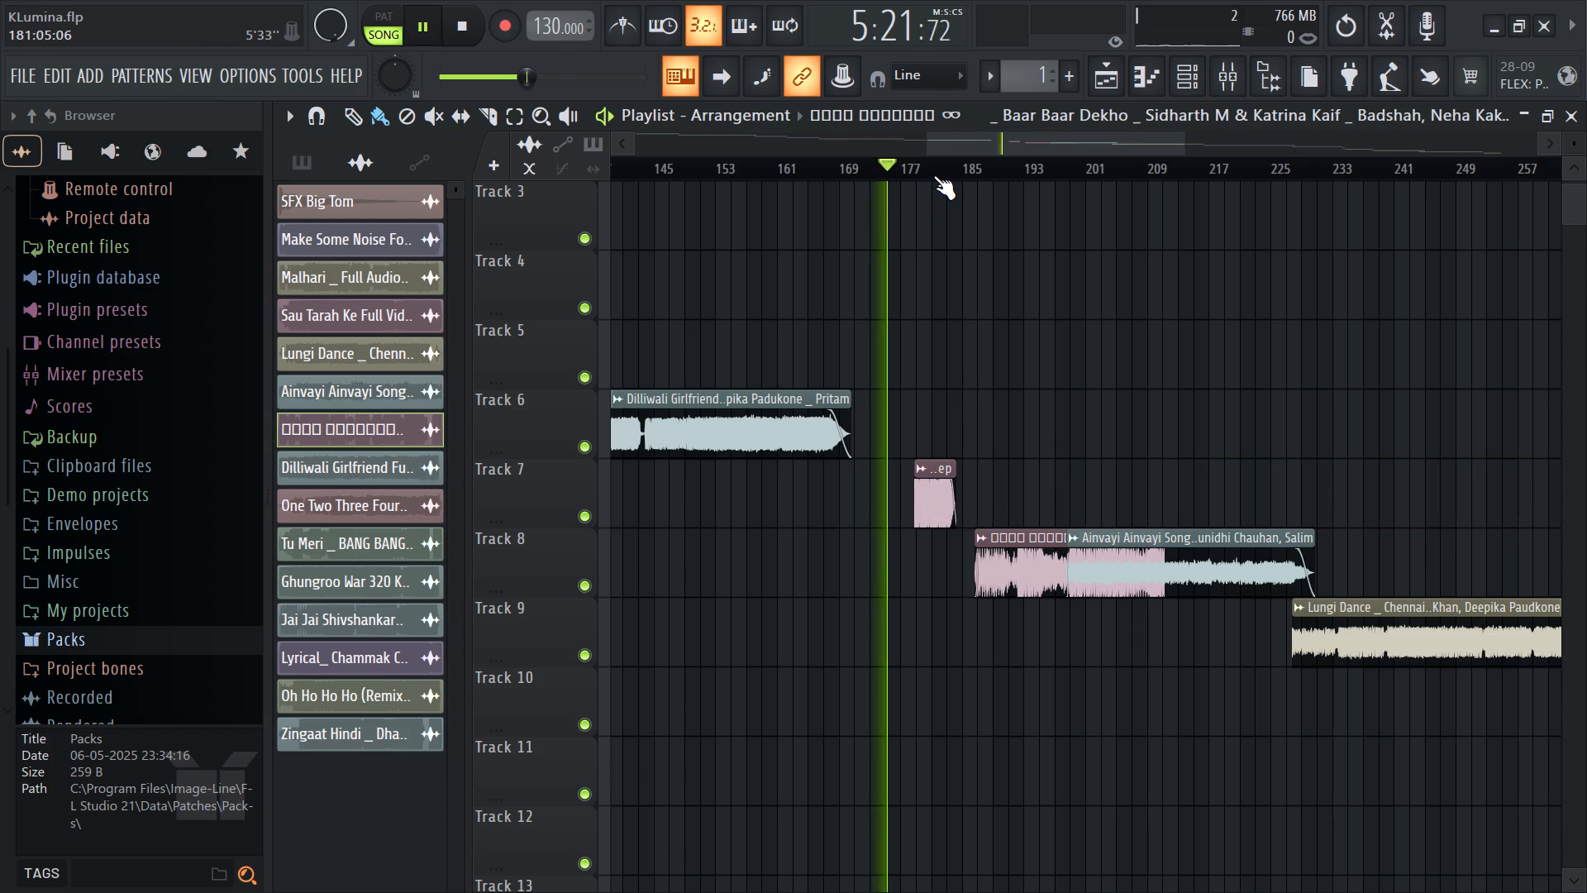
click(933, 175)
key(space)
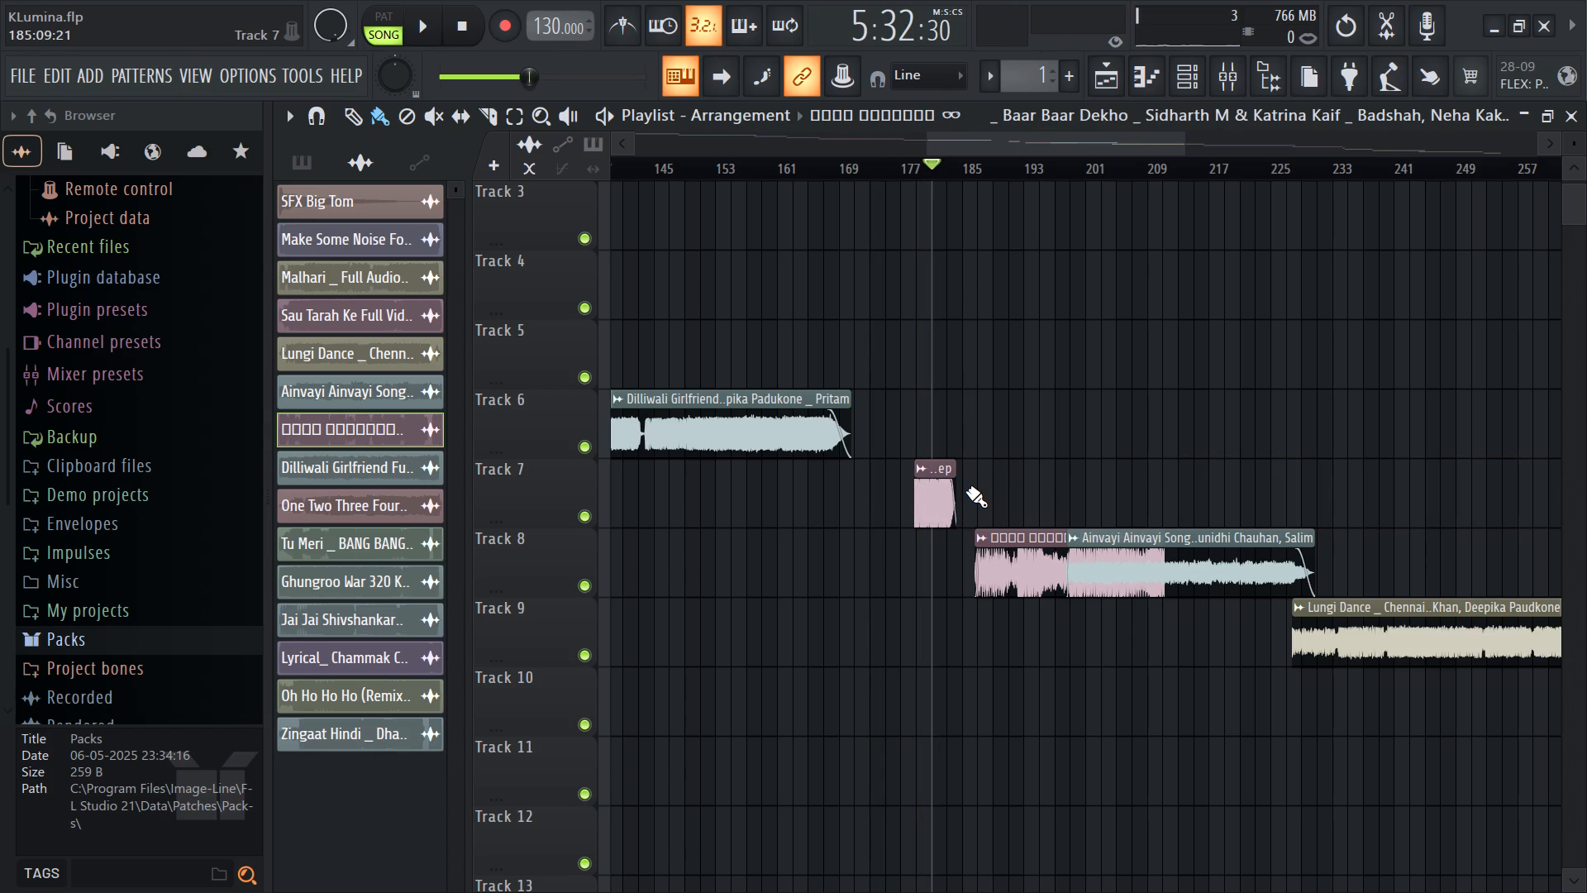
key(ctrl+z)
Move the Ainvayi Ainvayi clip later on Track 8, starting at about bar 220.
drag(1241, 565, 1387, 388)
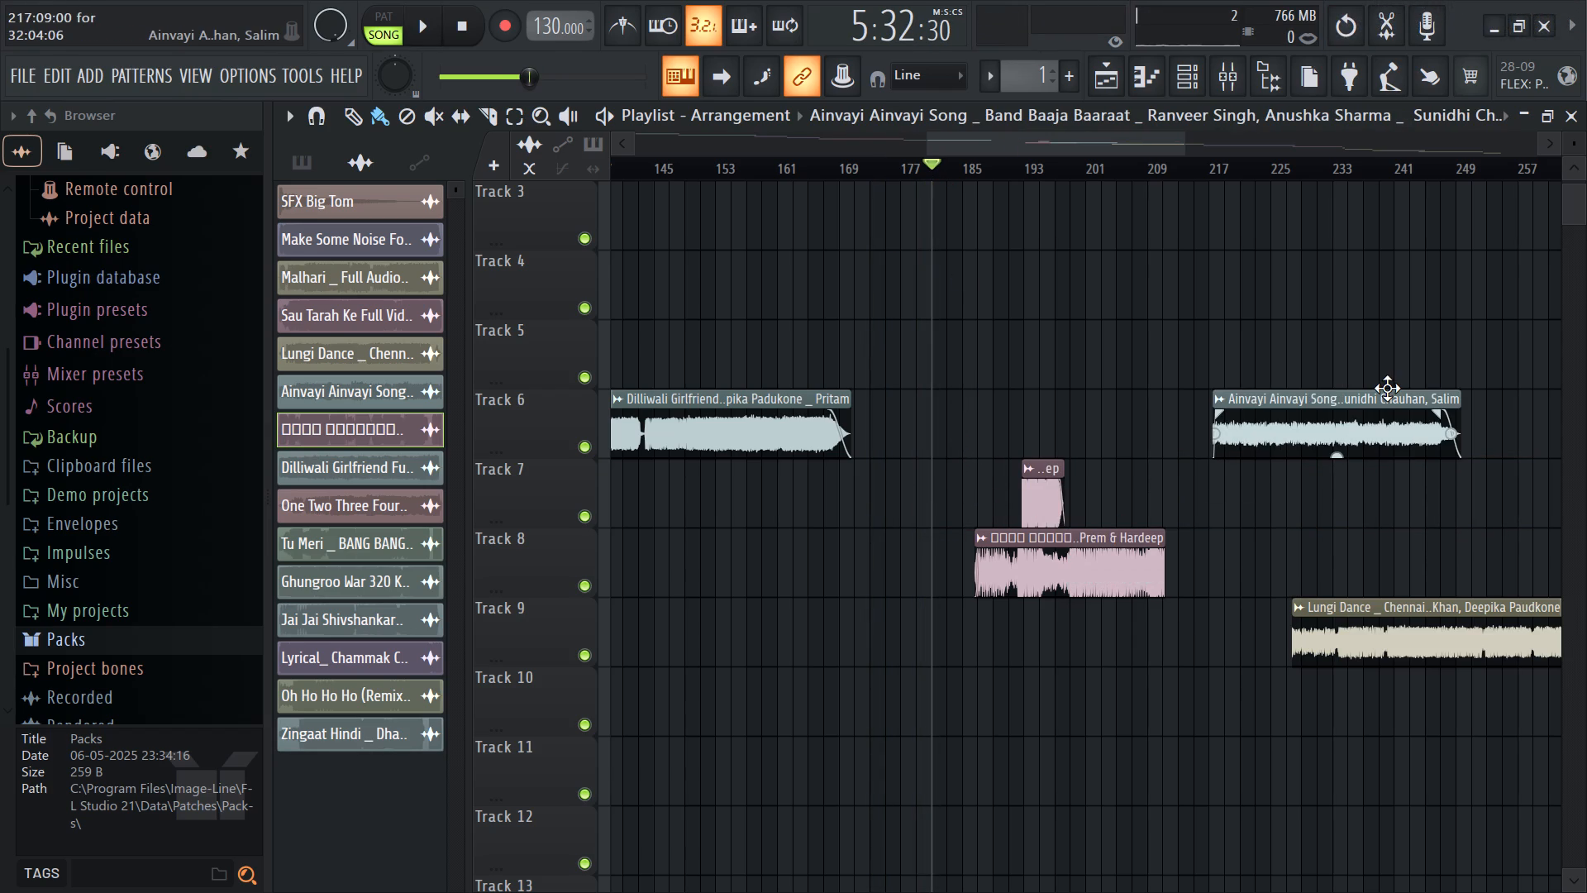
drag(1387, 388, 1410, 575)
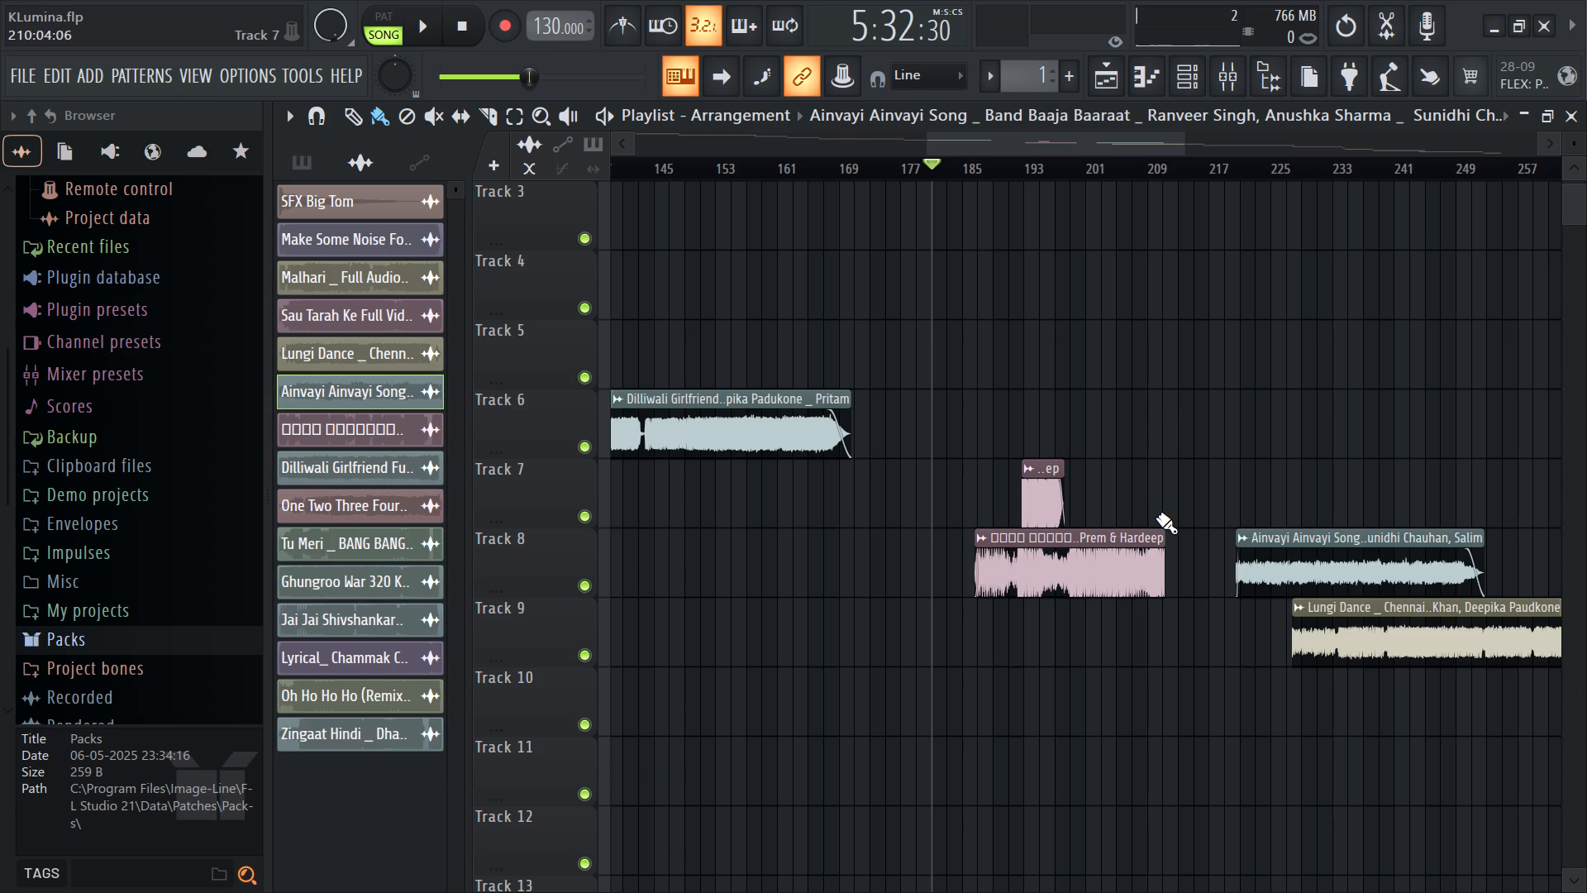
Audition the Track 8 song from its start and again where the short Track 7 clip begins, near bar 193.
ctrl+scroll(1093, 515, down, 14)
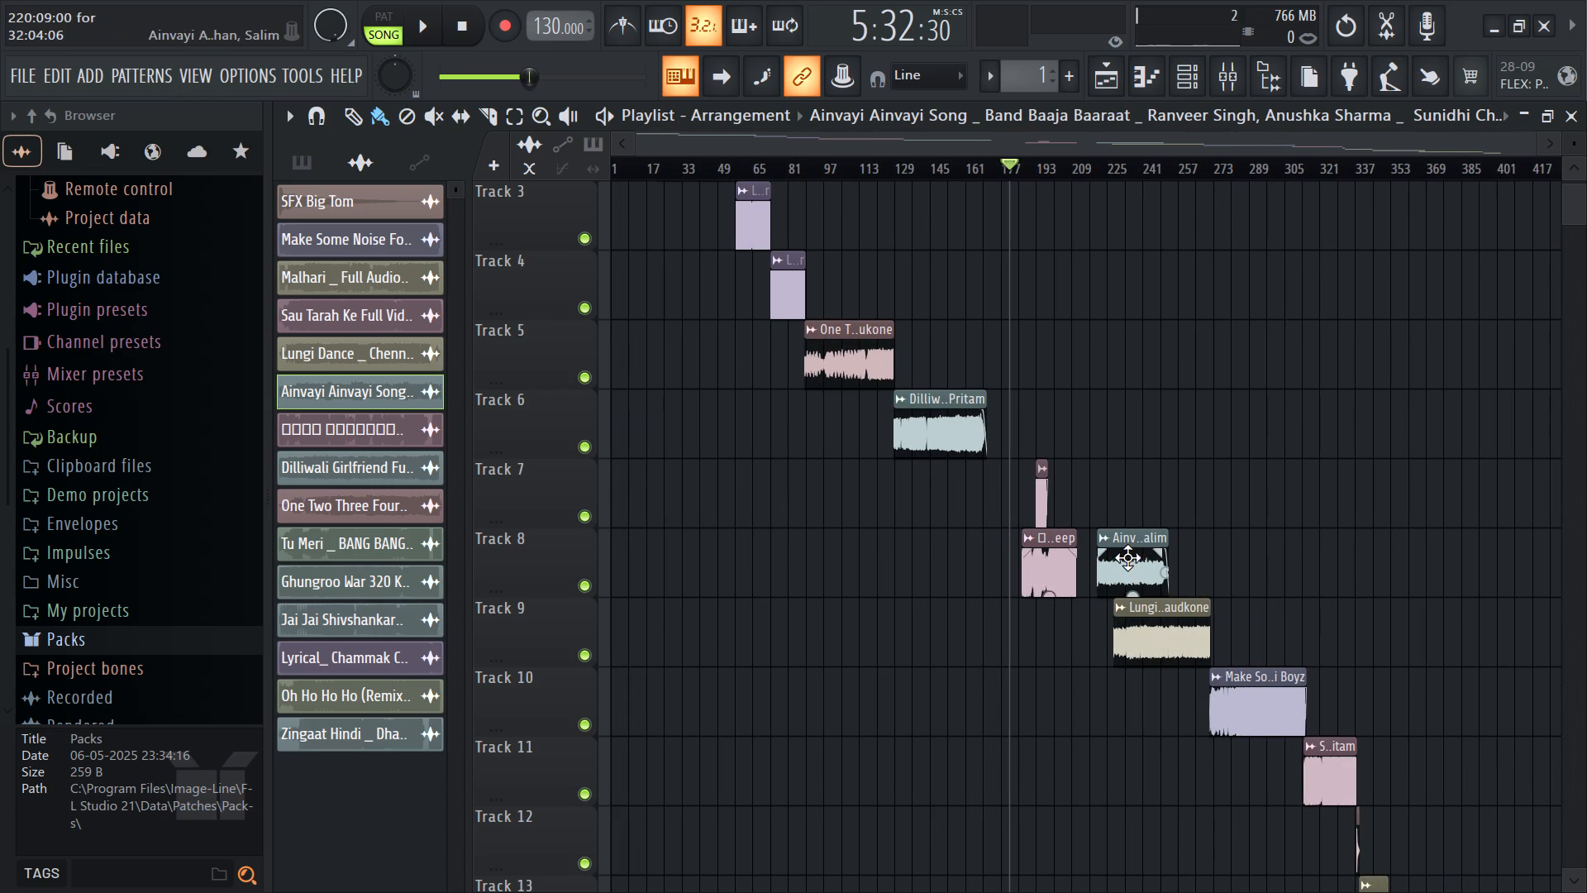
ctrl+scroll(1088, 564, up, 14)
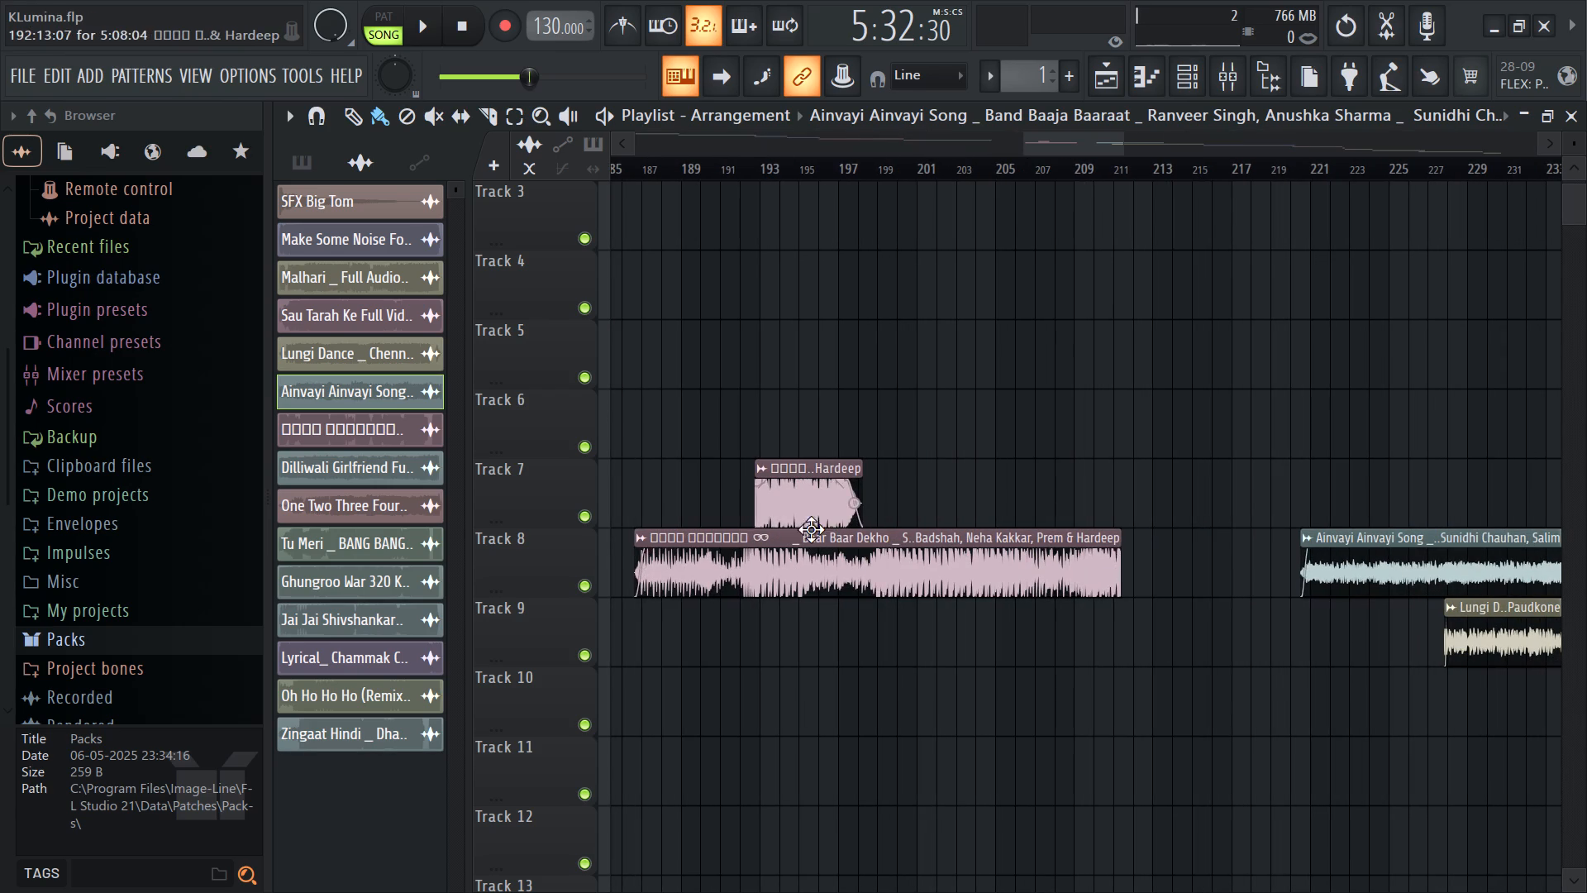
ctrl+scroll(746, 546, down, 5)
ctrl+scroll(671, 545, up, 7)
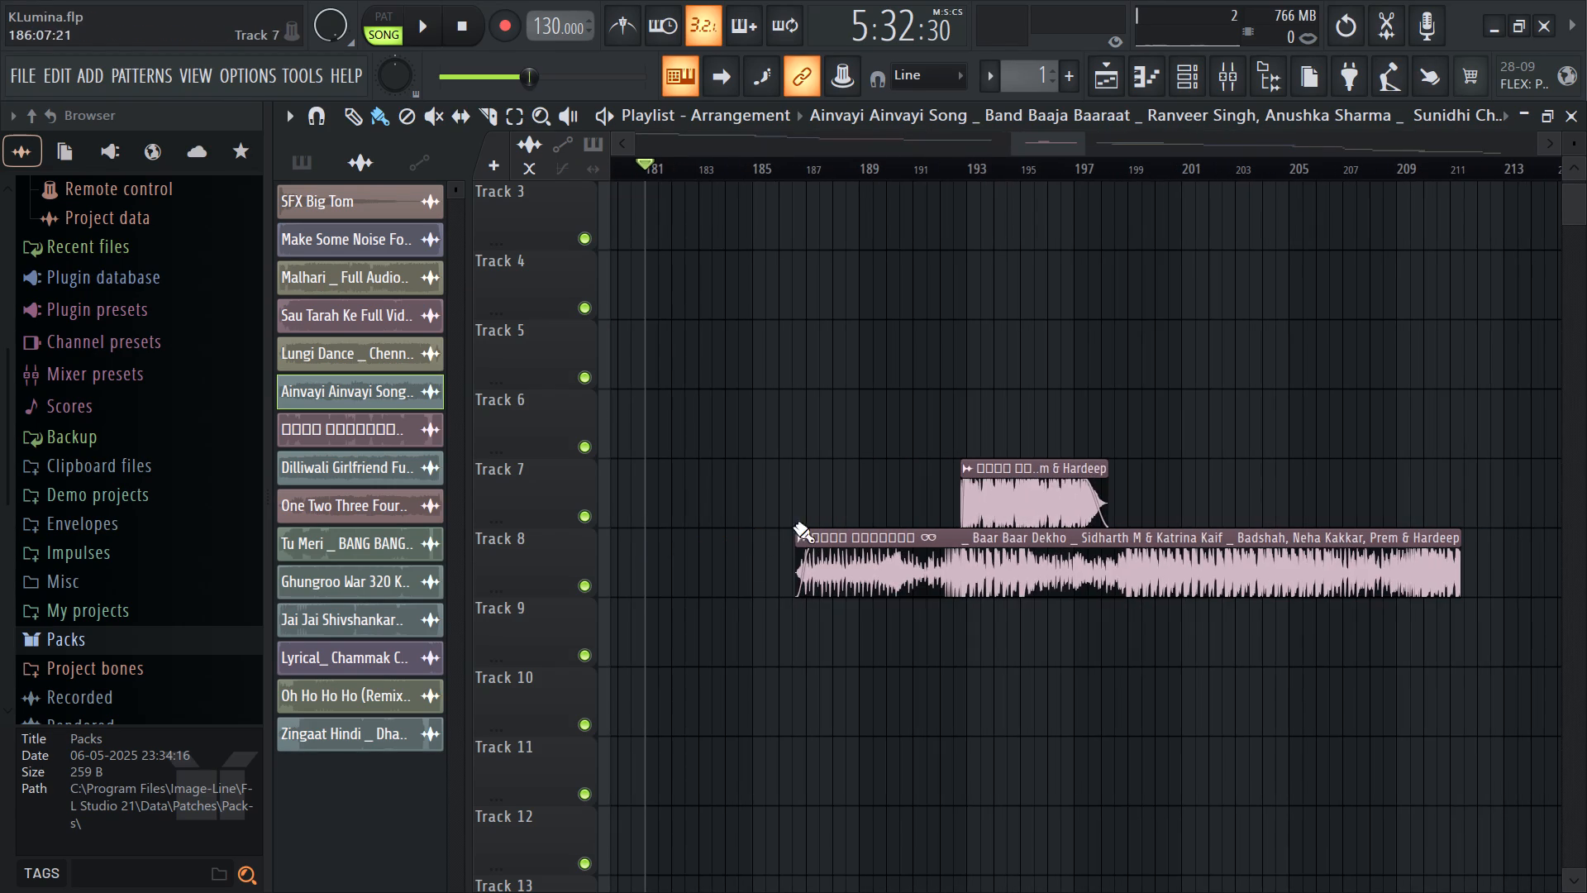
click(807, 176)
key(space)
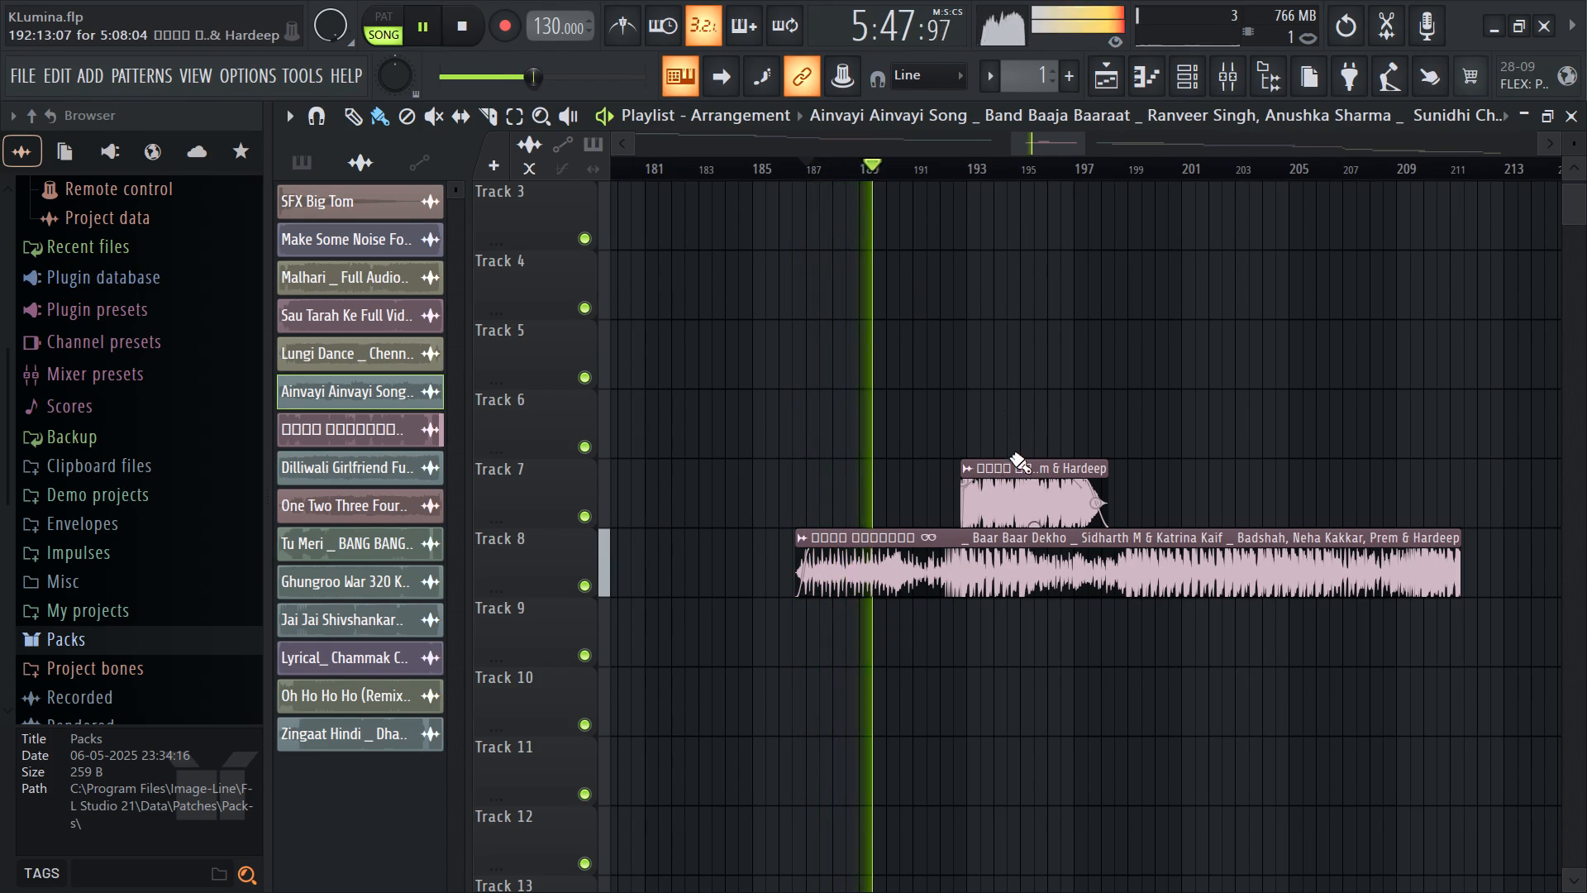
click(972, 165)
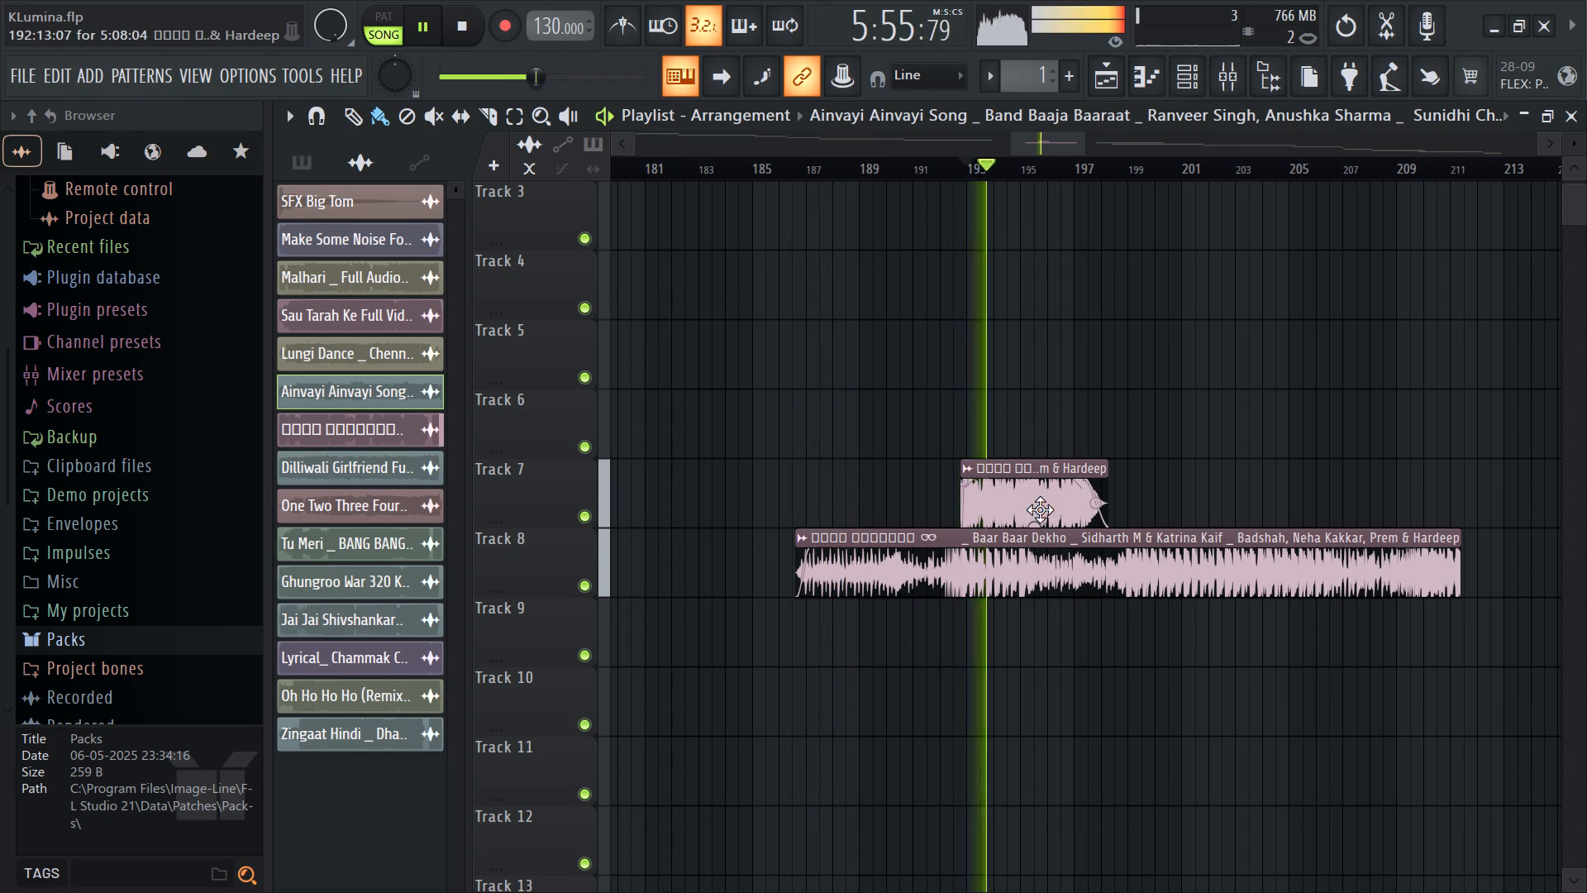
key(space)
Join the short fade-out clip to the end of the Track 8 song at about bar 211 and audition the transition.
drag(1026, 492, 1458, 572)
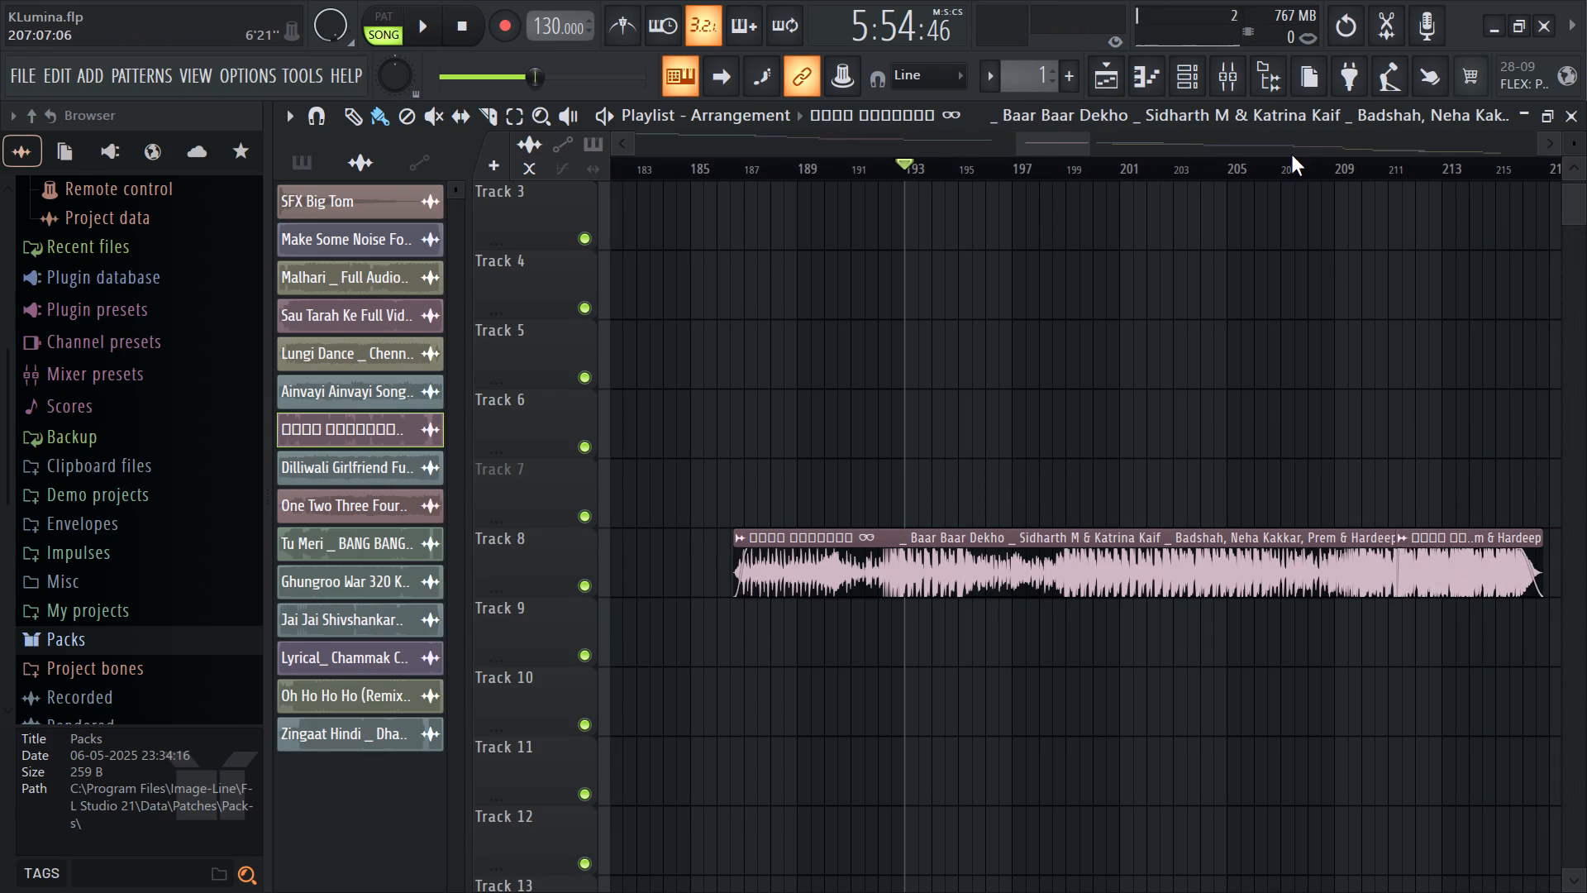
click(1291, 155)
click(1275, 166)
key(space)
ctrl+scroll(1380, 627, up, 3)
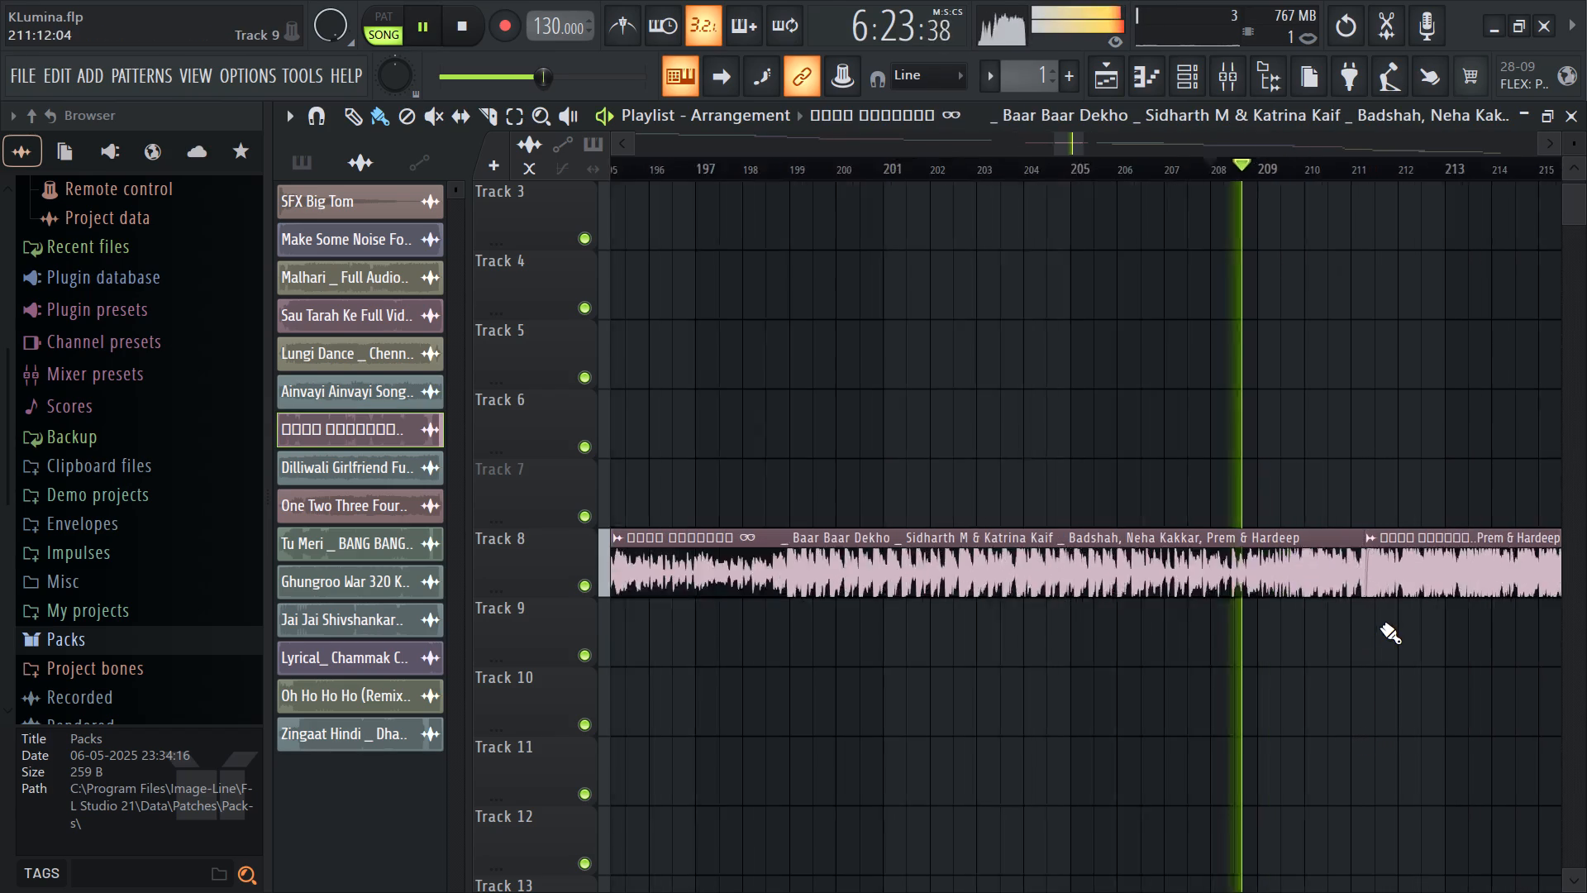
ctrl+scroll(1380, 627, up, 17)
drag(1474, 575, 1405, 585)
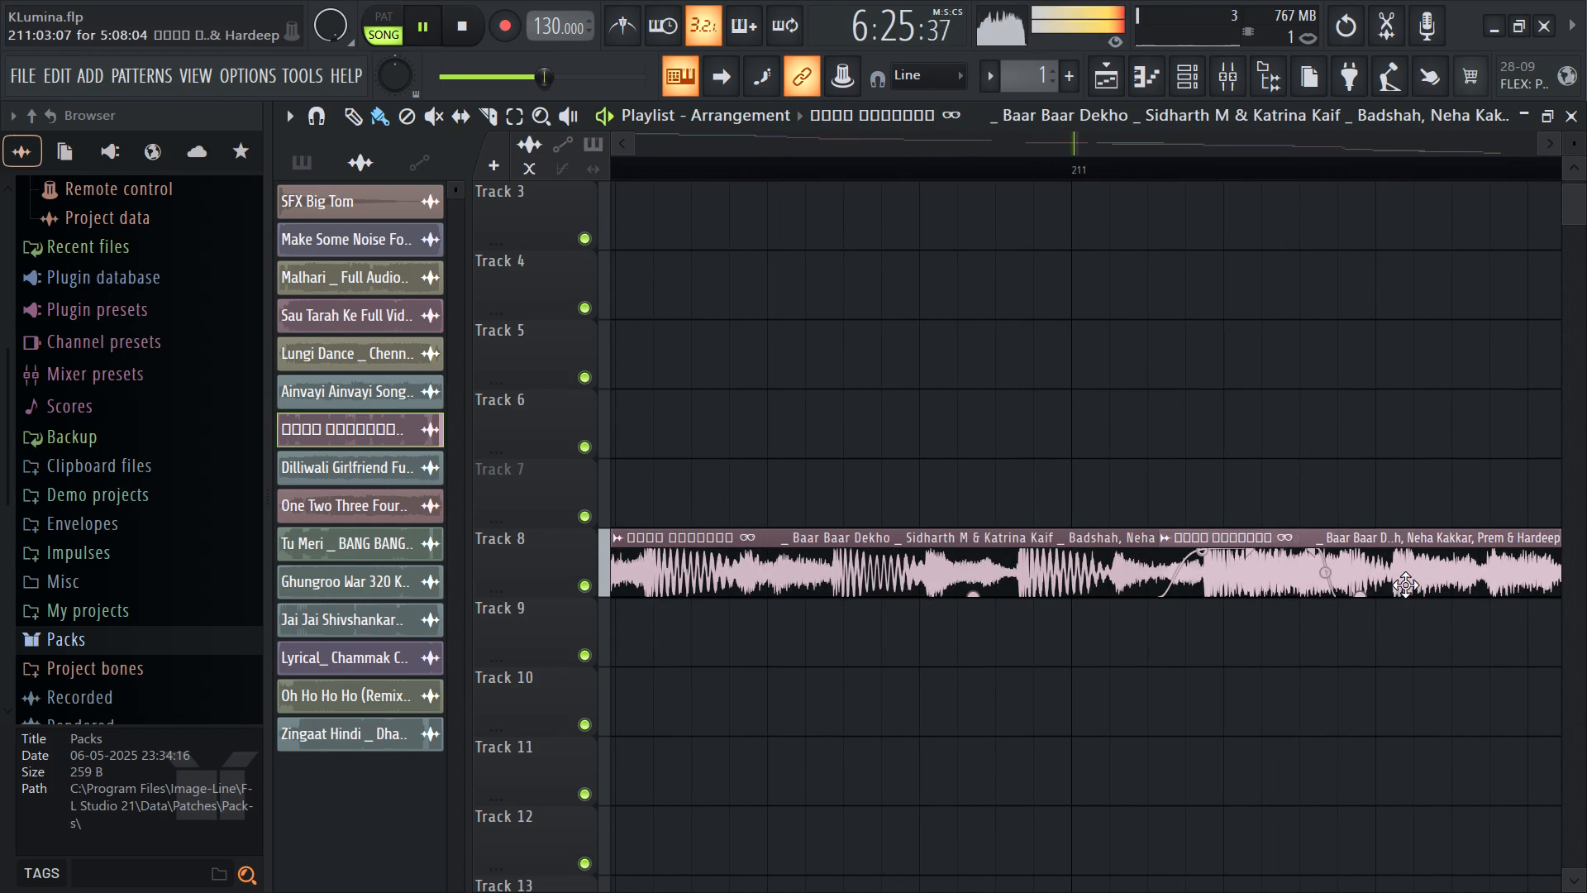
drag(1405, 585, 1402, 585)
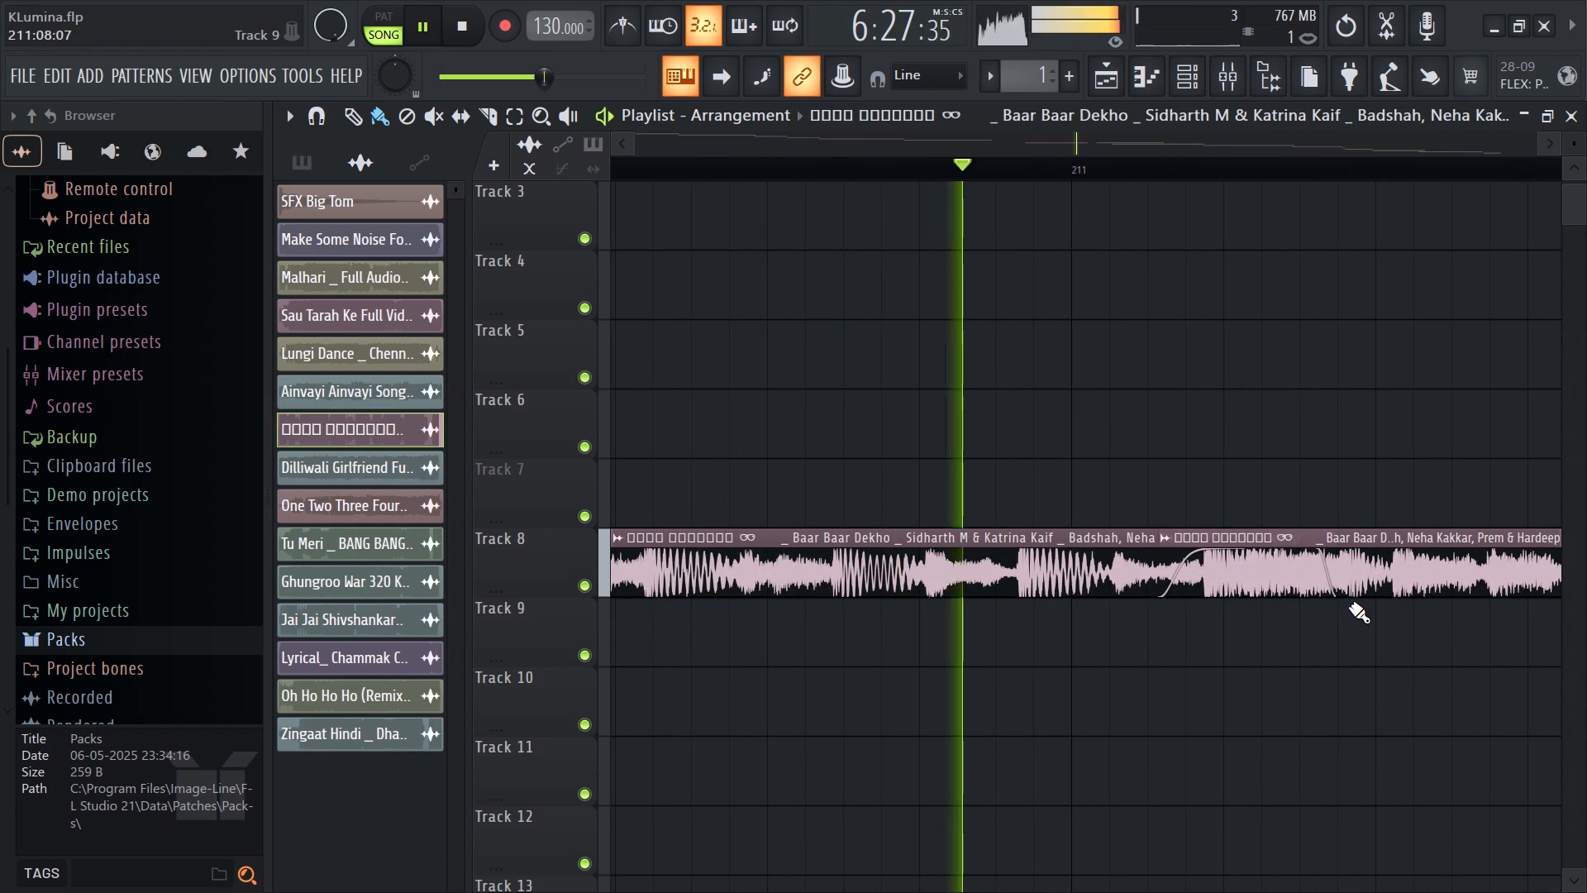
ctrl+scroll(1113, 609, down, 2)
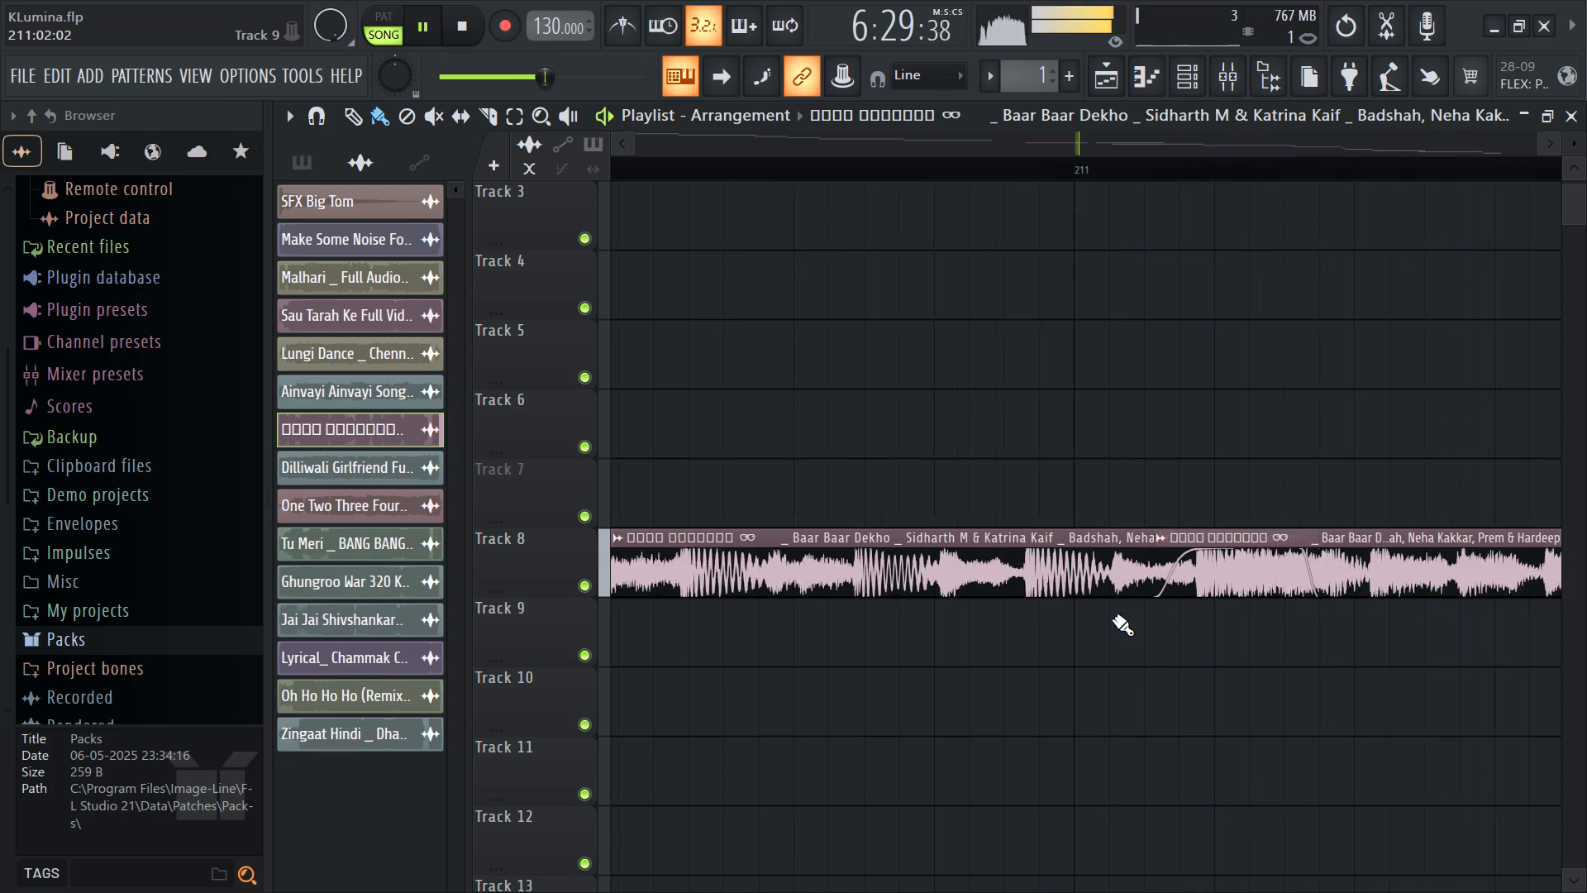
ctrl+scroll(1113, 618, down, 20)
ctrl+scroll(1113, 618, down, 5)
ctrl+scroll(1041, 685, down, 5)
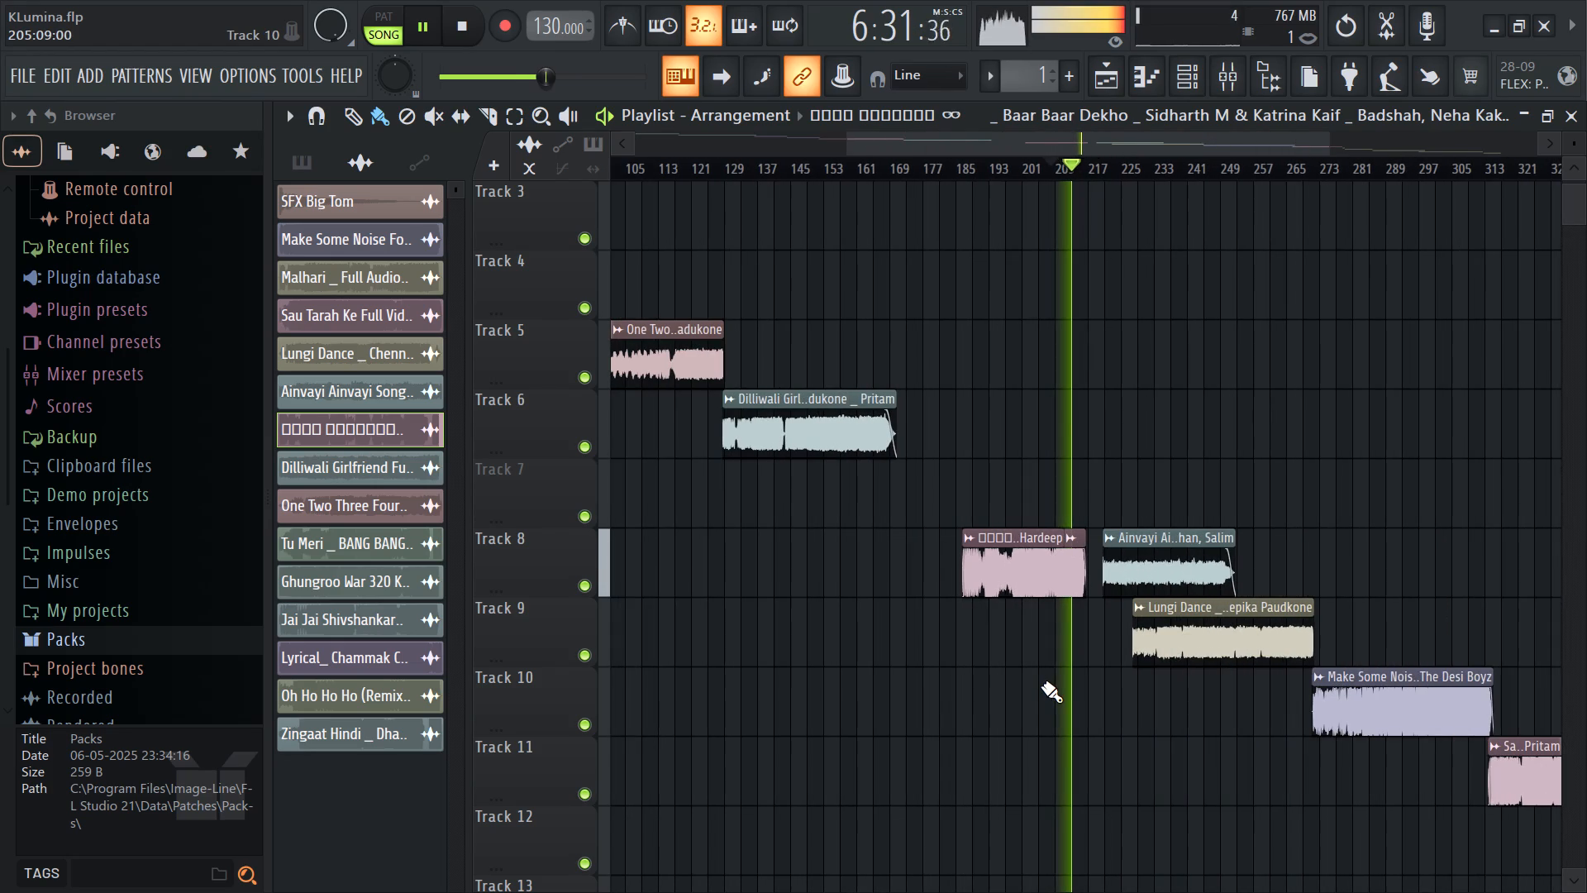
key(space)
Move all clips from Lungi Dance onward 10 bars later and one track down, with Lungi Dance on Track 10 at 237:14.
ctrl+drag(1002, 519, 1072, 603)
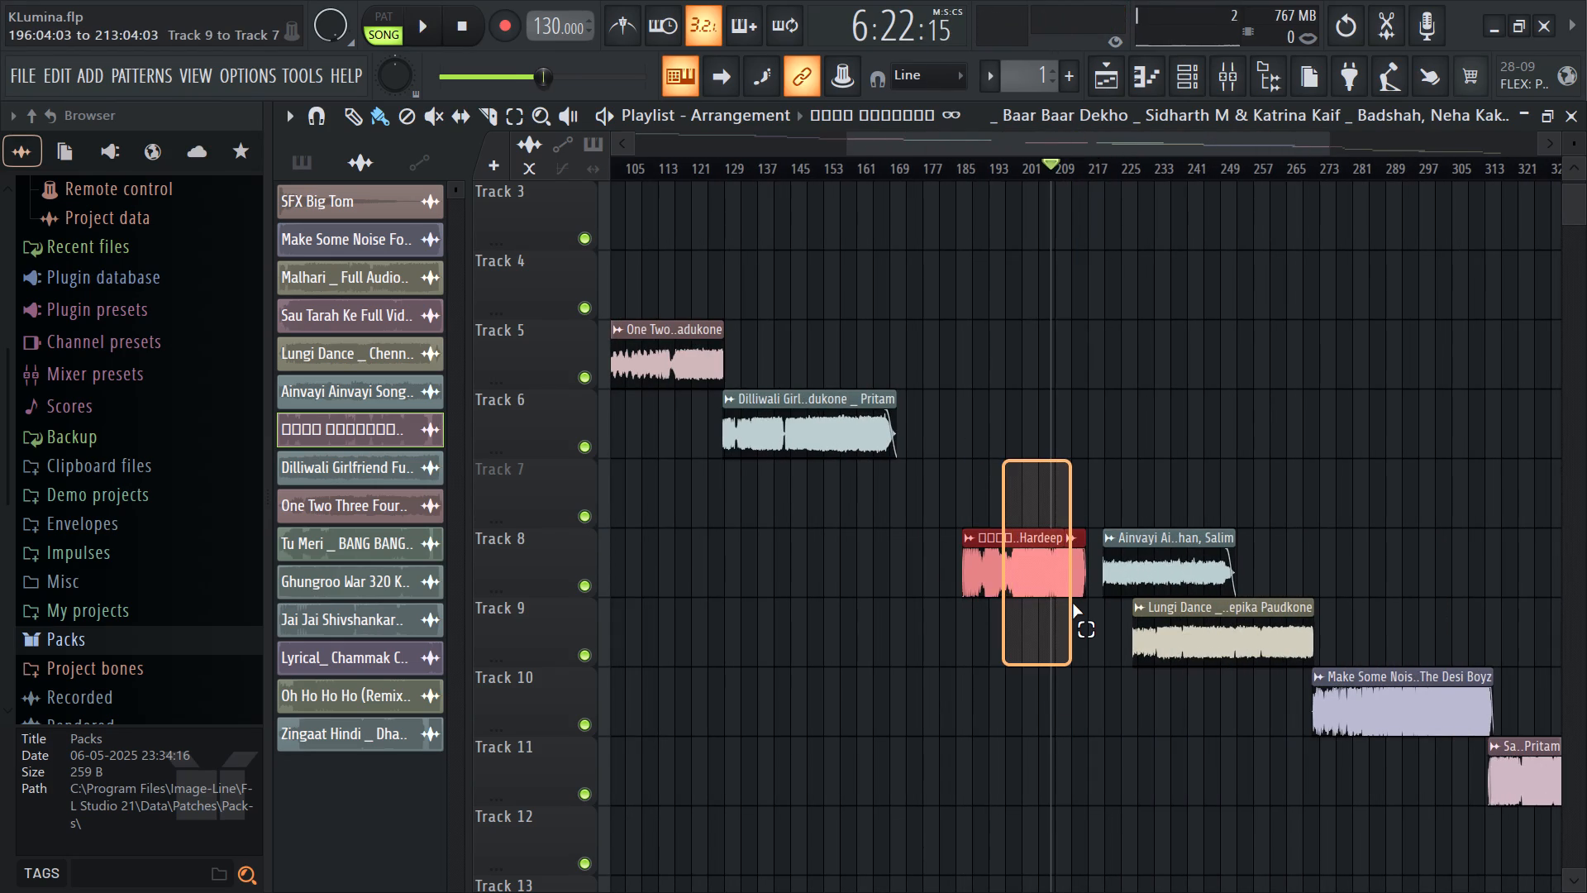
ctrl+drag(1072, 603, 968, 465)
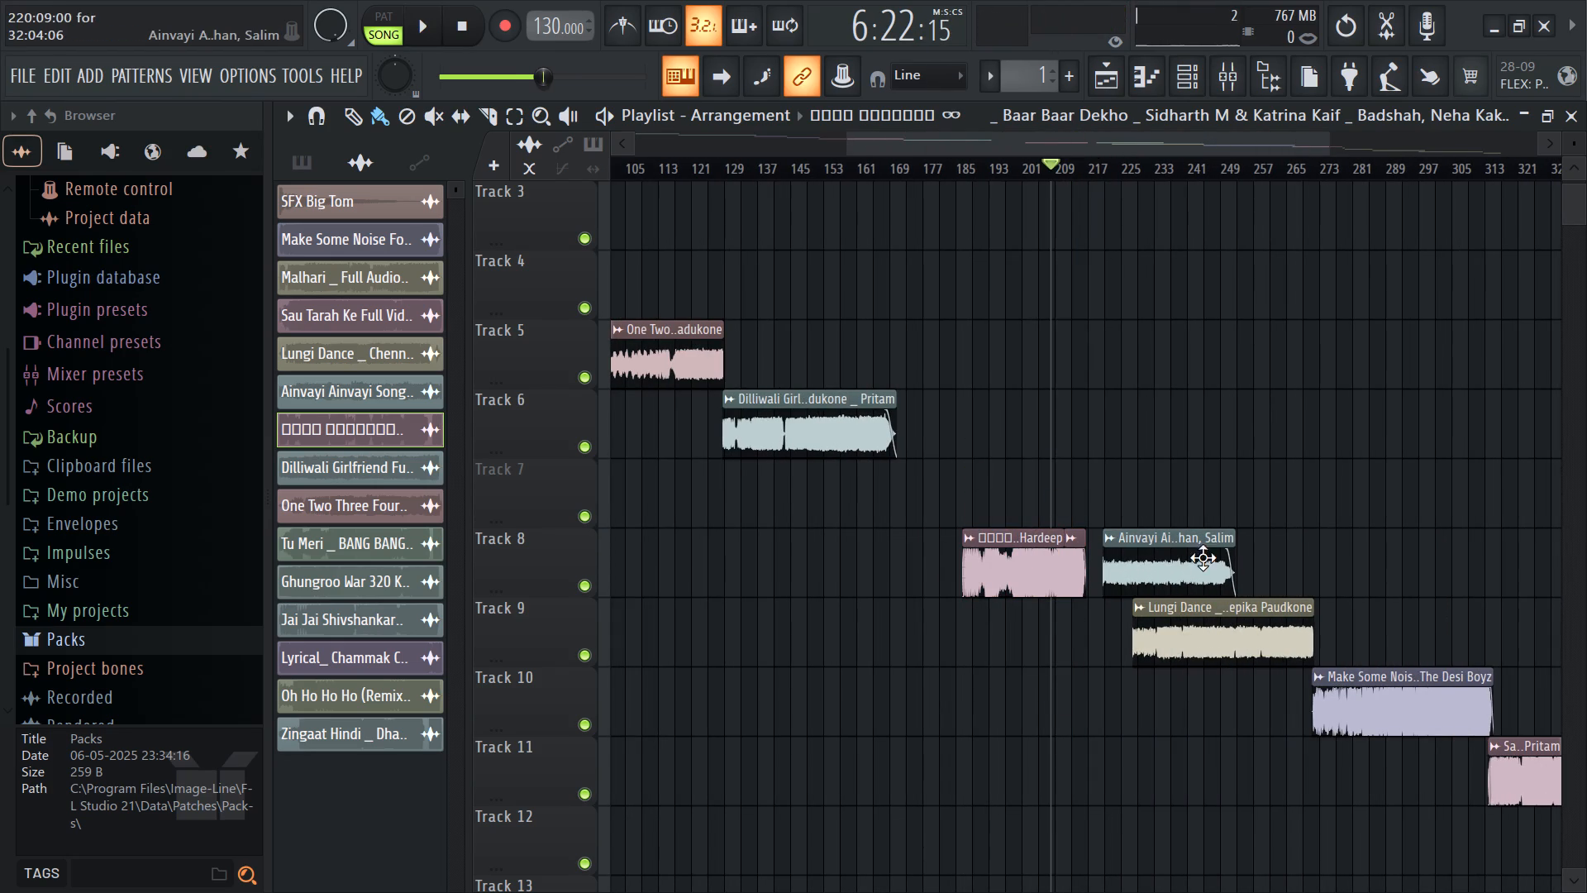
ctrl+scroll(1161, 629, down, 15)
scroll(1165, 638, down, 2)
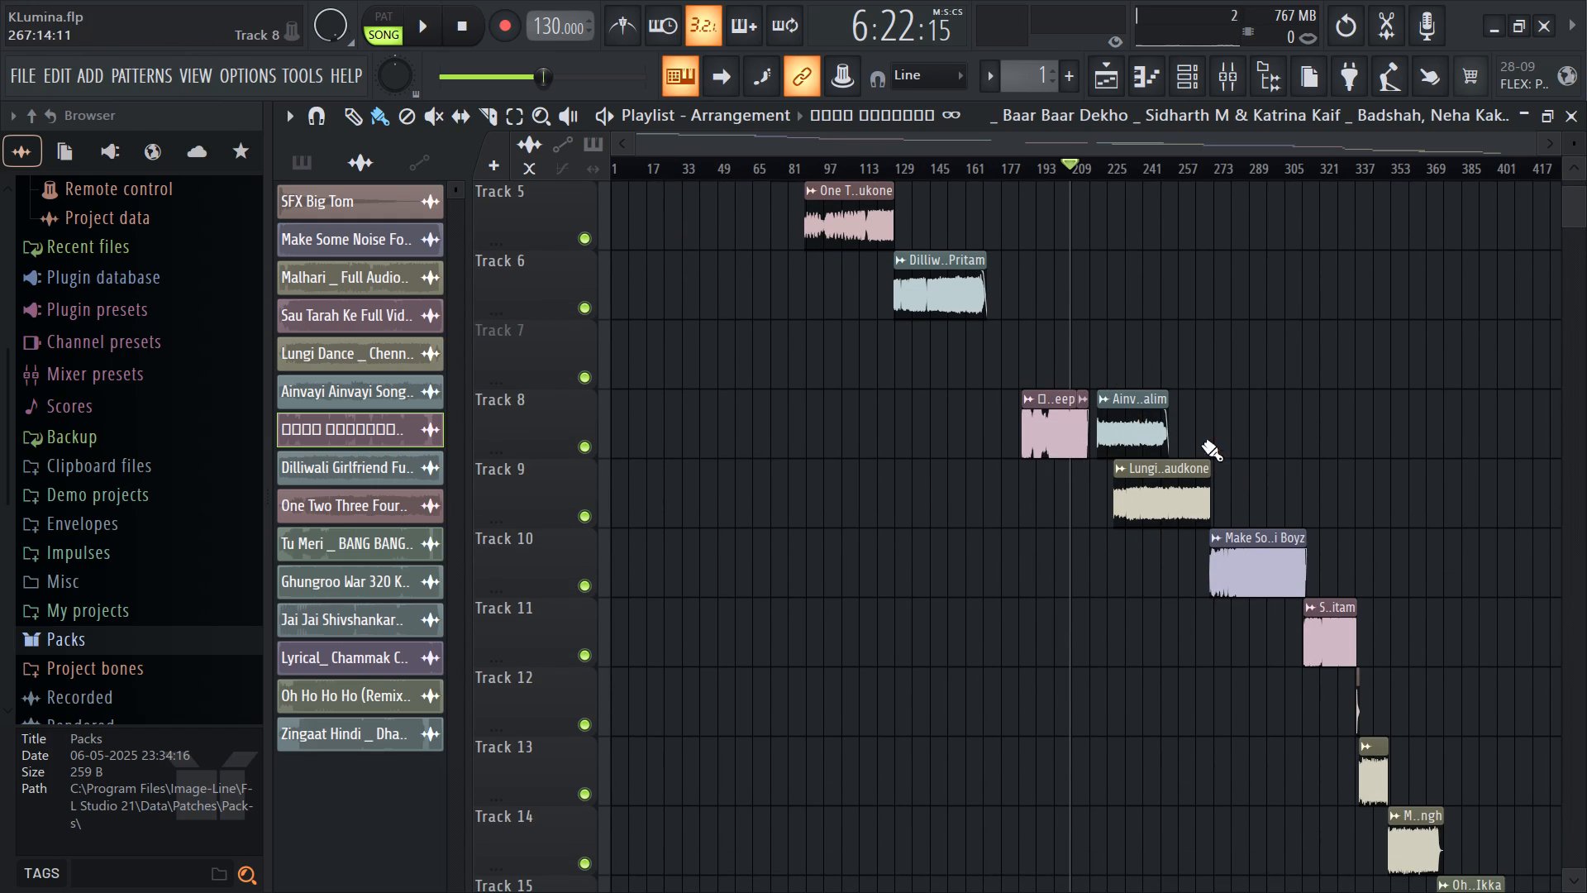
ctrl+drag(1191, 428, 1510, 891)
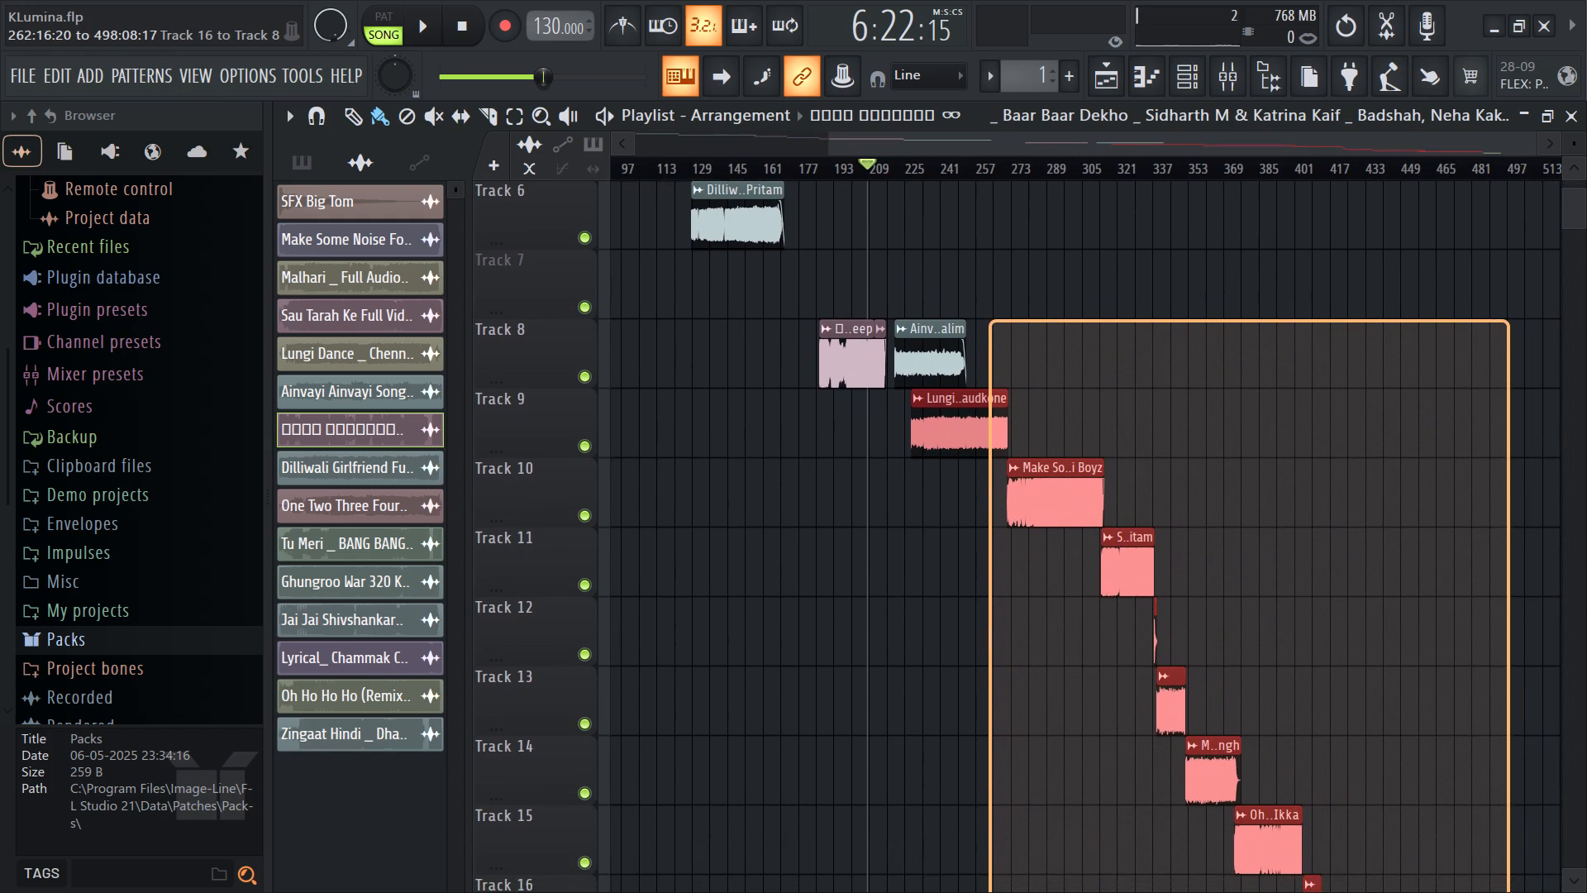
ctrl+drag(1510, 891, 1478, 892)
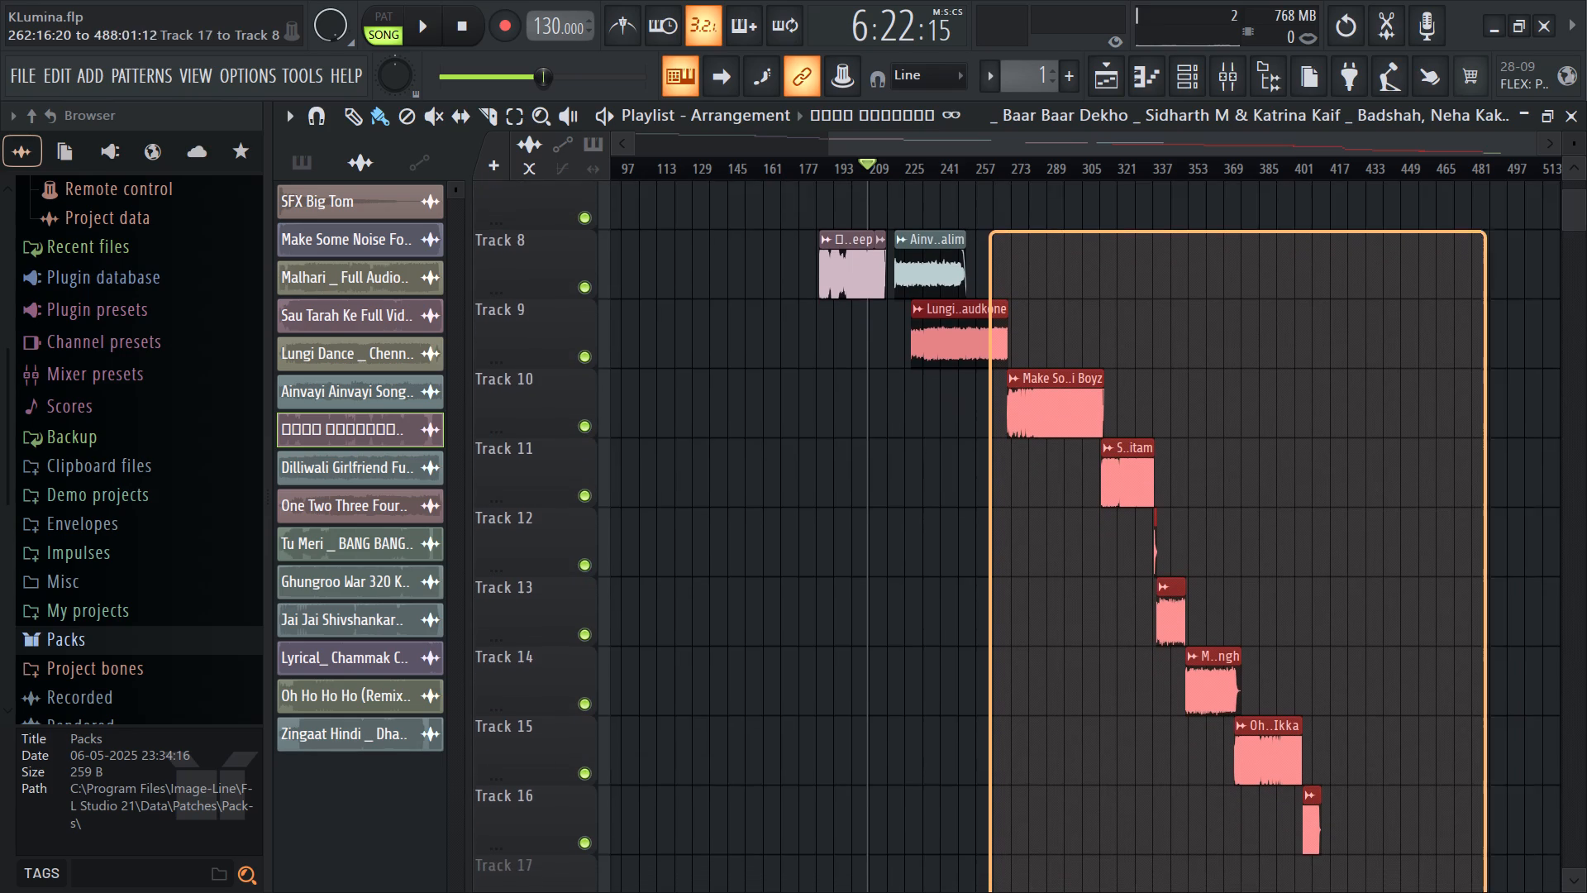
ctrl+drag(1478, 892, 1435, 824)
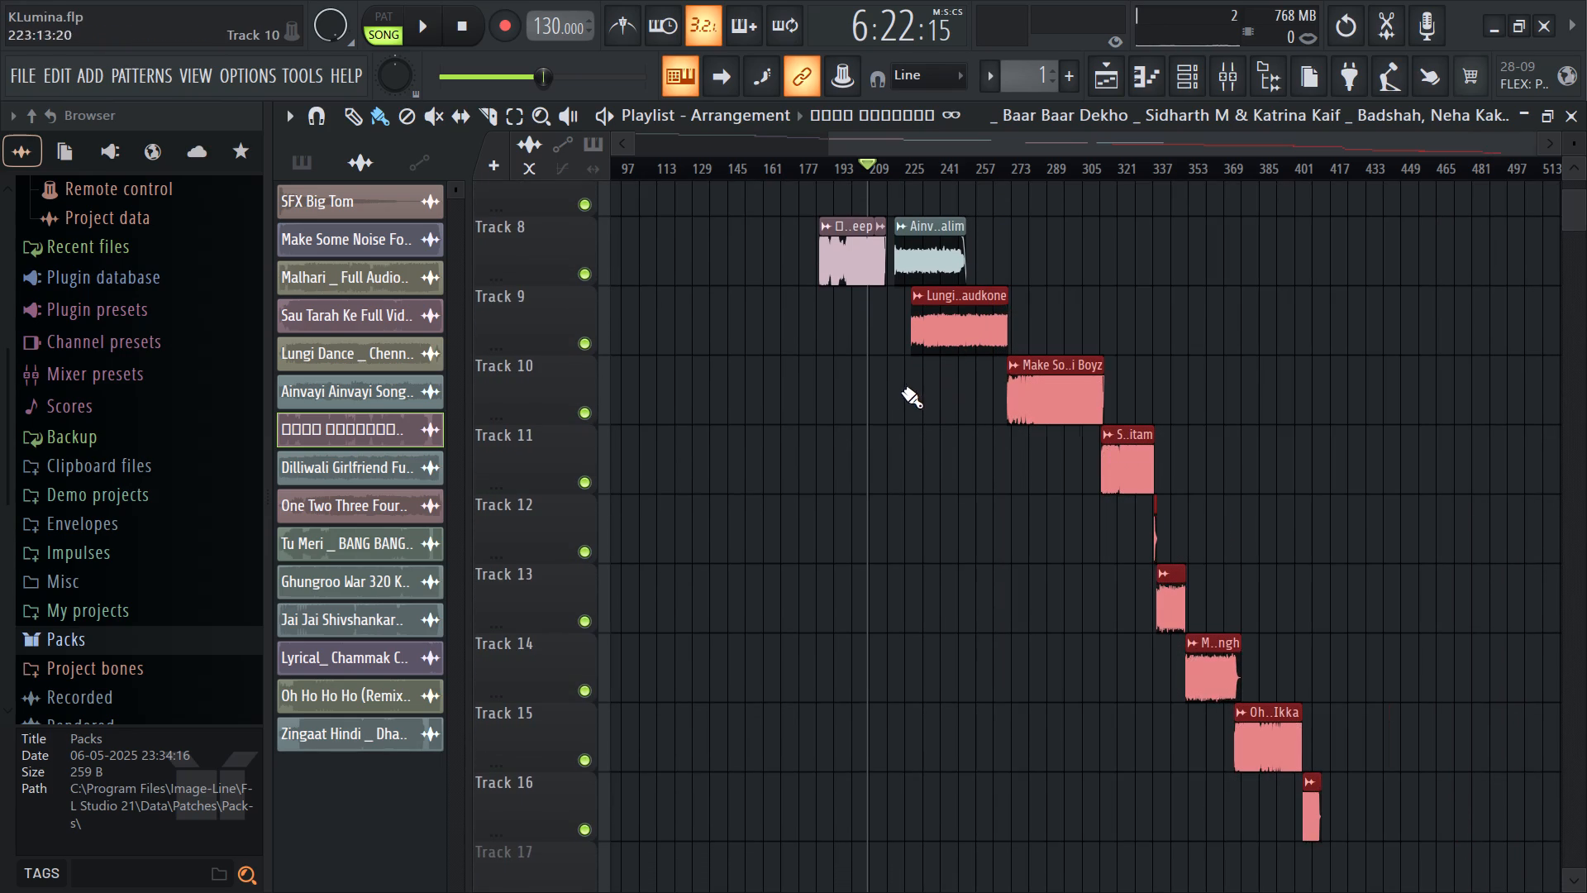
ctrl+scroll(902, 391, up, 6)
ctrl+scroll(1181, 315, up, 6)
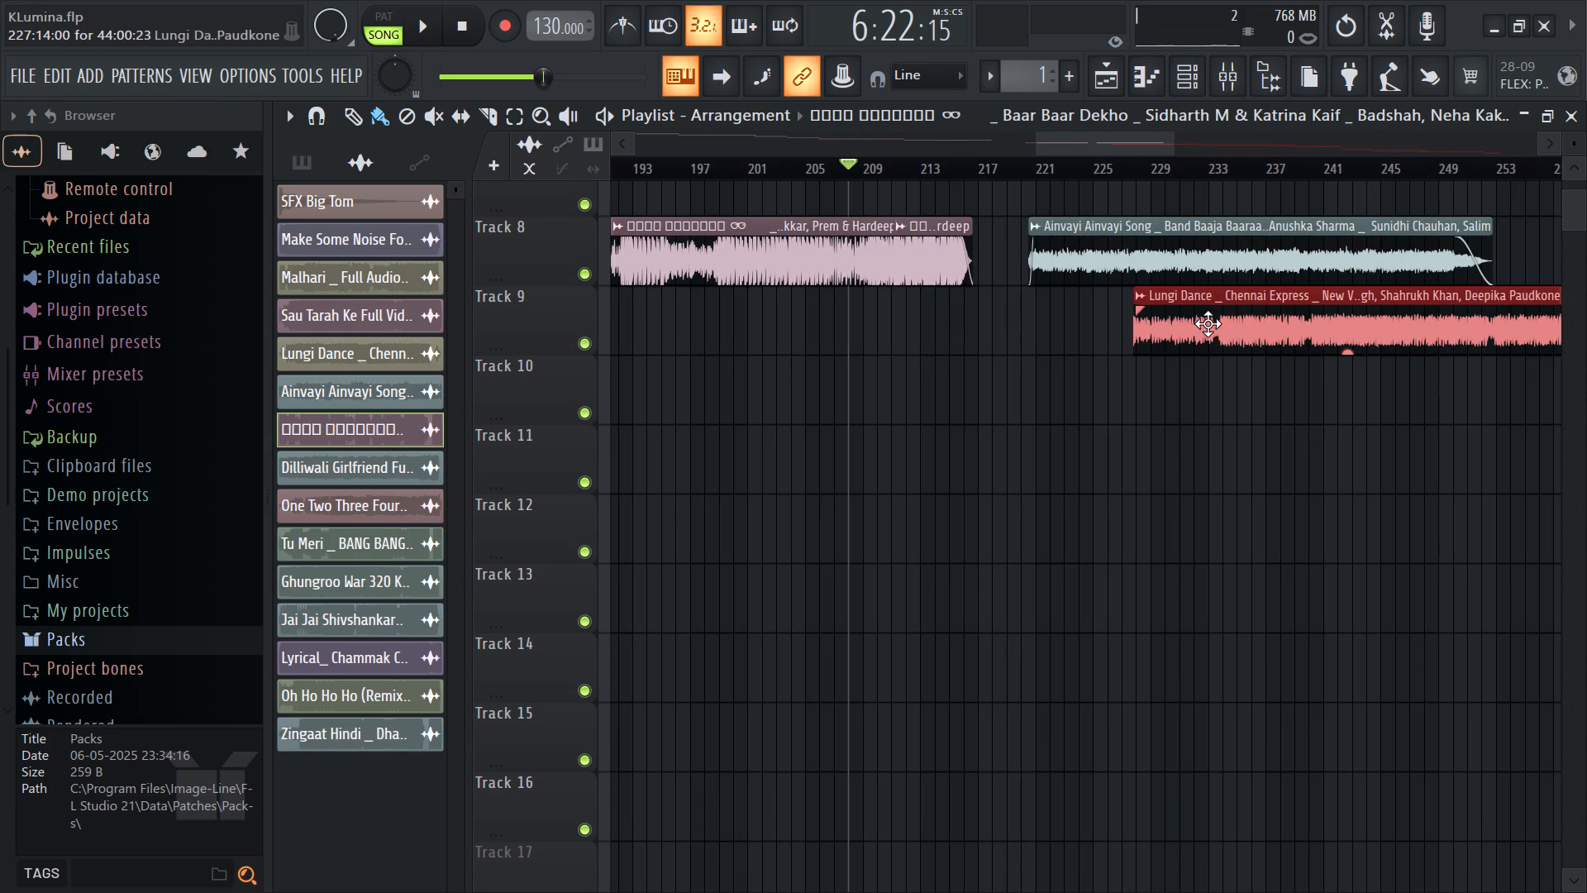
drag(1208, 323, 1348, 399)
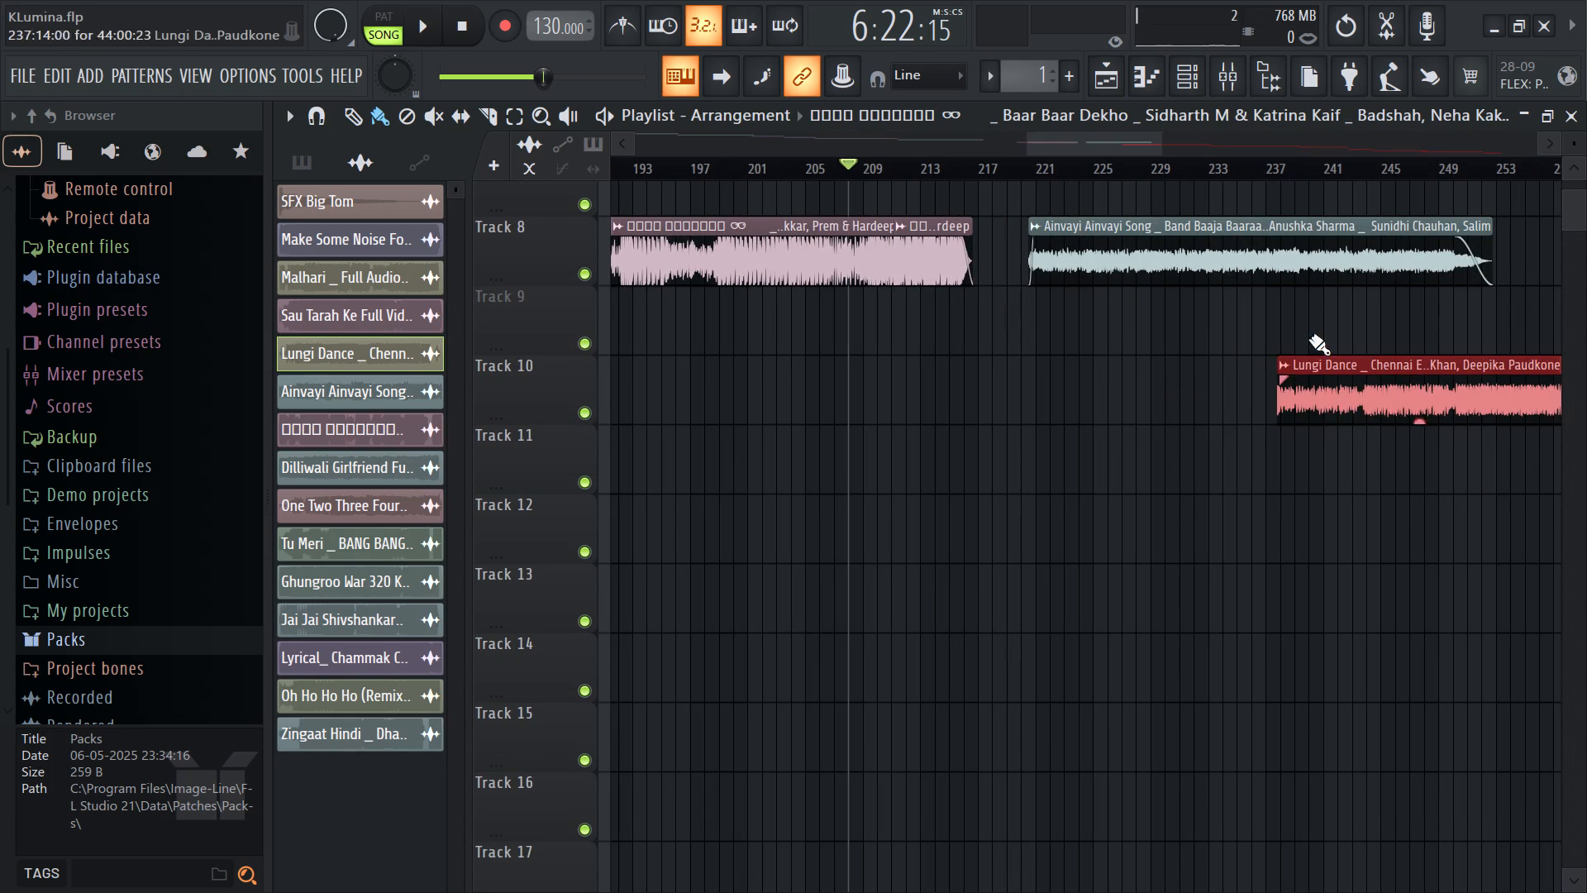
Move the Ainvayi Ainvayi clip to Track 9, starting at about bar 215 where the Track 8 song ends.
drag(1184, 249, 1097, 362)
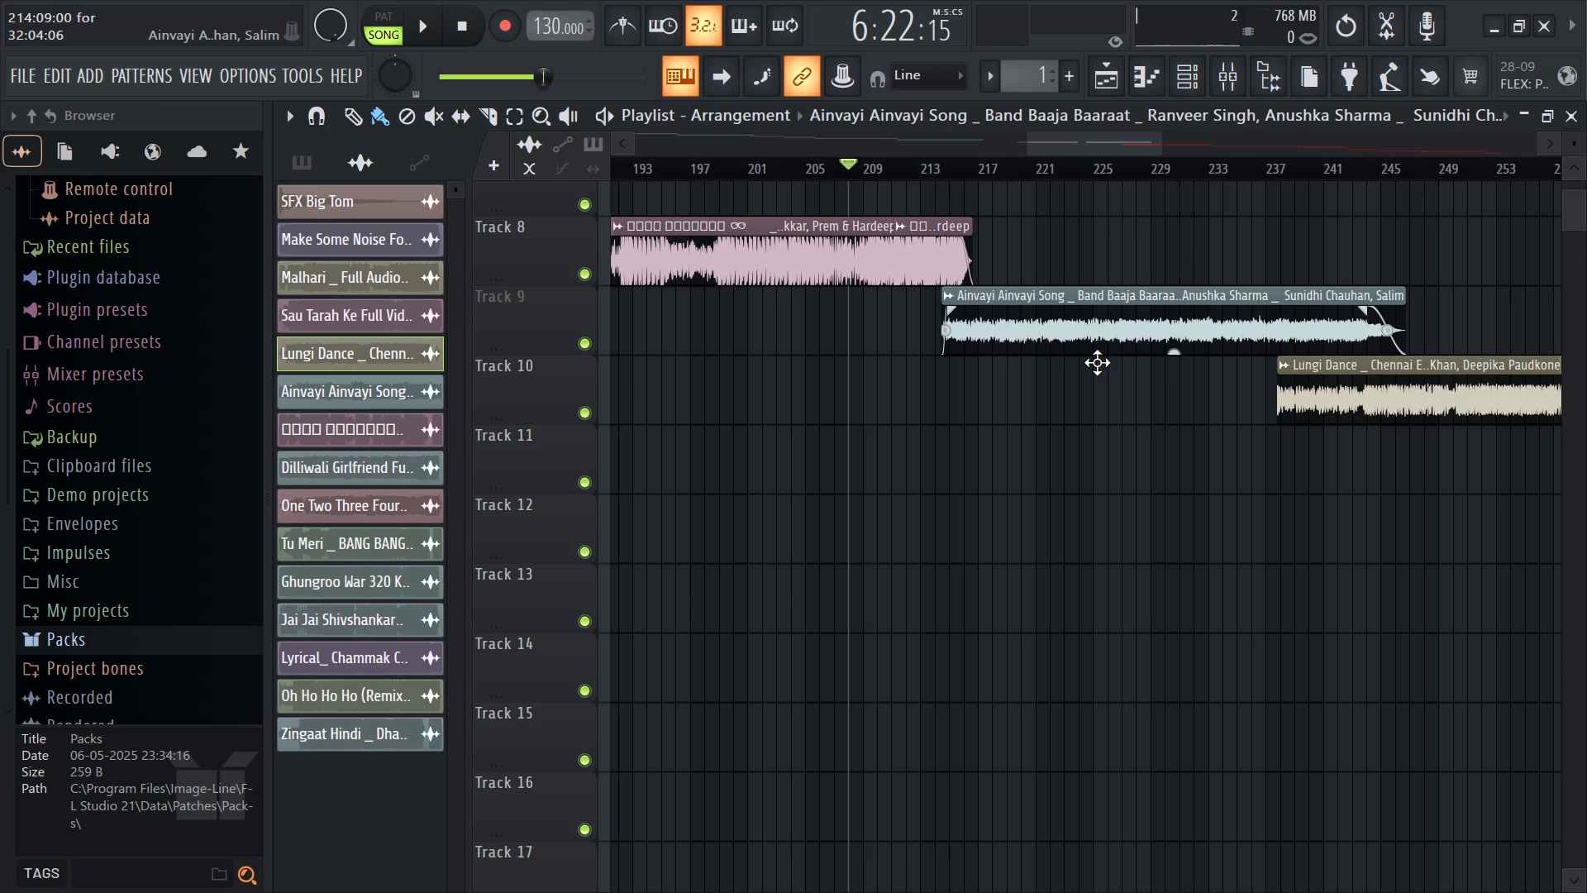
drag(1097, 362, 1113, 359)
Place Zingaat Hindi on Track 7 at bar 168 and audition it around bars 253 and 214.
ctrl+scroll(1041, 370, down, 8)
scroll(856, 263, up, 3)
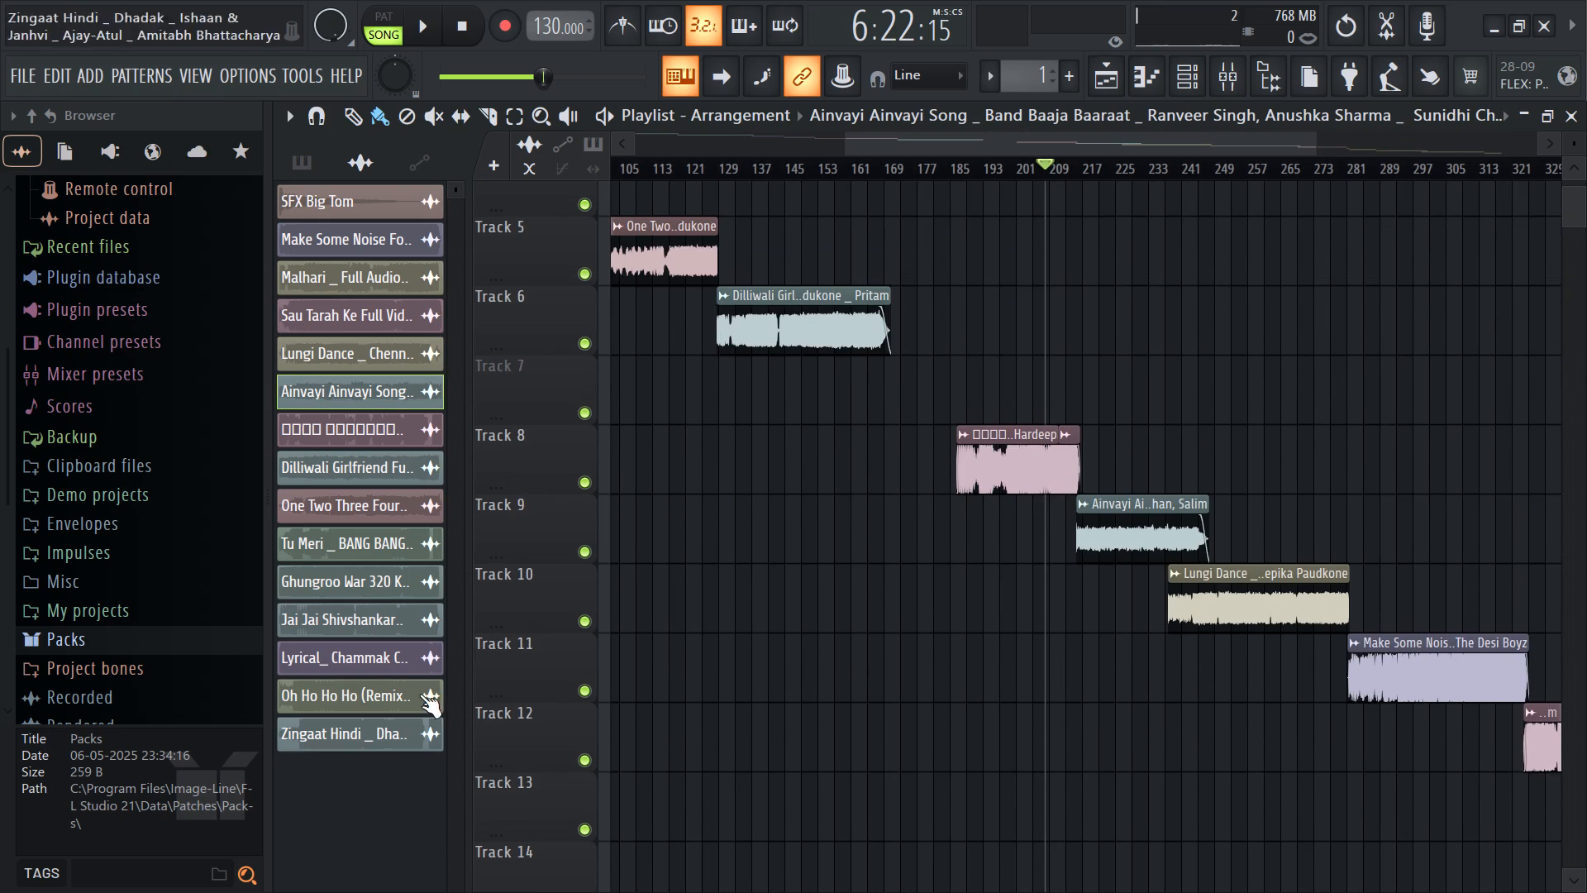
drag(346, 730, 870, 398)
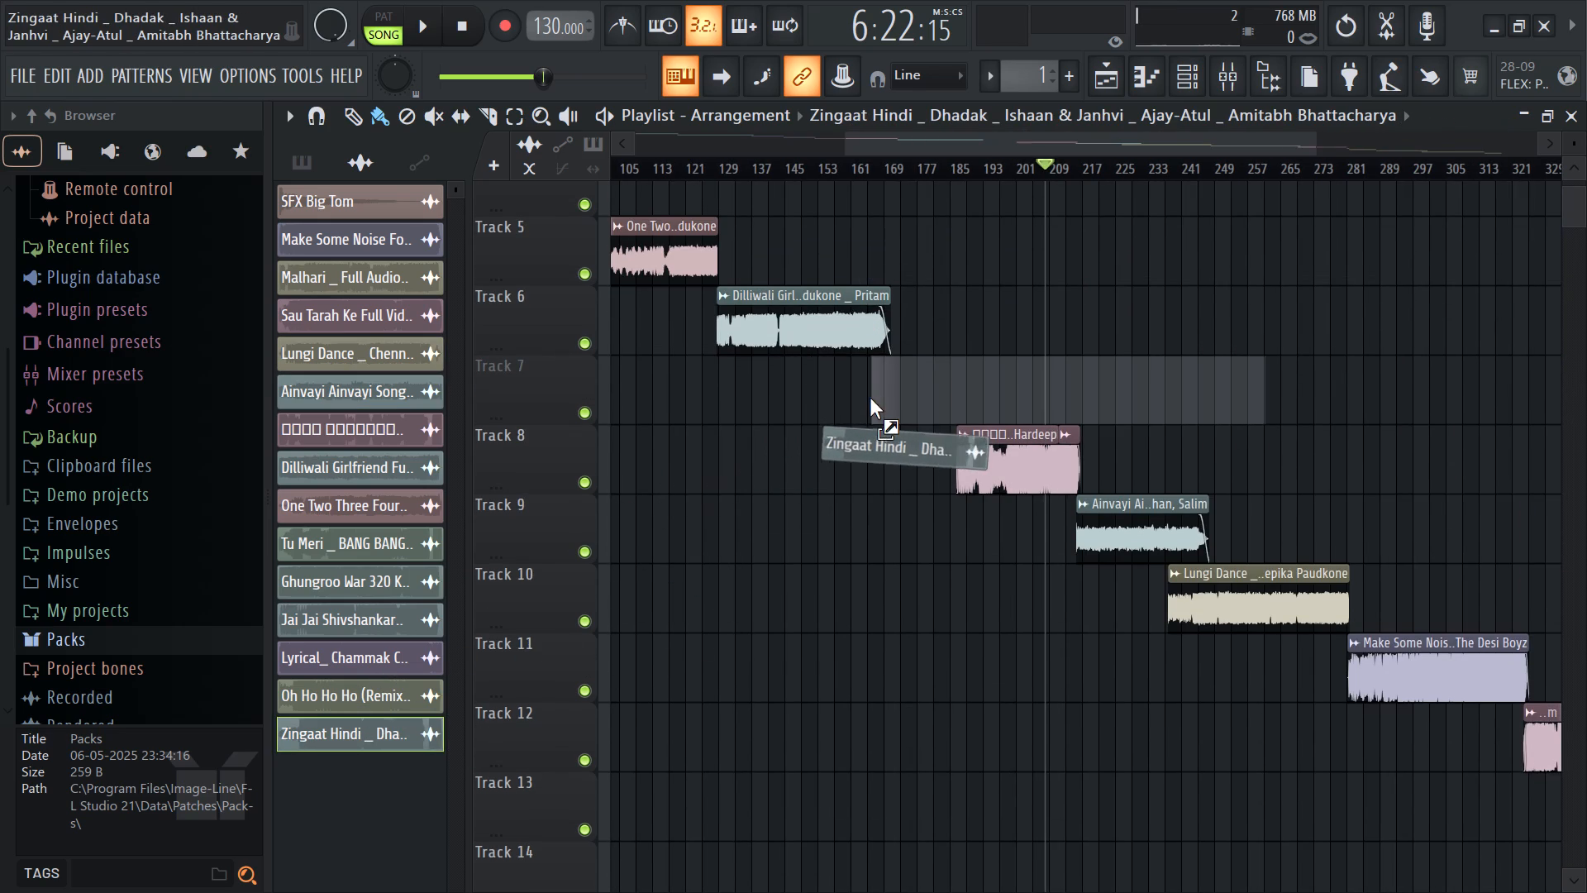
drag(870, 398, 879, 398)
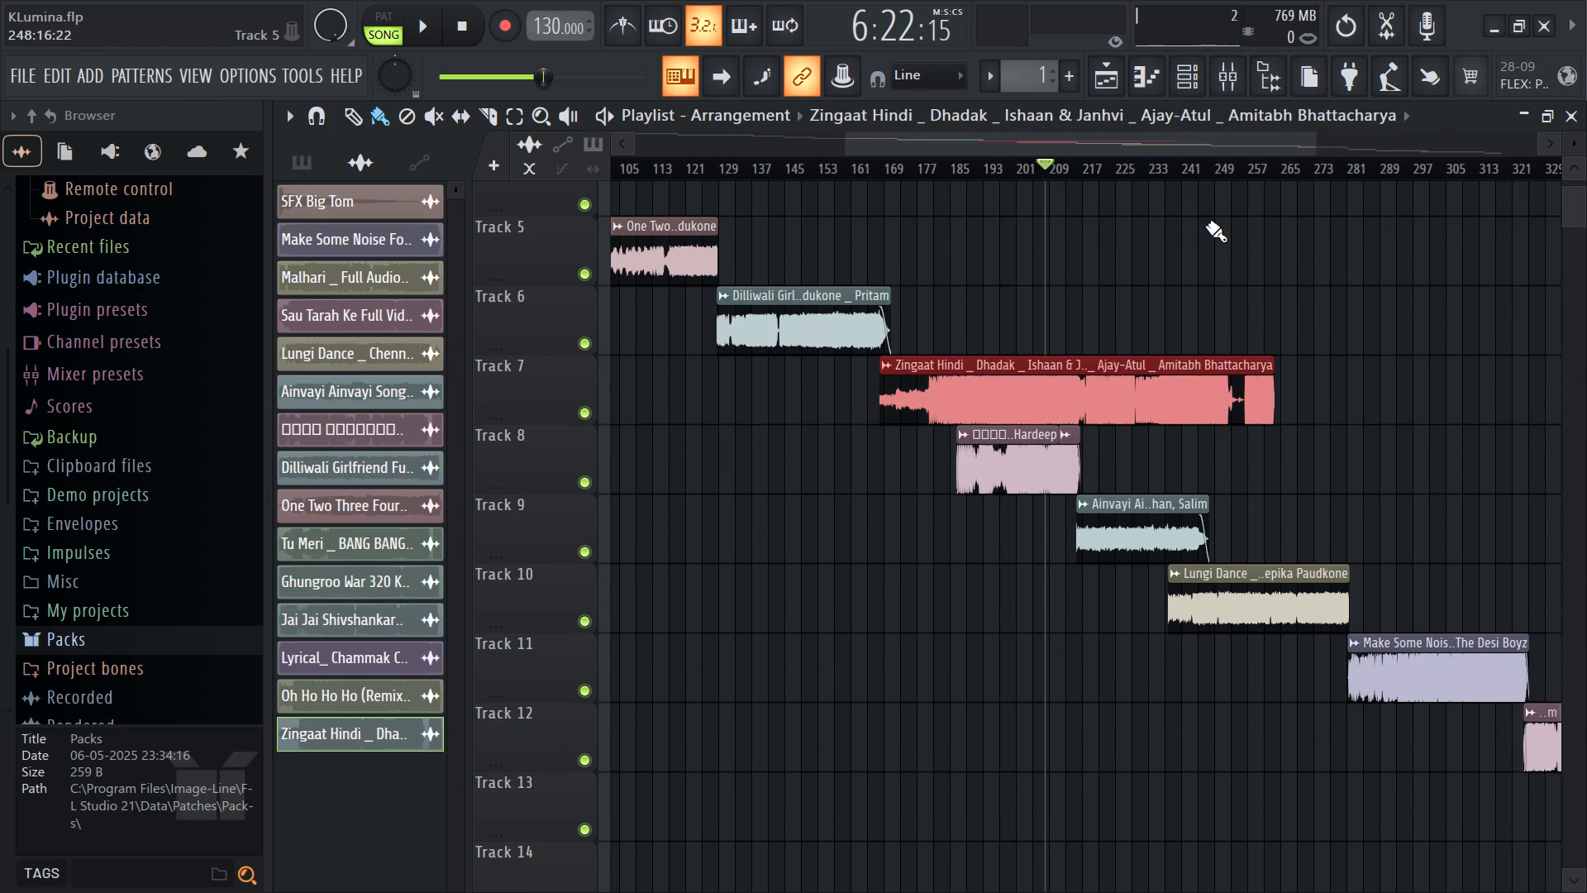
key(space)
click(1203, 163)
click(1232, 163)
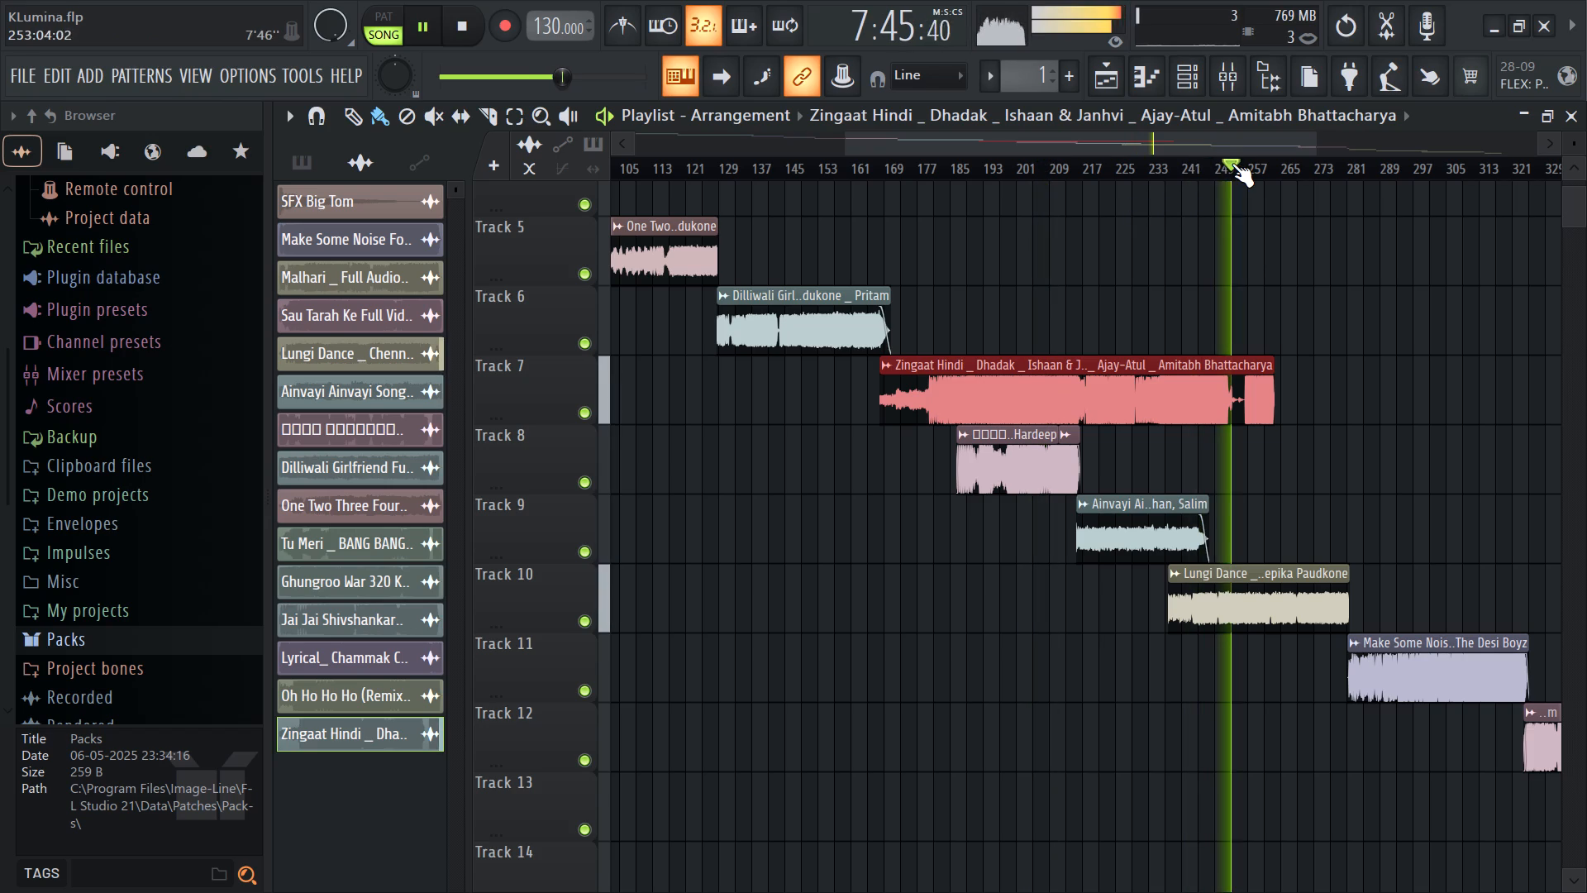
click(1073, 171)
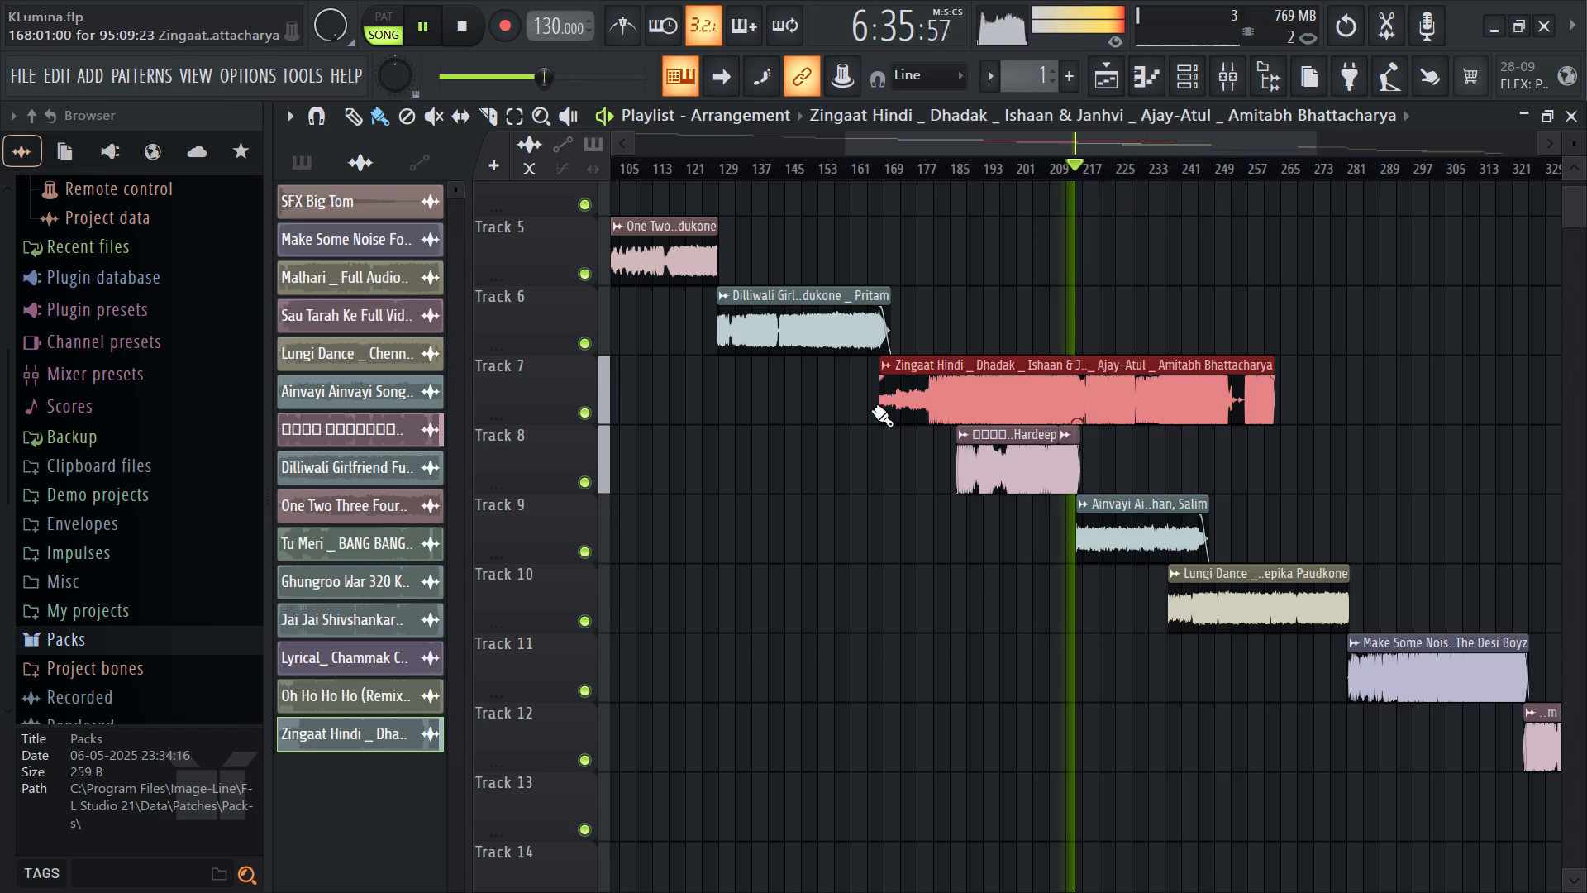
Trim the start of Zingaat Hindi to about bar 214 and move the clip back to about bar 169 on Track 7.
drag(879, 365, 1051, 412)
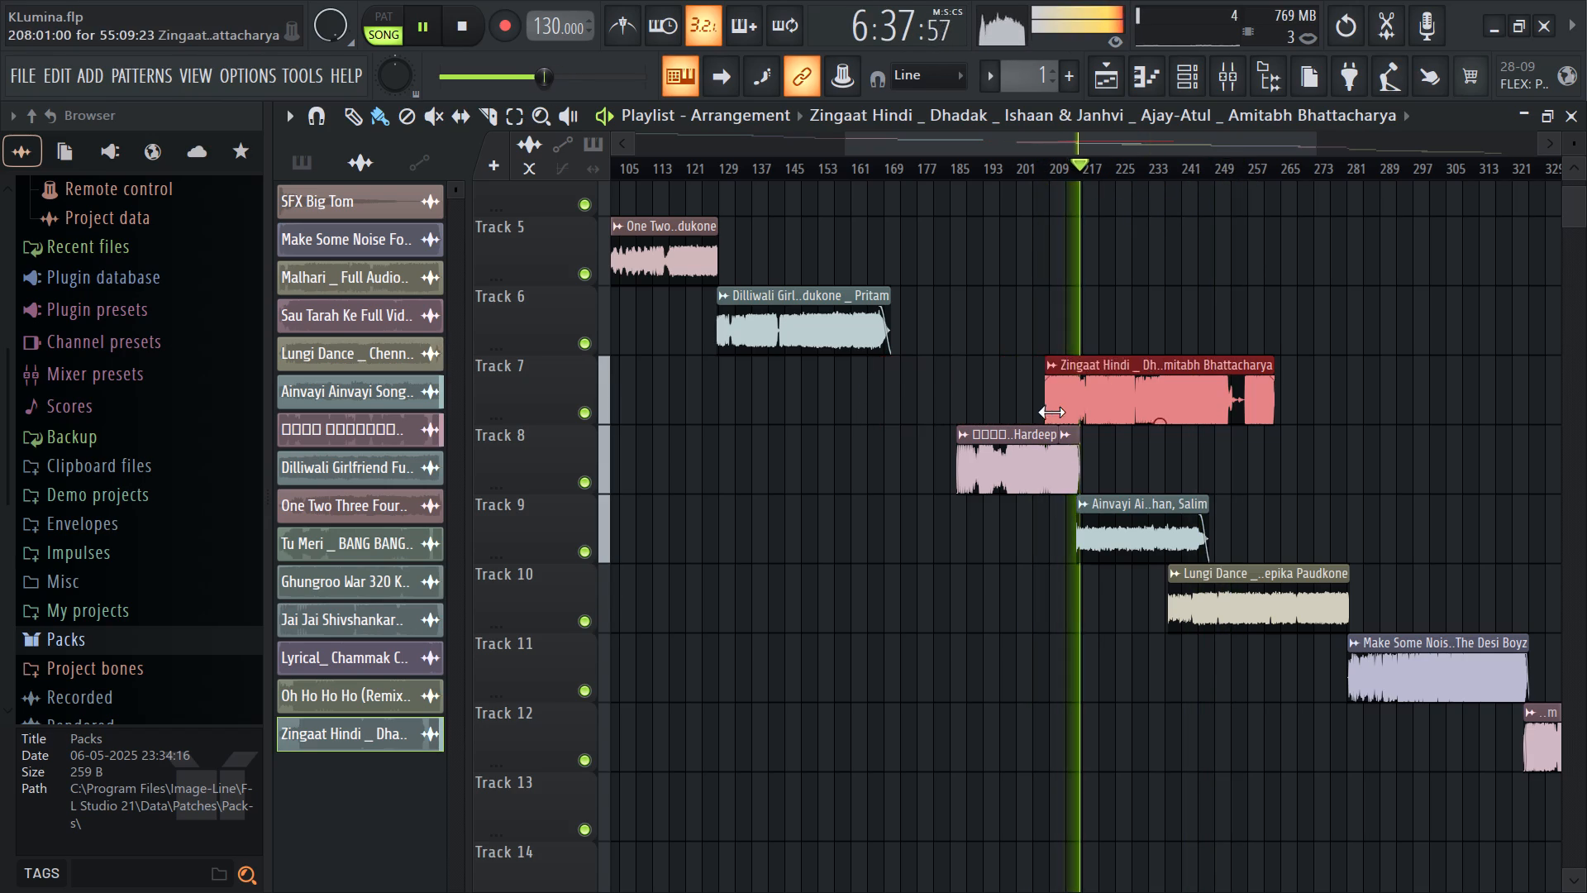
drag(1051, 412, 1070, 412)
key(space)
drag(1151, 410, 967, 408)
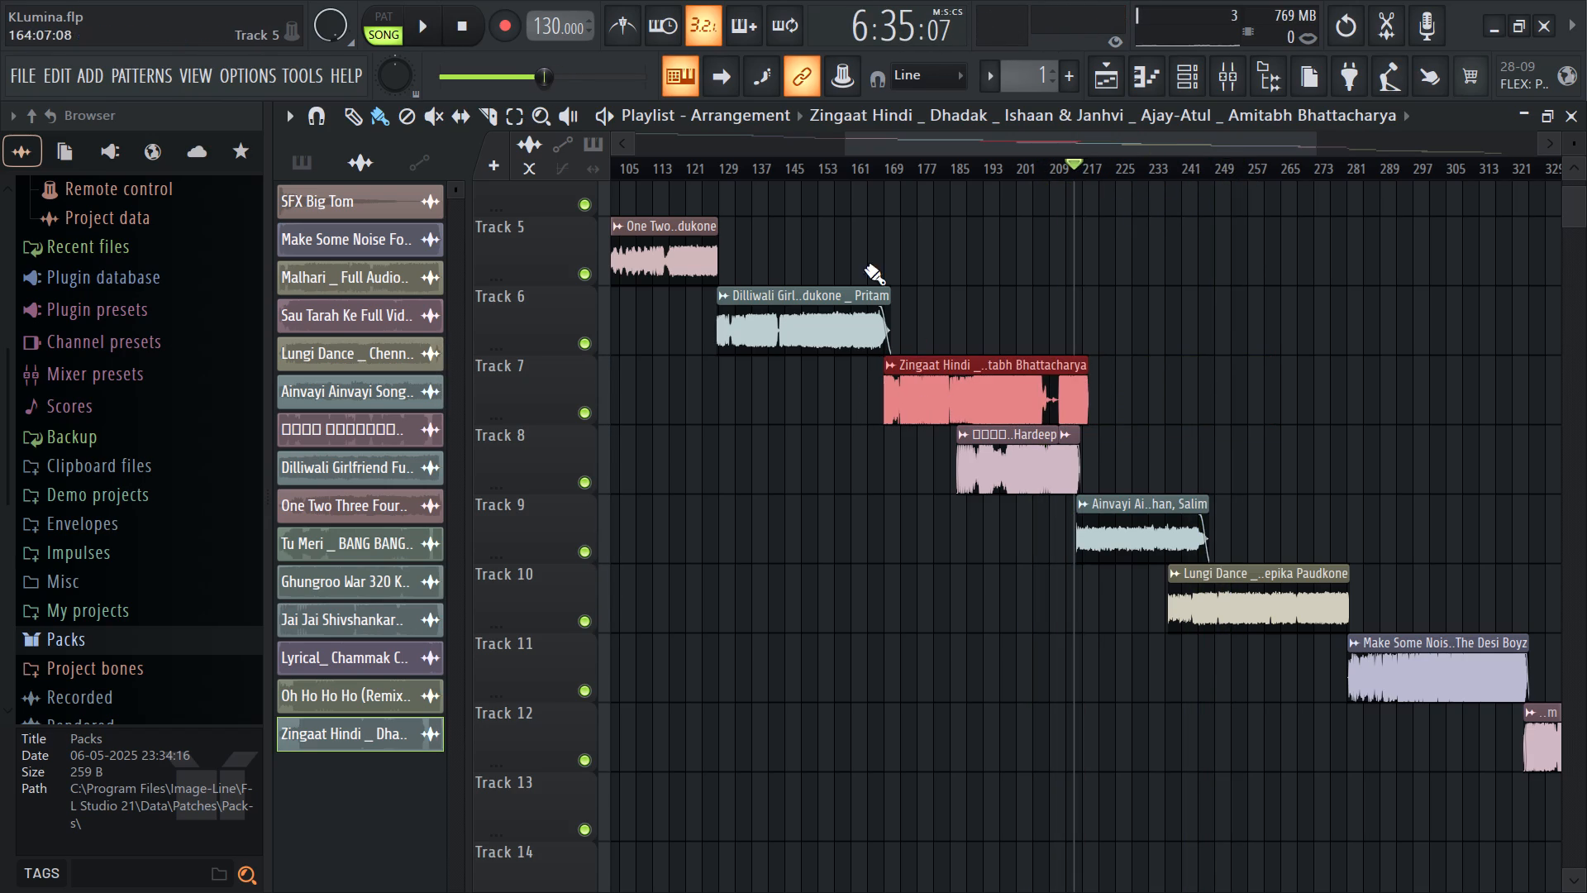
Play from about bar 164, trim about four more bars off the start of Zingaat Hindi, and reposition it at 169:09.
click(863, 161)
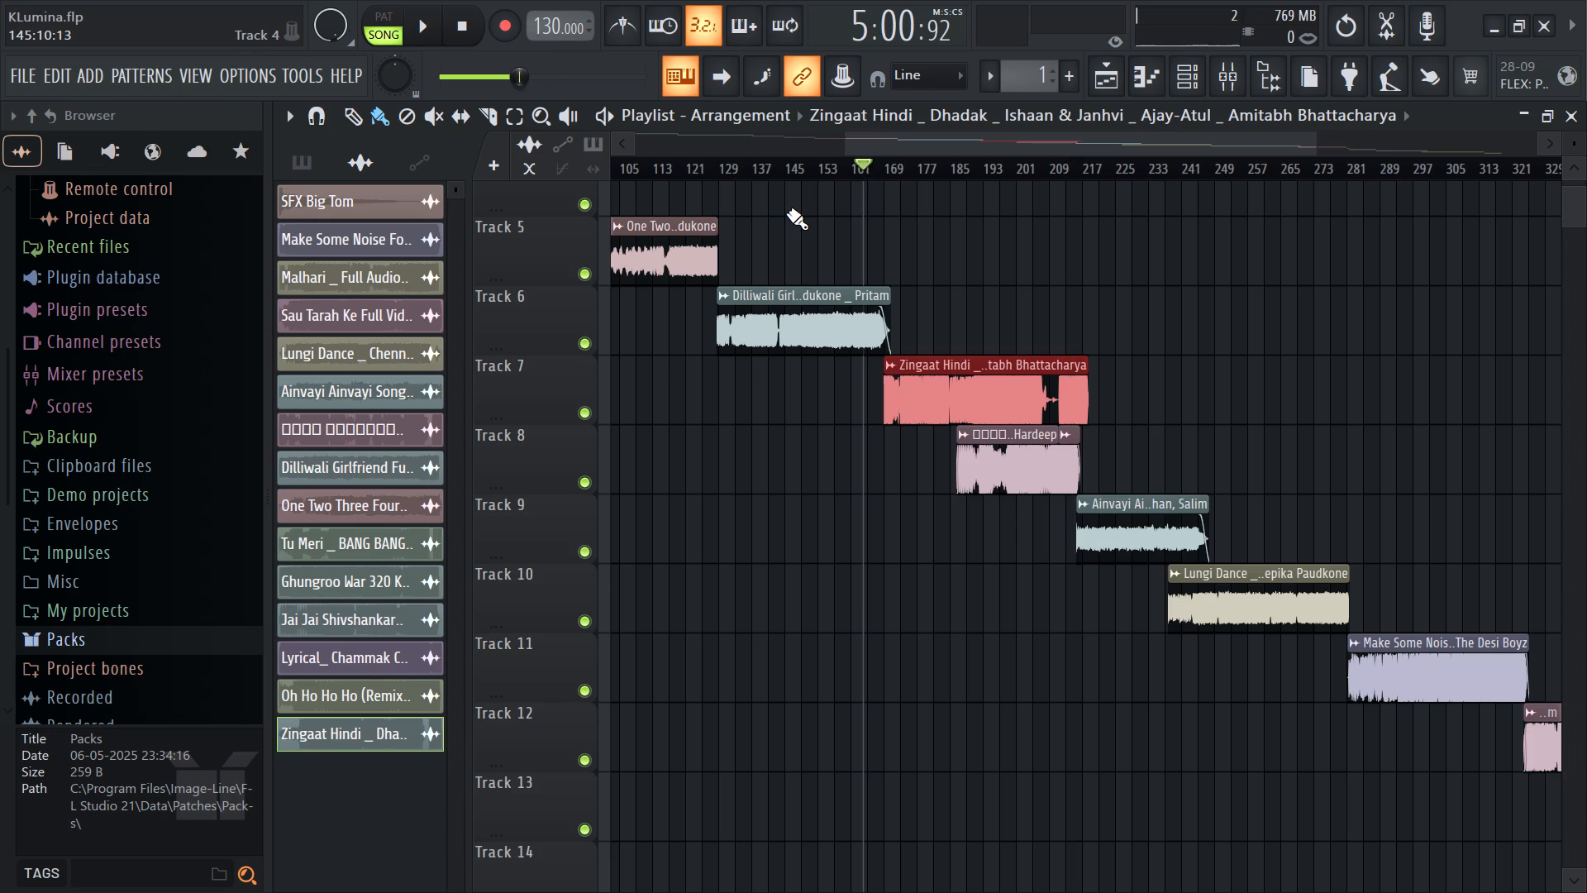
key(space)
ctrl+scroll(870, 421, up, 4)
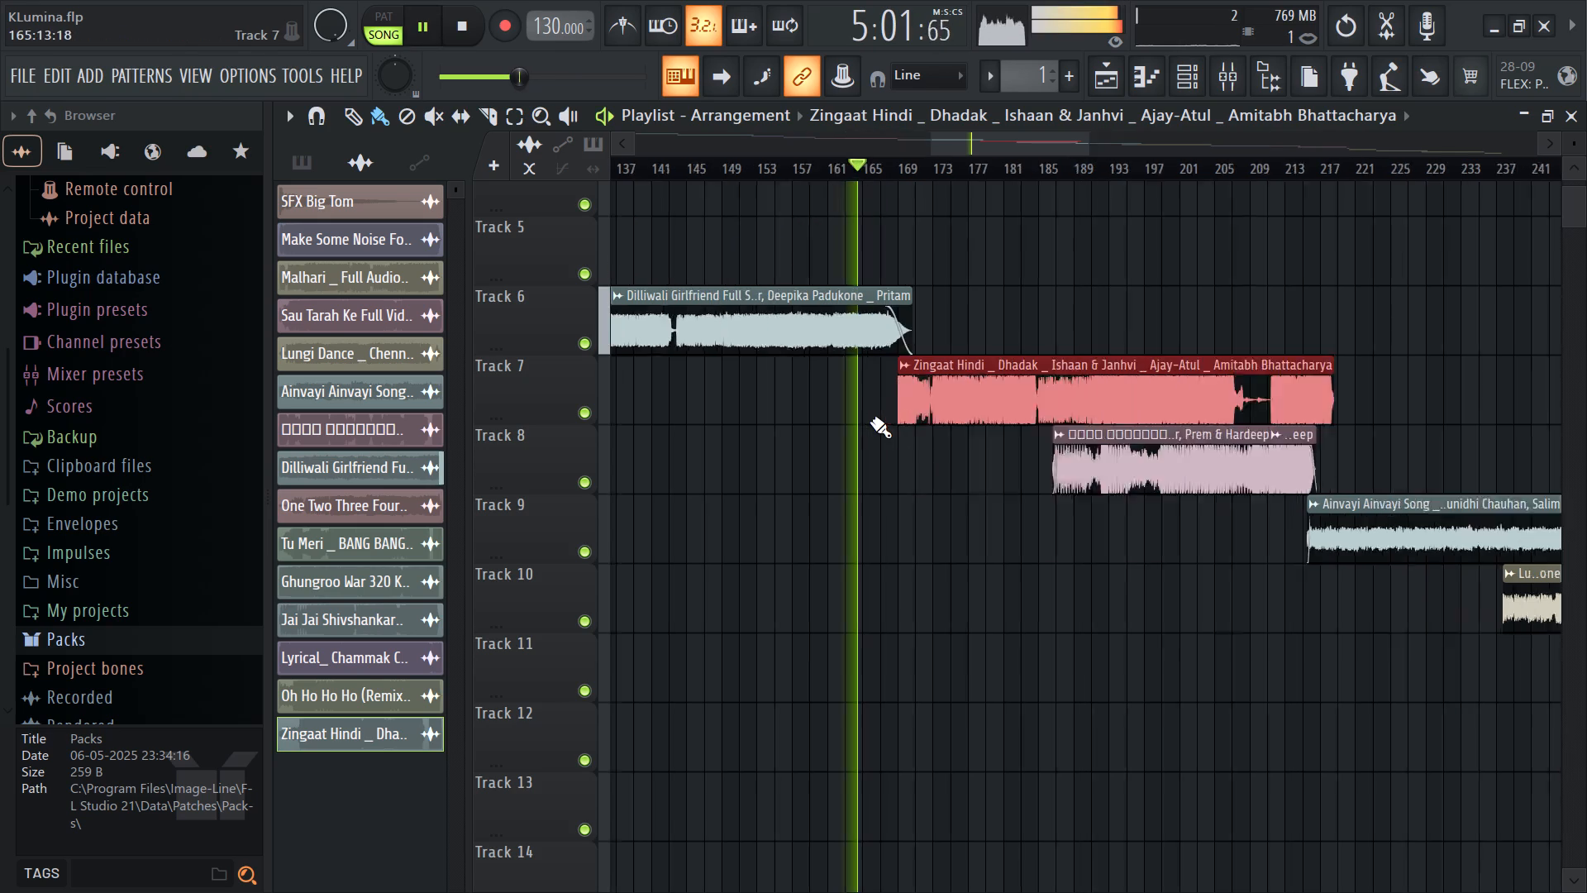
ctrl+scroll(870, 421, up, 9)
ctrl+scroll(1003, 394, up, 5)
drag(872, 364, 958, 375)
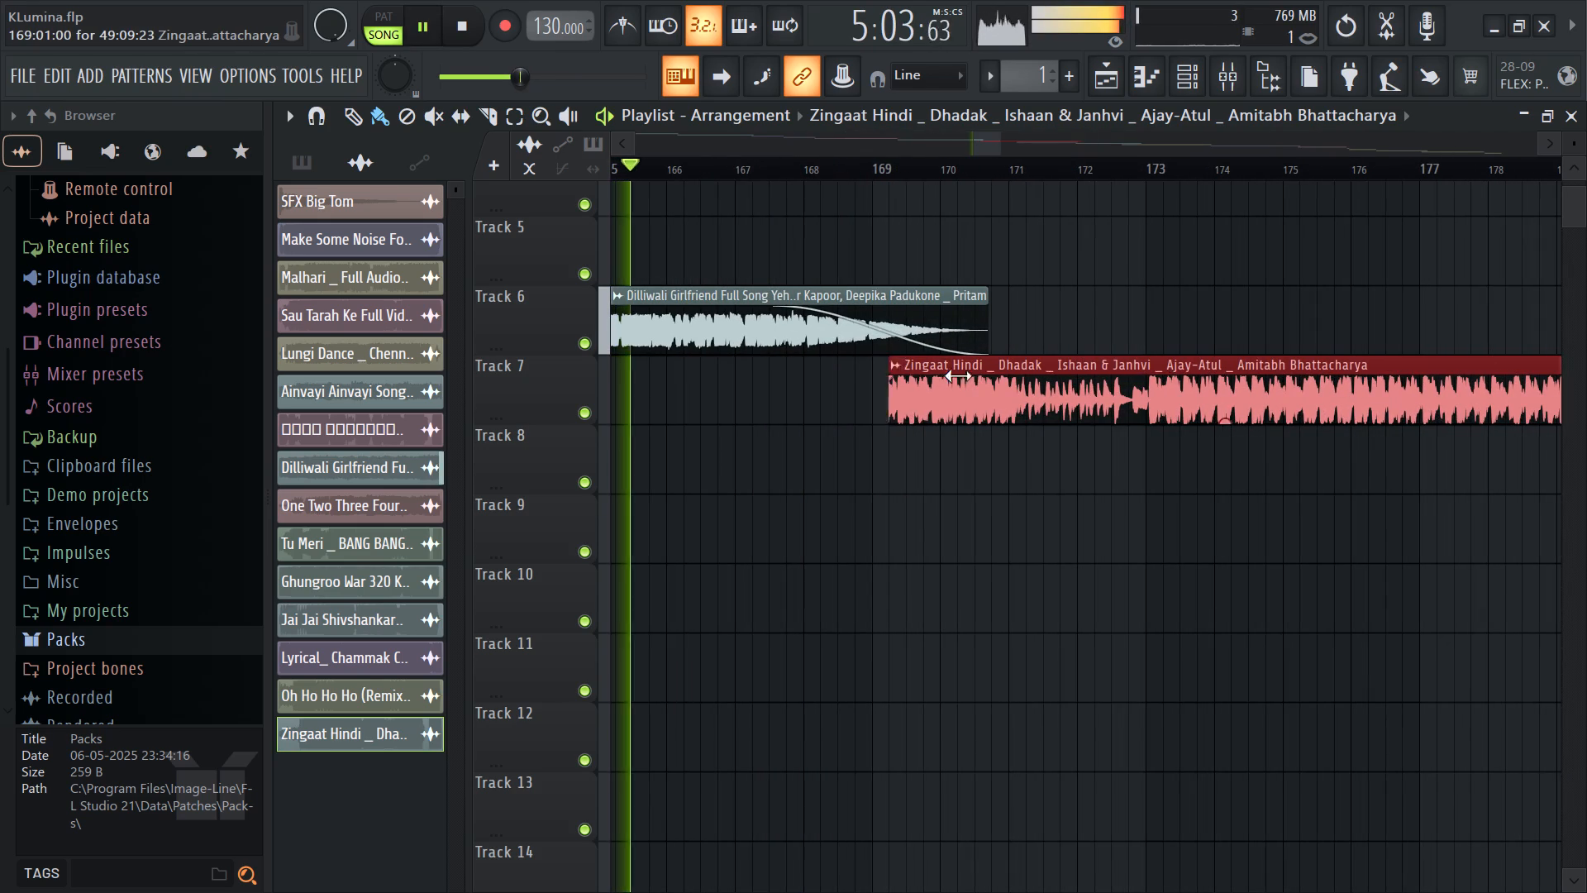
drag(958, 375, 1126, 431)
drag(1171, 416, 919, 445)
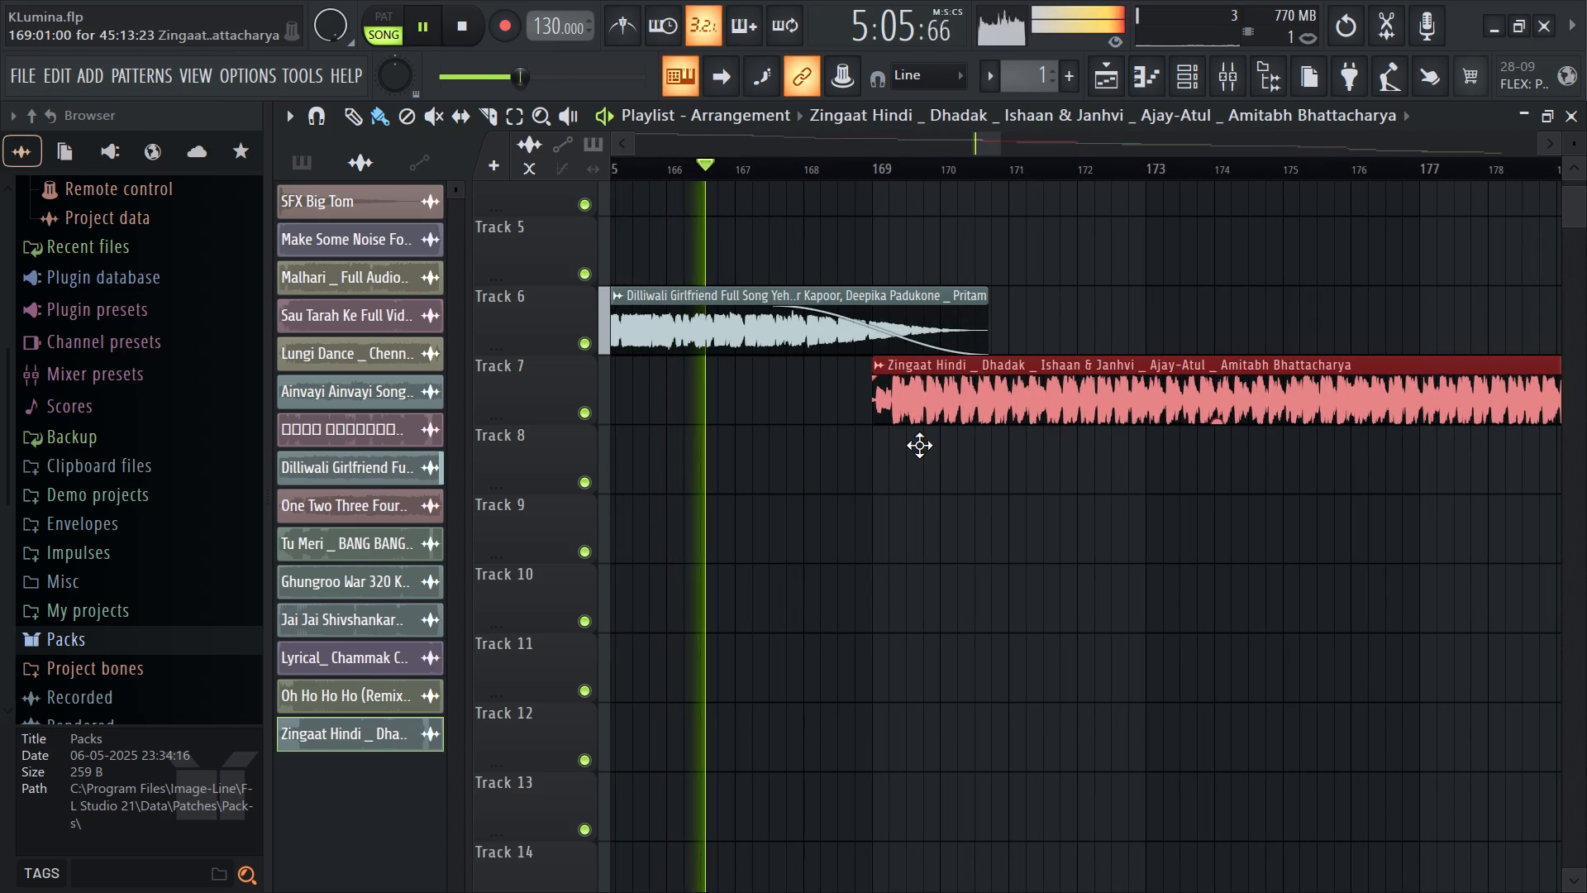
drag(919, 445, 951, 436)
Save the project.
key(ctrl+s)
key(ctrl+s)
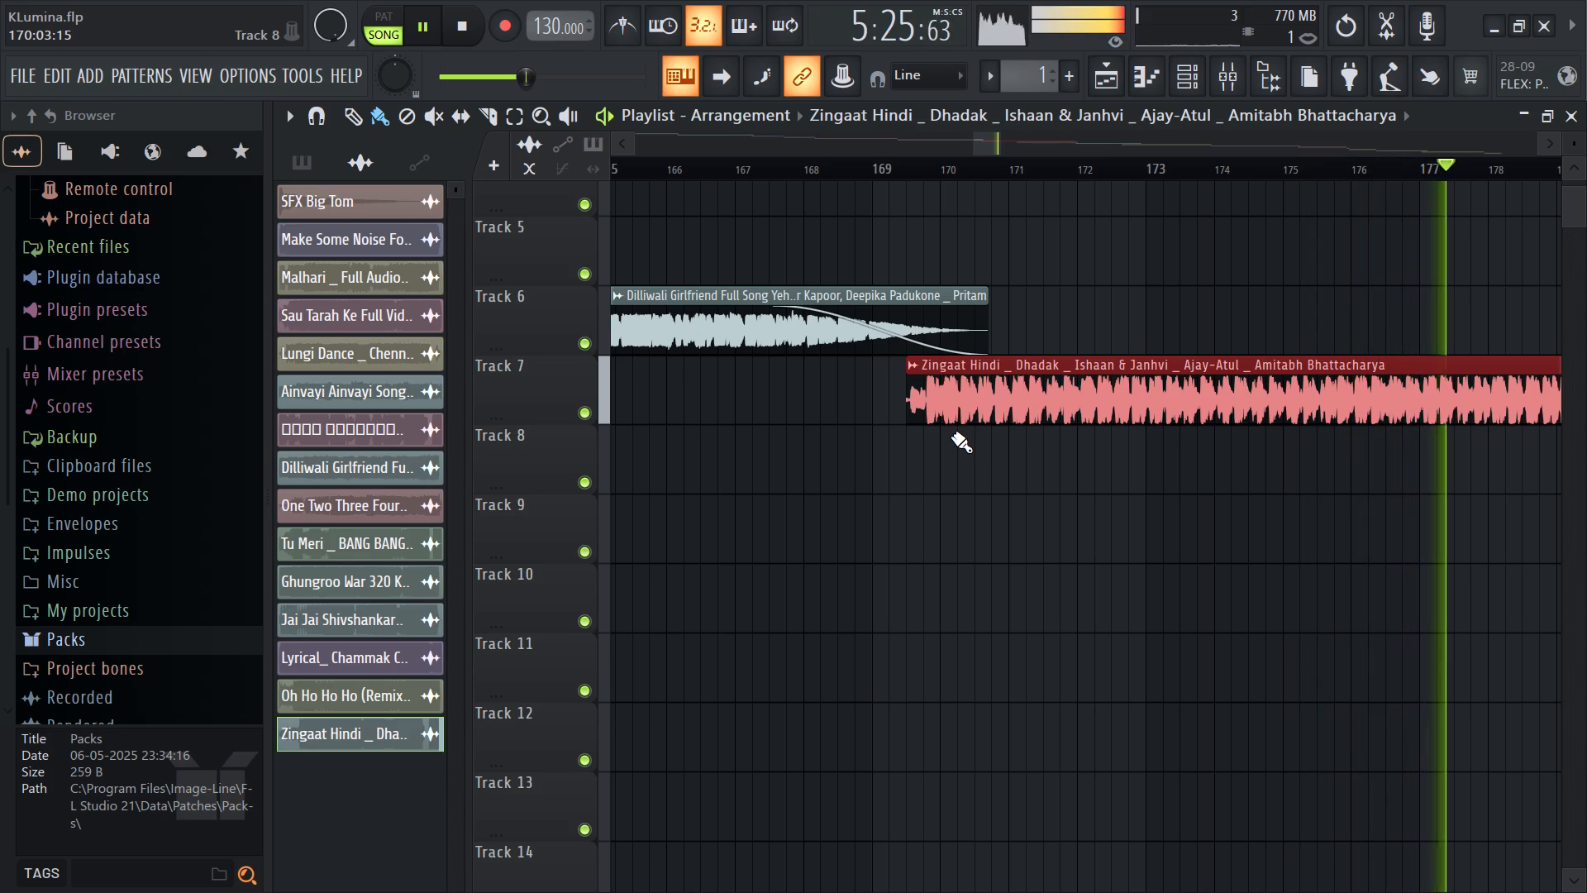
Shift all clips on Tracks 8 to 17 later together, so the Track 8 song starts at 194:11.
ctrl+scroll(889, 458, down, 6)
ctrl+scroll(730, 390, down, 3)
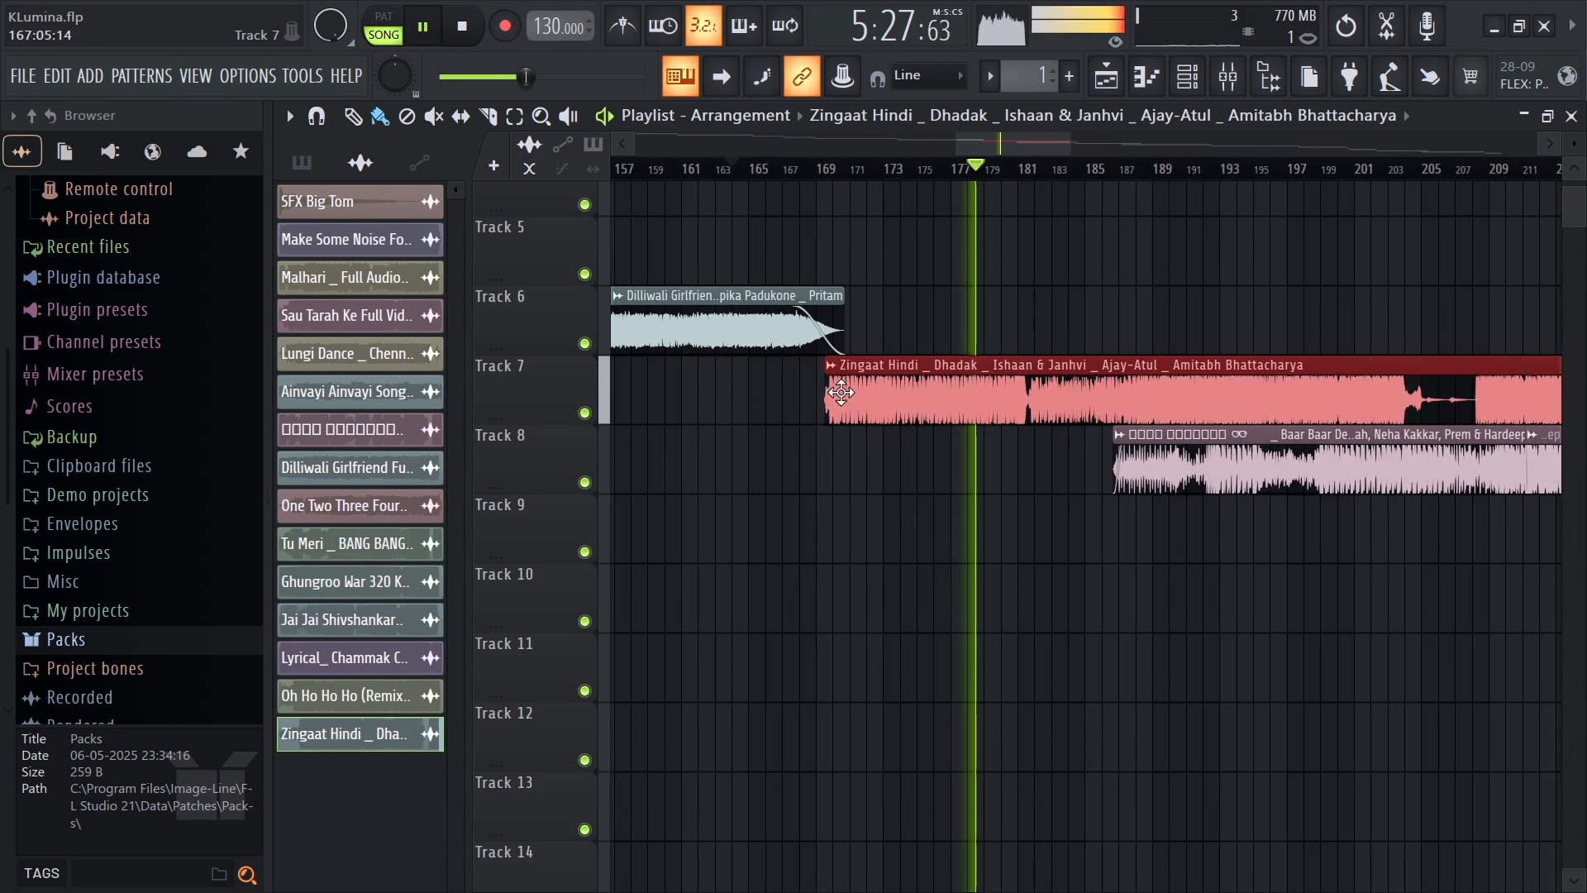
ctrl+scroll(777, 436, down, 4)
ctrl+scroll(865, 445, down, 7)
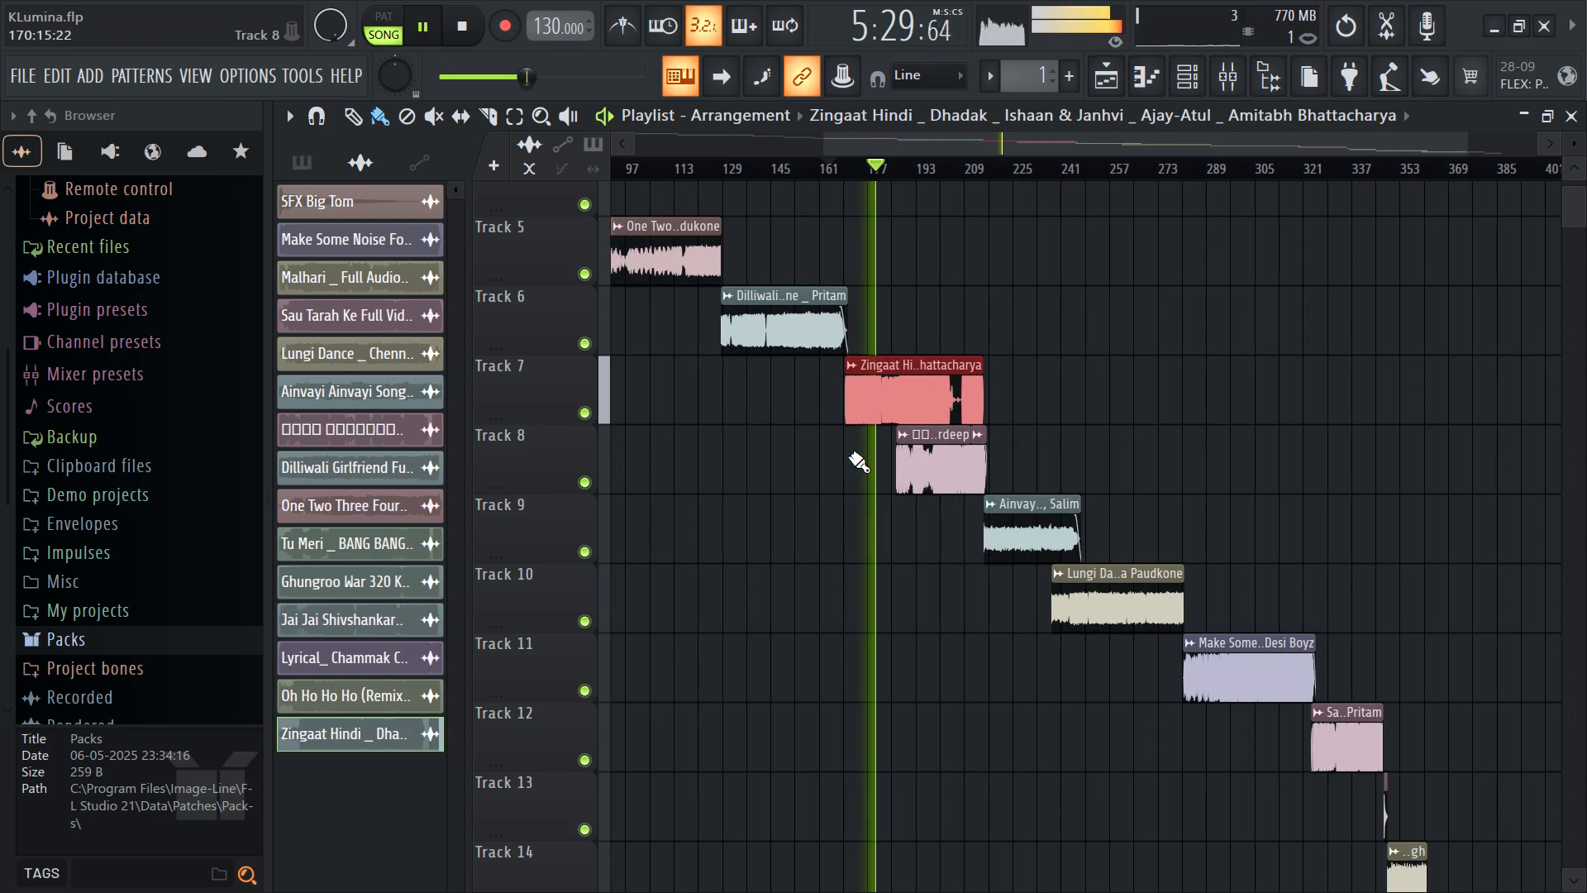
ctrl+scroll(855, 468, down, 2)
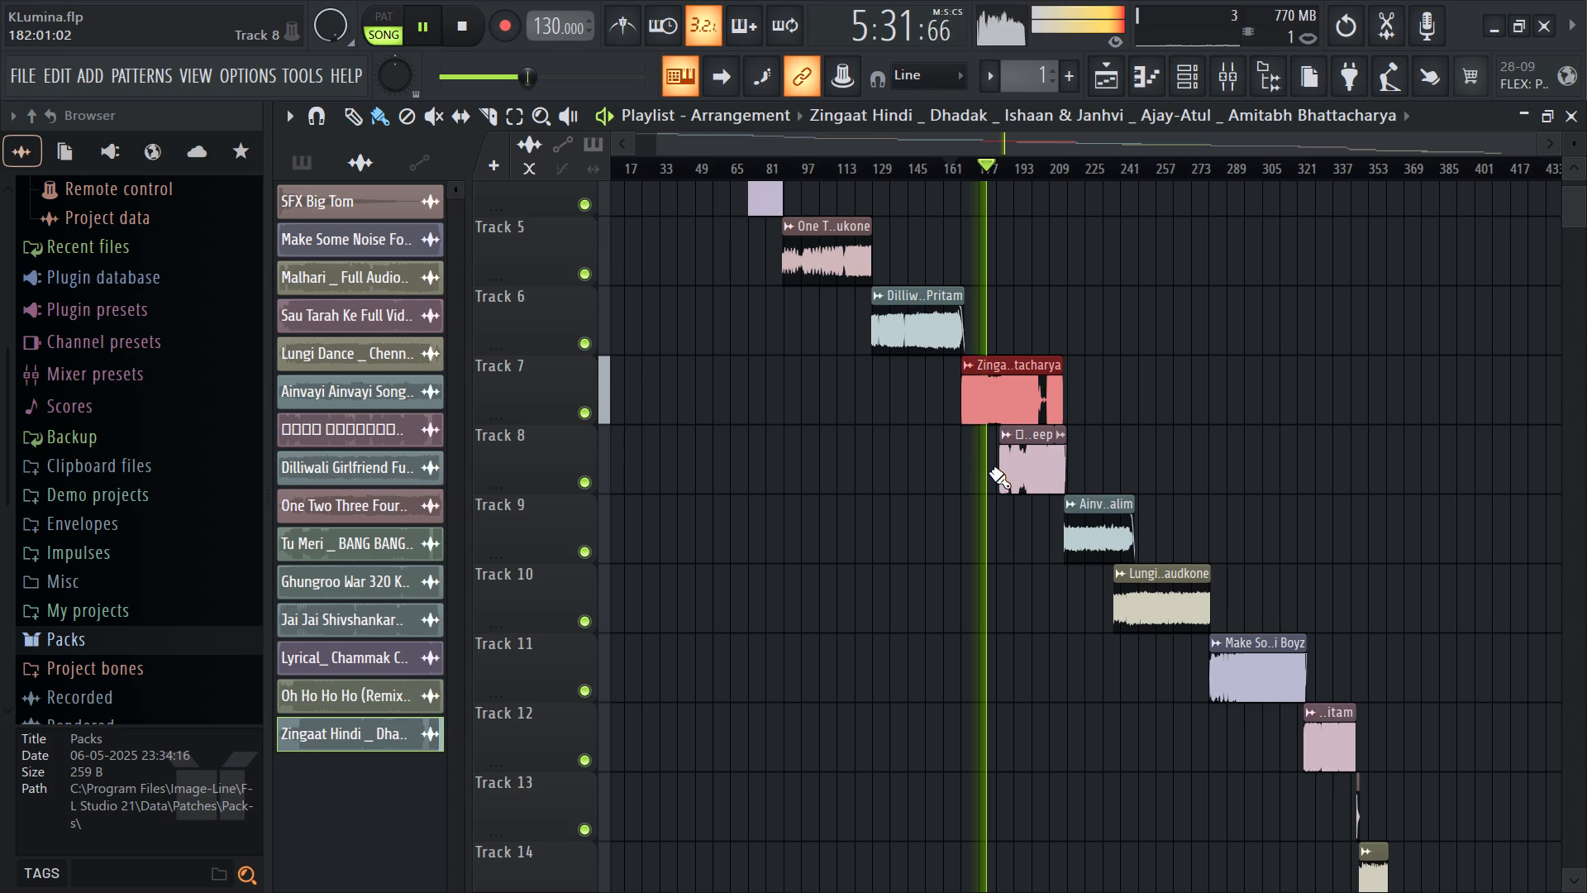
ctrl+drag(958, 461, 1494, 892)
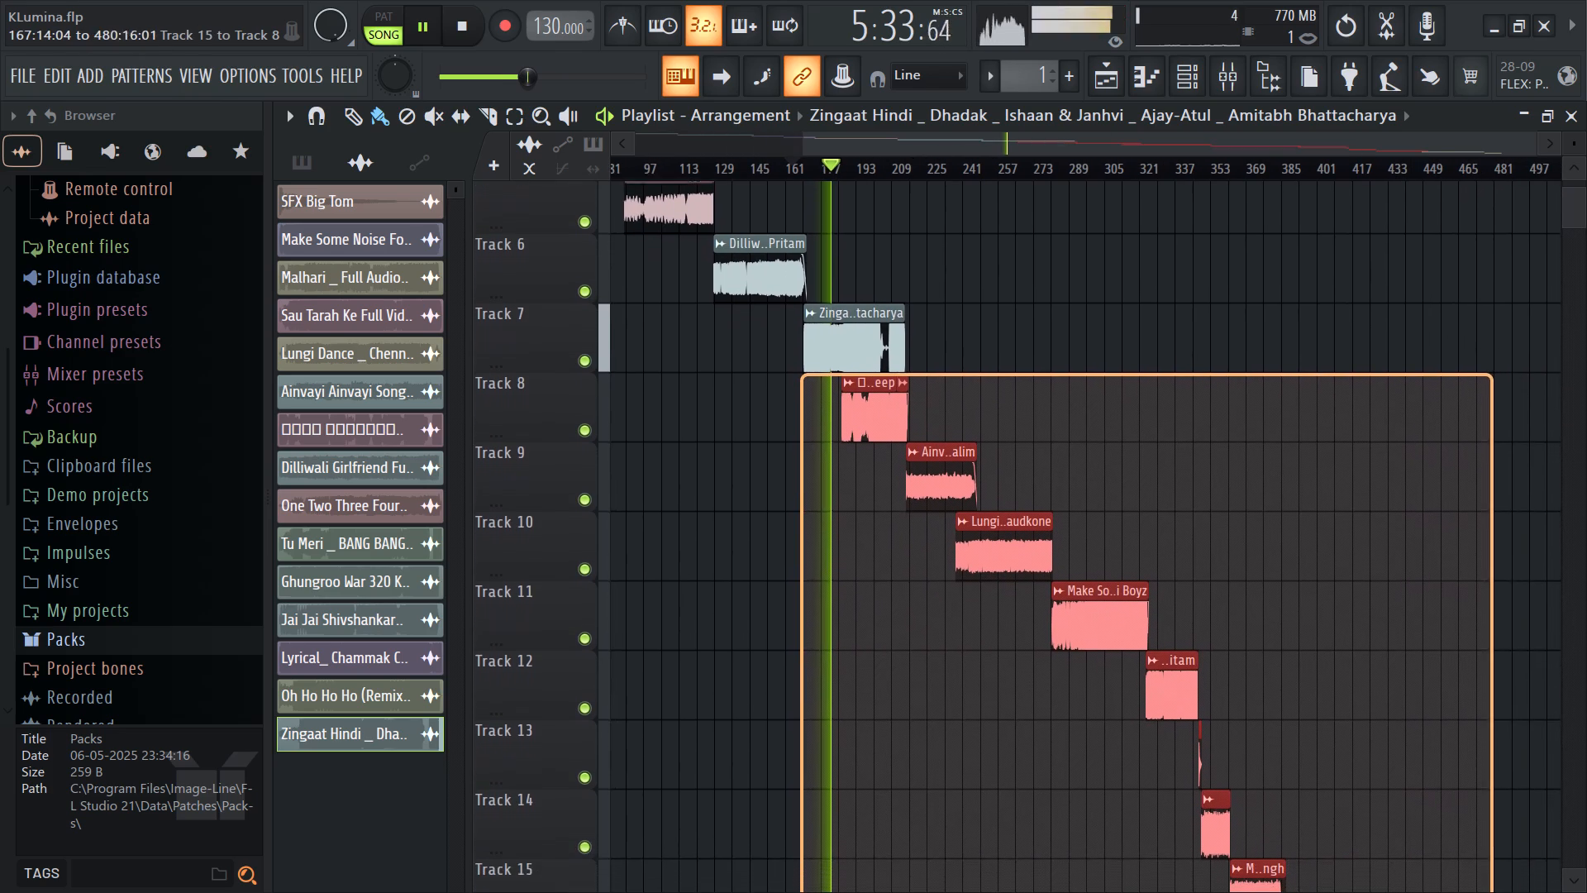
ctrl+drag(1494, 892, 1550, 892)
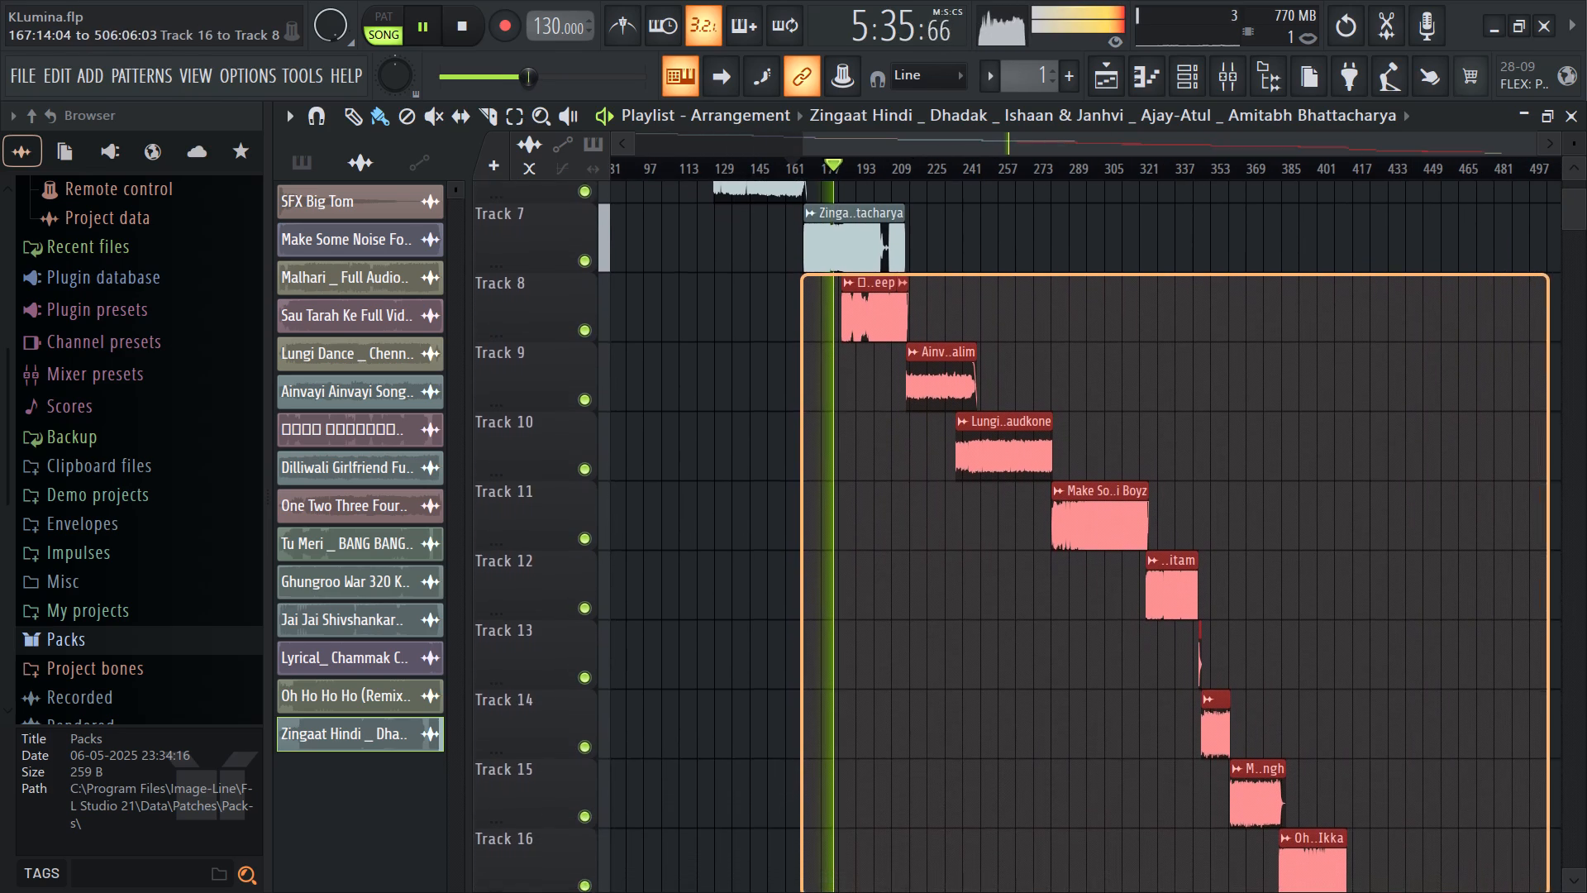
ctrl+drag(1550, 892, 1551, 886)
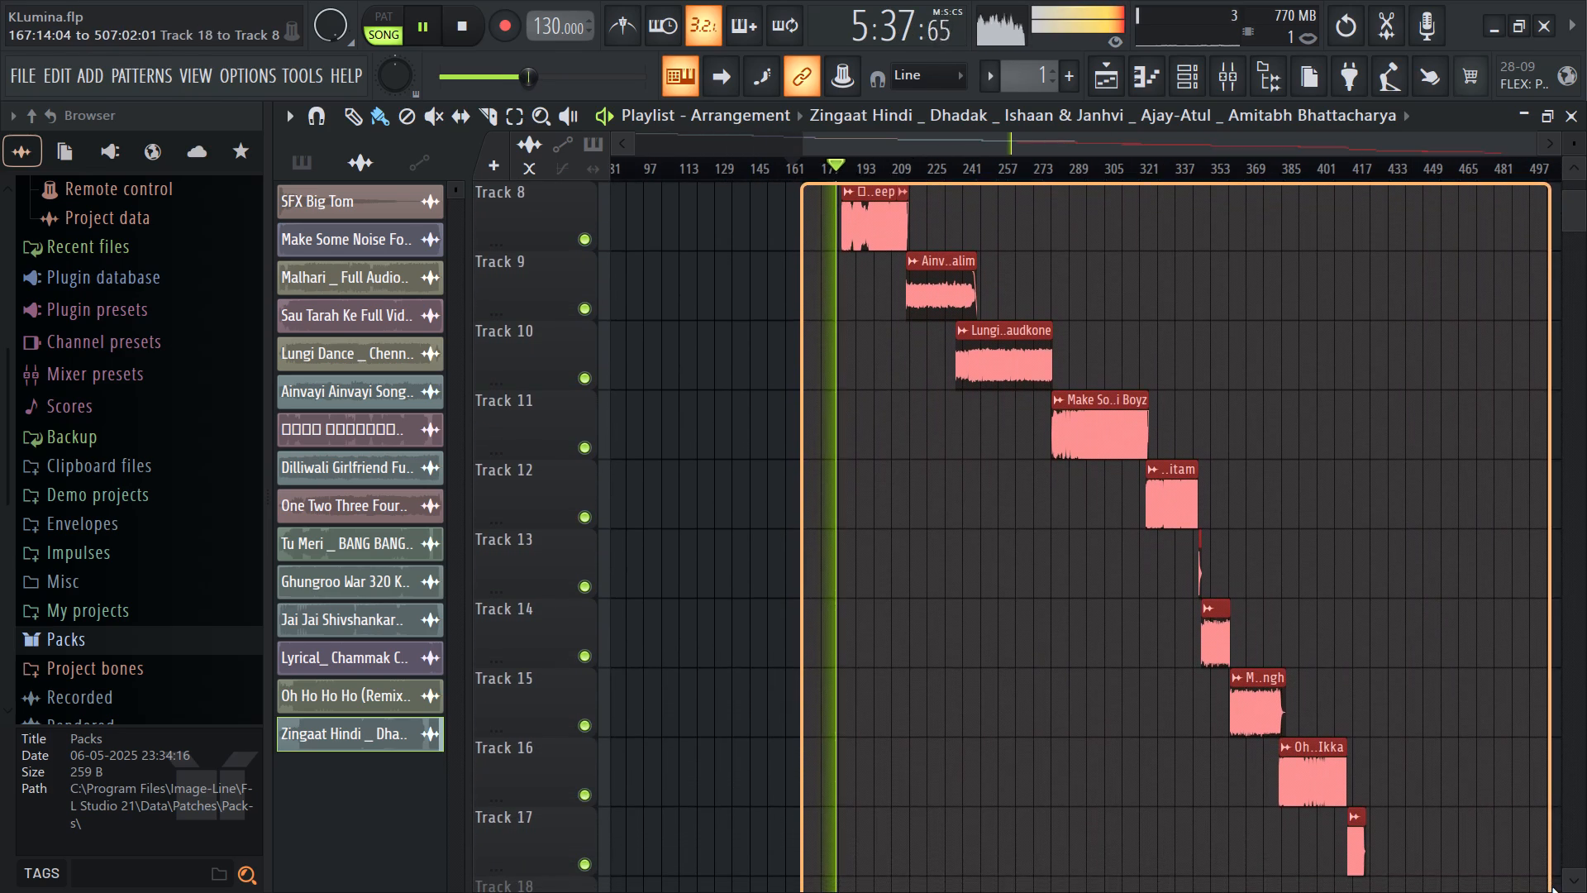
ctrl+drag(1551, 886, 1551, 877)
ctrl+scroll(970, 306, up, 13)
drag(701, 209, 837, 227)
Trim the end of the Zingaat Hindi clip on Track 7 back to about bar 191.
scroll(685, 225, up, 4)
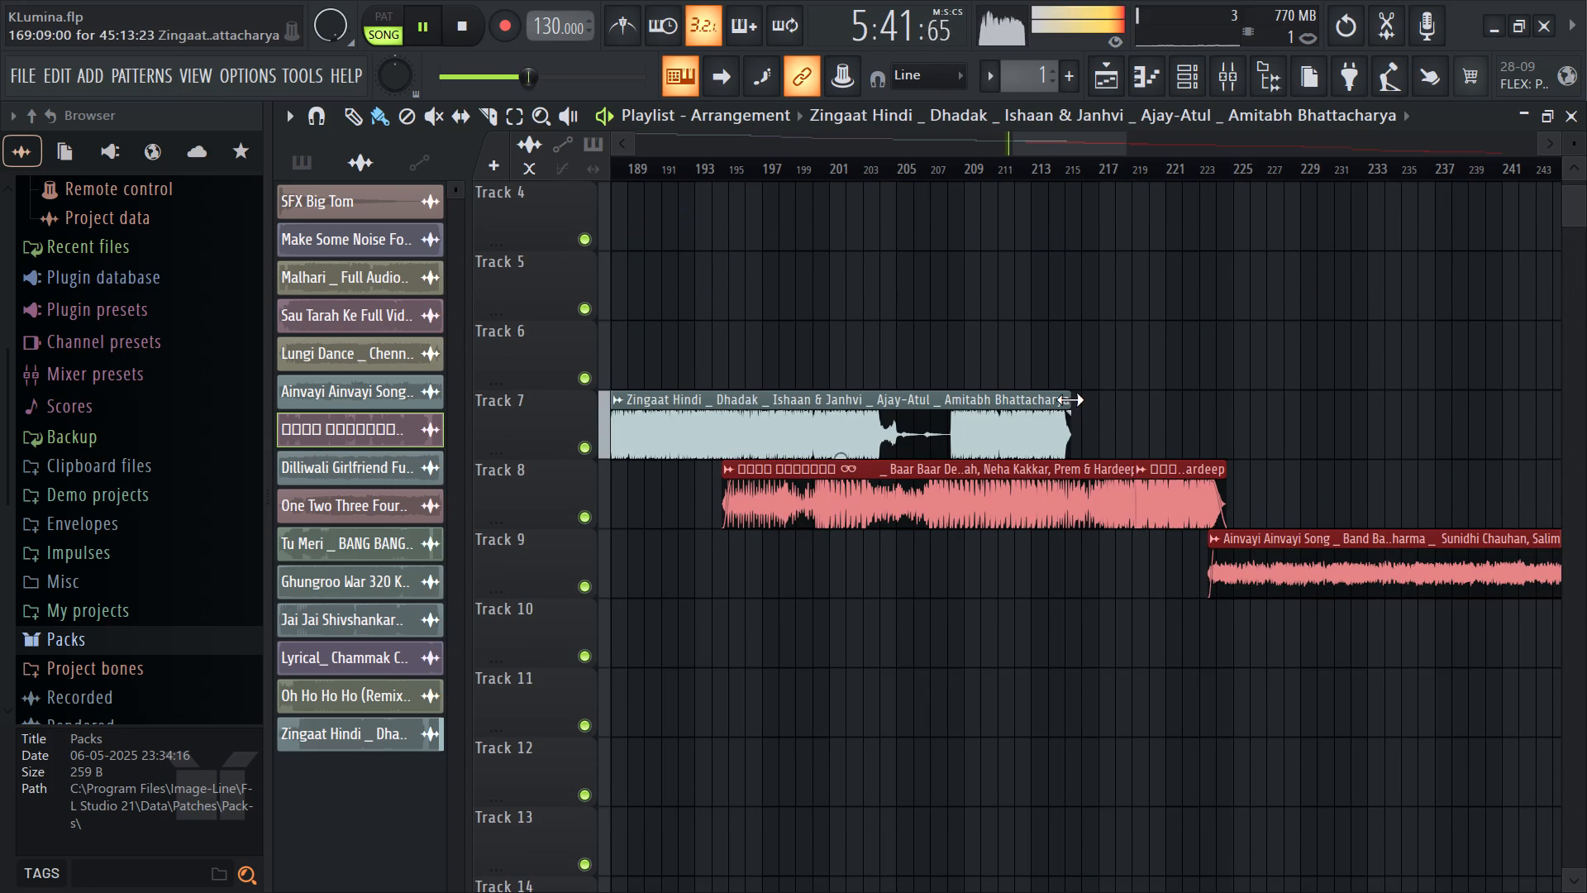
drag(1070, 399, 664, 439)
ctrl+scroll(816, 446, down, 7)
ctrl+scroll(969, 493, up, 3)
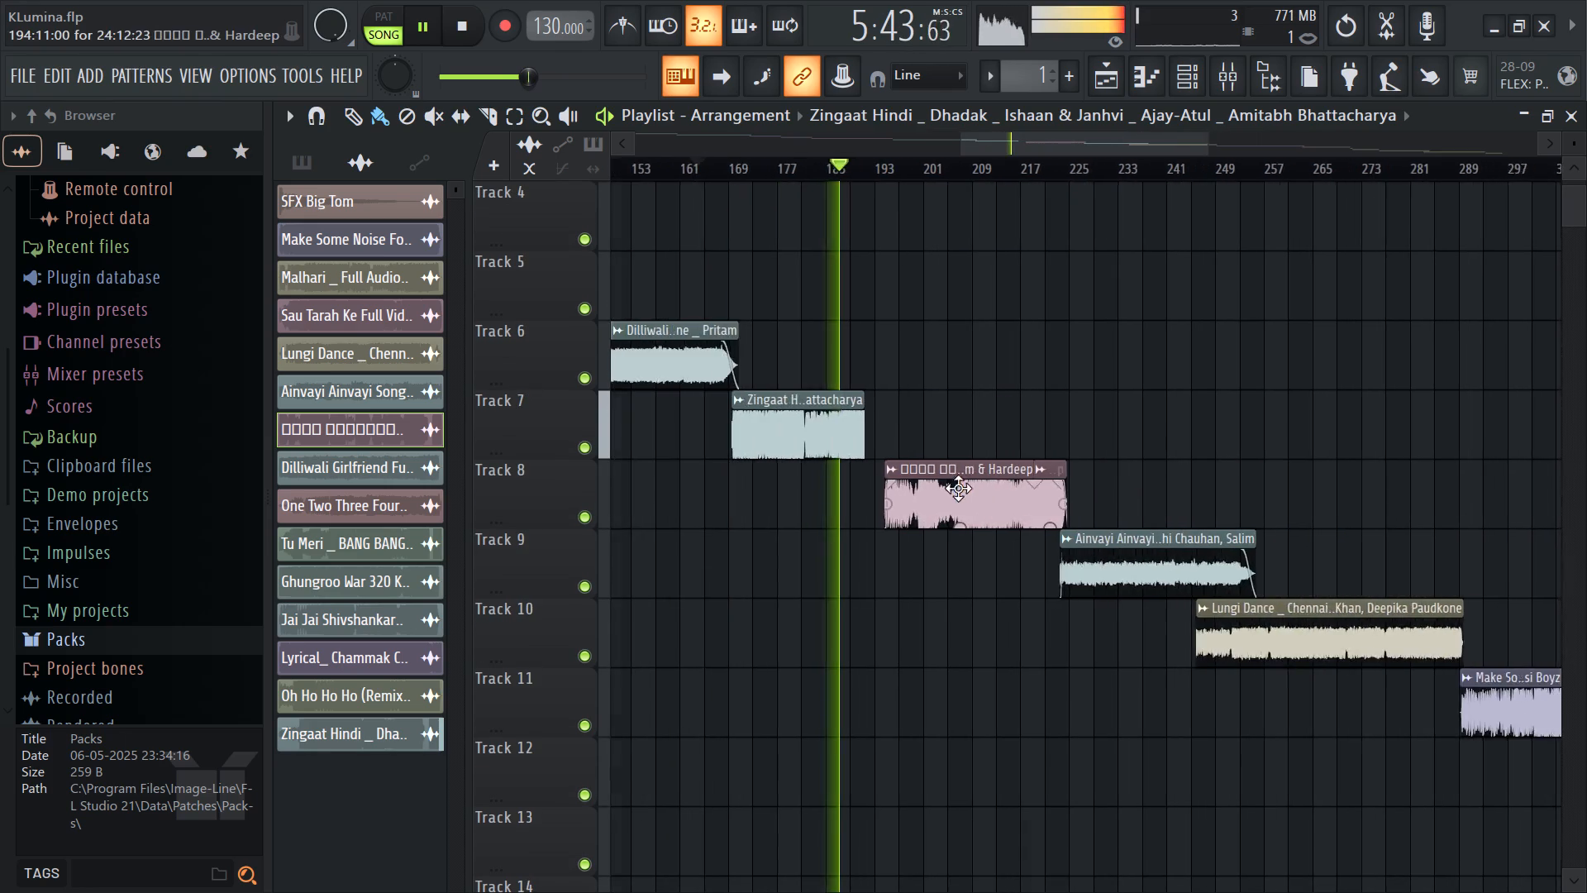
Extend the end of the Zingaat Hindi clip on Track 7 to about bar 200 and play from about bar 192.
ctrl+scroll(958, 488, up, 4)
drag(691, 400, 836, 420)
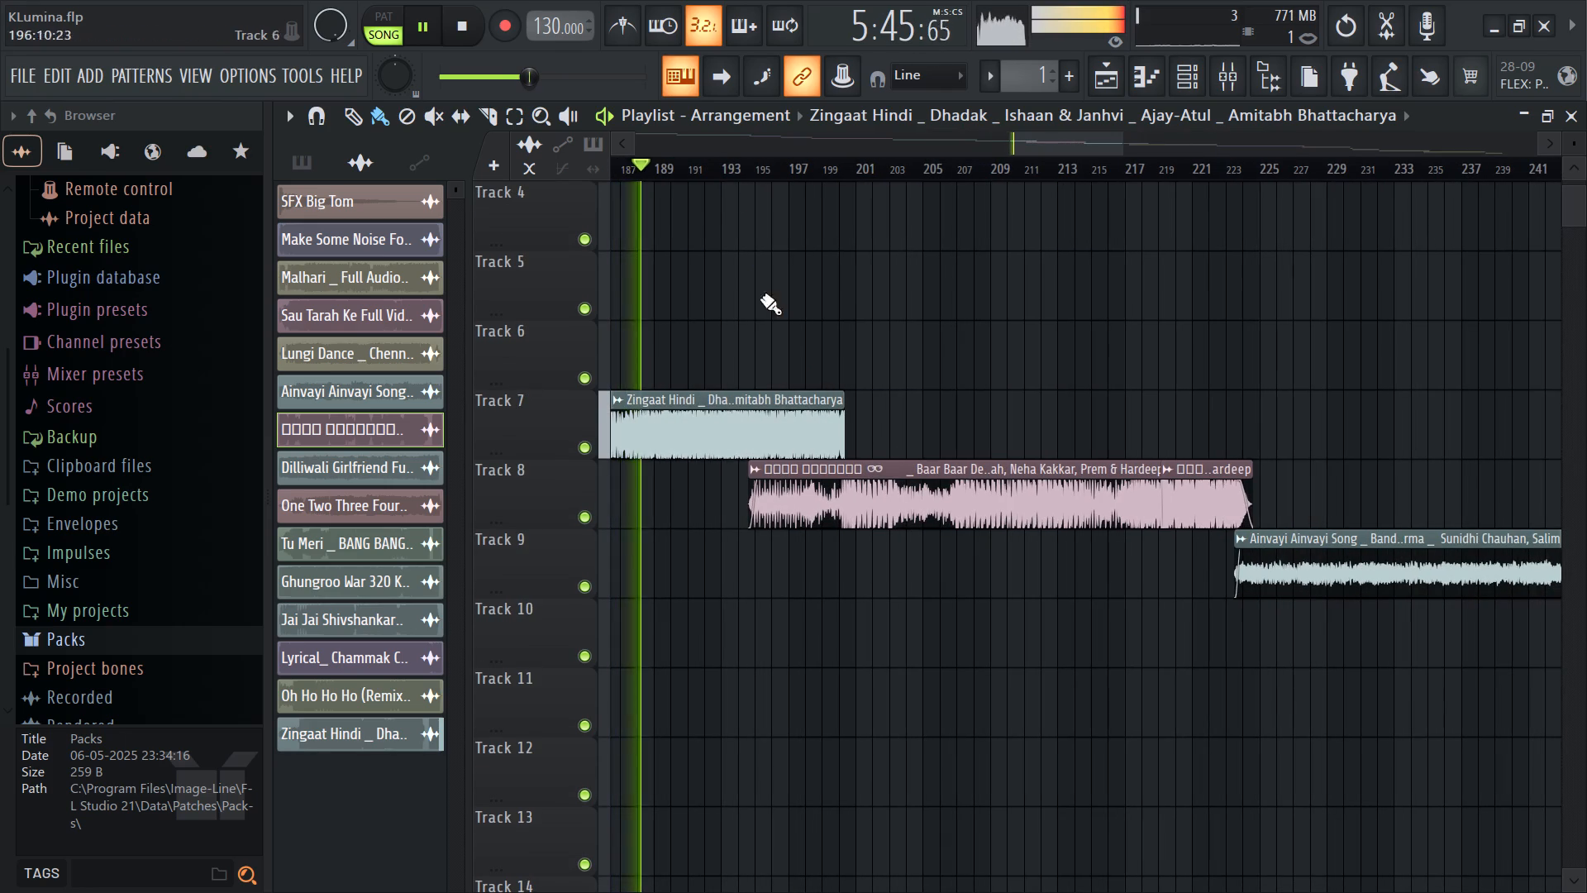
click(712, 167)
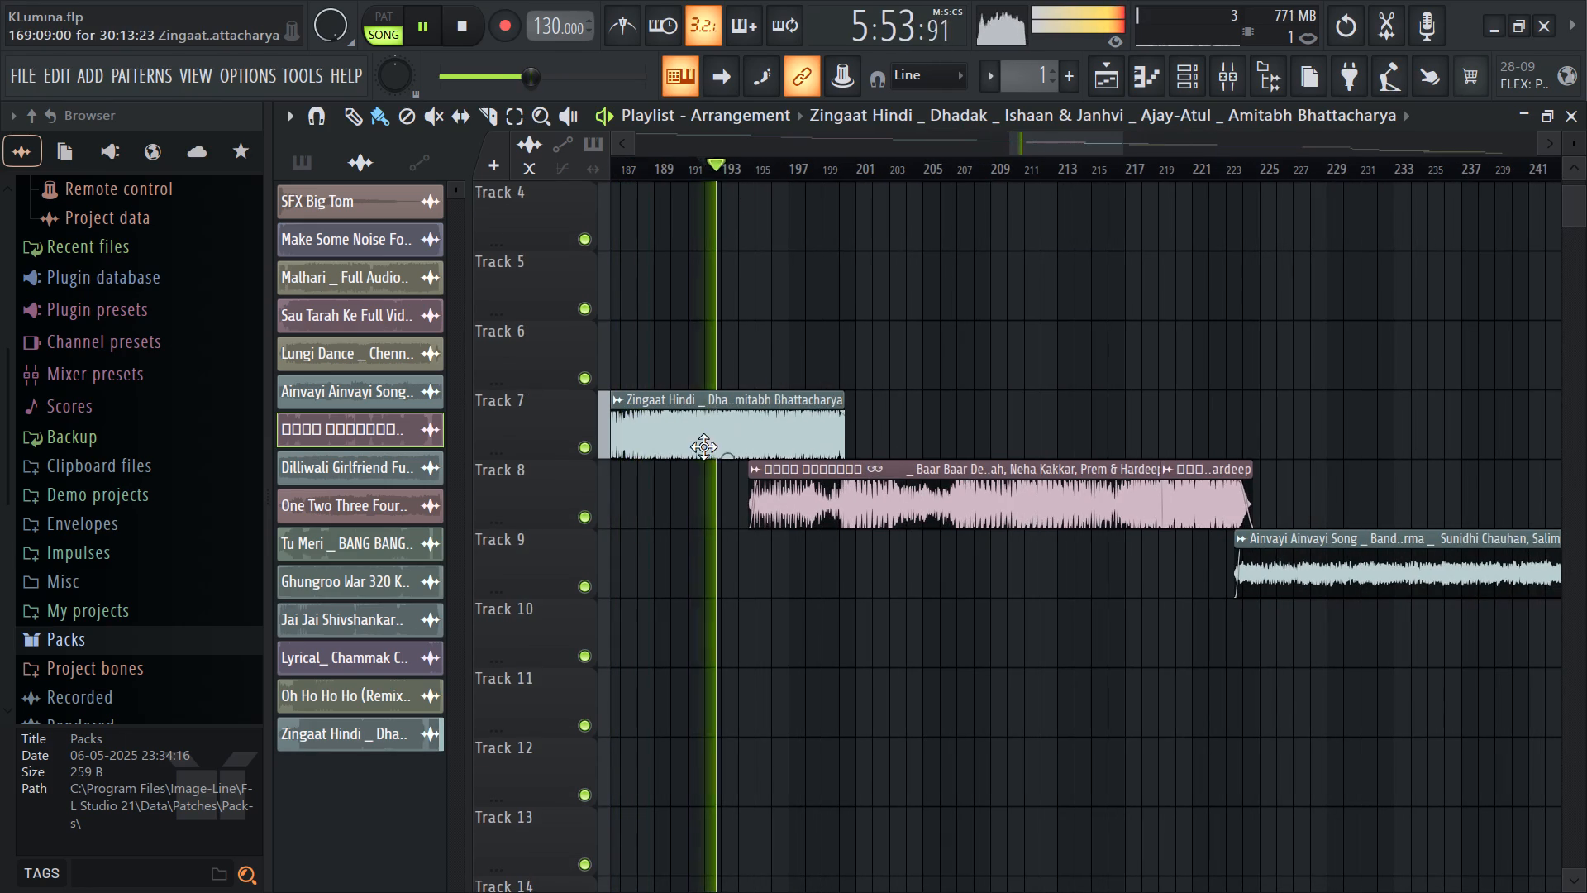
Solo Track 7 and trim the end of the Zingaat Hindi clip back to just before bar 196.
ctrl+scroll(698, 451, up, 7)
ctrl+scroll(771, 449, up, 5)
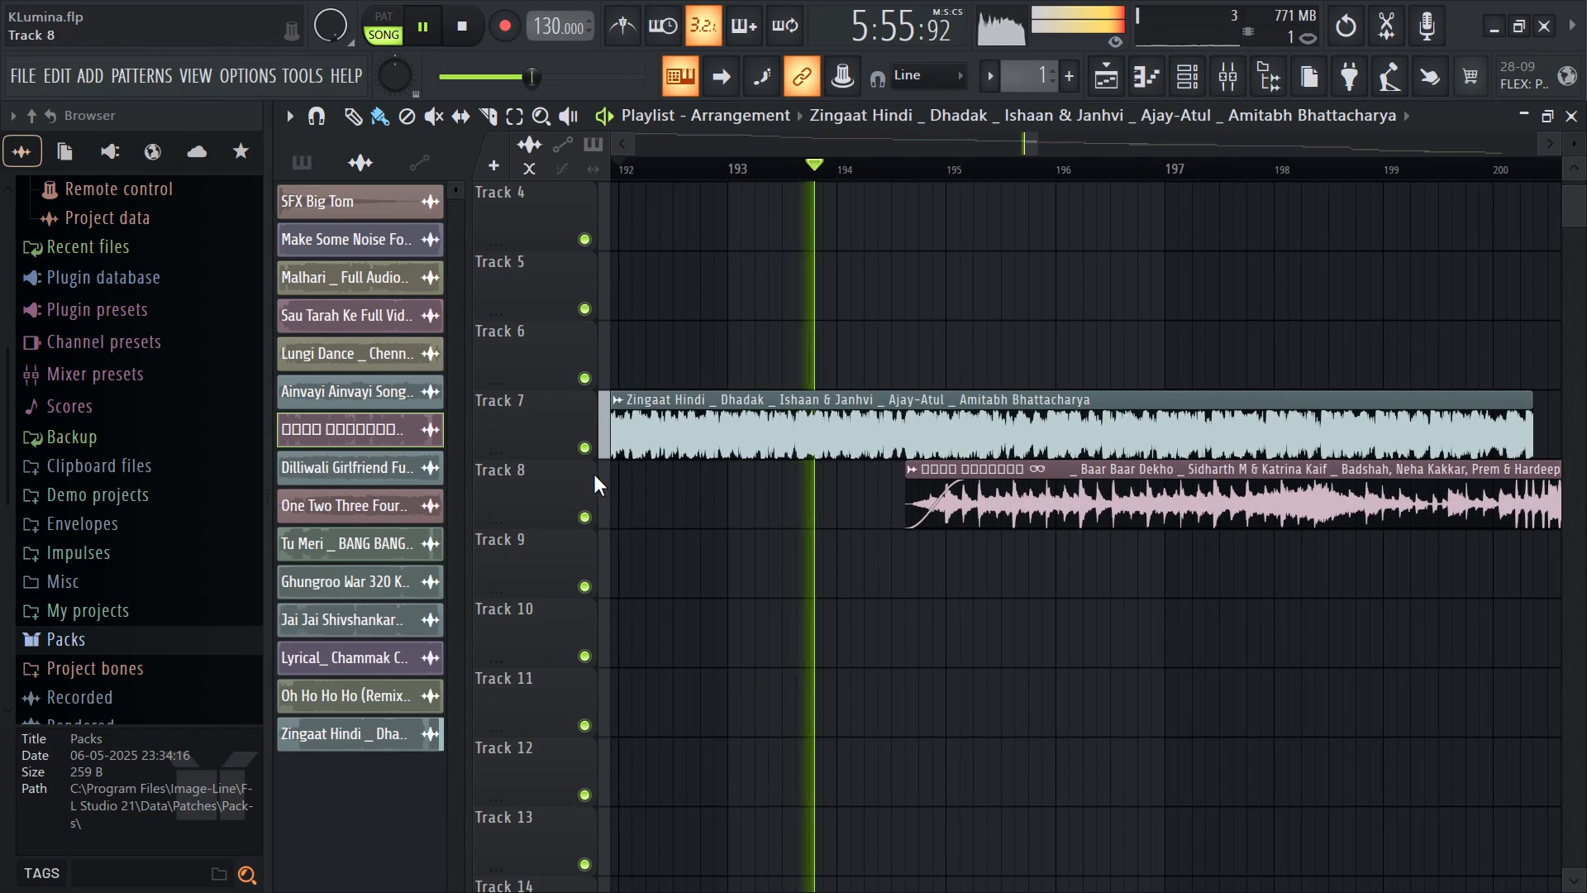
right_click(583, 450)
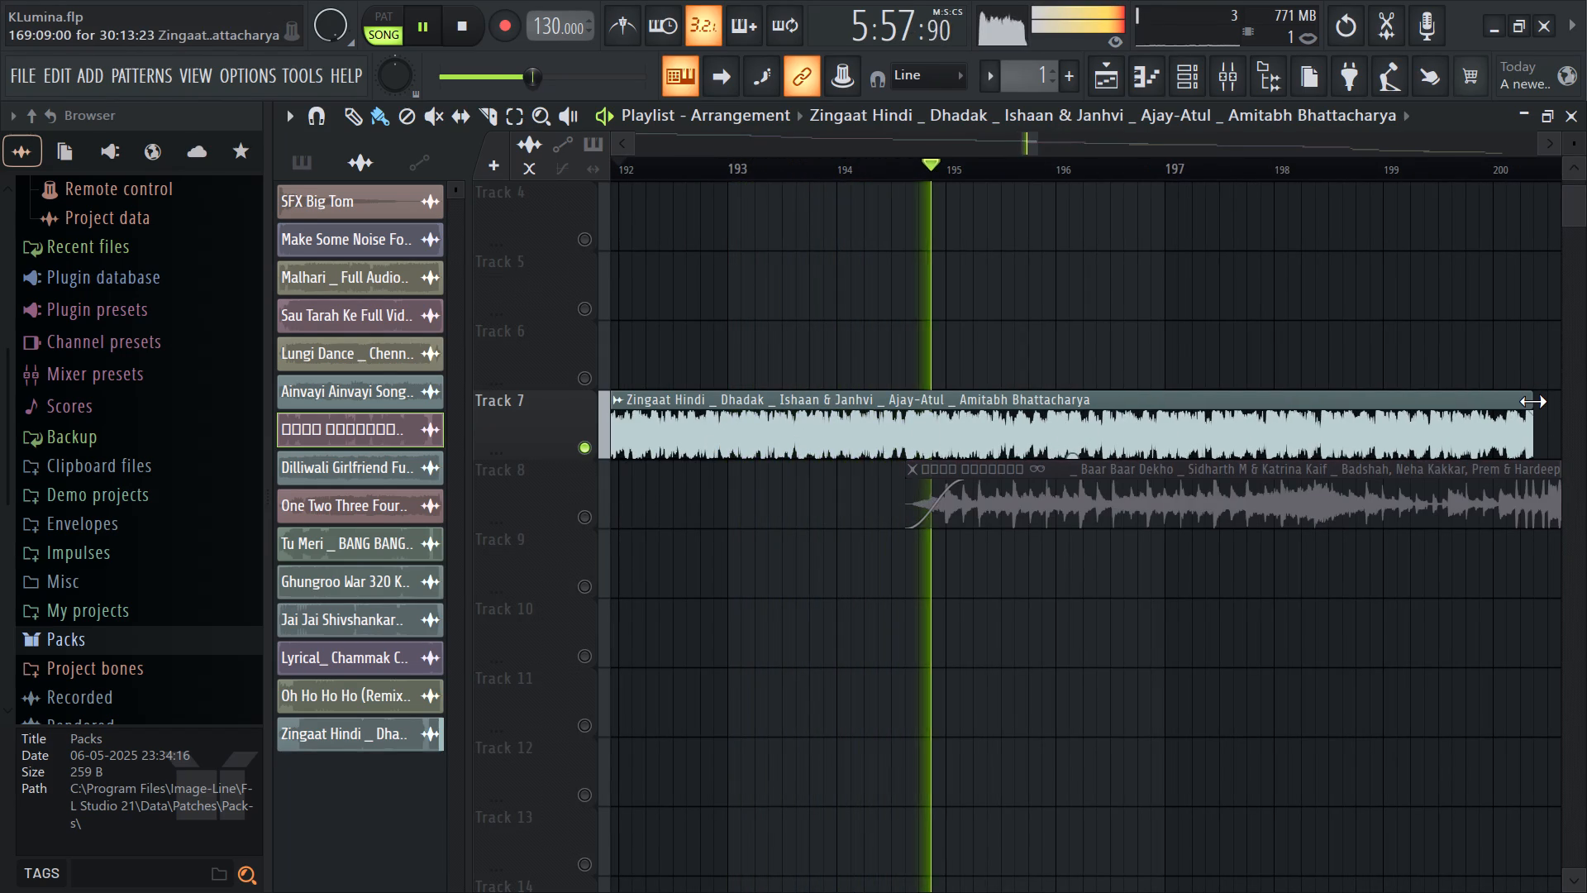
drag(1532, 401, 1321, 461)
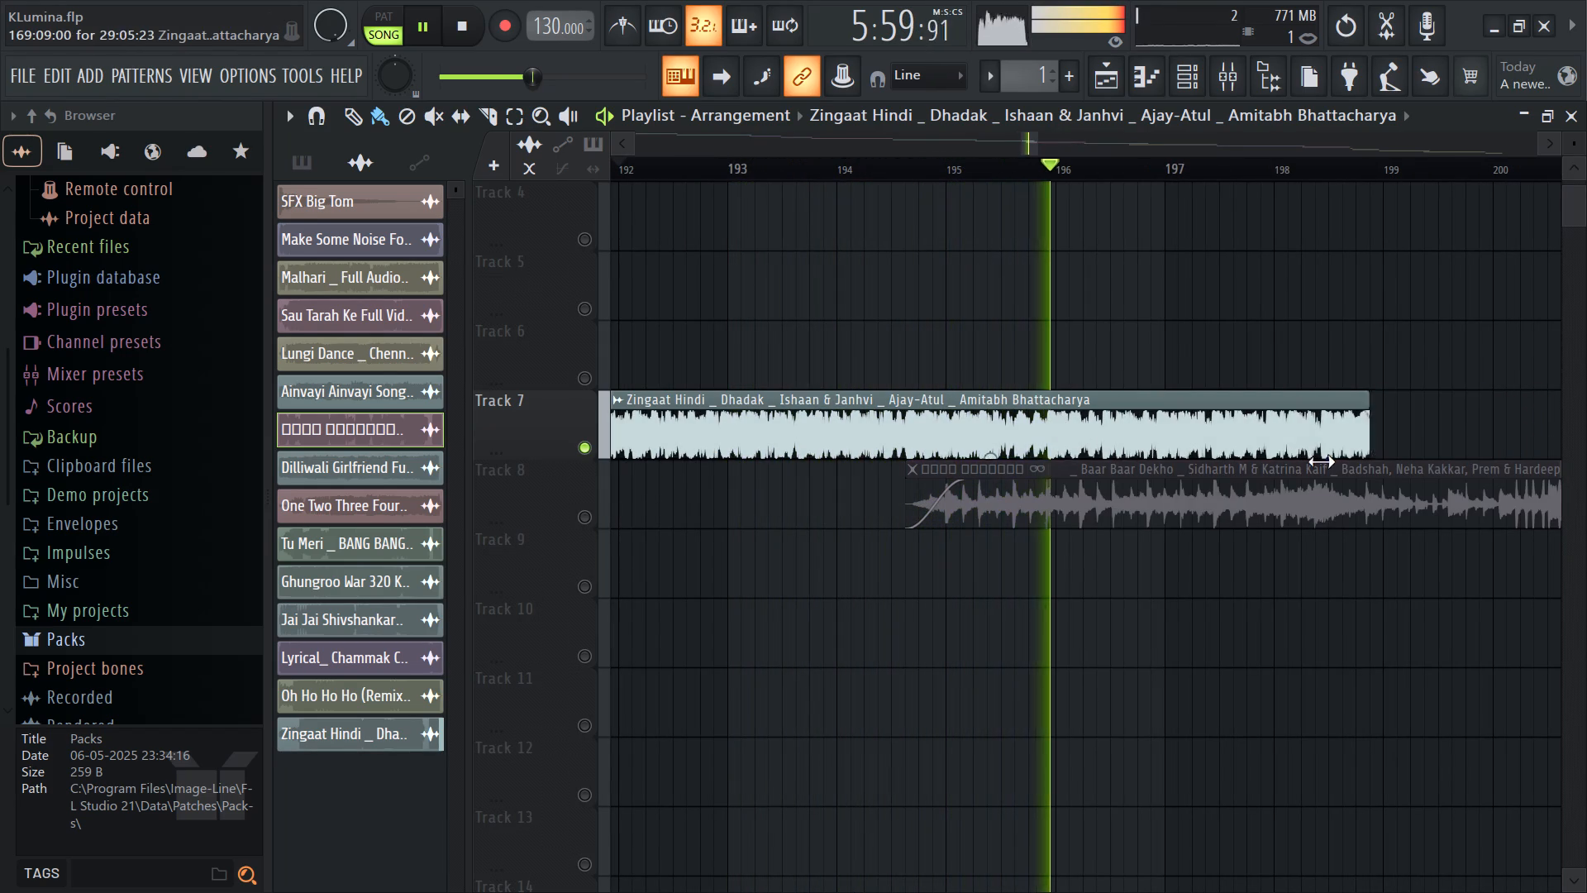
drag(1321, 461, 1037, 523)
Add a short fade-out to the end of the Zingaat Hindi clip.
drag(1037, 416, 1004, 419)
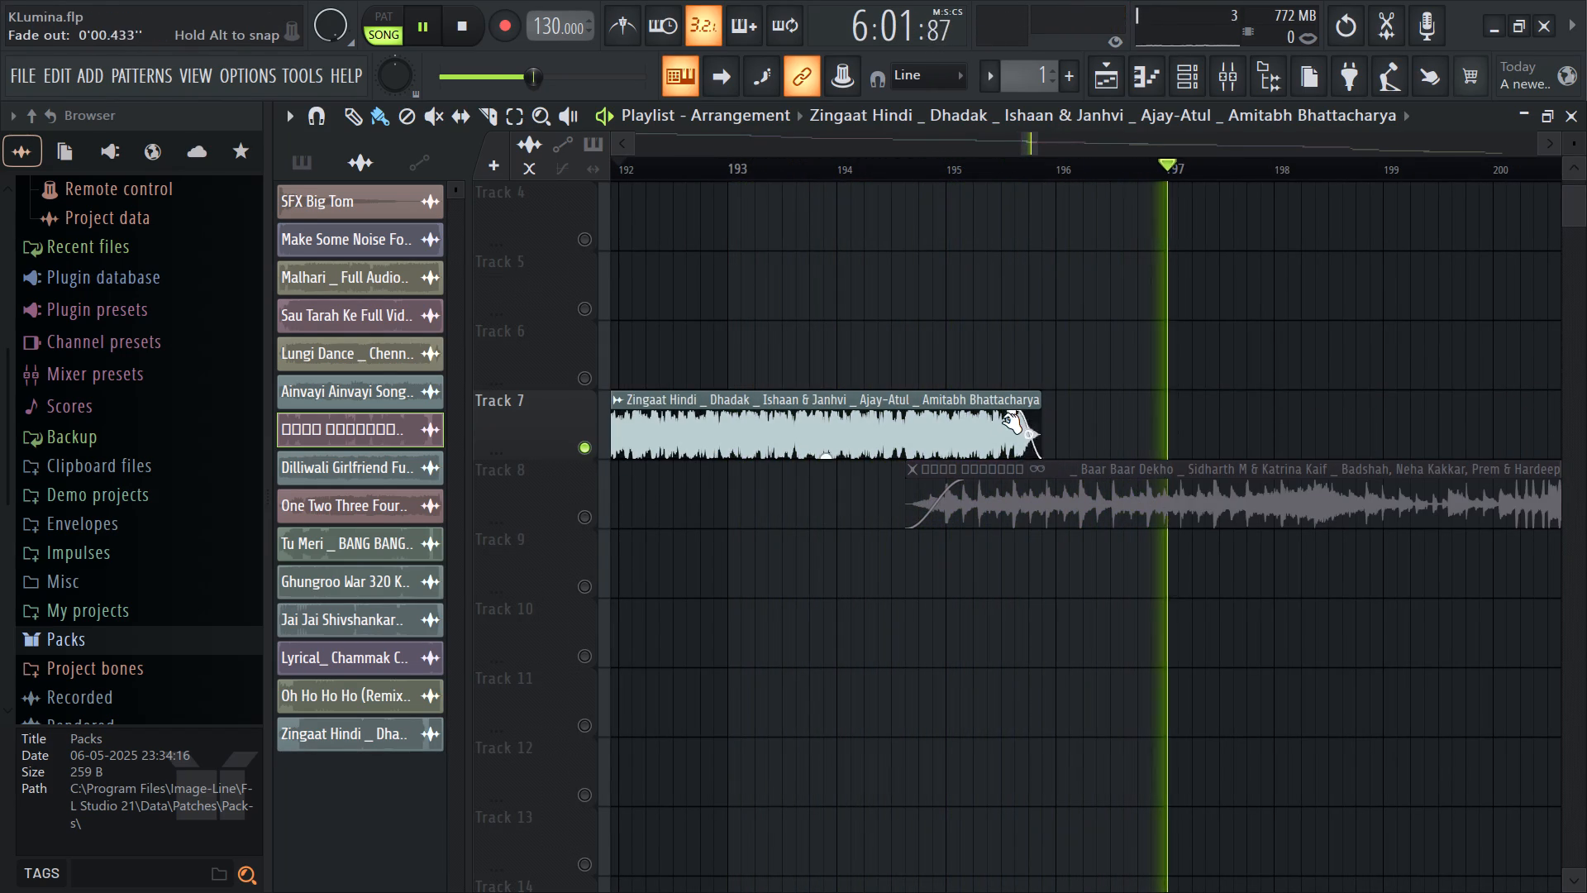
drag(1004, 419, 998, 426)
Play the soloed Zingaat Hindi ending from about bar 193, then turn off the solo on Track 7.
click(725, 157)
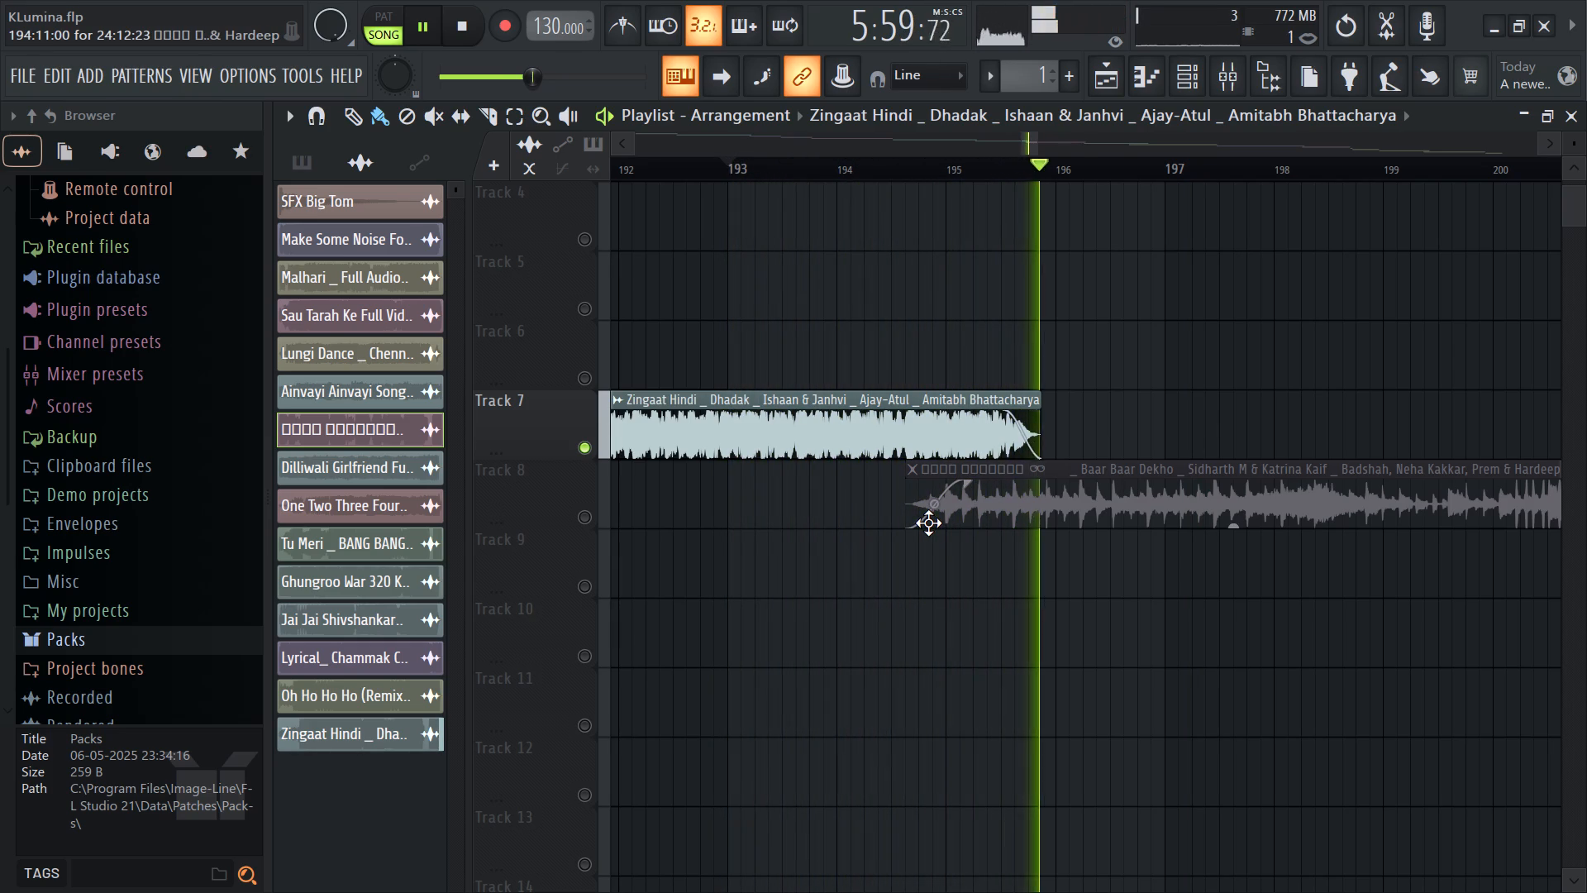
key(space)
ctrl+scroll(1037, 610, down, 15)
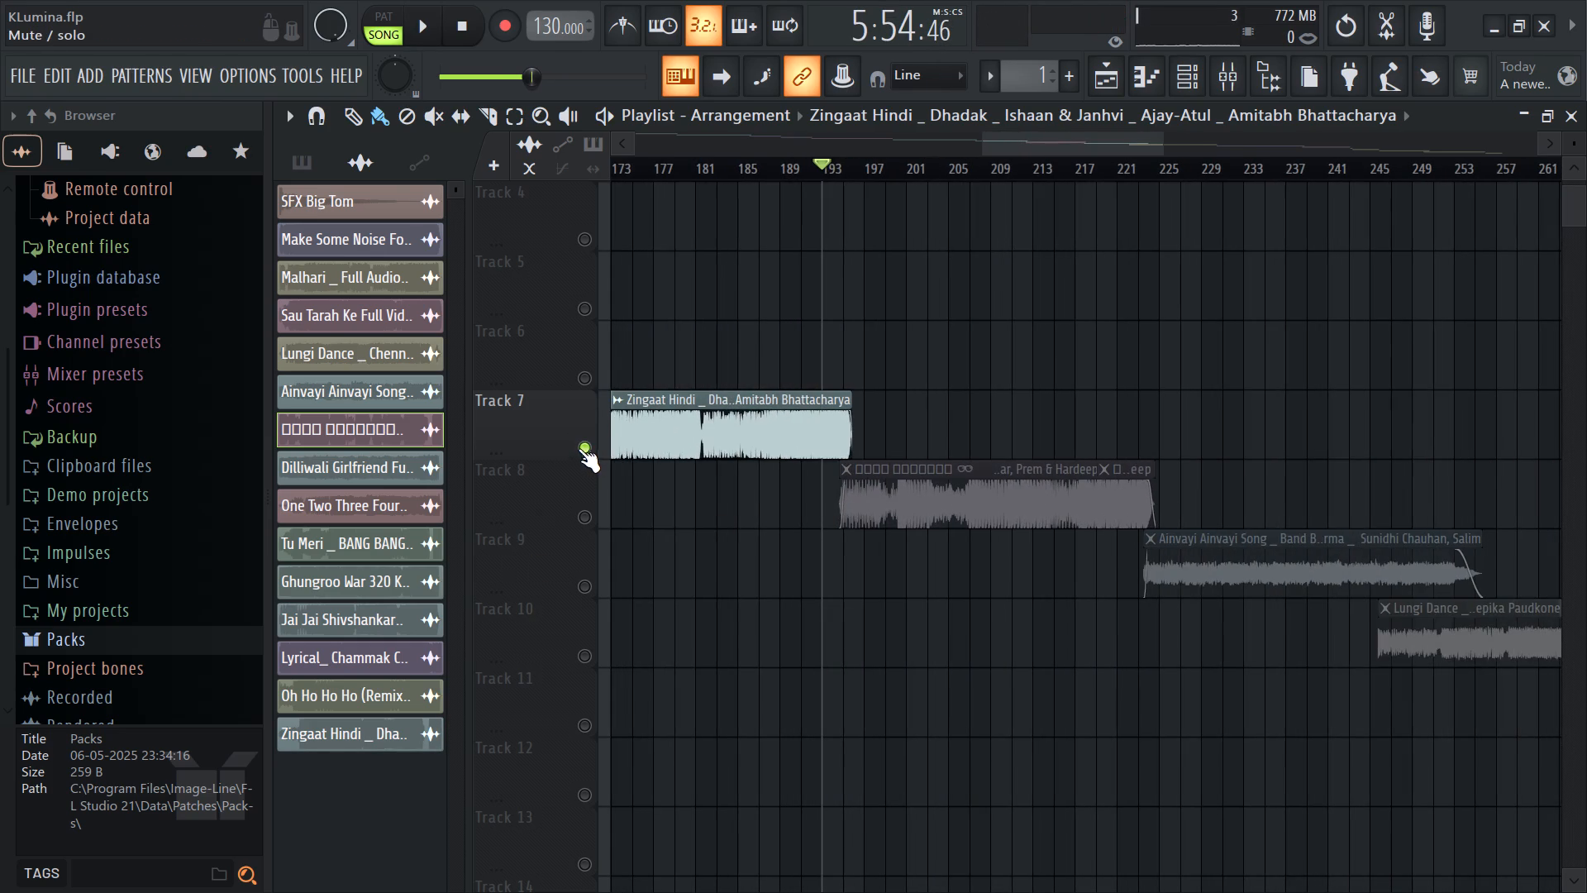
right_click(579, 452)
Play the transition from Zingaat Hindi into the Track 8 song with all tracks audible.
ctrl+scroll(589, 461, down, 14)
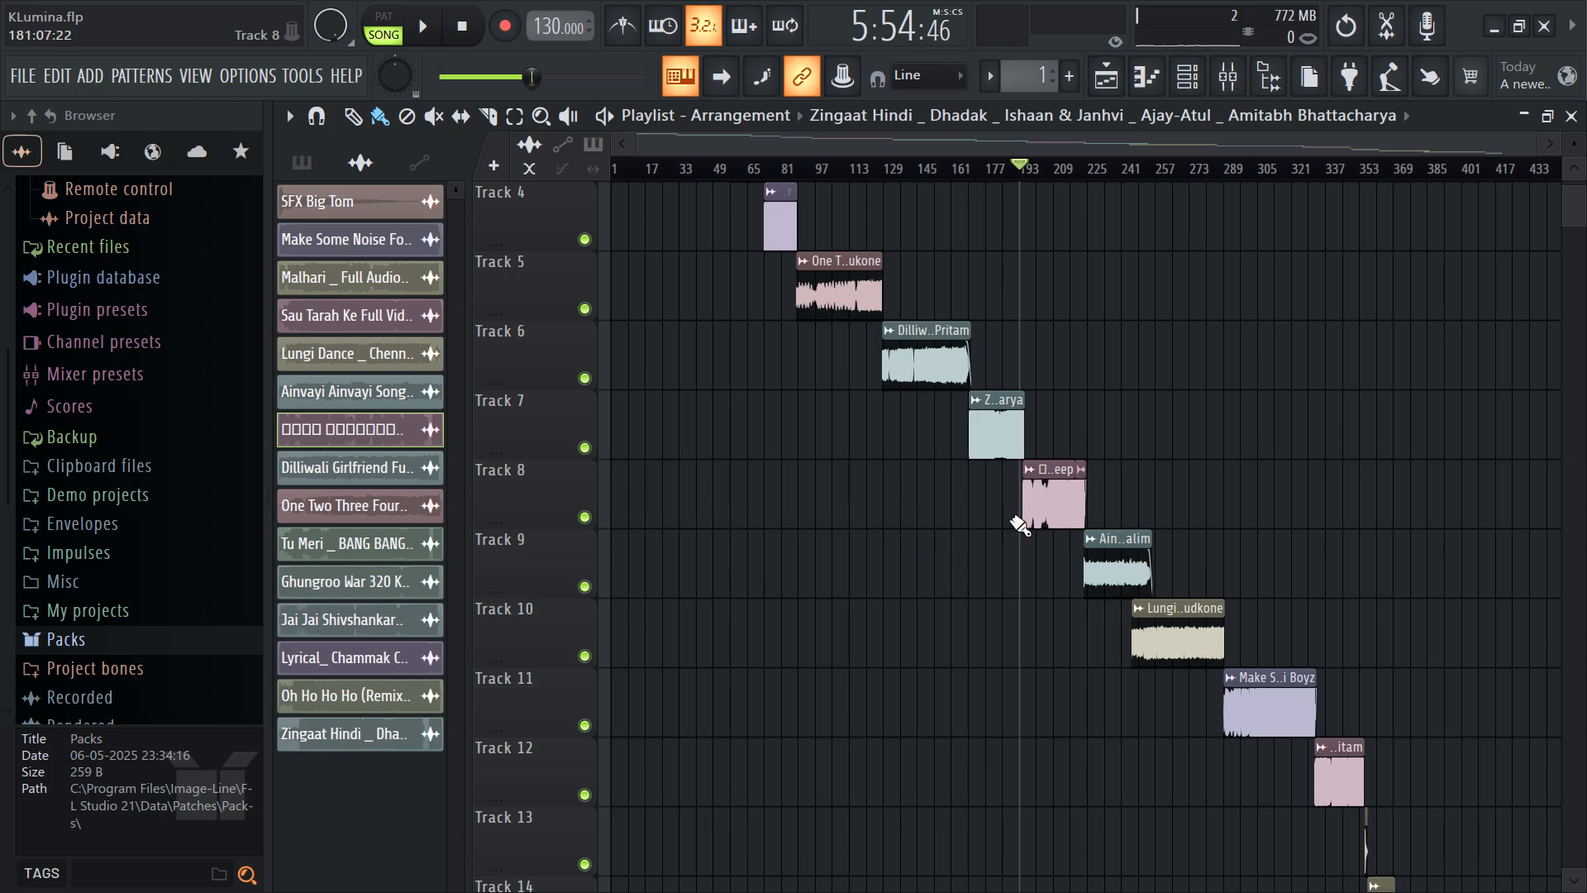
key(space)
ctrl+scroll(1048, 521, up, 14)
ctrl+scroll(841, 514, down, 8)
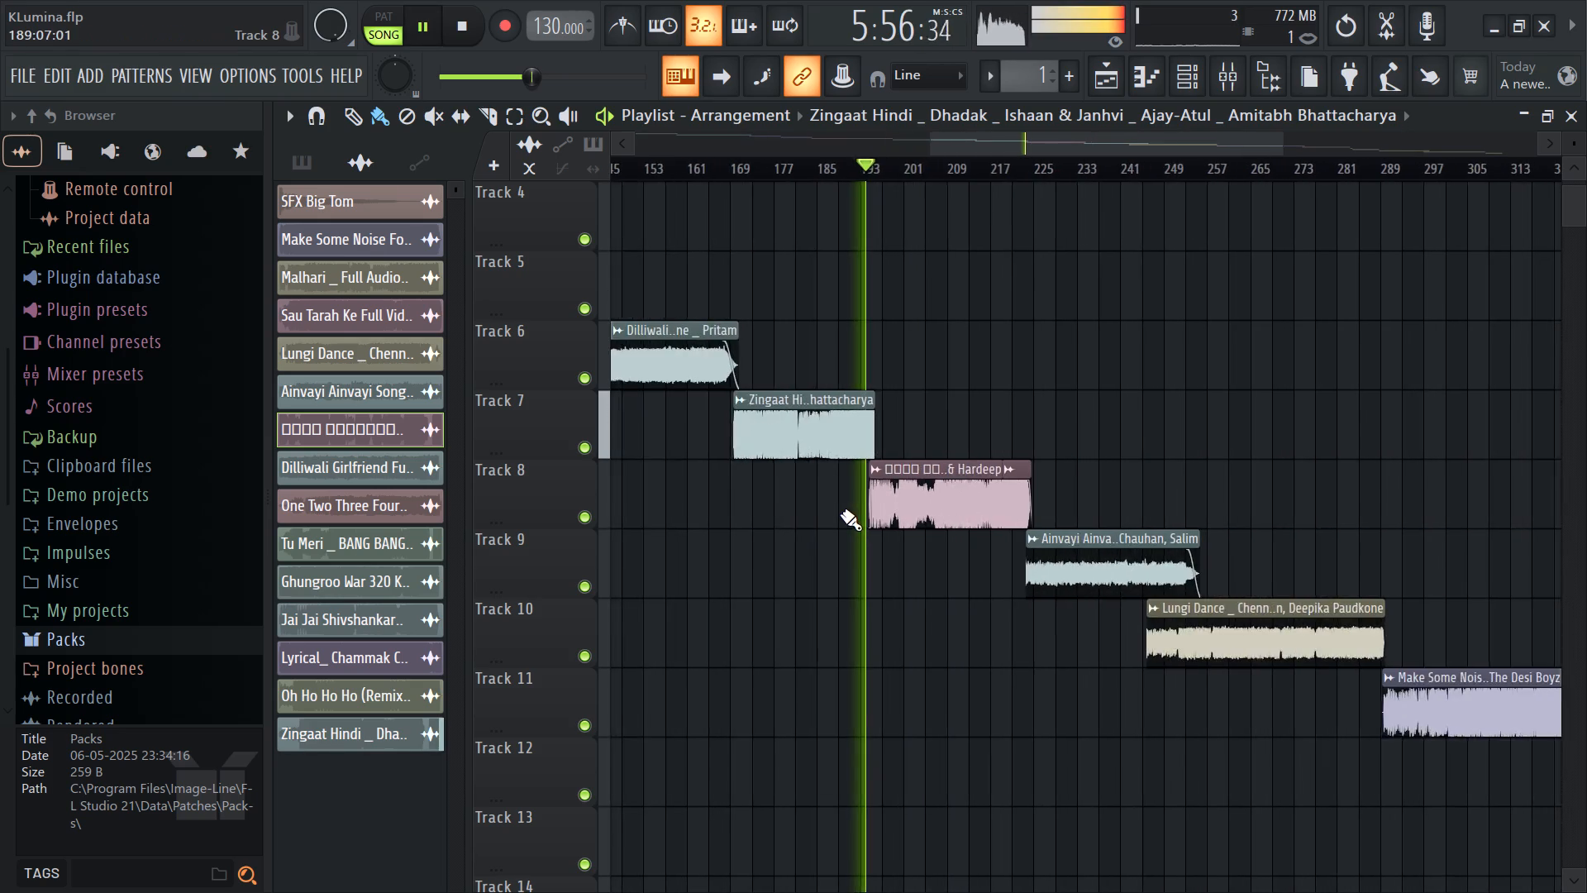
Shift all clips on Tracks 8 to 17 later together, so the Track 8 song starts at 195:05, then clear the selection.
ctrl+scroll(841, 513, down, 6)
ctrl+drag(936, 499, 1569, 892)
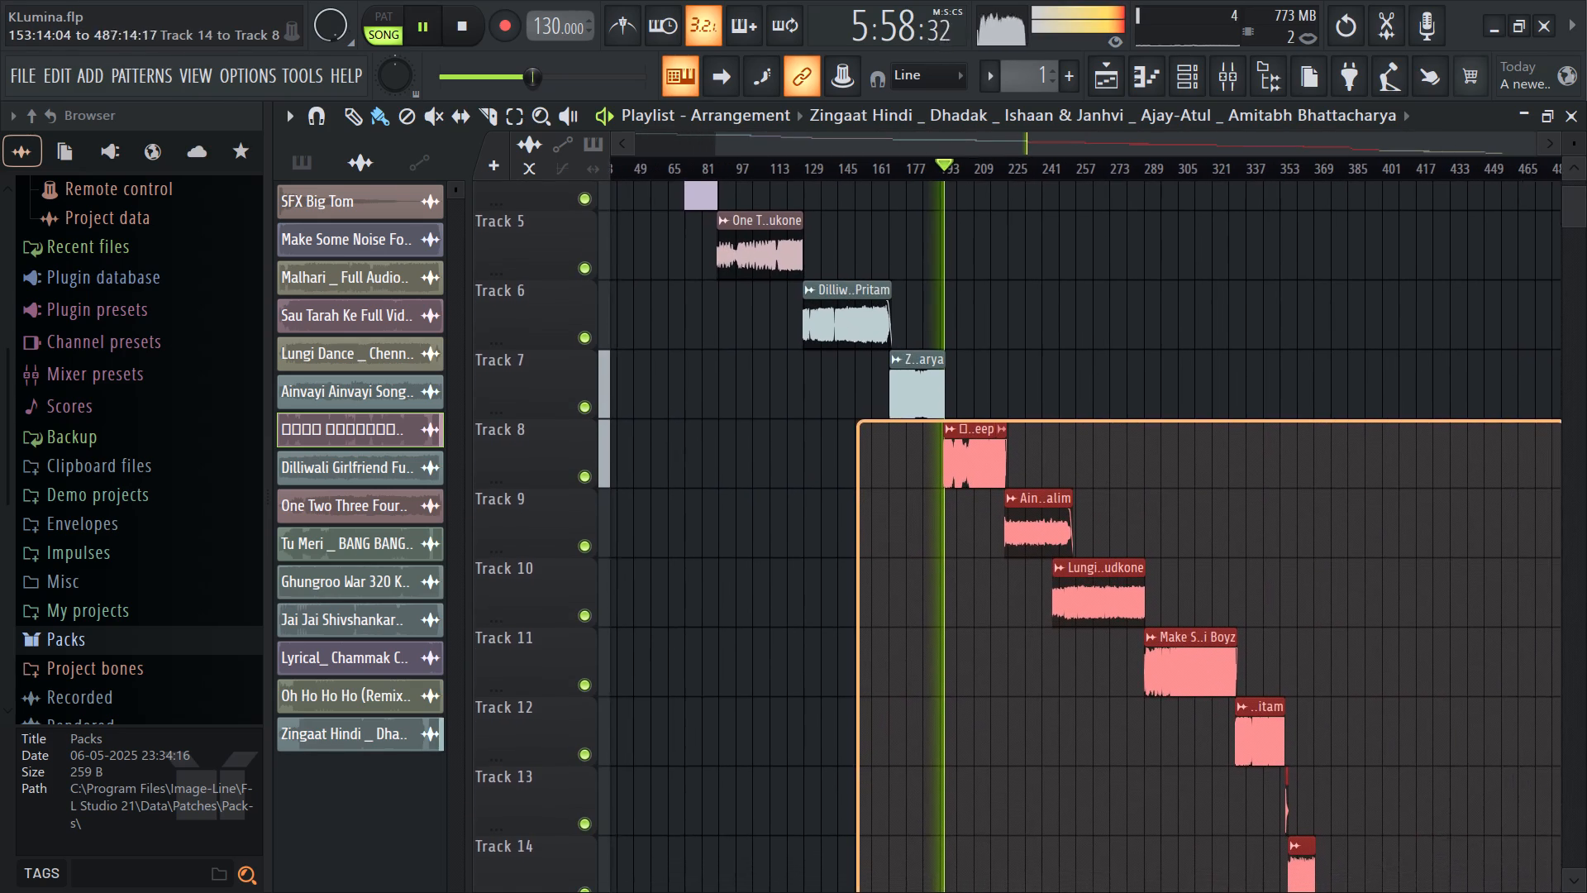
ctrl+drag(1569, 892, 1532, 892)
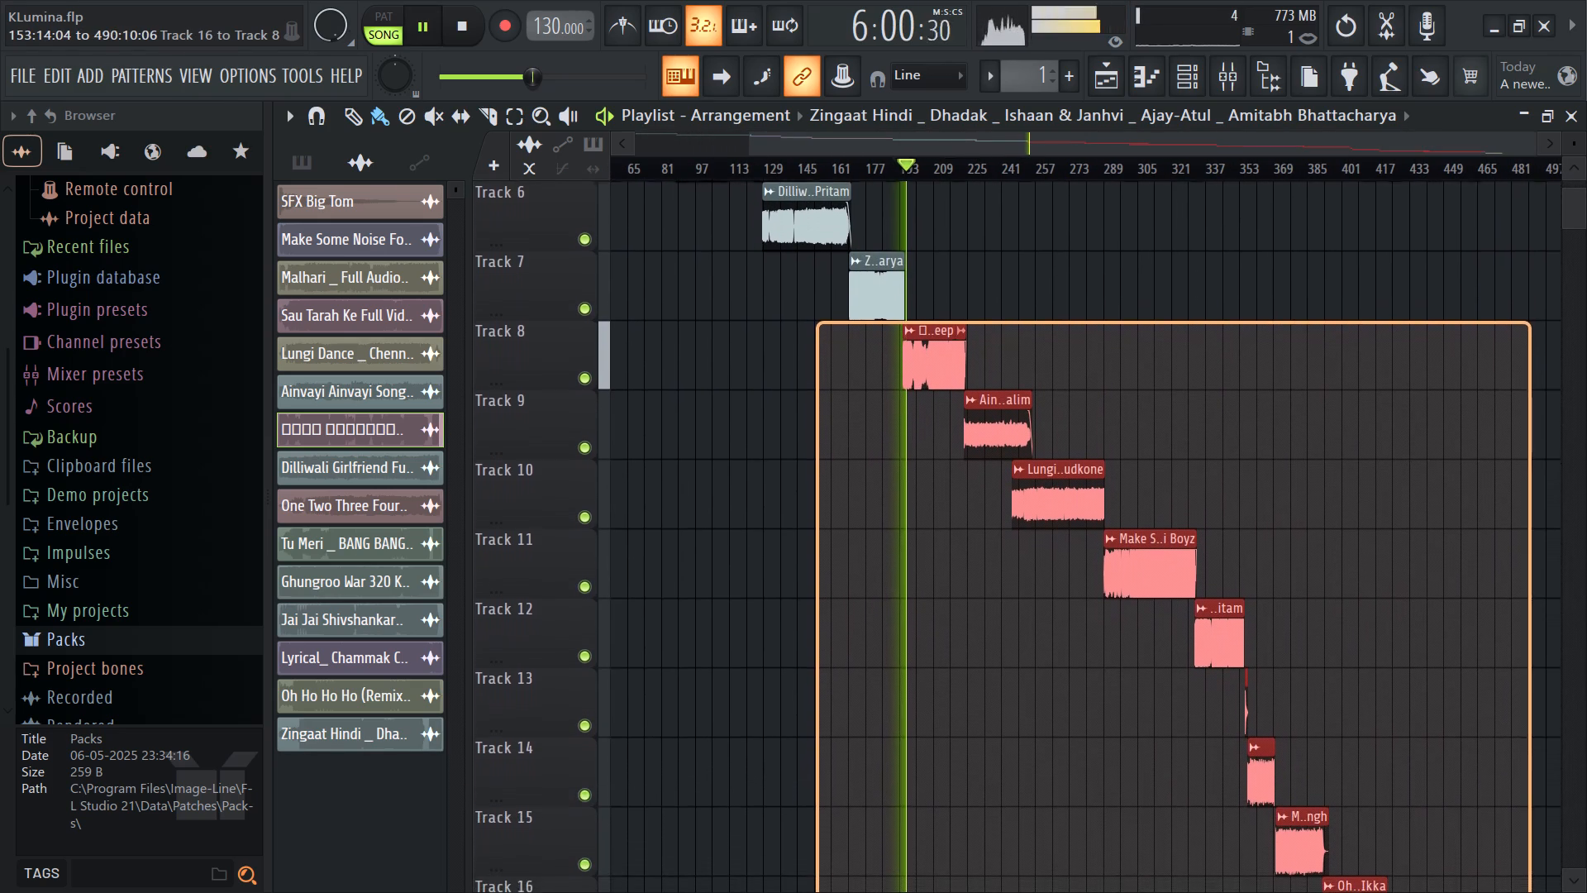
ctrl+drag(1532, 892, 1535, 892)
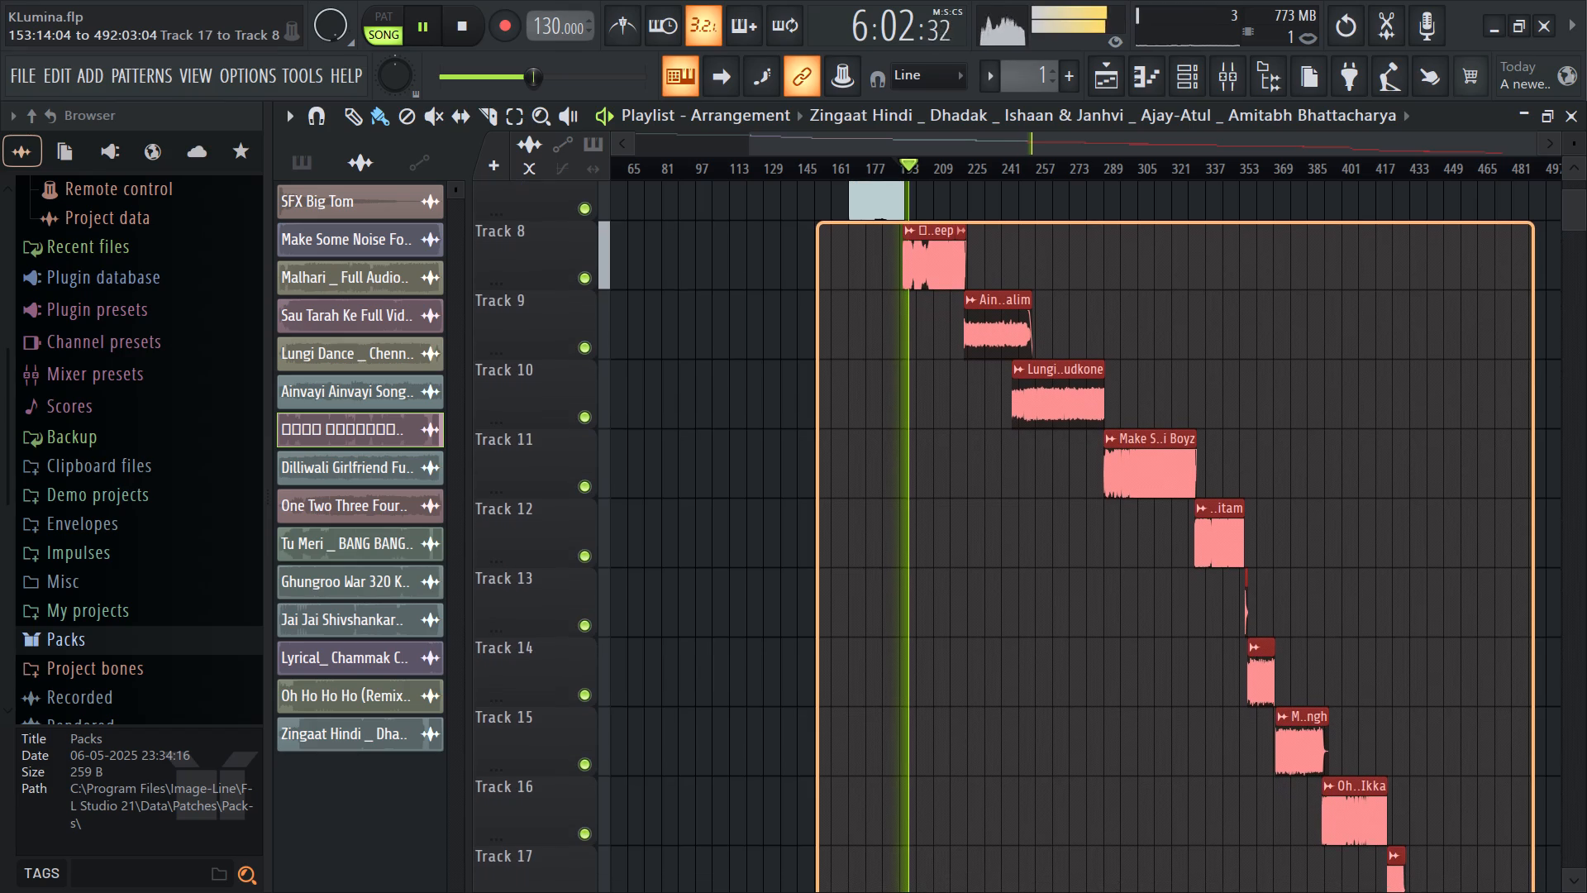
ctrl+drag(1535, 892, 1534, 876)
ctrl+scroll(913, 404, up, 5)
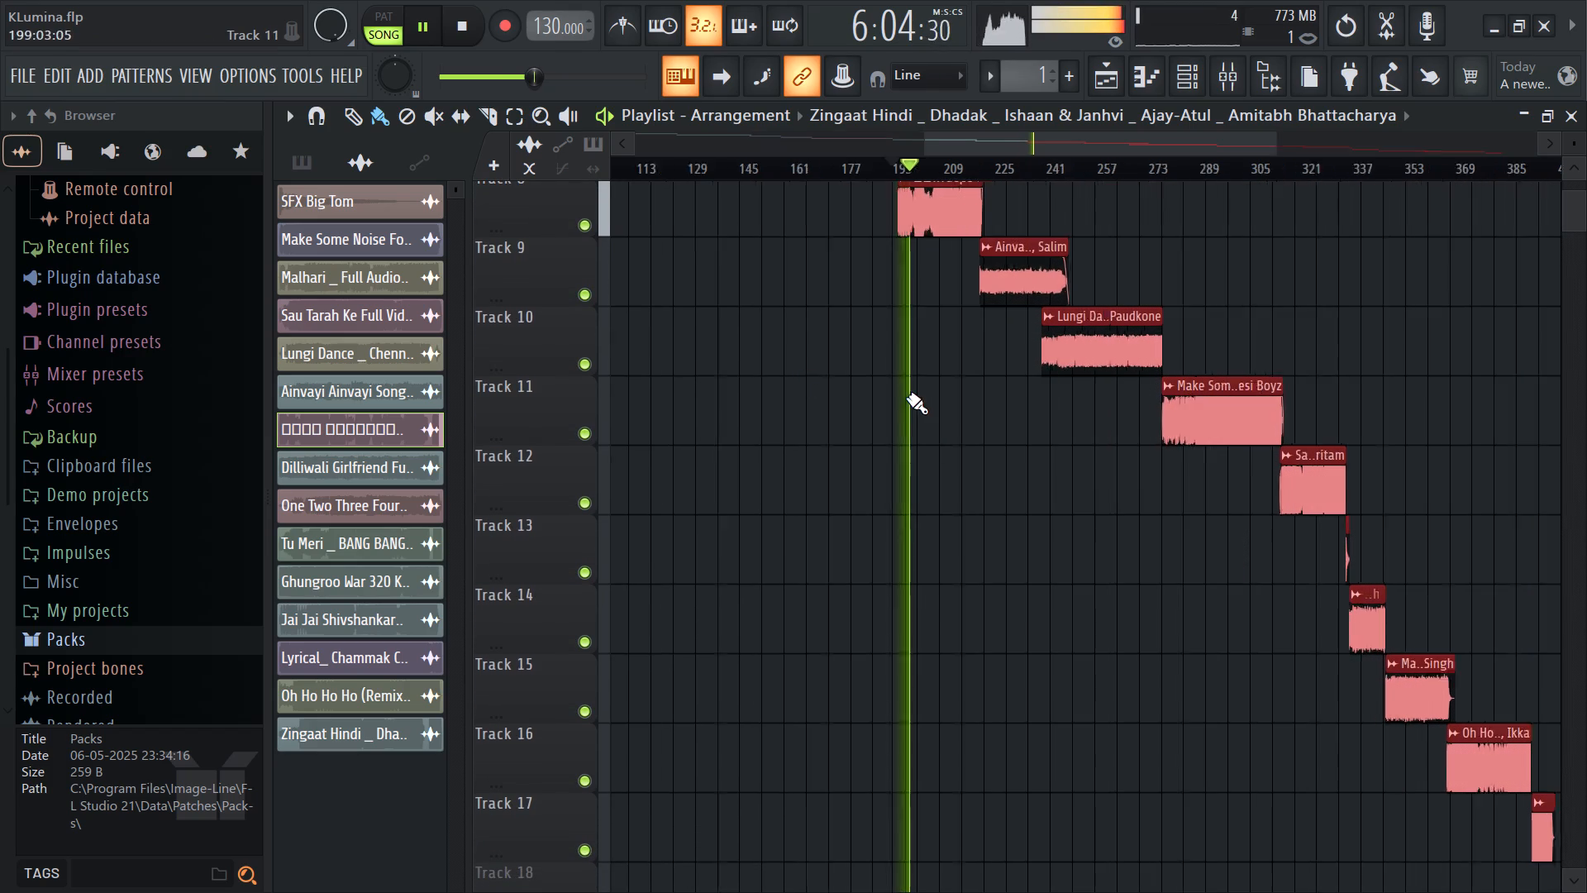
ctrl+scroll(907, 397, up, 3)
scroll(903, 389, up, 6)
key(space)
key(space)
ctrl+scroll(907, 418, up, 7)
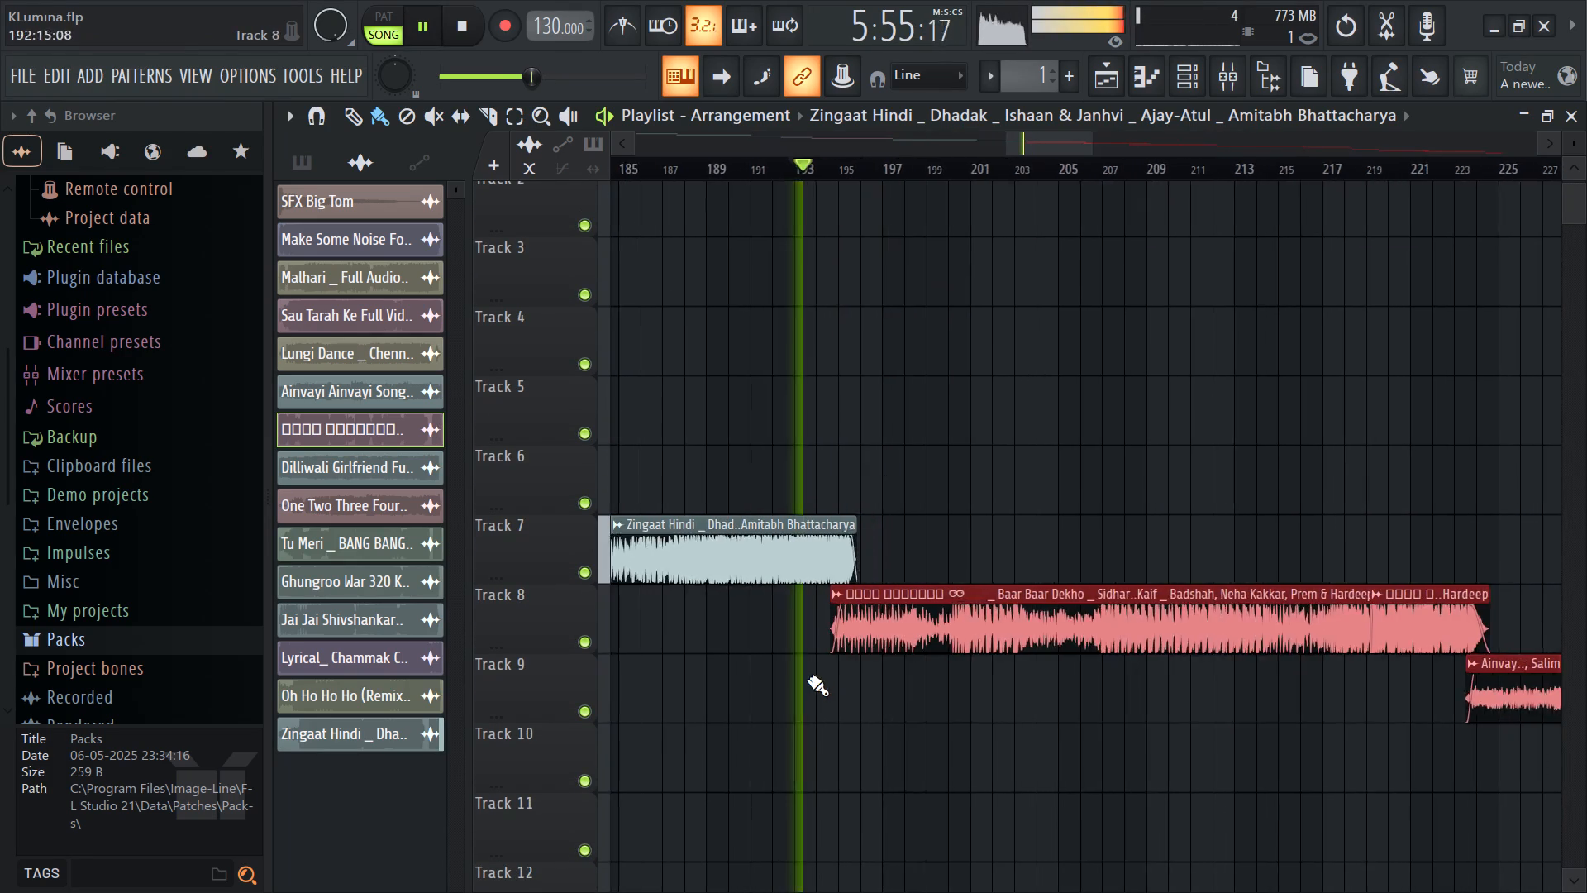
ctrl+scroll(827, 688, up, 14)
drag(826, 628, 1043, 636)
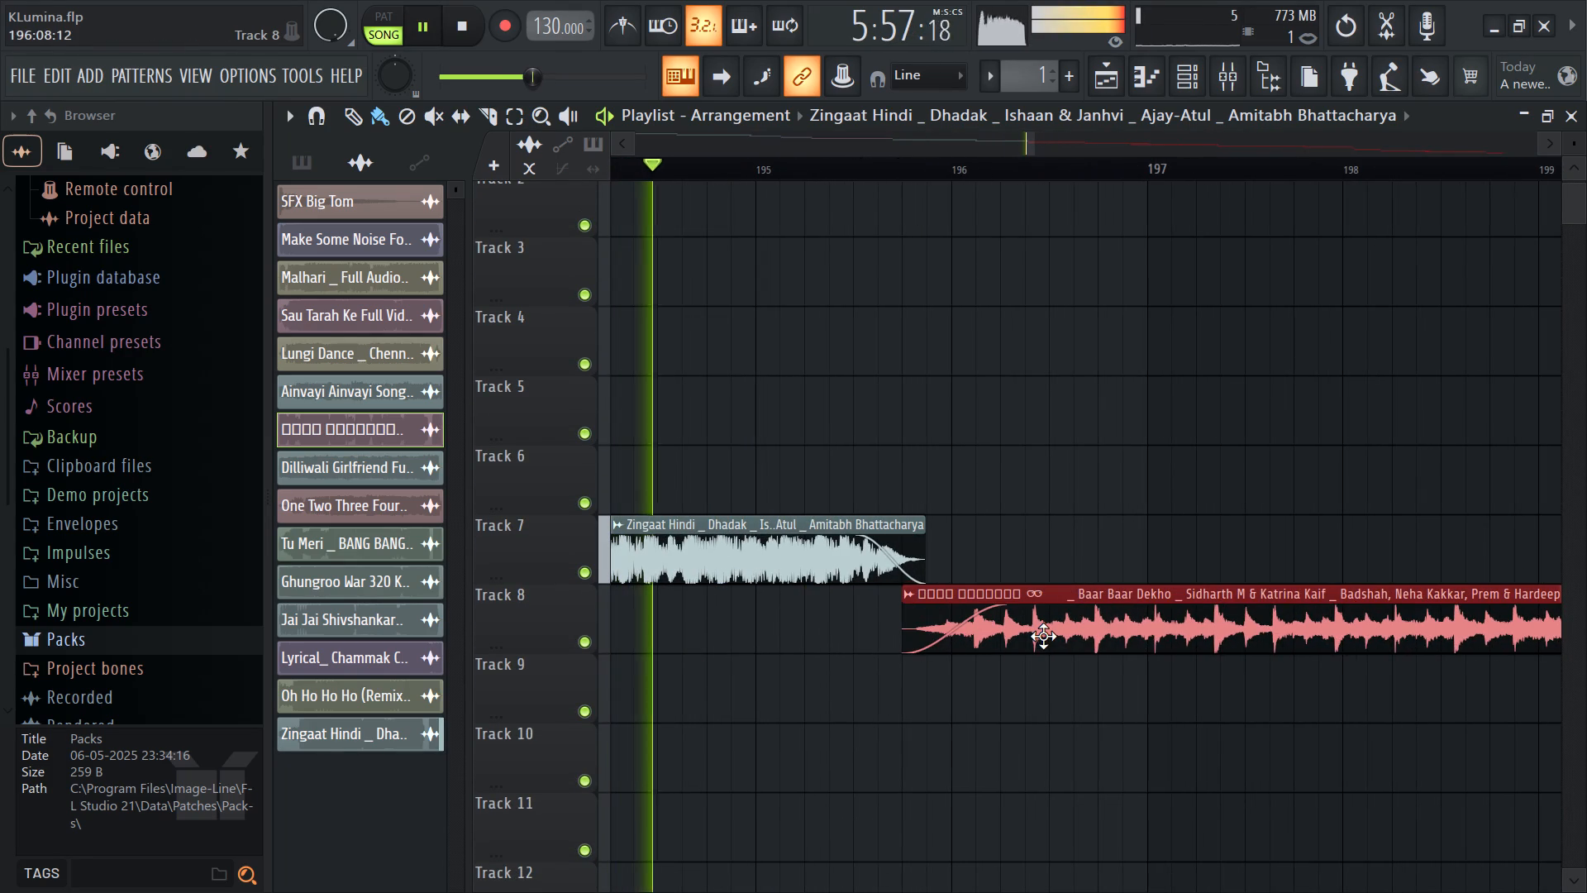
drag(1043, 636, 956, 648)
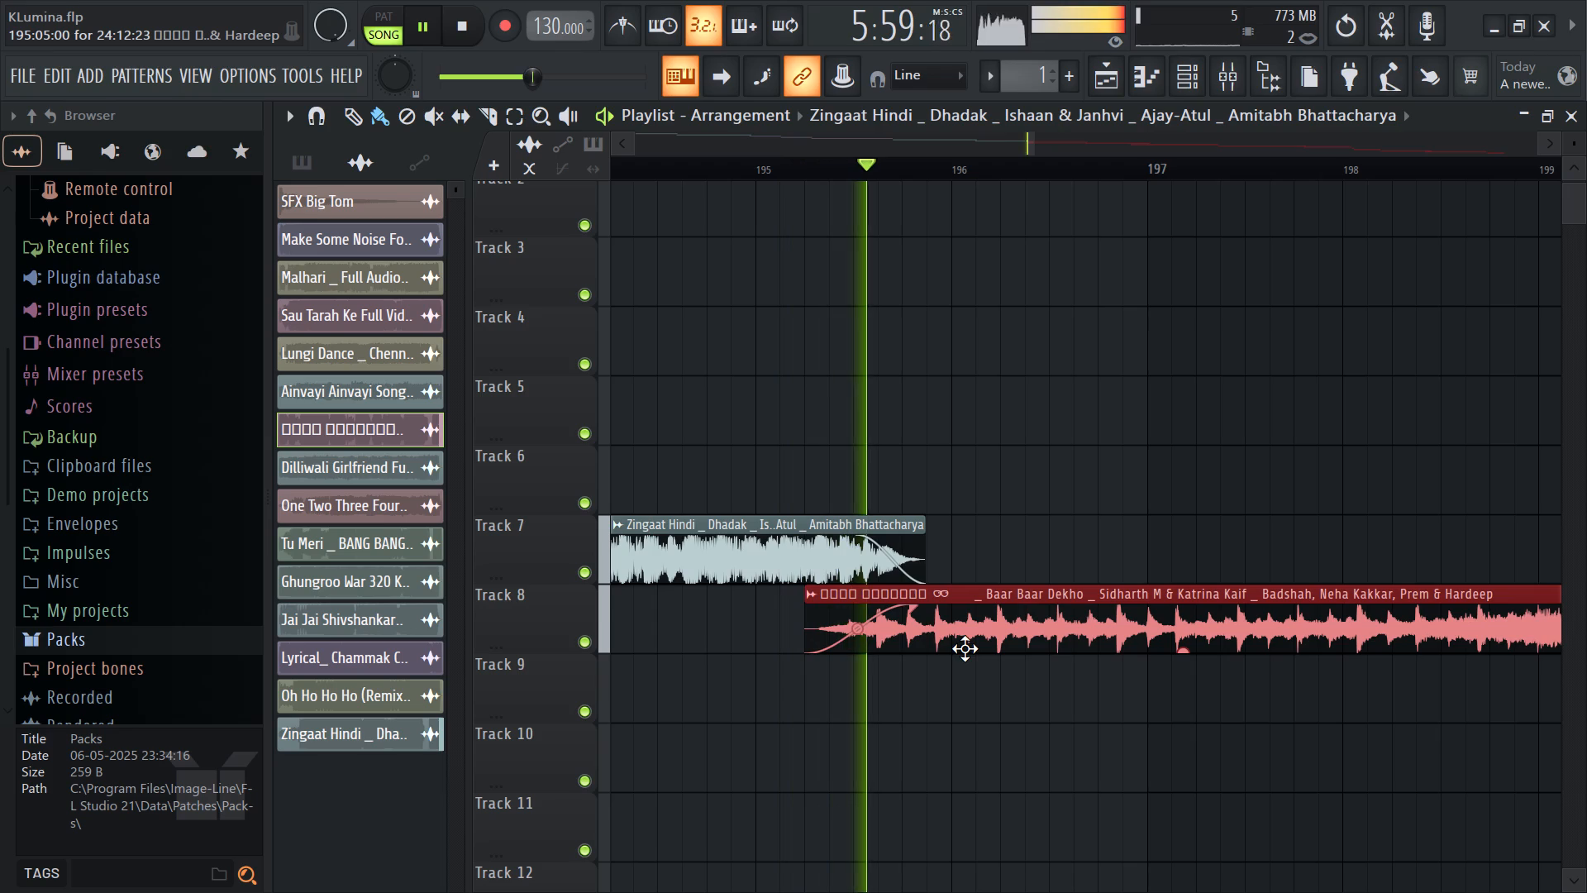
ctrl+click(1246, 352)
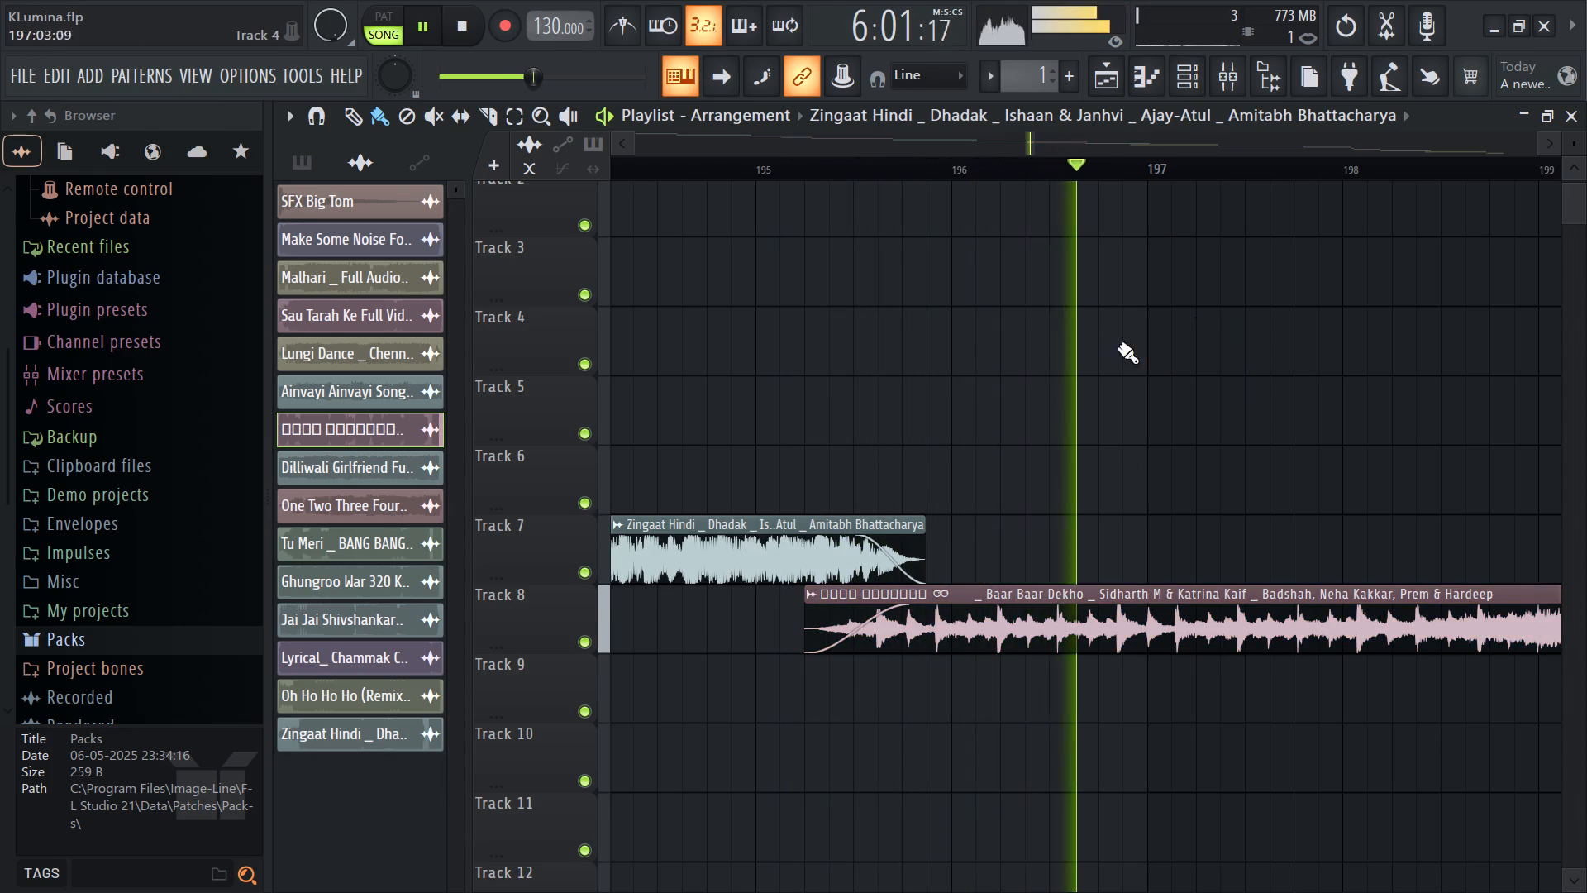
Save the project.
ctrl+scroll(942, 377, down, 20)
ctrl+scroll(942, 377, down, 9)
key(ctrl+s)
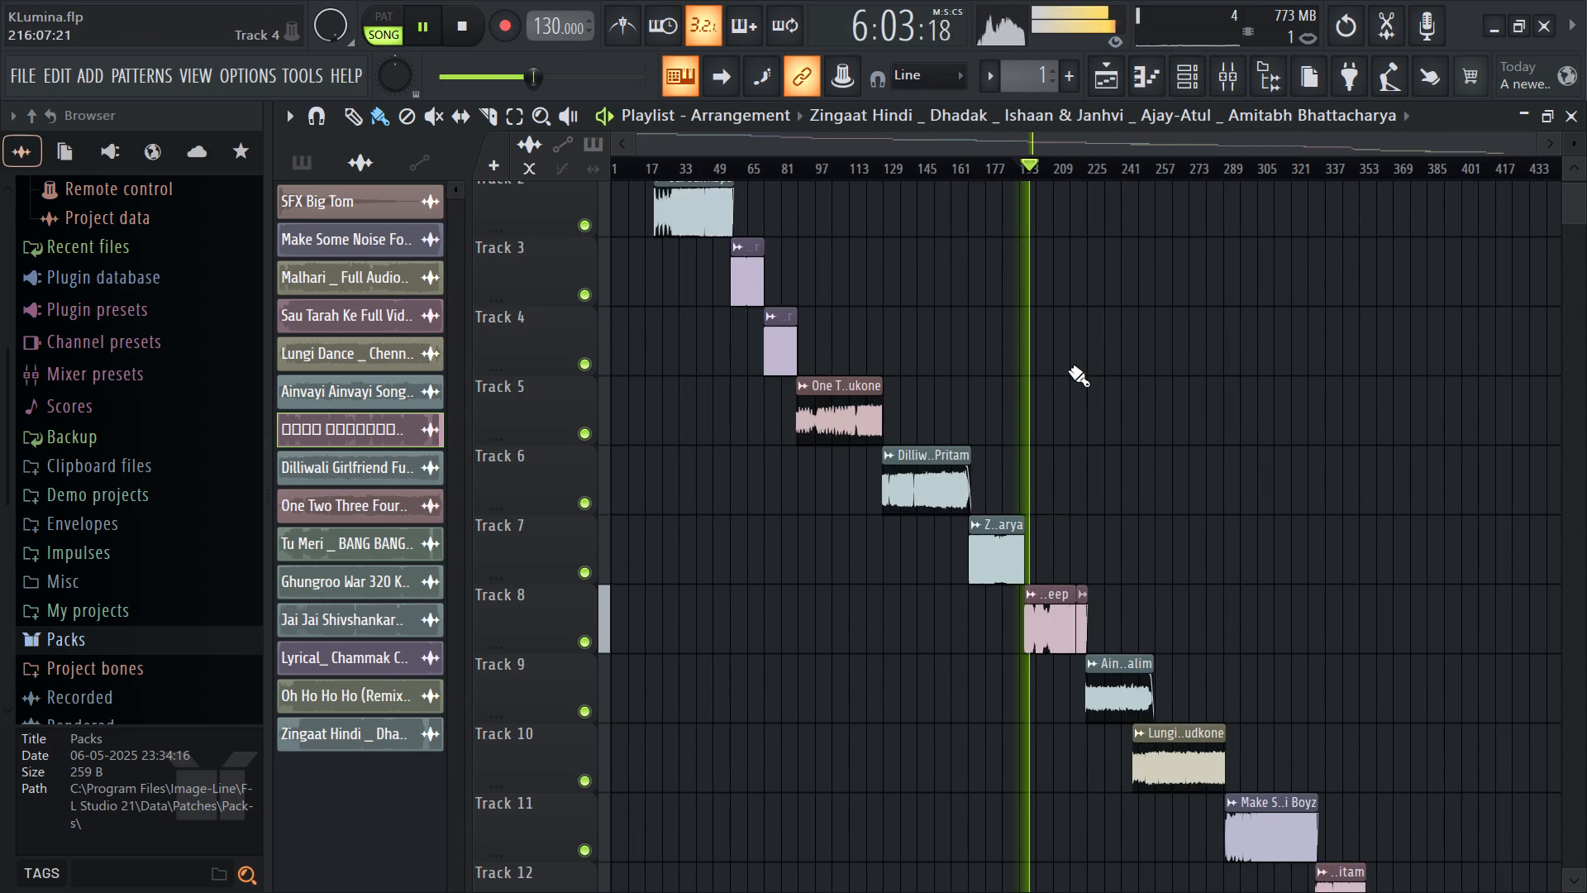
Listen to the end of the Track 8 song and its transition into Ainvayi Ainvayi, playing from about bar 223.
scroll(1068, 370, down, 5)
scroll(1064, 348, up, 4)
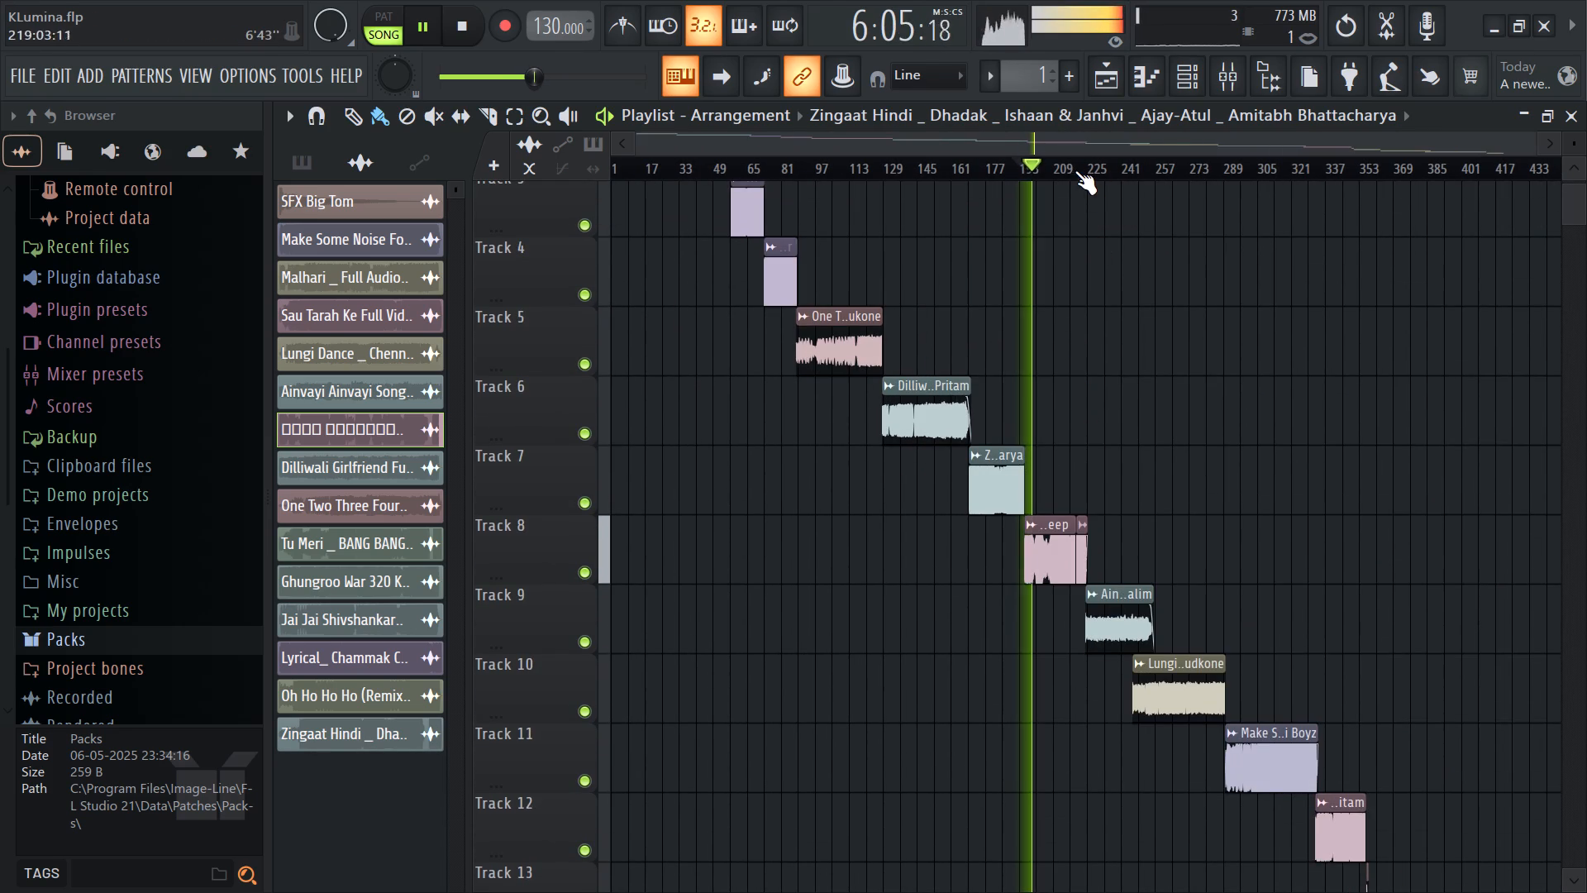
click(1074, 168)
ctrl+scroll(1125, 646, up, 14)
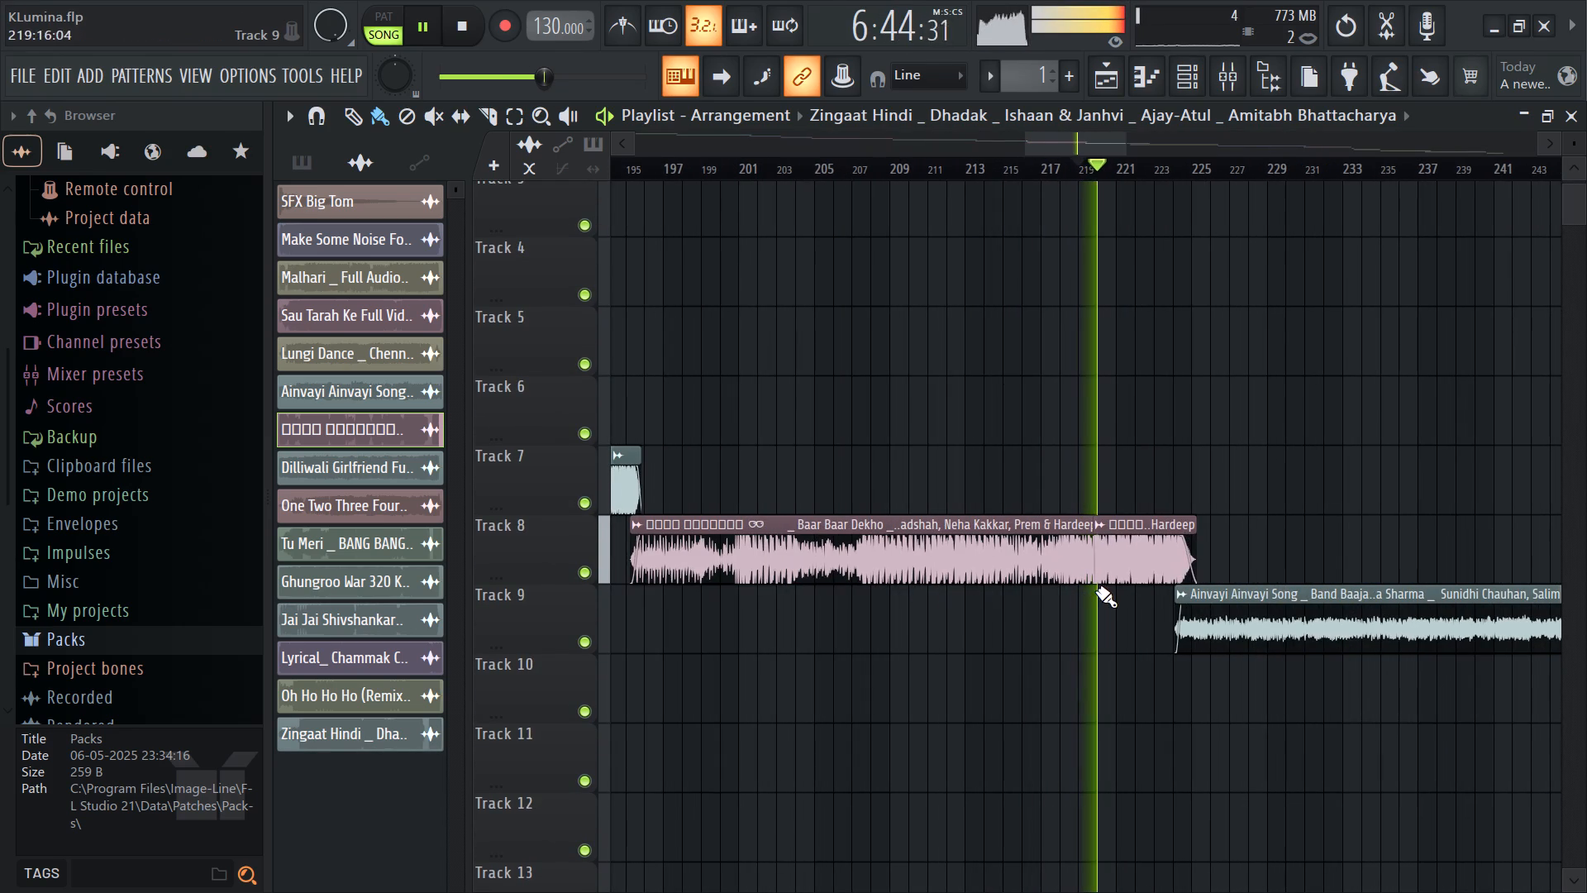
click(1160, 167)
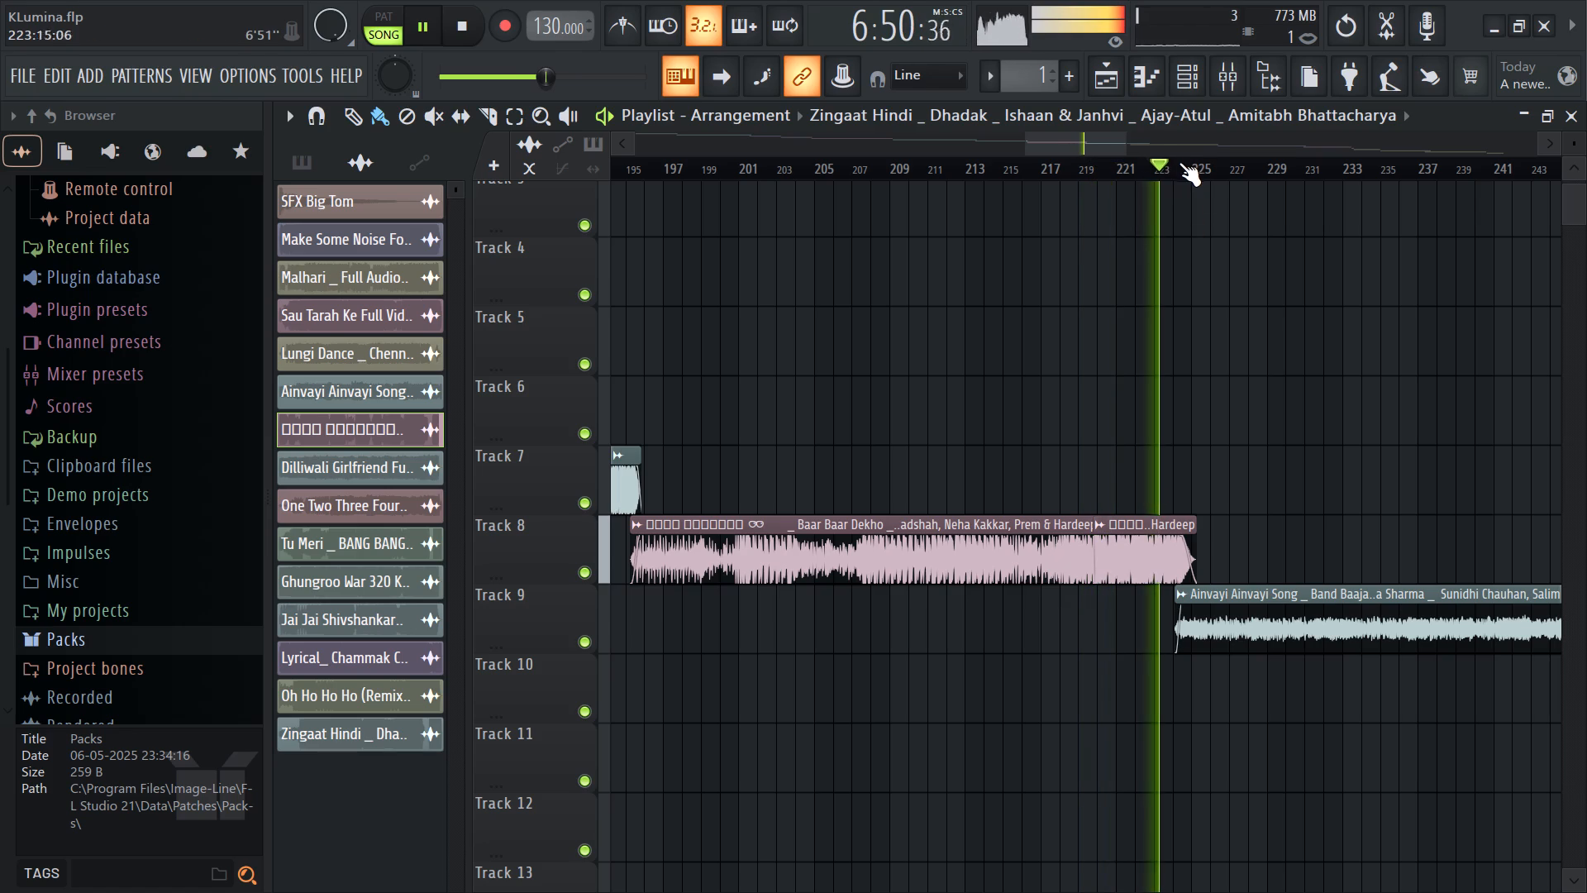
Save the project again.
key(ctrl+s)
key(ctrl+s)
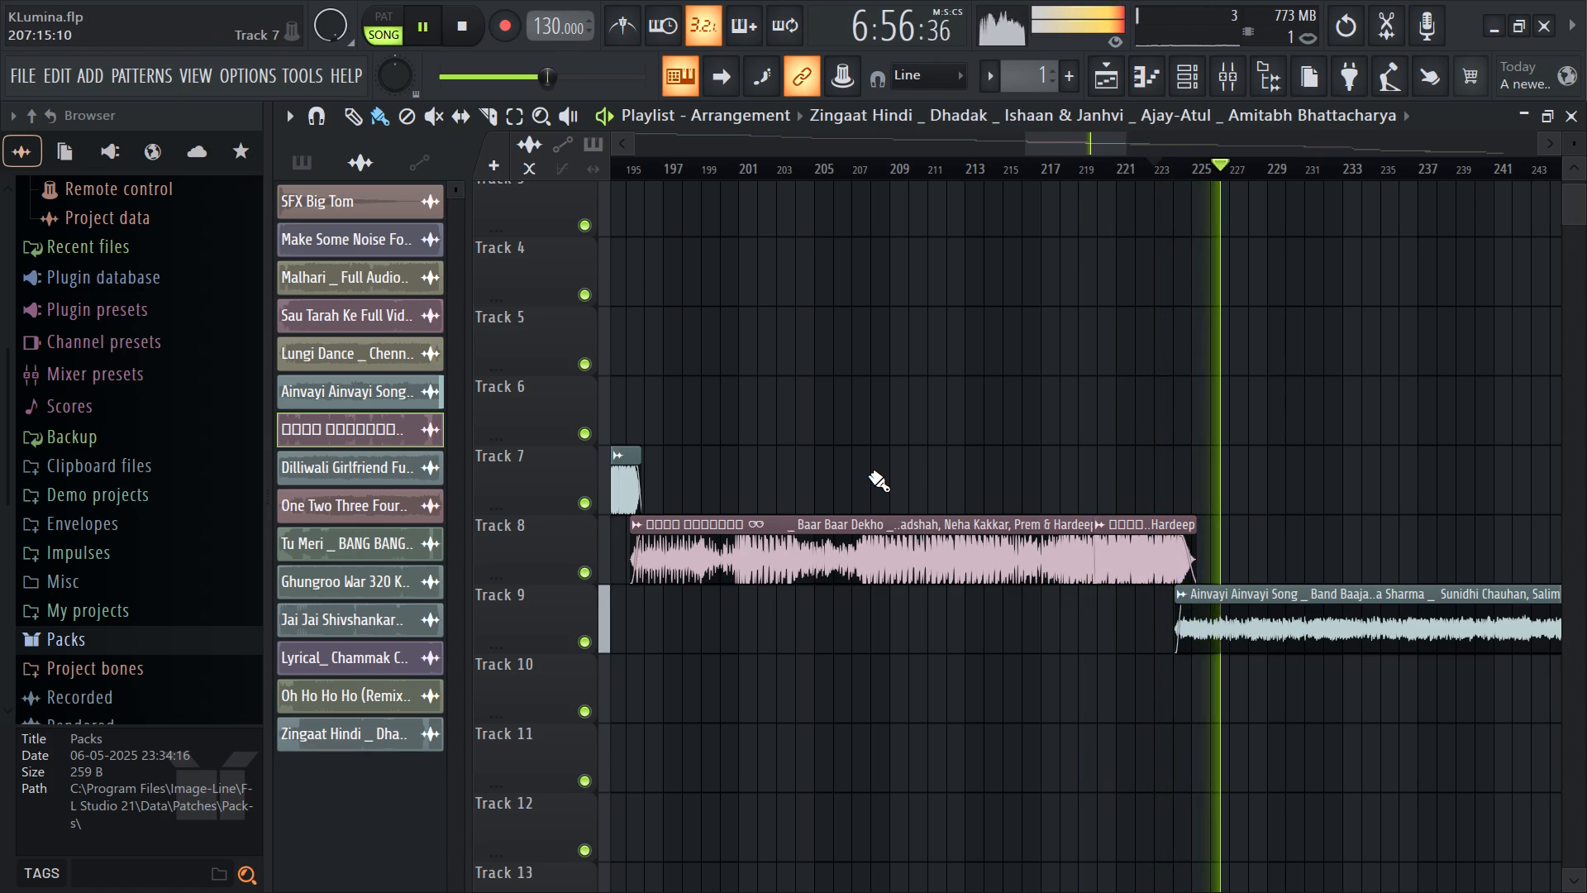
Shift all clips on Tracks 10 to 17 later together, so Lungi Dance starts at 255:08.
ctrl+scroll(869, 475, down, 7)
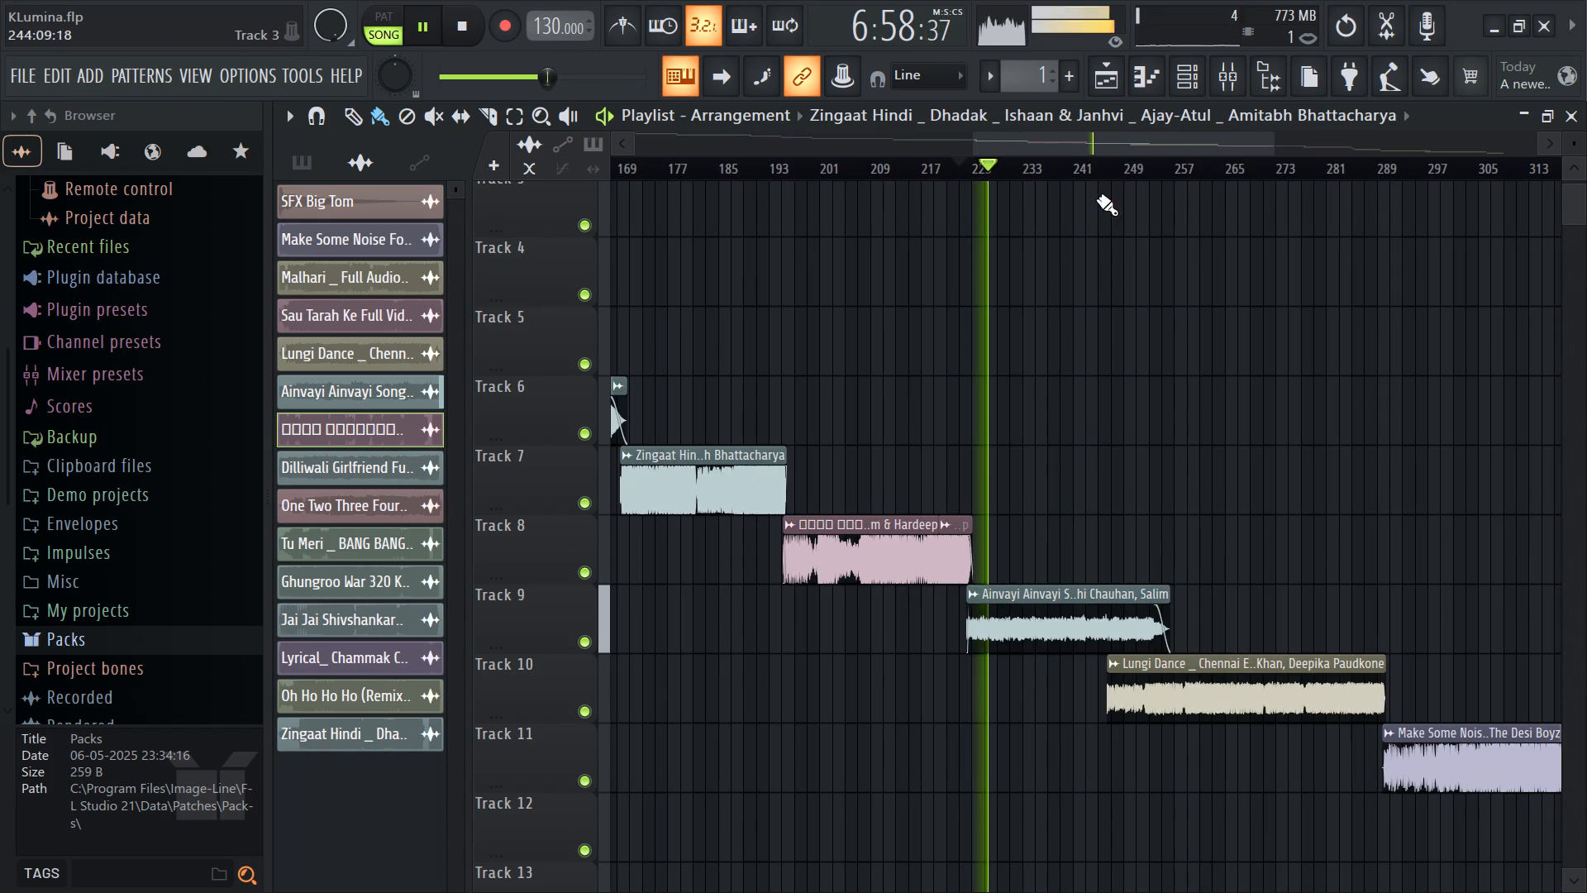
ctrl+scroll(1111, 781, down, 7)
ctrl+scroll(984, 719, down, 1)
ctrl+drag(1211, 621, 1586, 892)
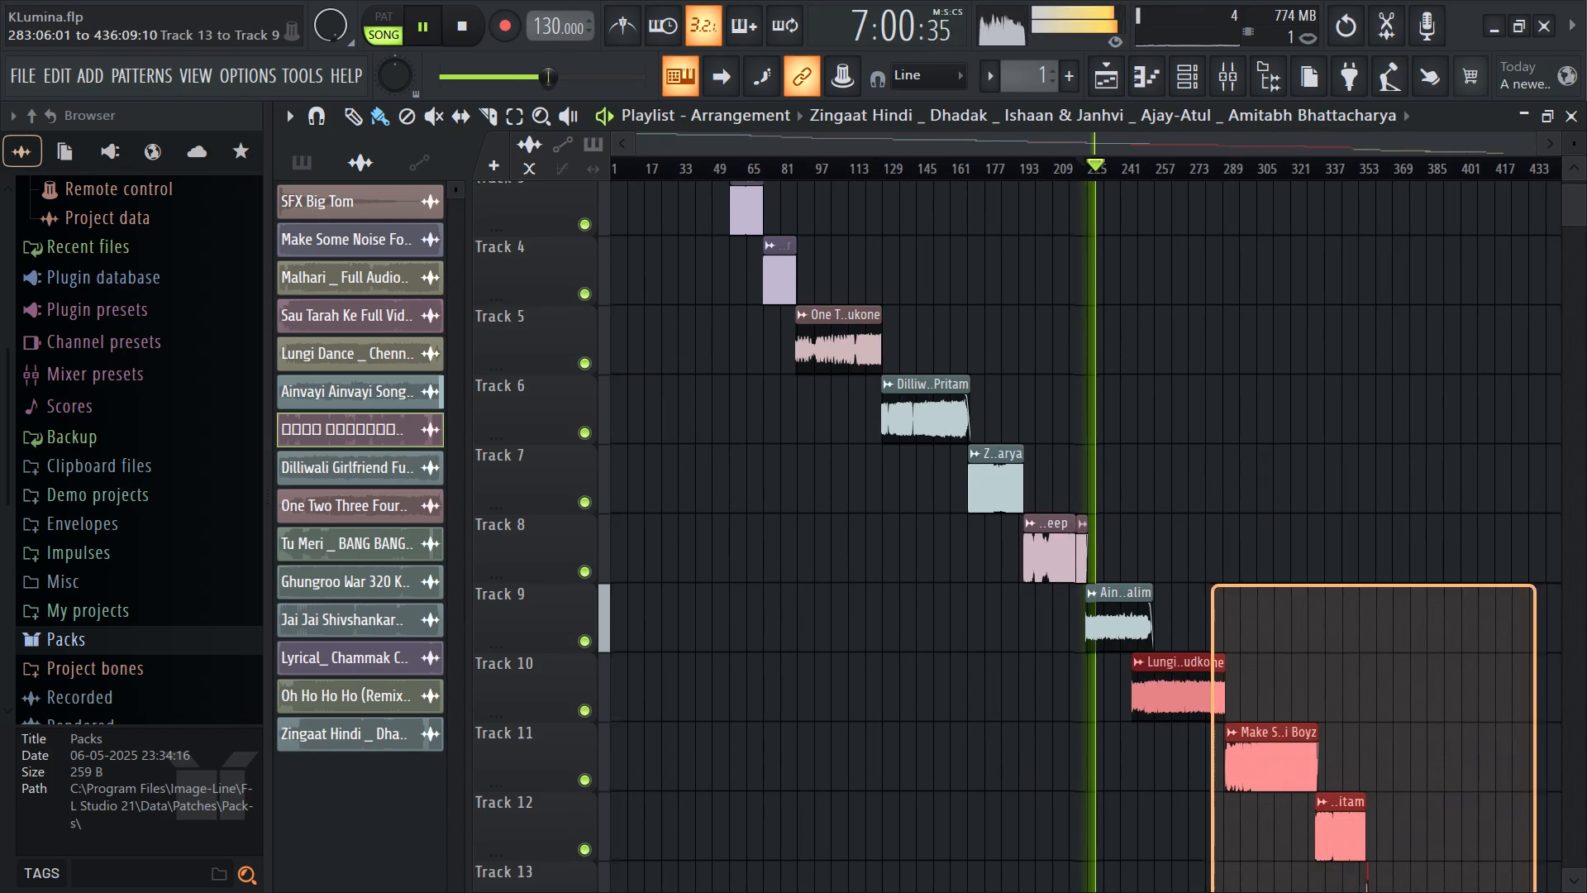
ctrl+drag(1586, 892, 1509, 891)
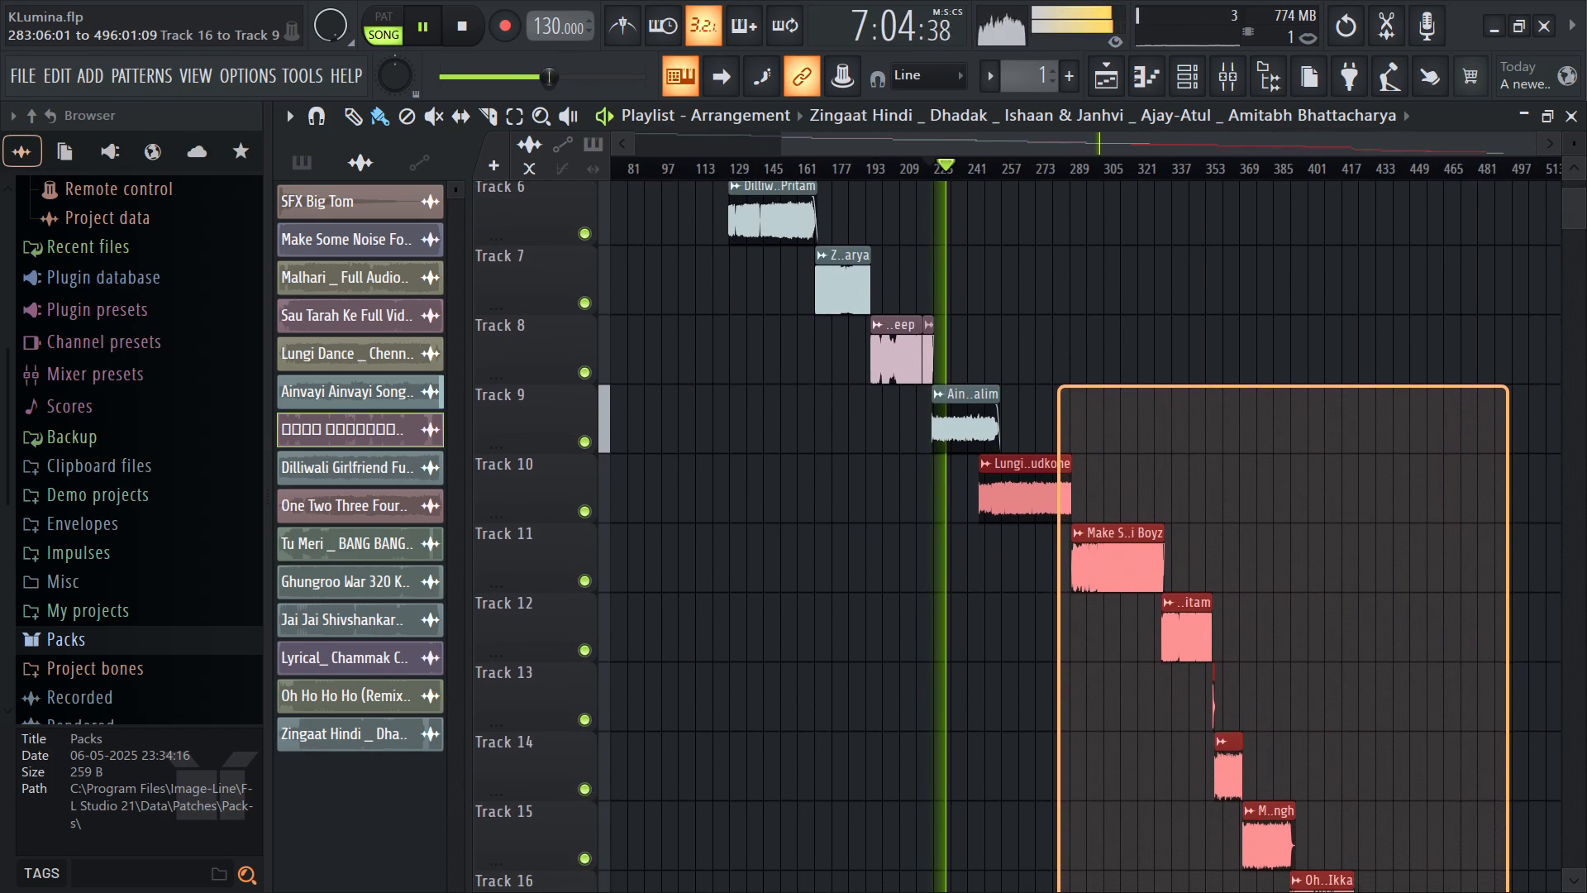
ctrl+drag(1509, 891, 1509, 891)
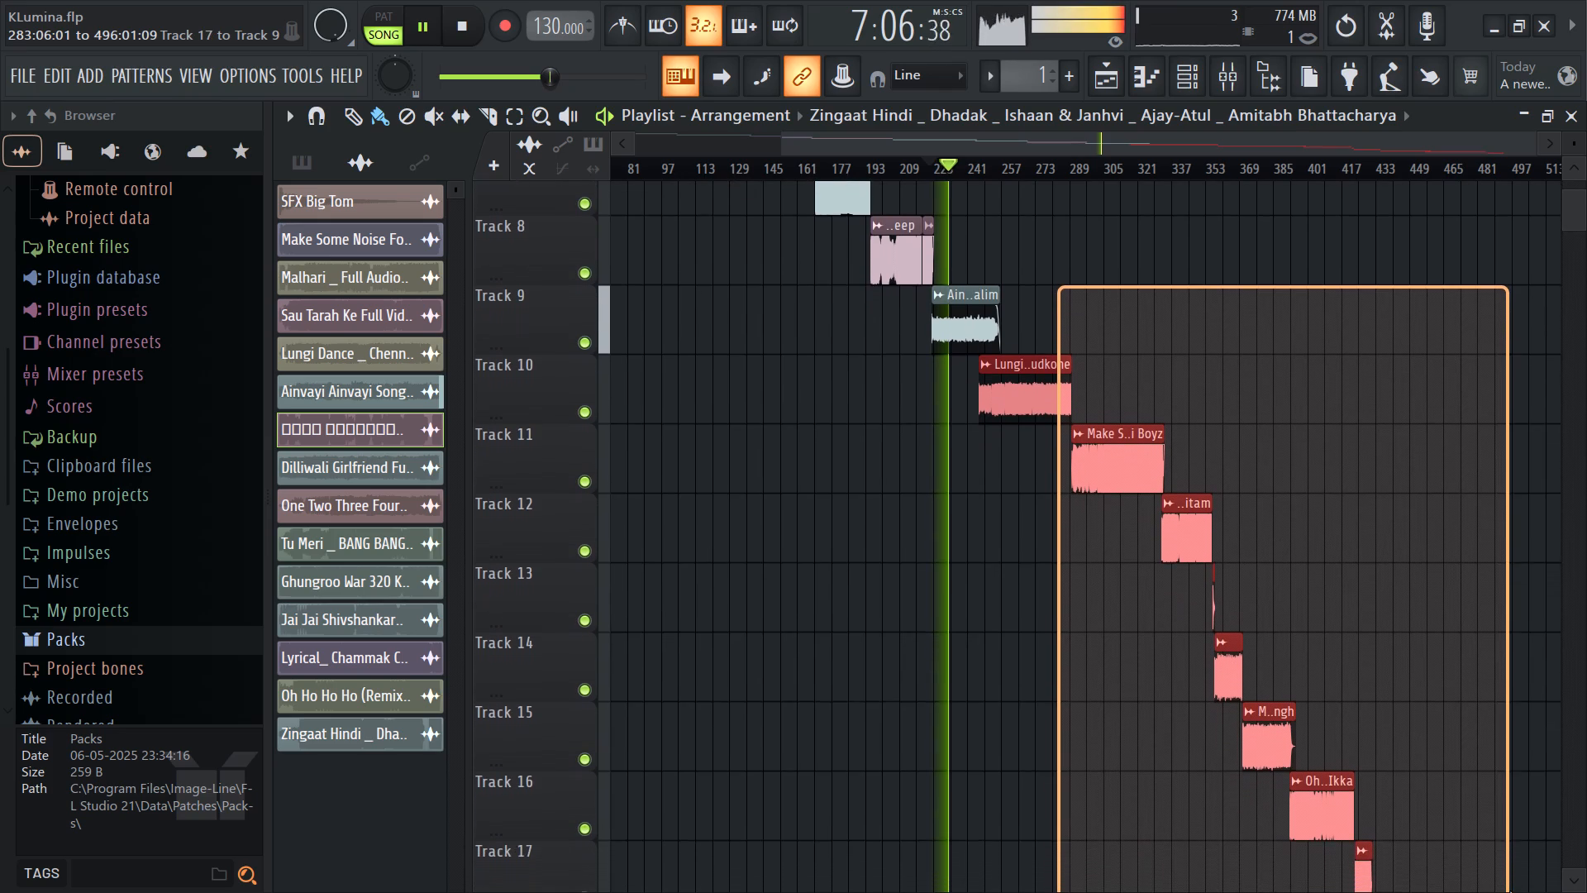
ctrl+drag(1509, 891, 1514, 872)
scroll(1385, 686, down, 1)
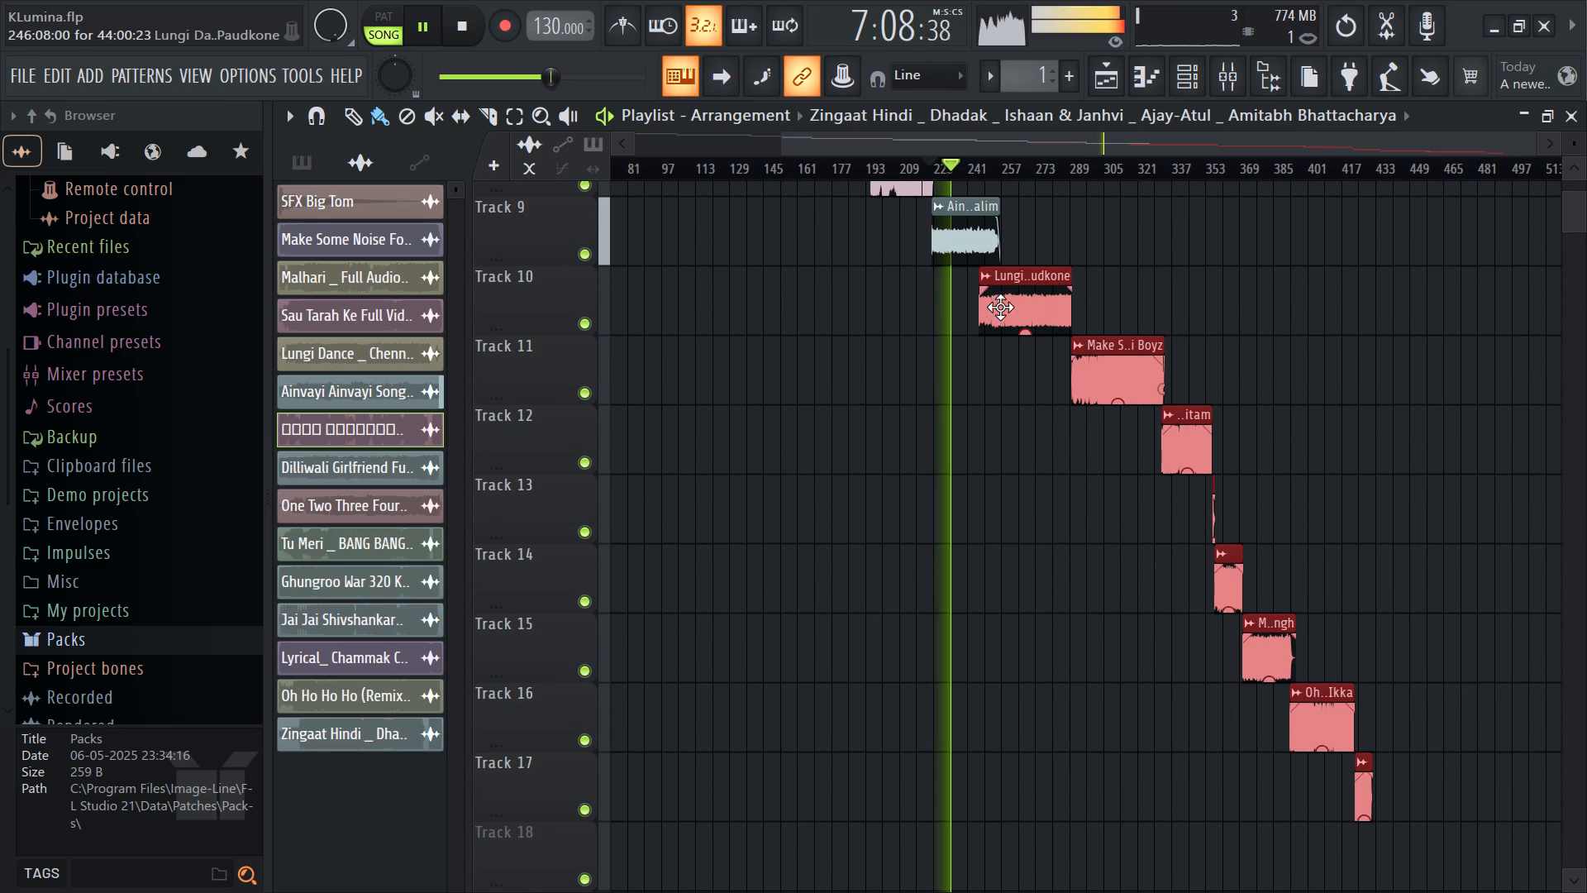
drag(1006, 305, 1024, 304)
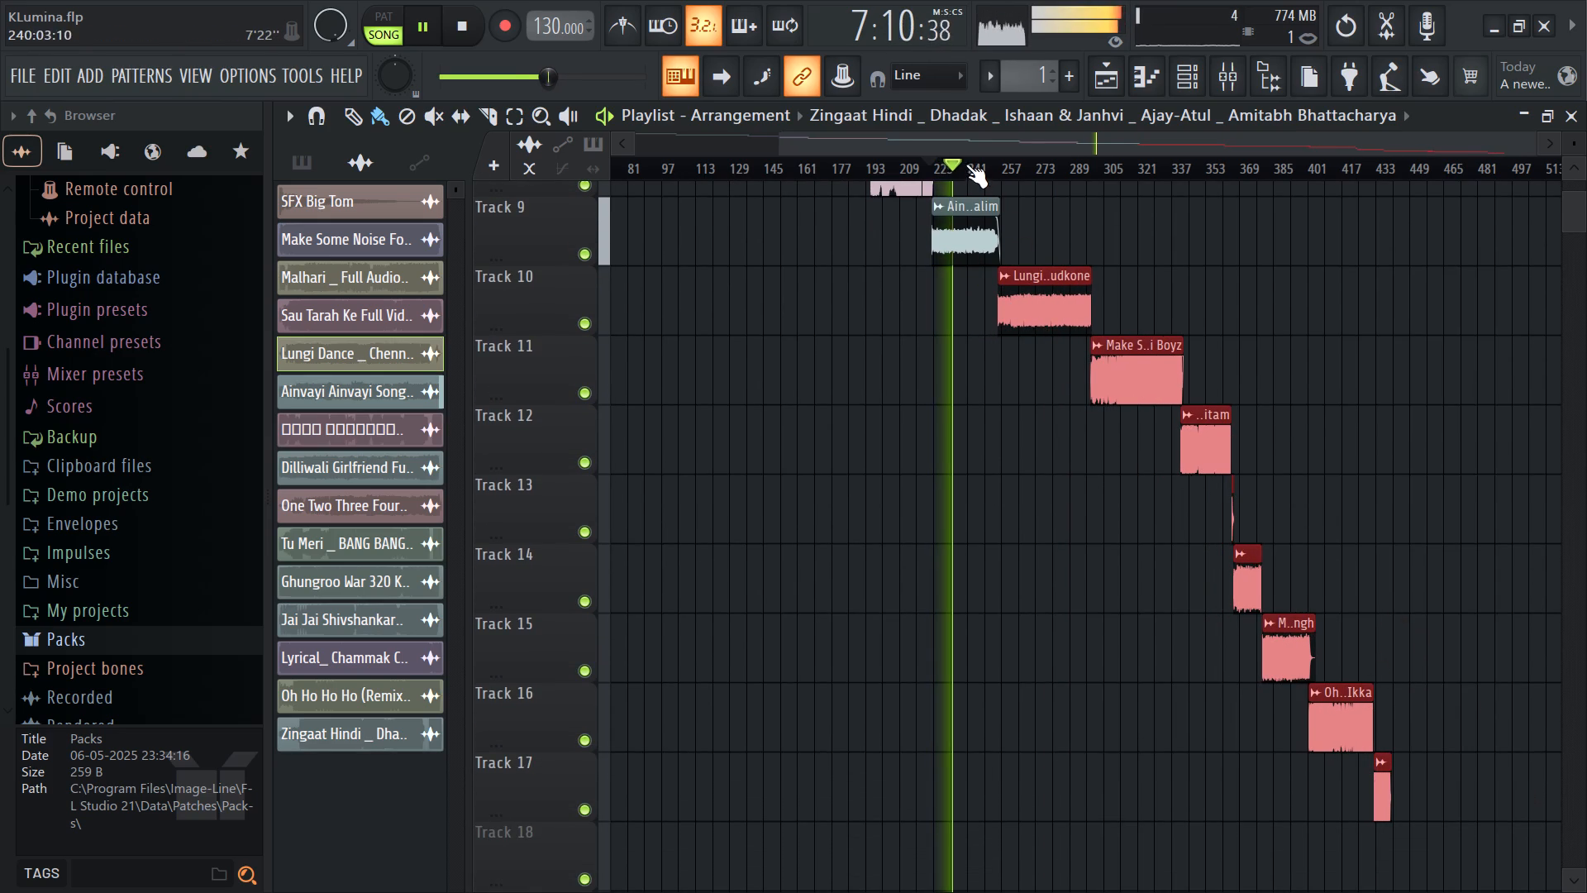
Play from about bar 251 and move the selected Tracks 10 to 17 clips earlier, so Lungi Dance starts at about 253:08.
click(974, 161)
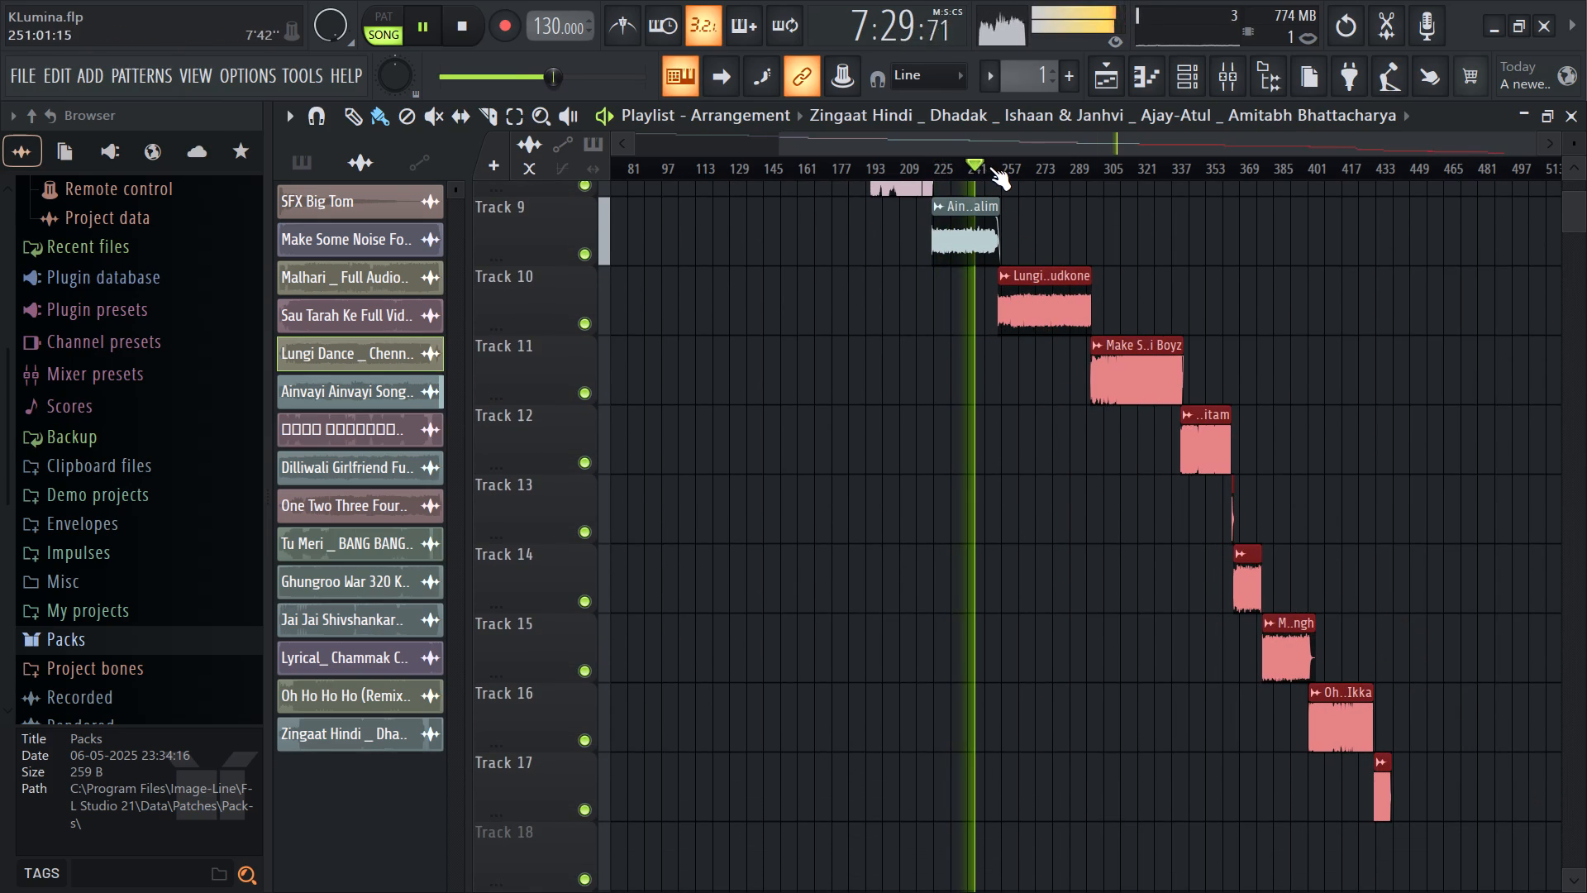
click(988, 167)
ctrl+scroll(993, 358, up, 6)
ctrl+scroll(1084, 352, up, 6)
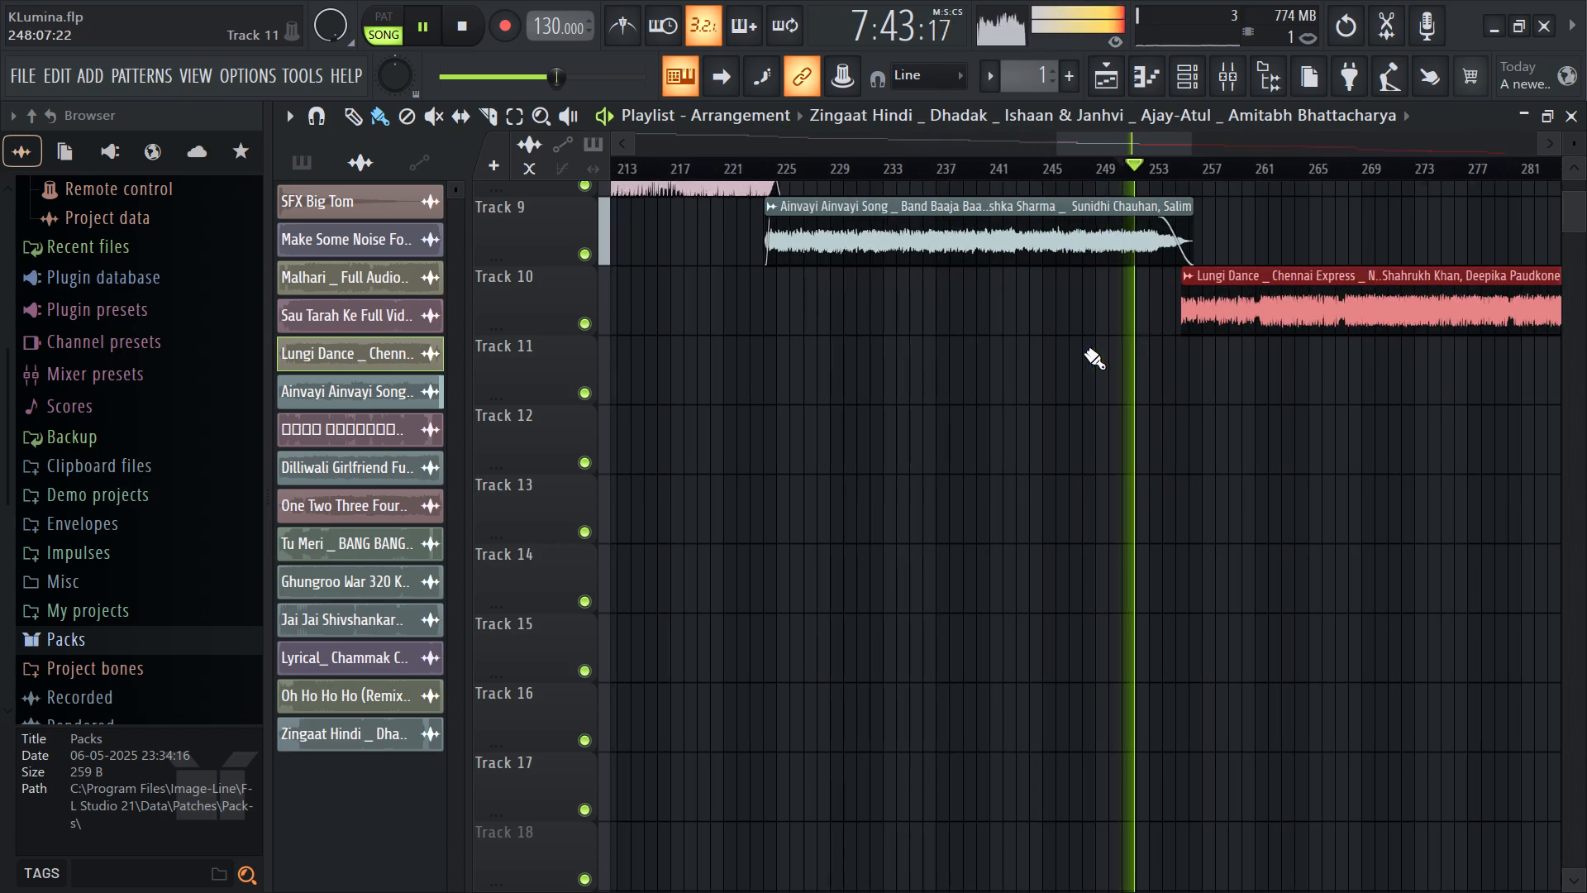
ctrl+scroll(1208, 351, up, 11)
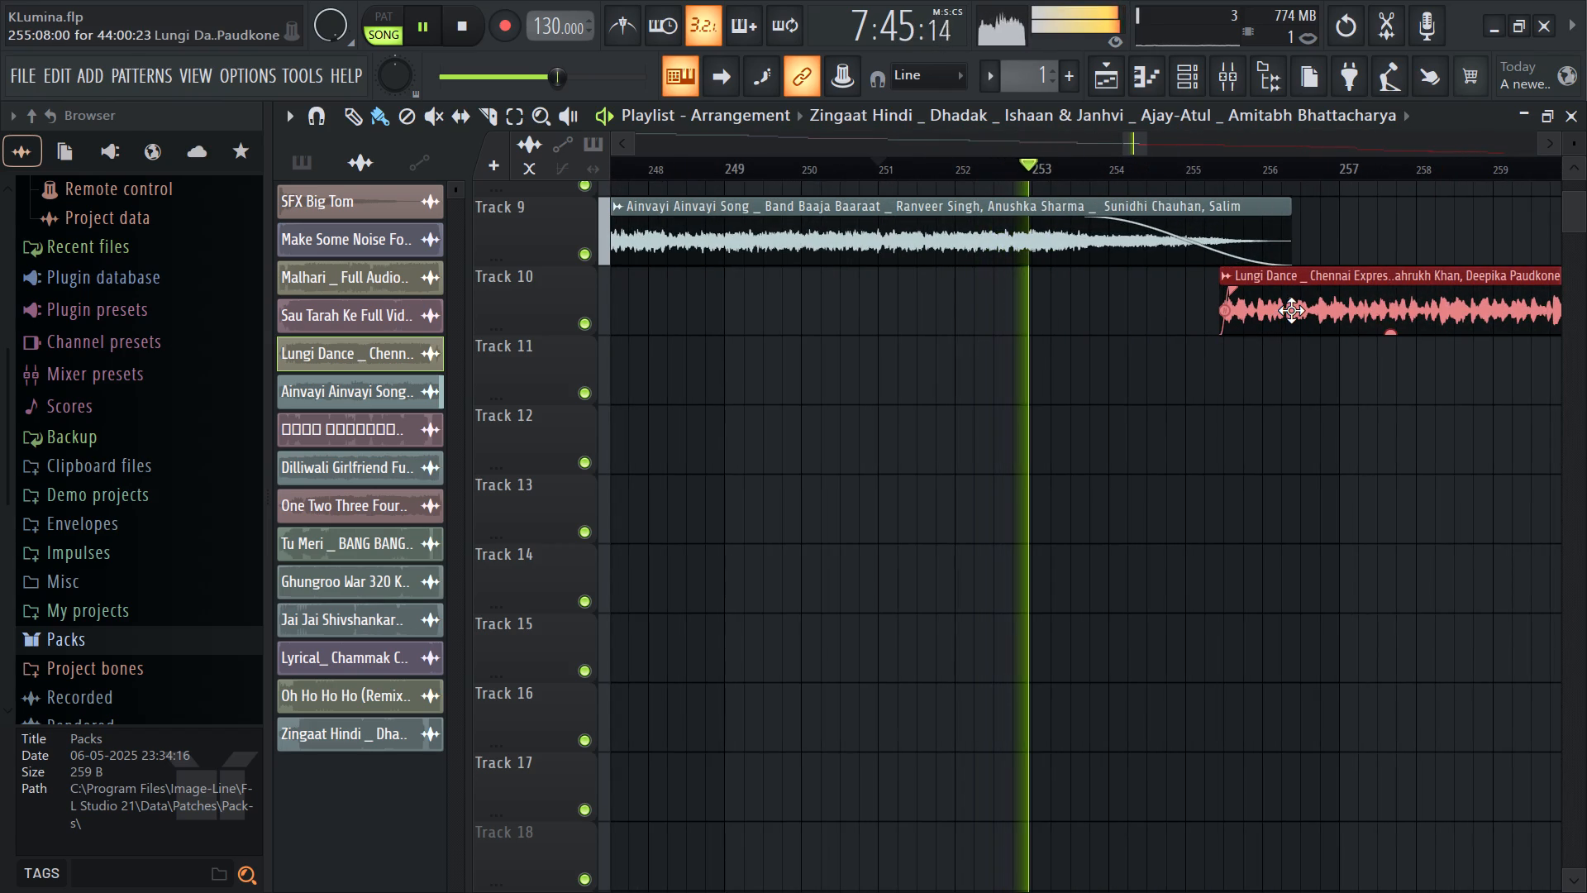
drag(1292, 309, 1153, 319)
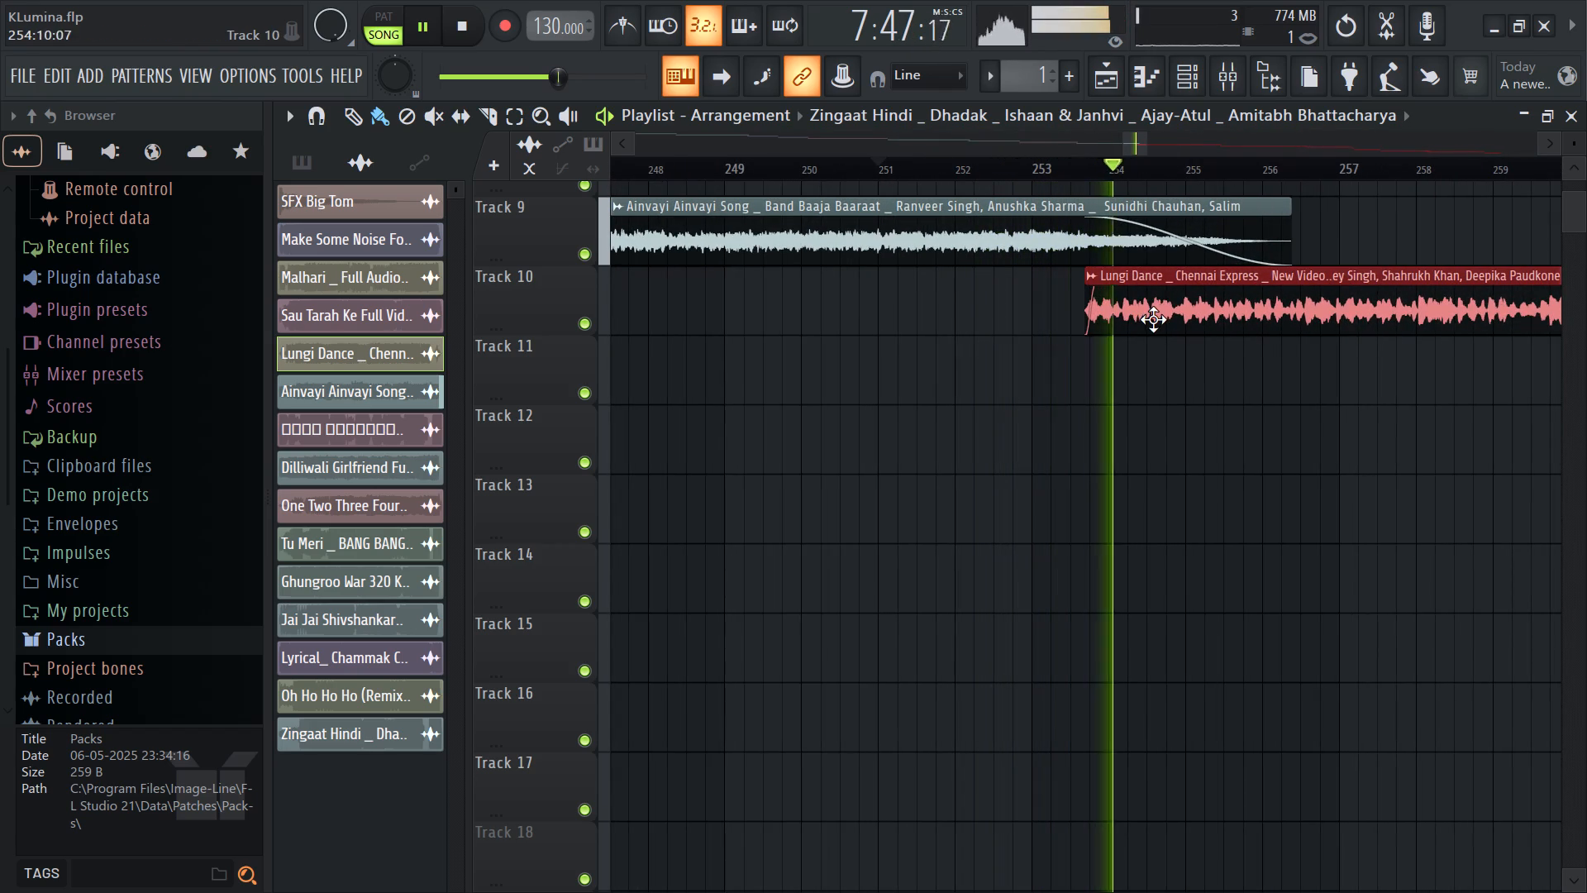
drag(1153, 319, 1141, 322)
Restart playback from about bar 251 to hear the transition from Ainvayi Ainvayi into Lungi Dance.
key(space)
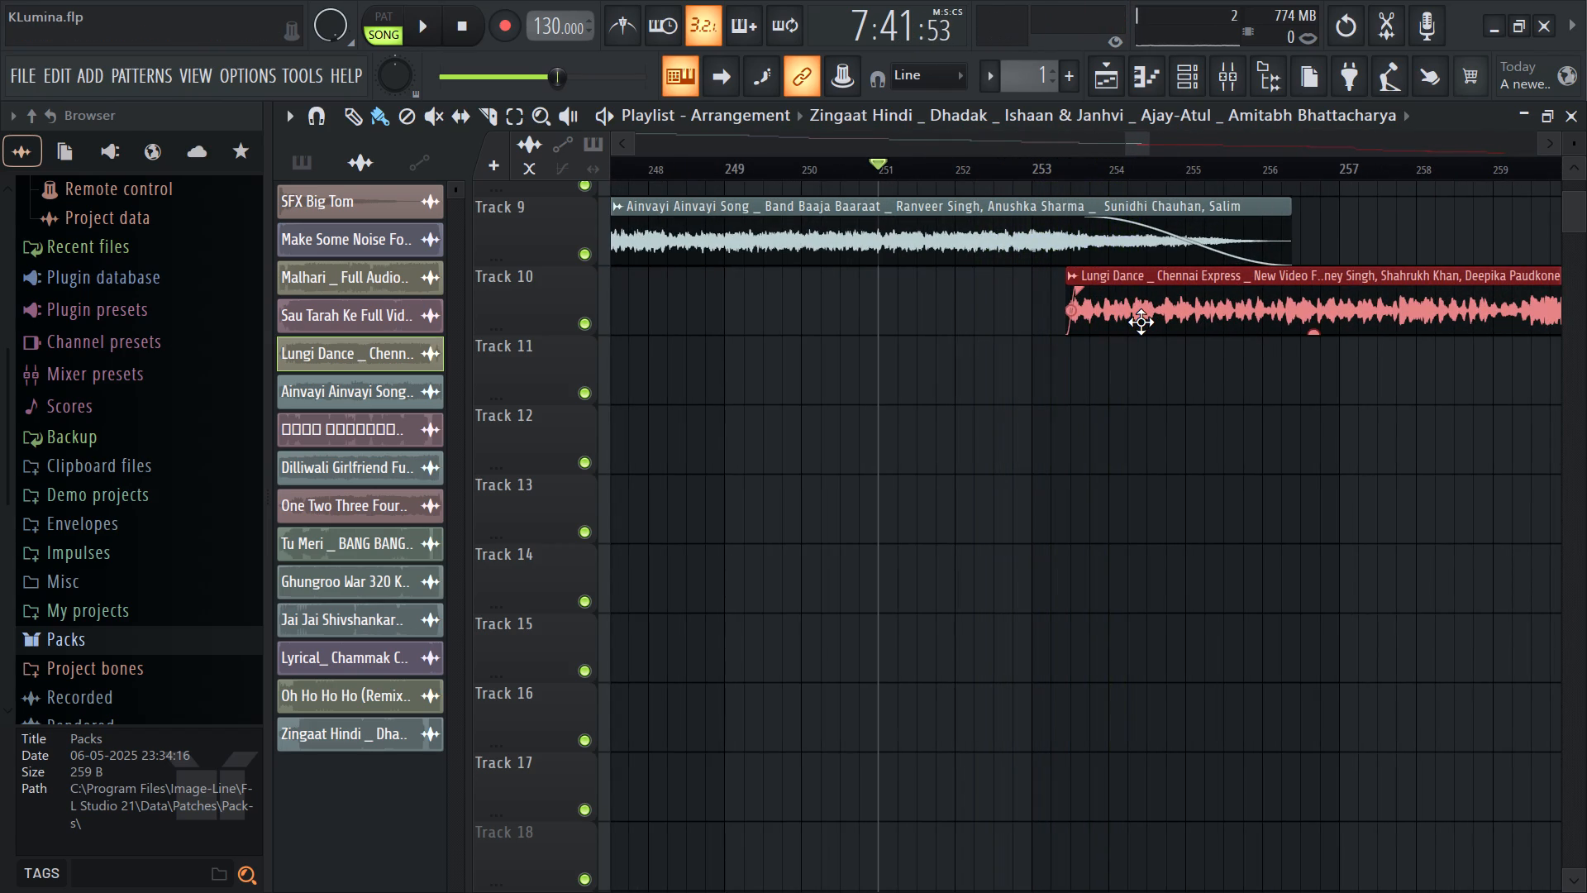
key(space)
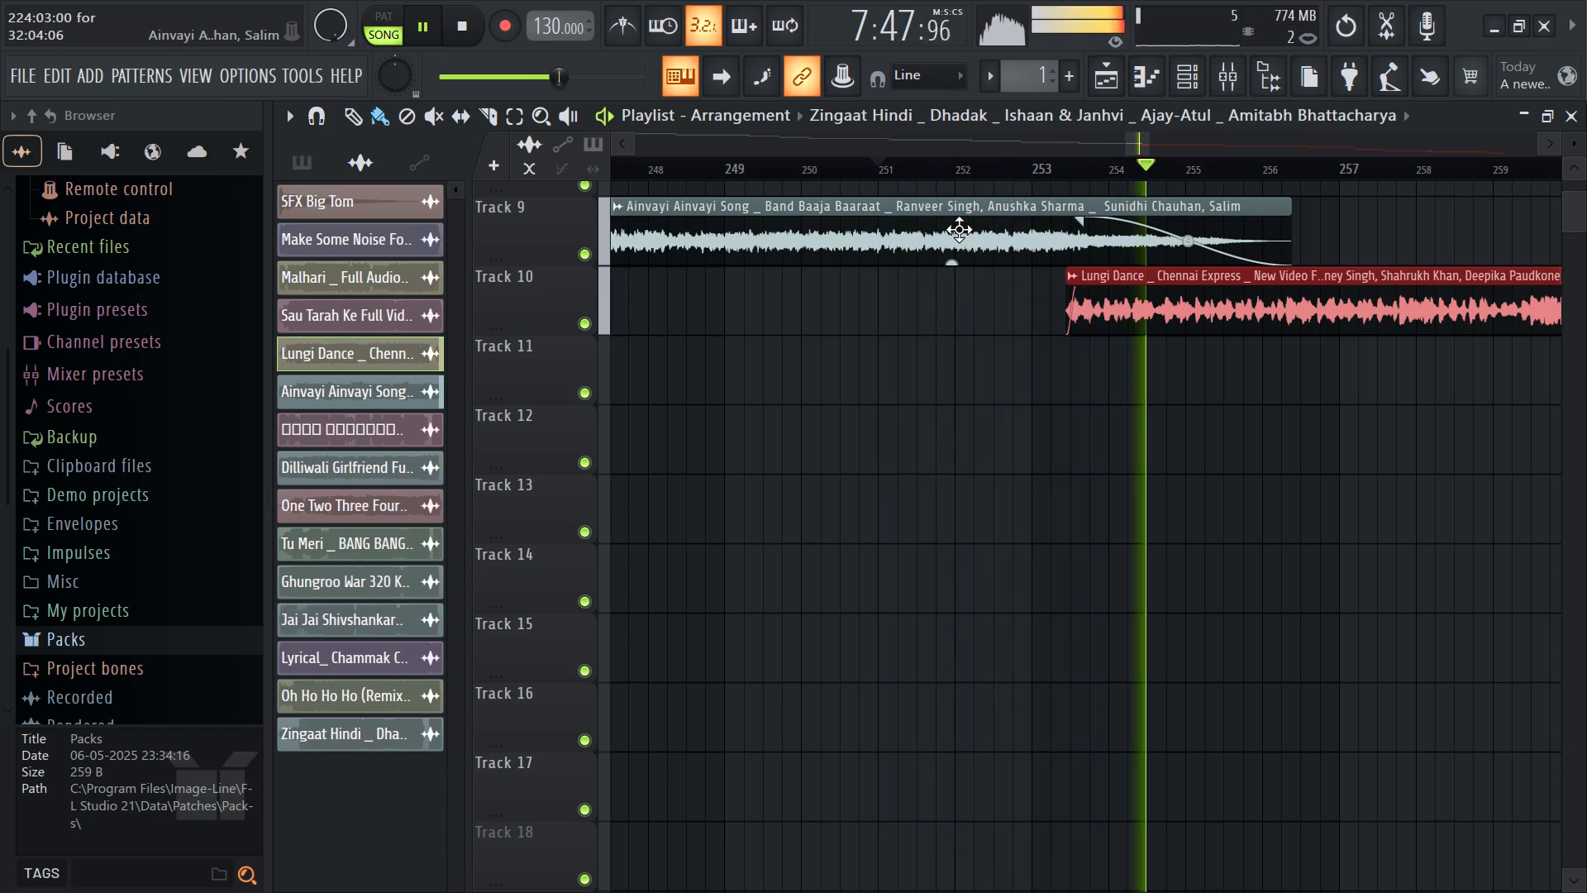
Start playback from about bar 64, within Chammak Challo on Track 3, to recheck the earlier part of the medley.
ctrl+scroll(1079, 438, down, 20)
ctrl+scroll(1079, 438, down, 3)
scroll(786, 426, up, 6)
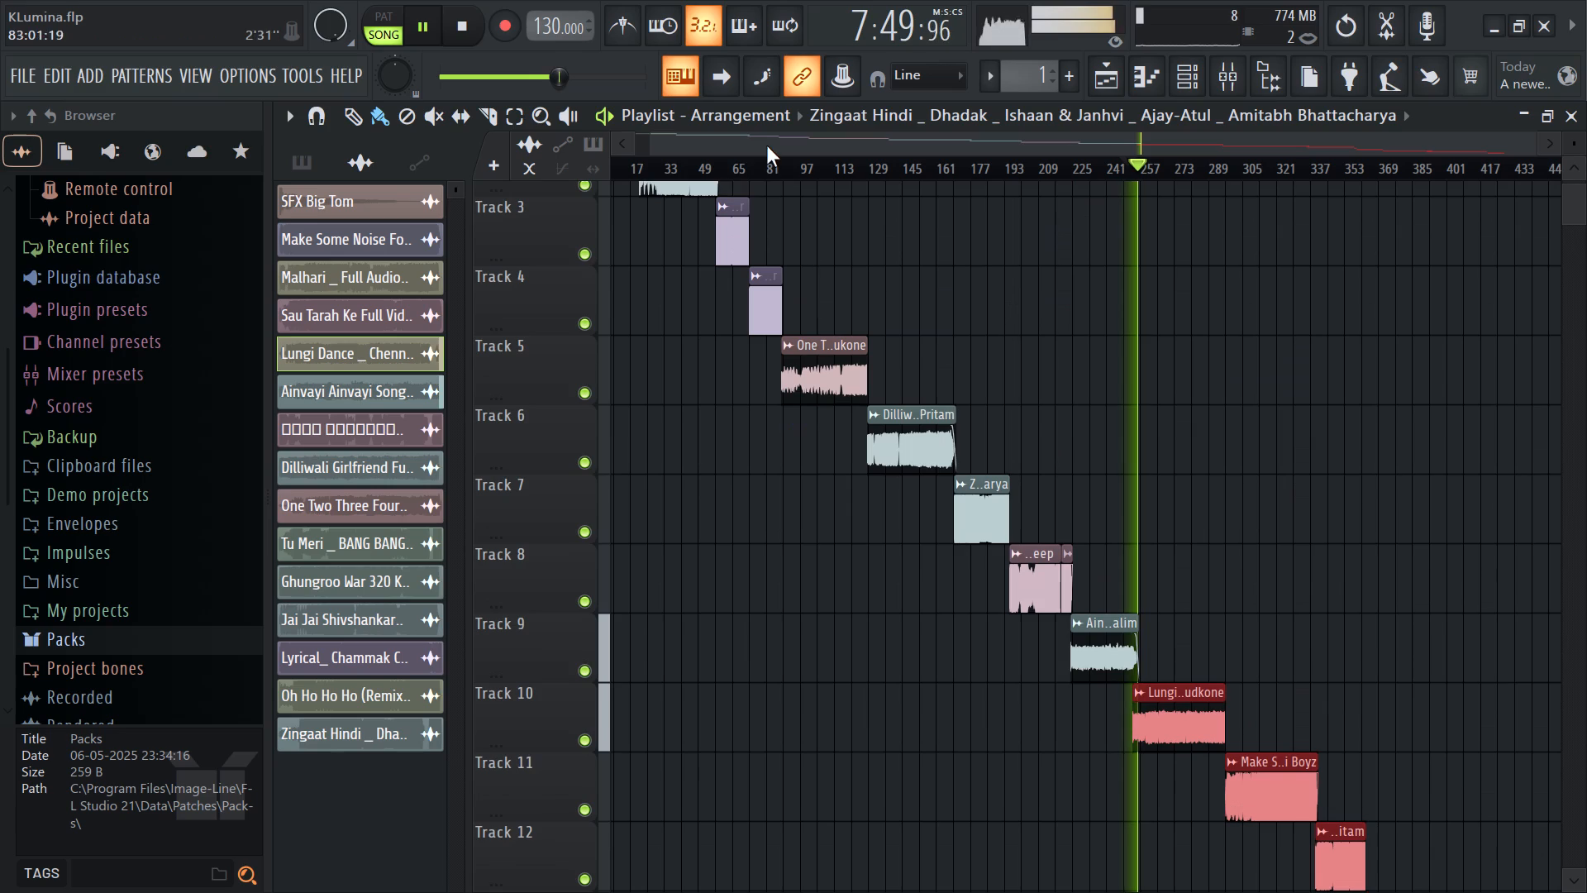
click(731, 166)
scroll(1192, 603, down, 1)
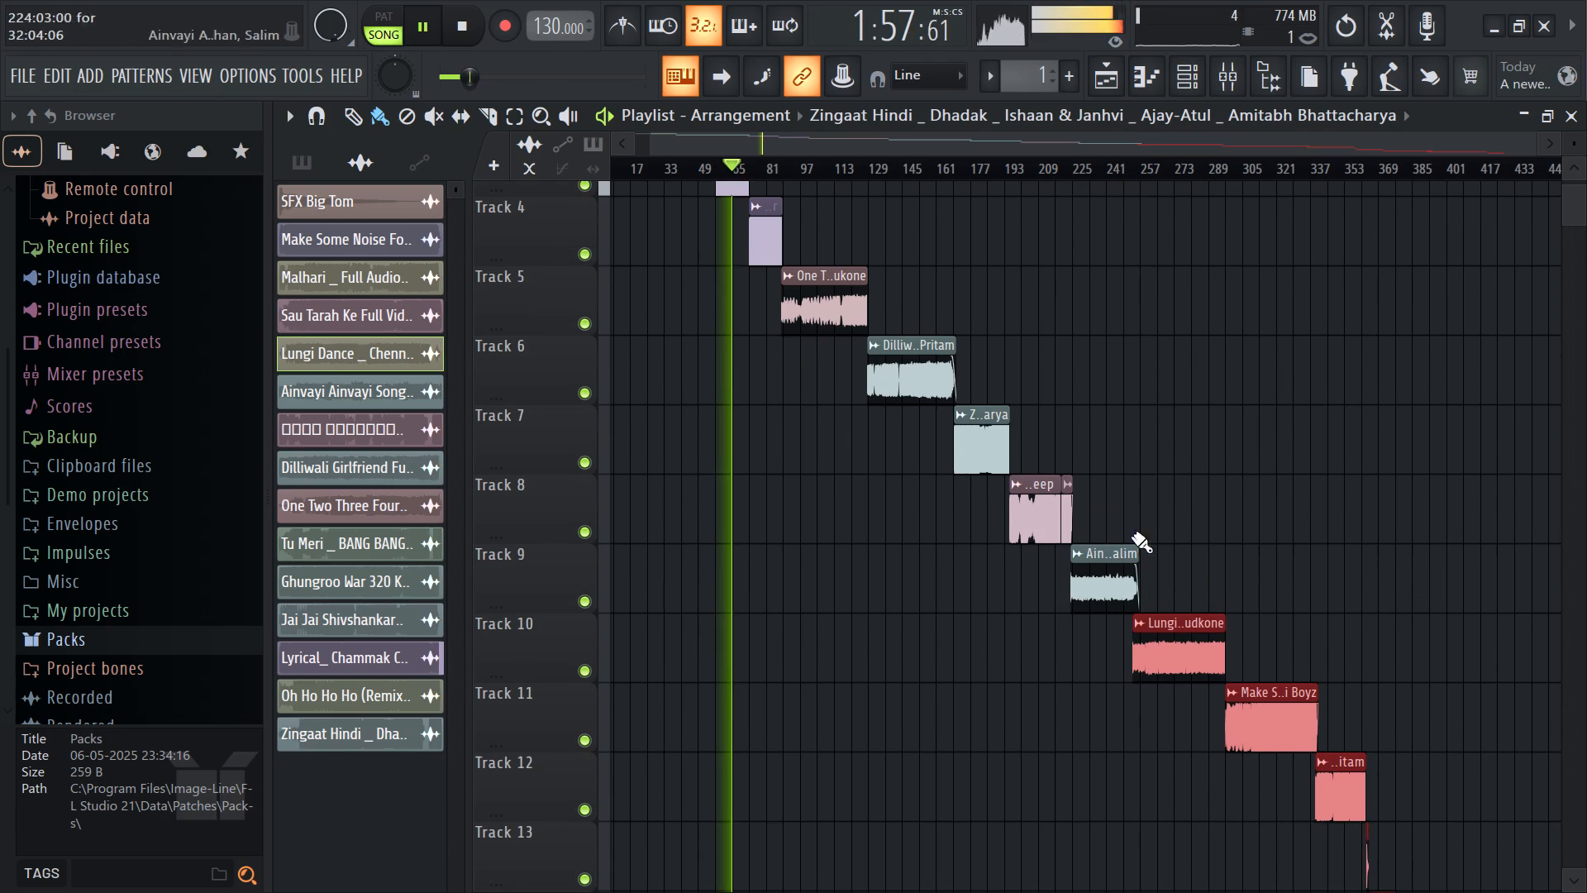
scroll(1158, 476, down, 1)
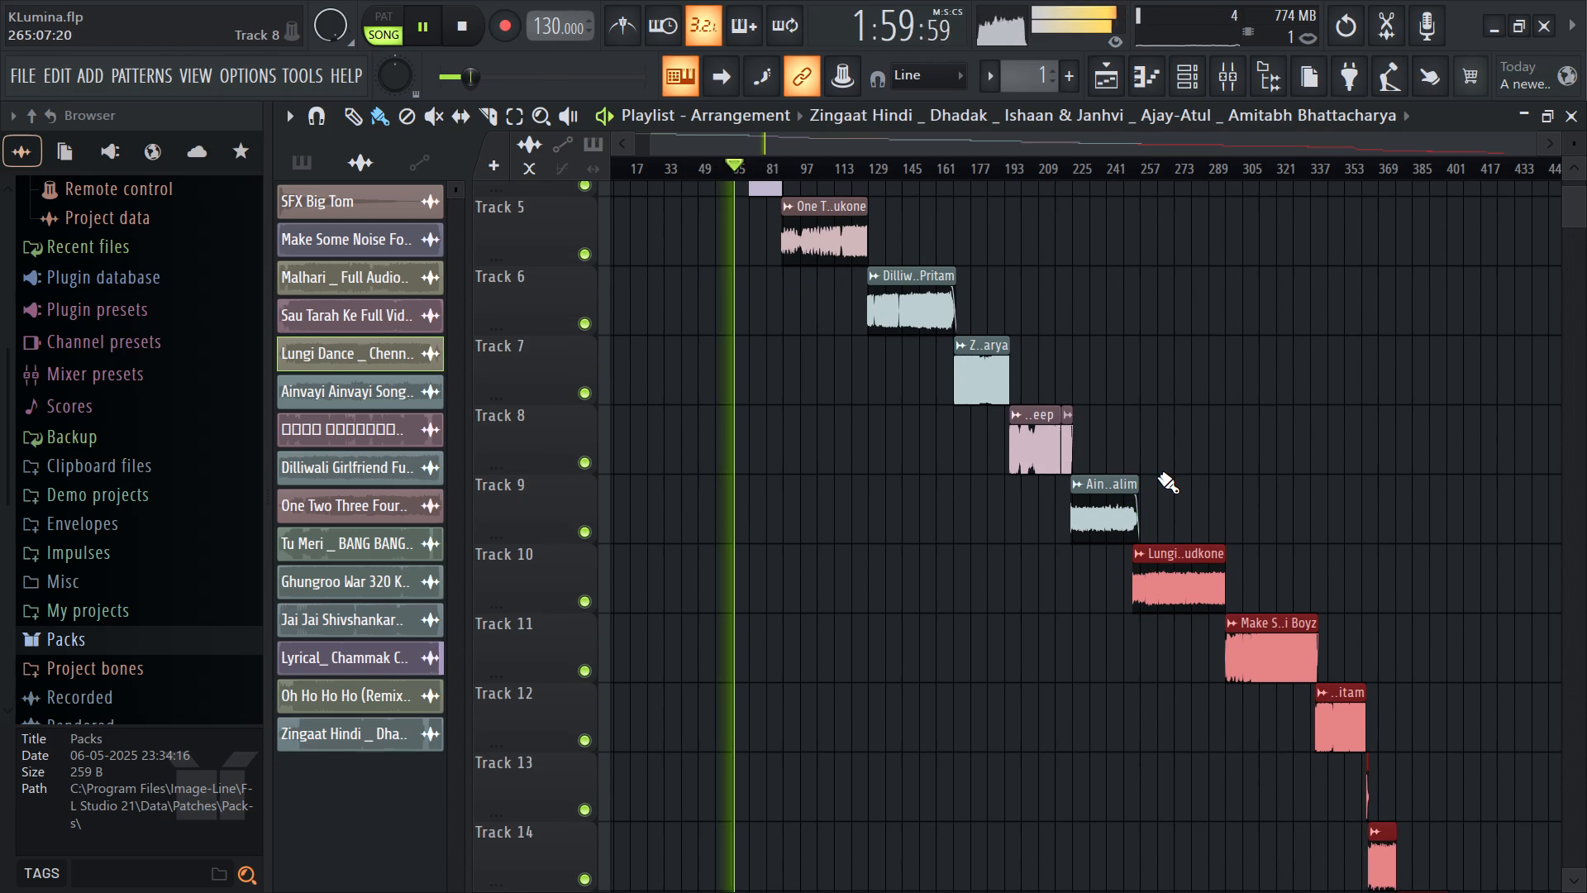
Save the project.
key(ctrl+s)
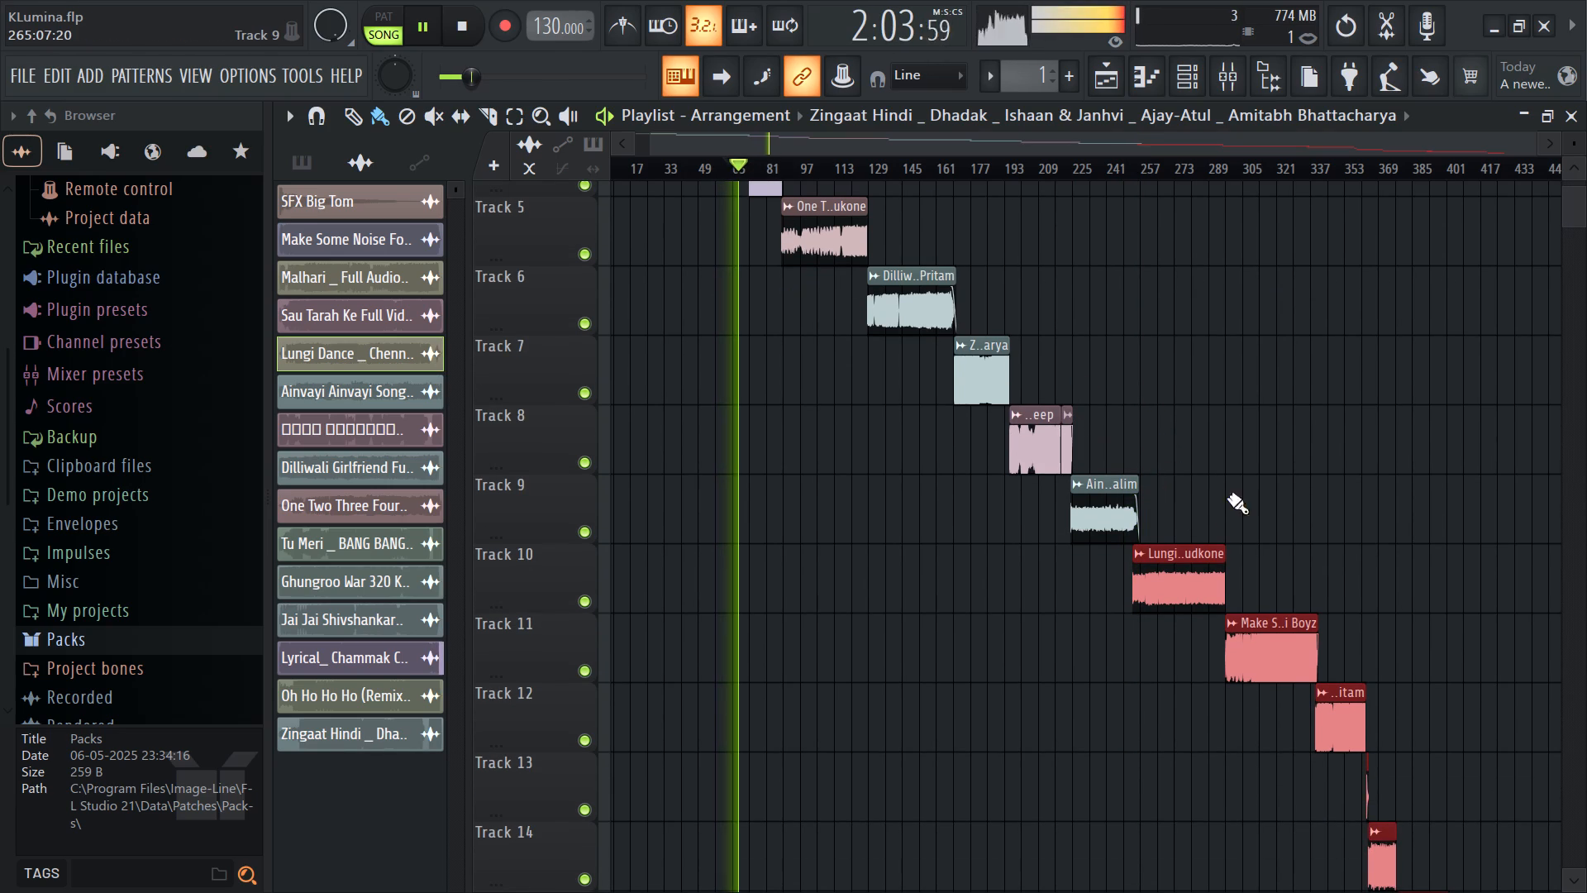
Examine the overlap between the two Chammak Challo clips on Tracks 3 and 4 while playback passes through it.
scroll(799, 498, down, 6)
scroll(707, 509, up, 12)
ctrl+scroll(681, 474, up, 8)
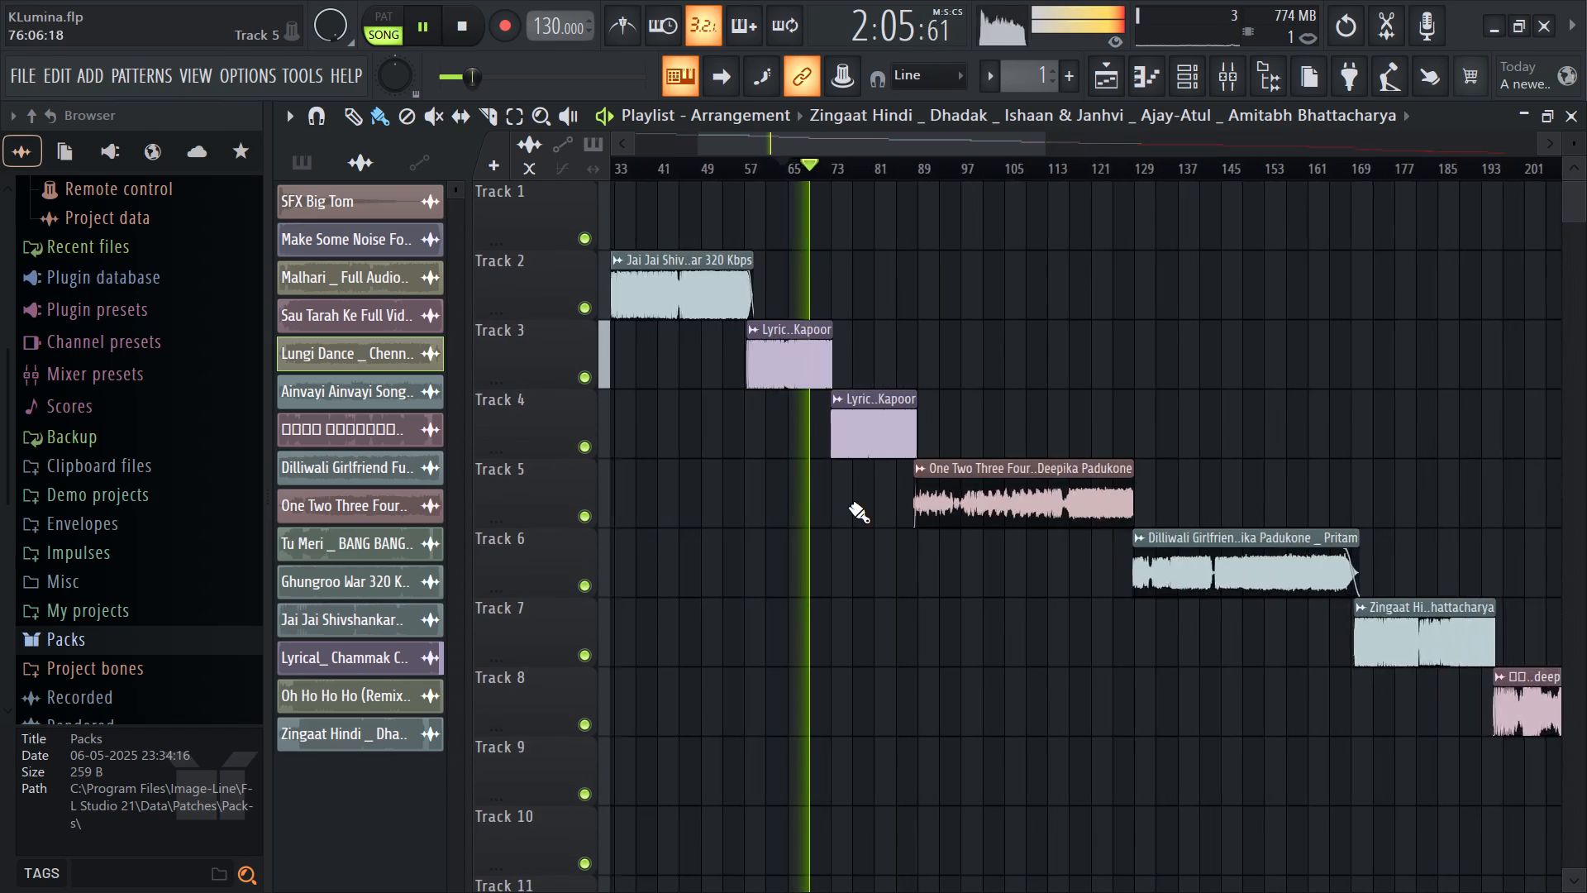
ctrl+scroll(849, 506, up, 16)
ctrl+scroll(742, 612, up, 14)
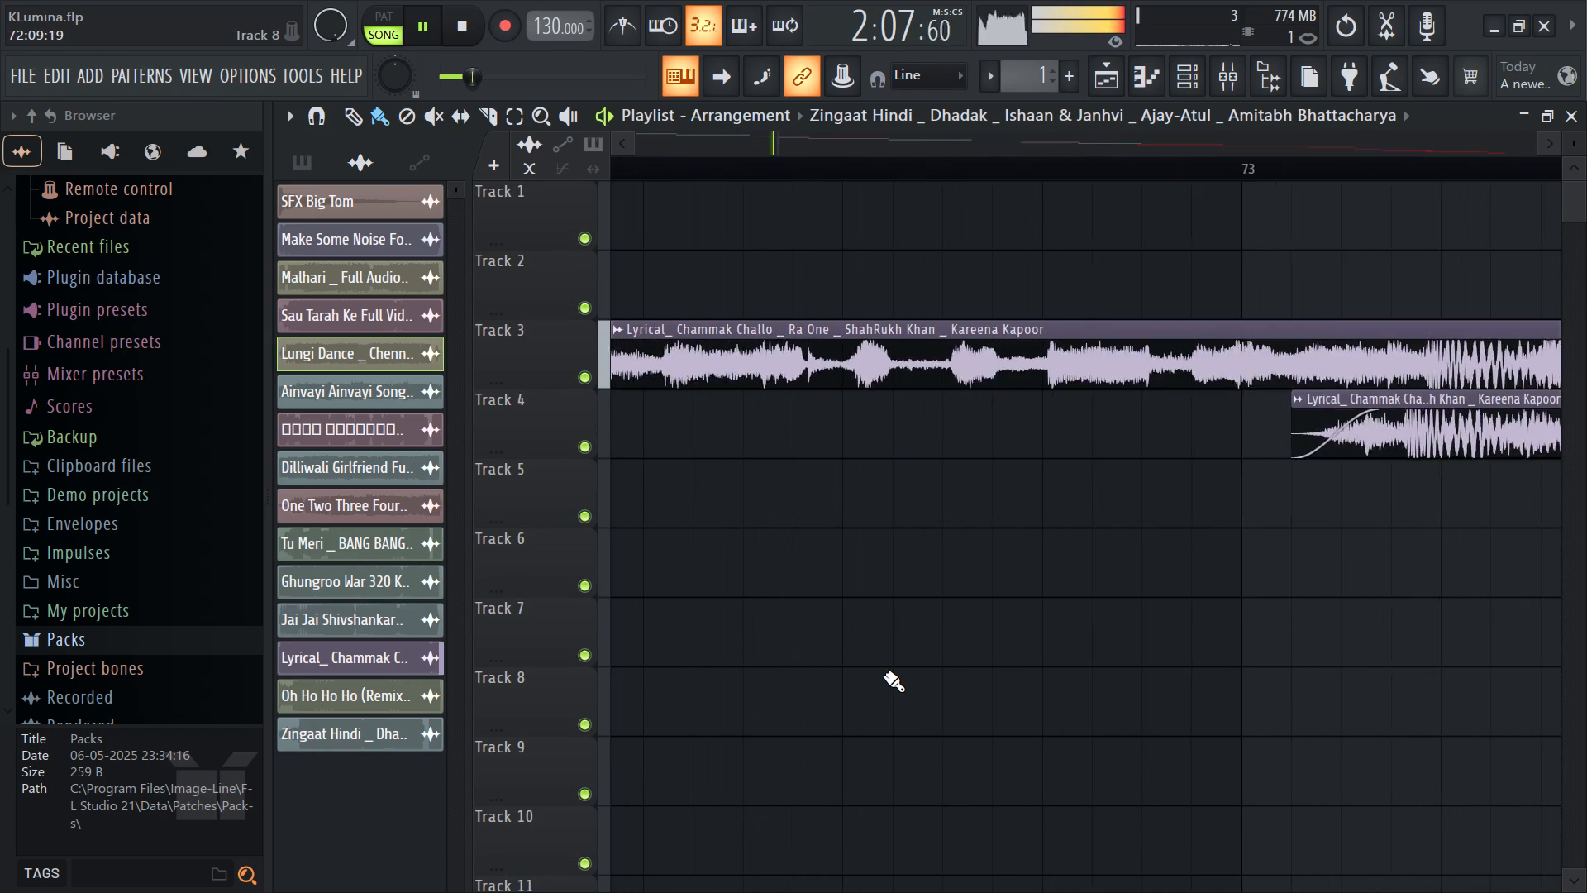
ctrl+scroll(884, 675, up, 5)
ctrl+scroll(884, 675, down, 16)
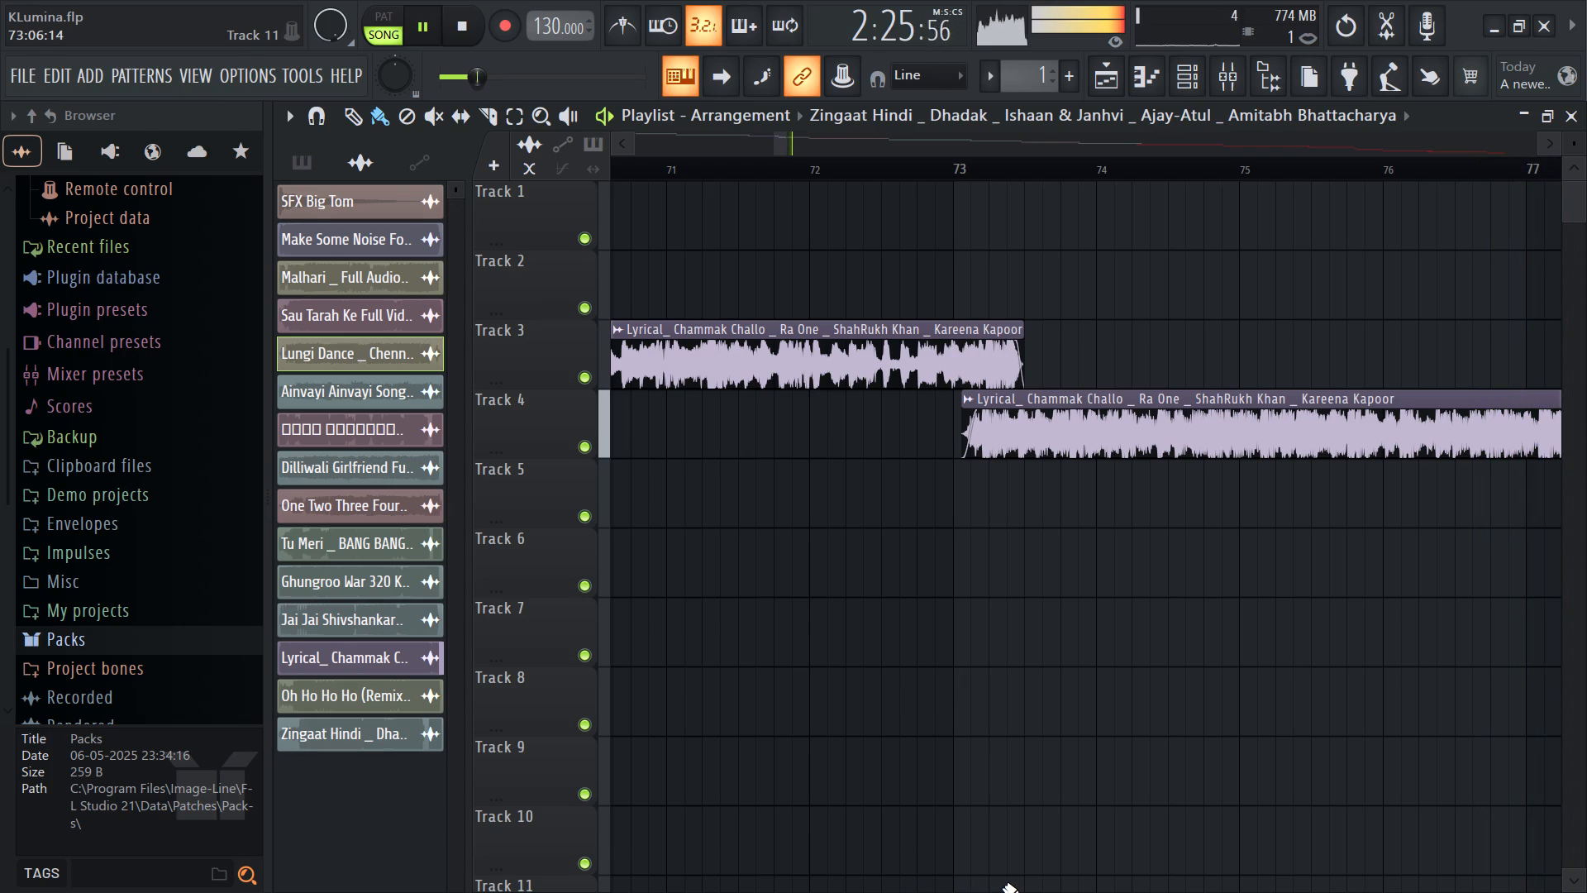
Spot-check playback at about bars 161, 209 and 239, across the clips on Tracks 6, 8 and 9.
ctrl+scroll(879, 892, down, 6)
ctrl+scroll(856, 774, down, 11)
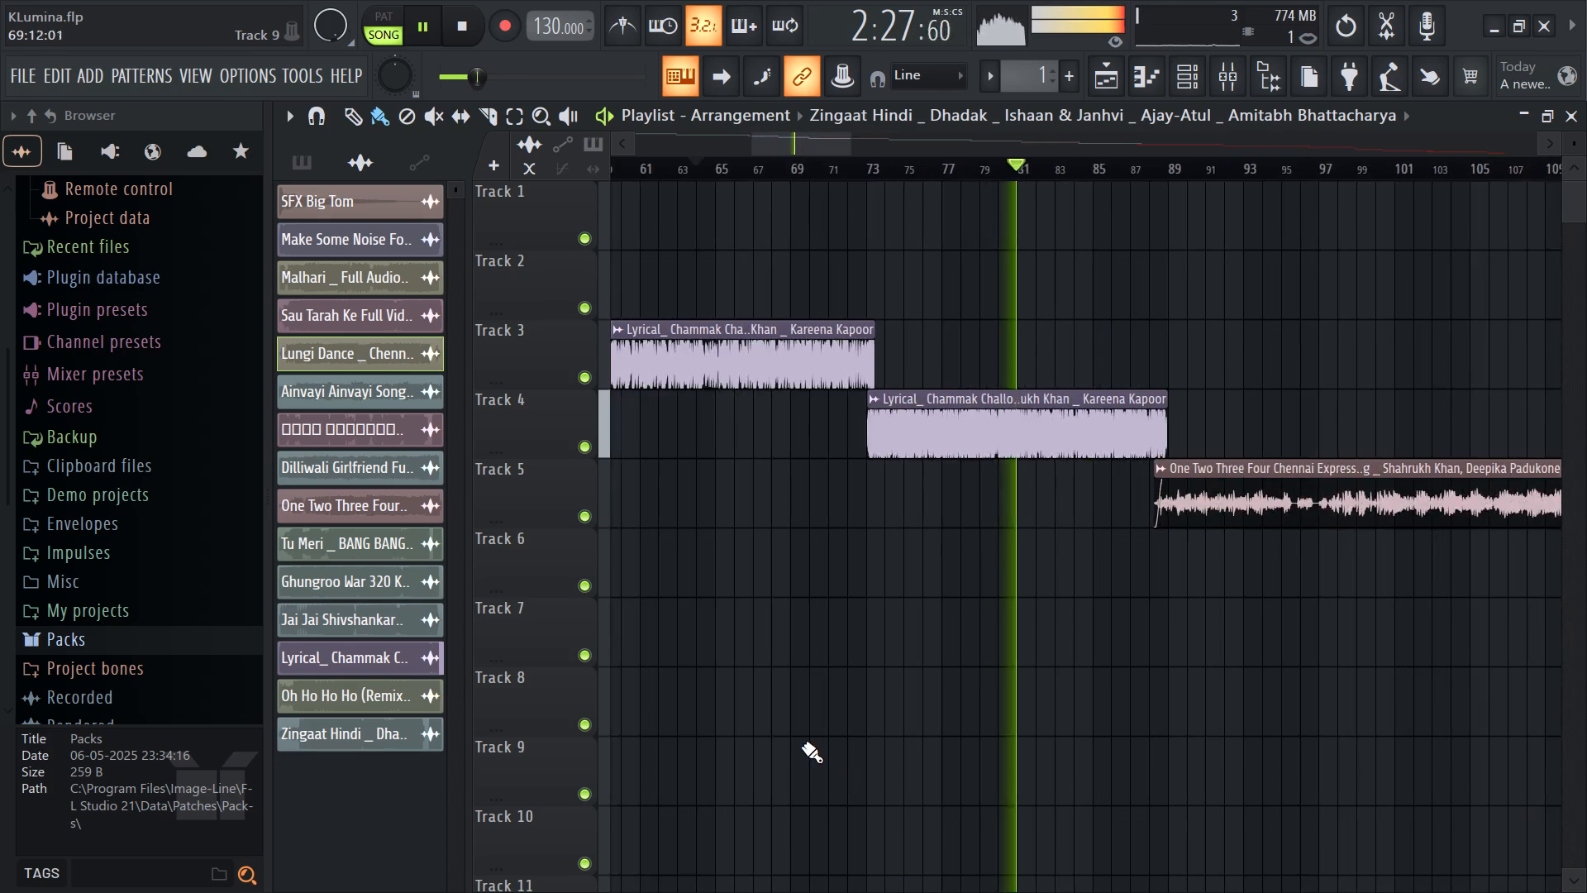
ctrl+scroll(802, 746, down, 6)
scroll(977, 714, down, 5)
ctrl+scroll(1032, 525, down, 3)
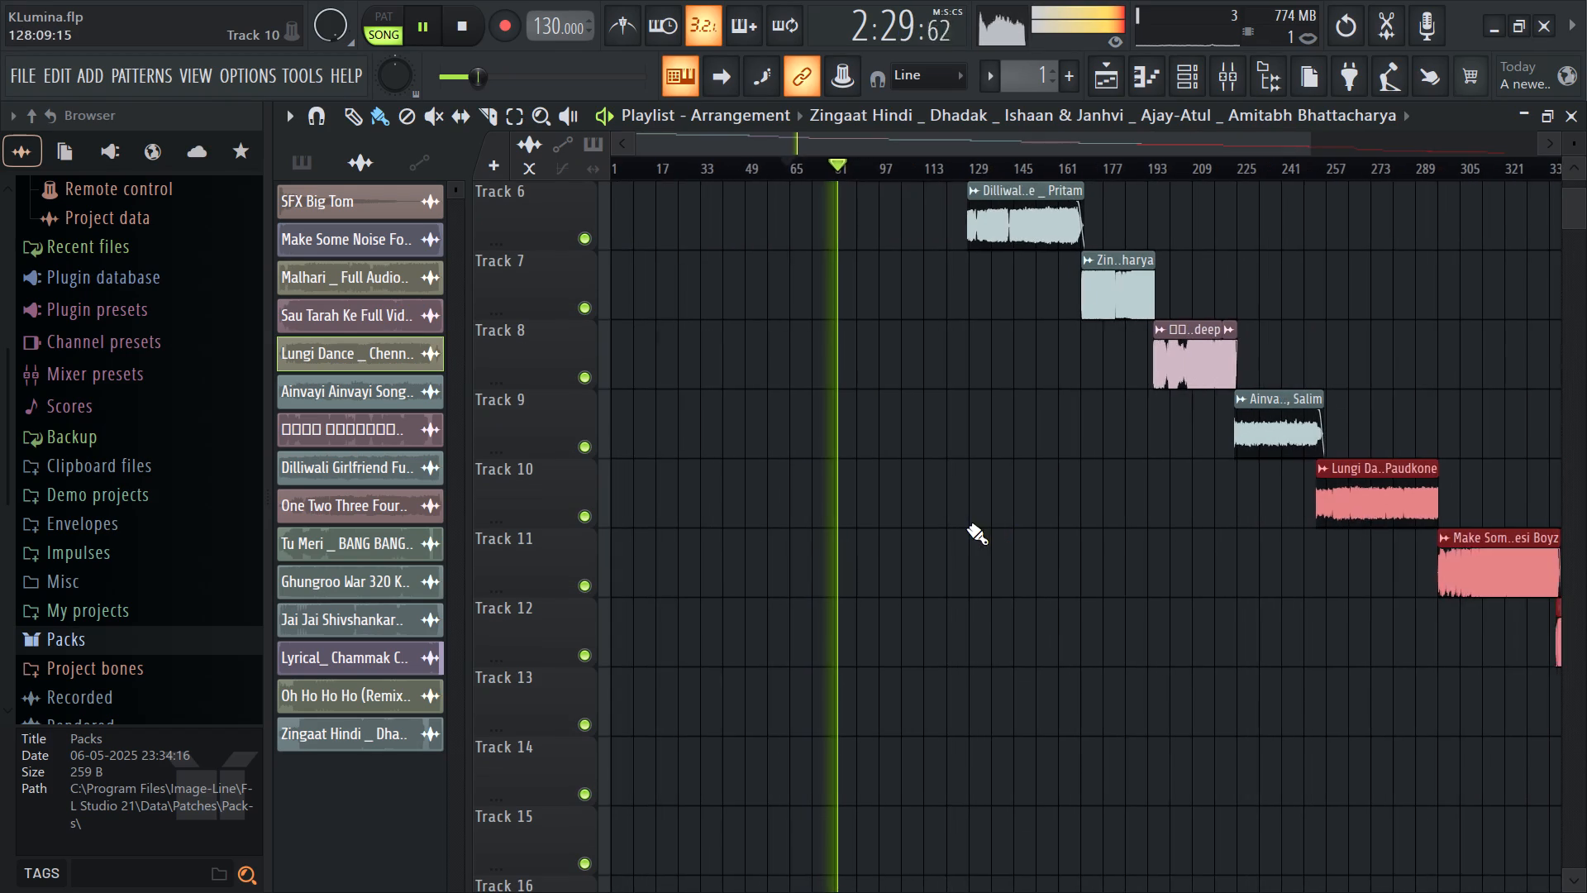
ctrl+scroll(961, 529, down, 6)
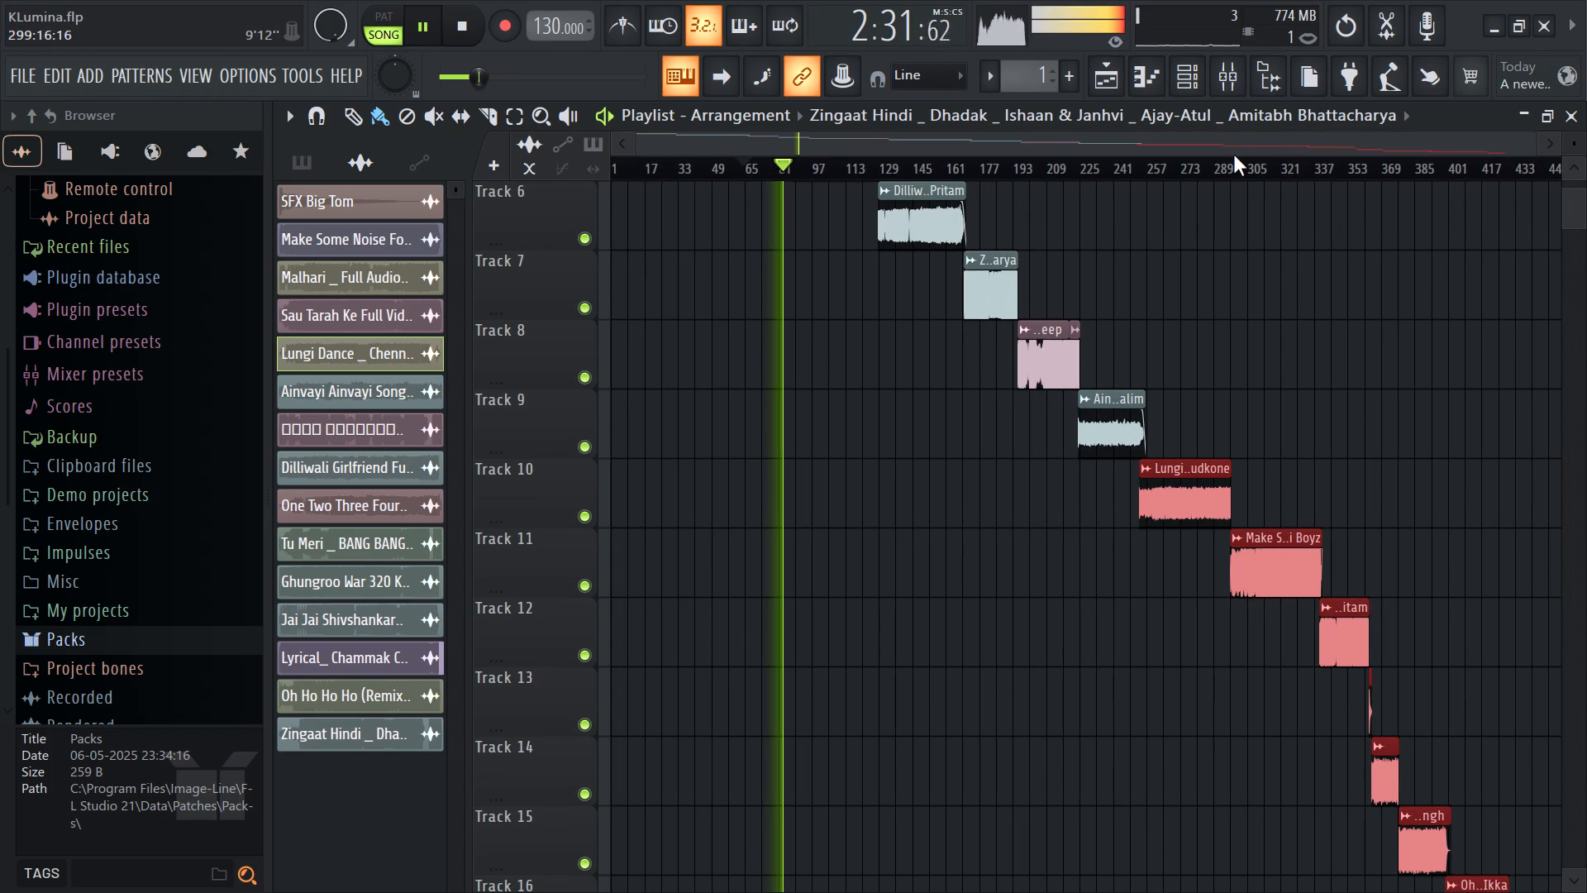
click(946, 161)
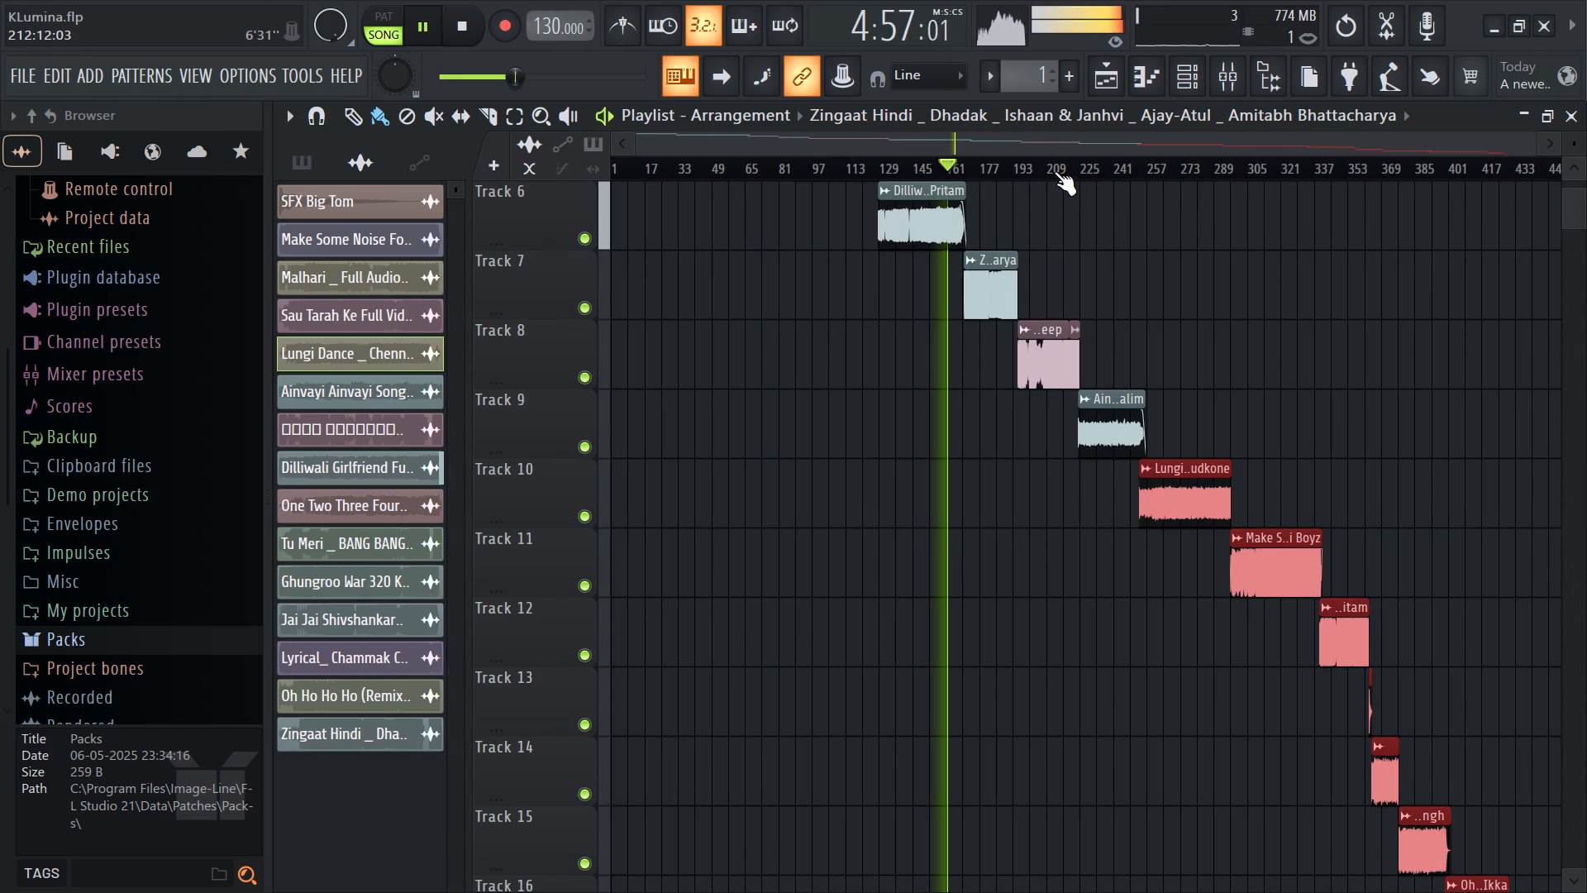
click(1046, 161)
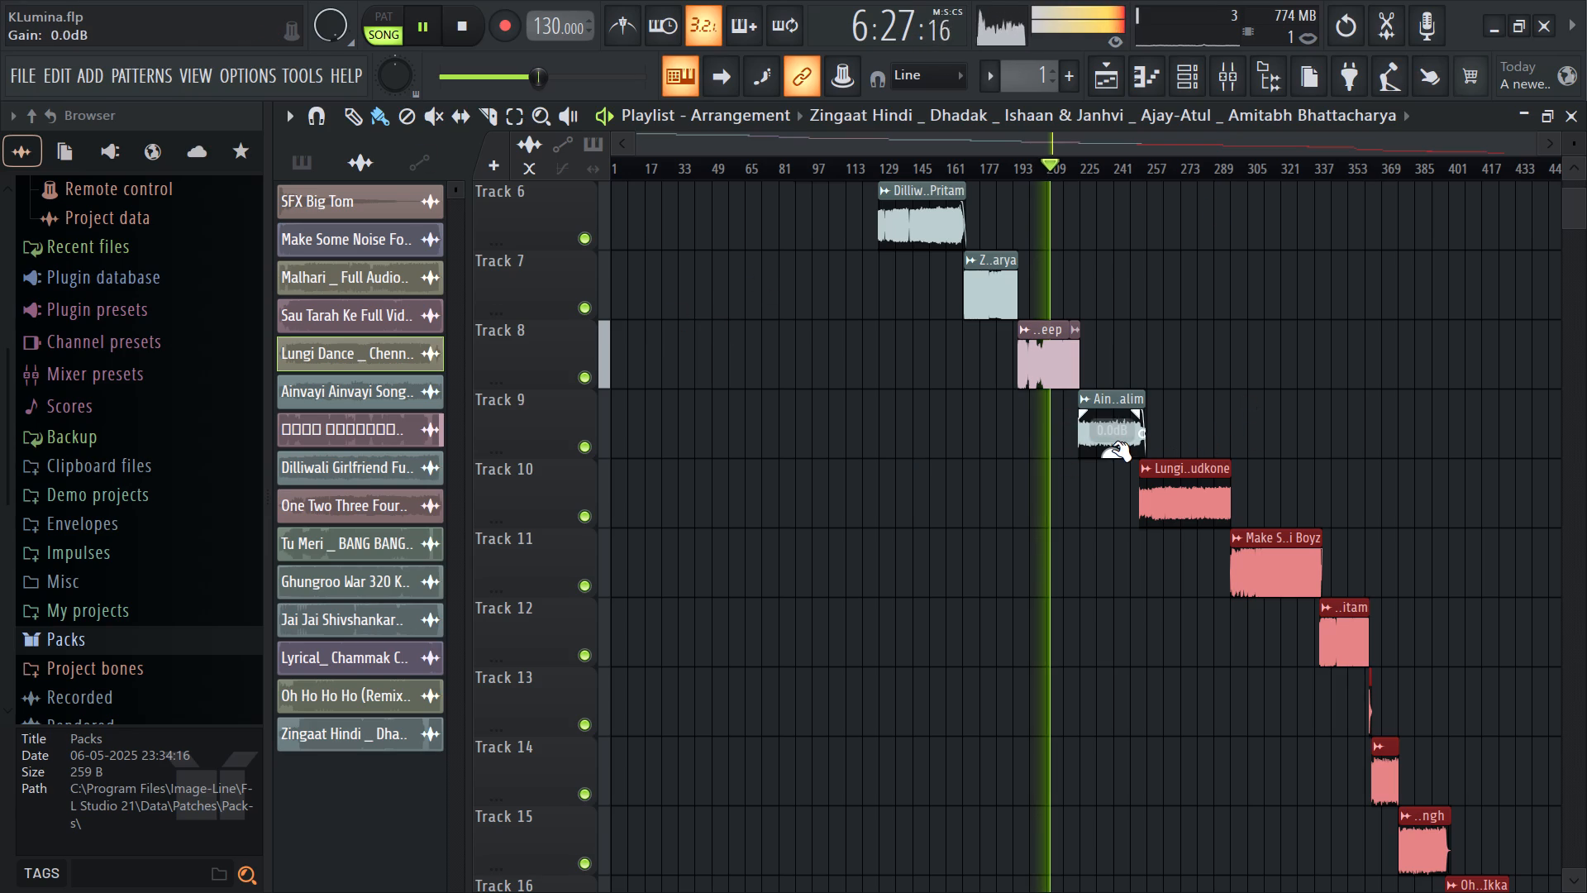
click(1108, 167)
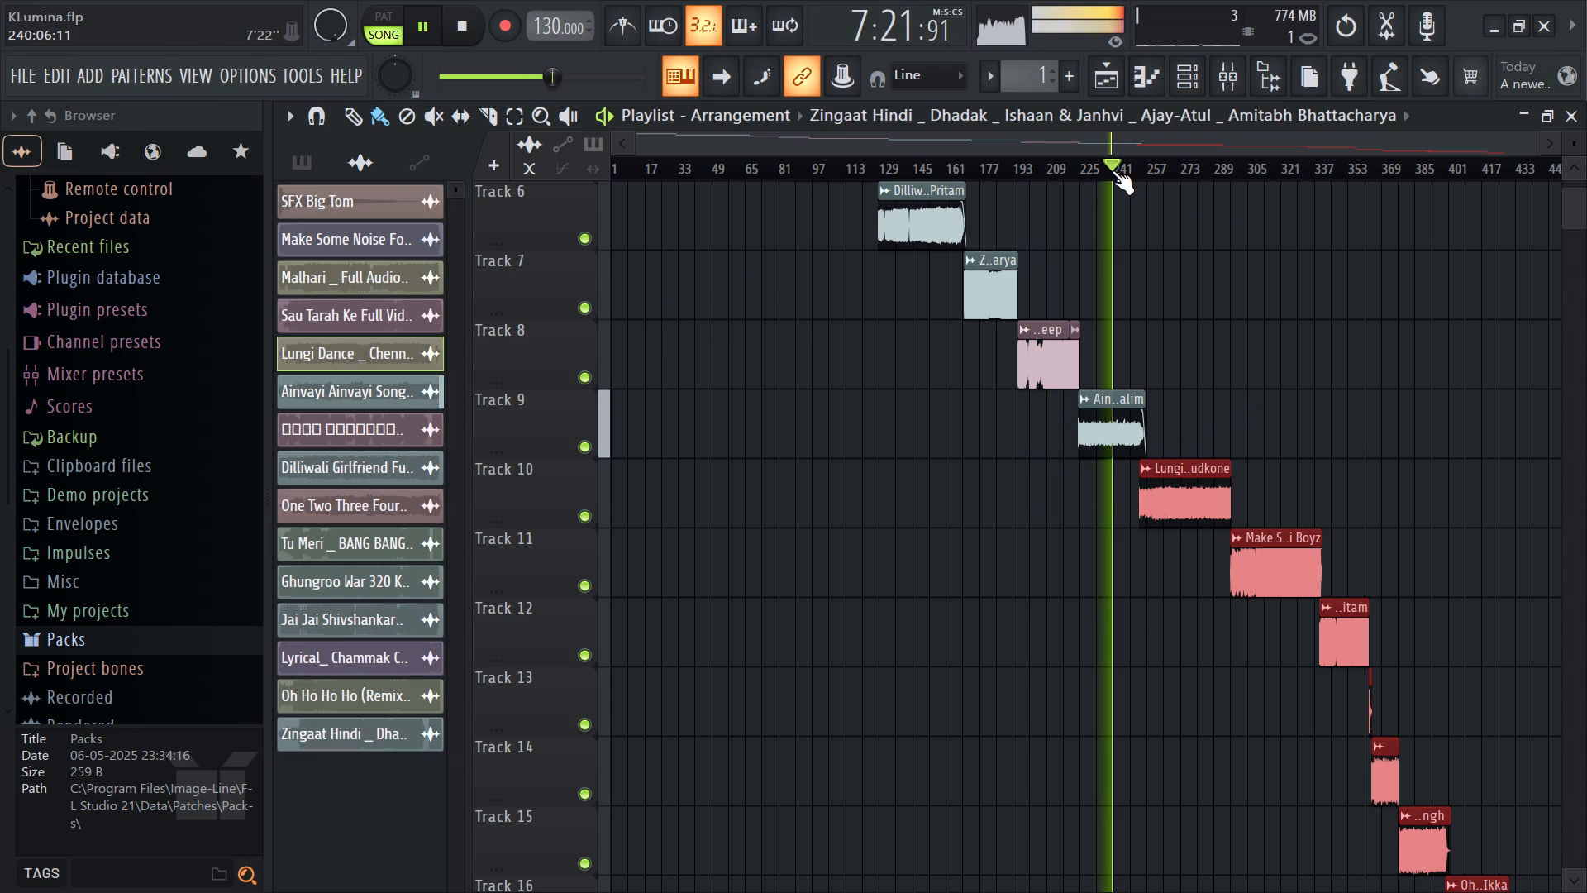
Play from about bar 216 to hear the join between the two Baar Baar Dekho clips on Track 8.
click(1062, 169)
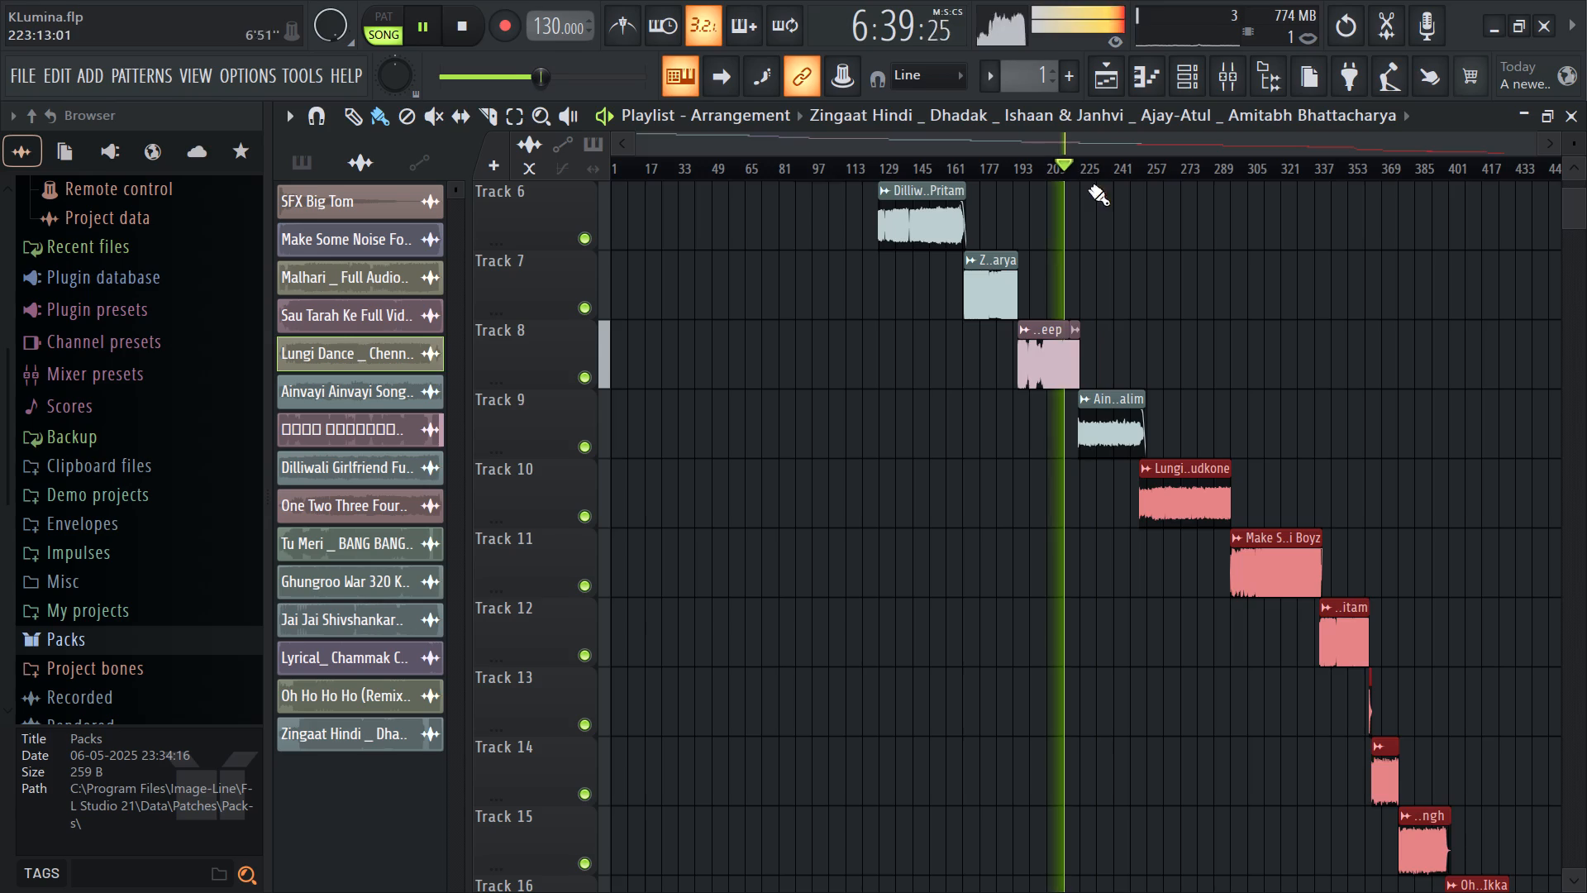
ctrl+scroll(1113, 342, up, 12)
ctrl+scroll(932, 390, up, 5)
ctrl+scroll(1028, 429, up, 10)
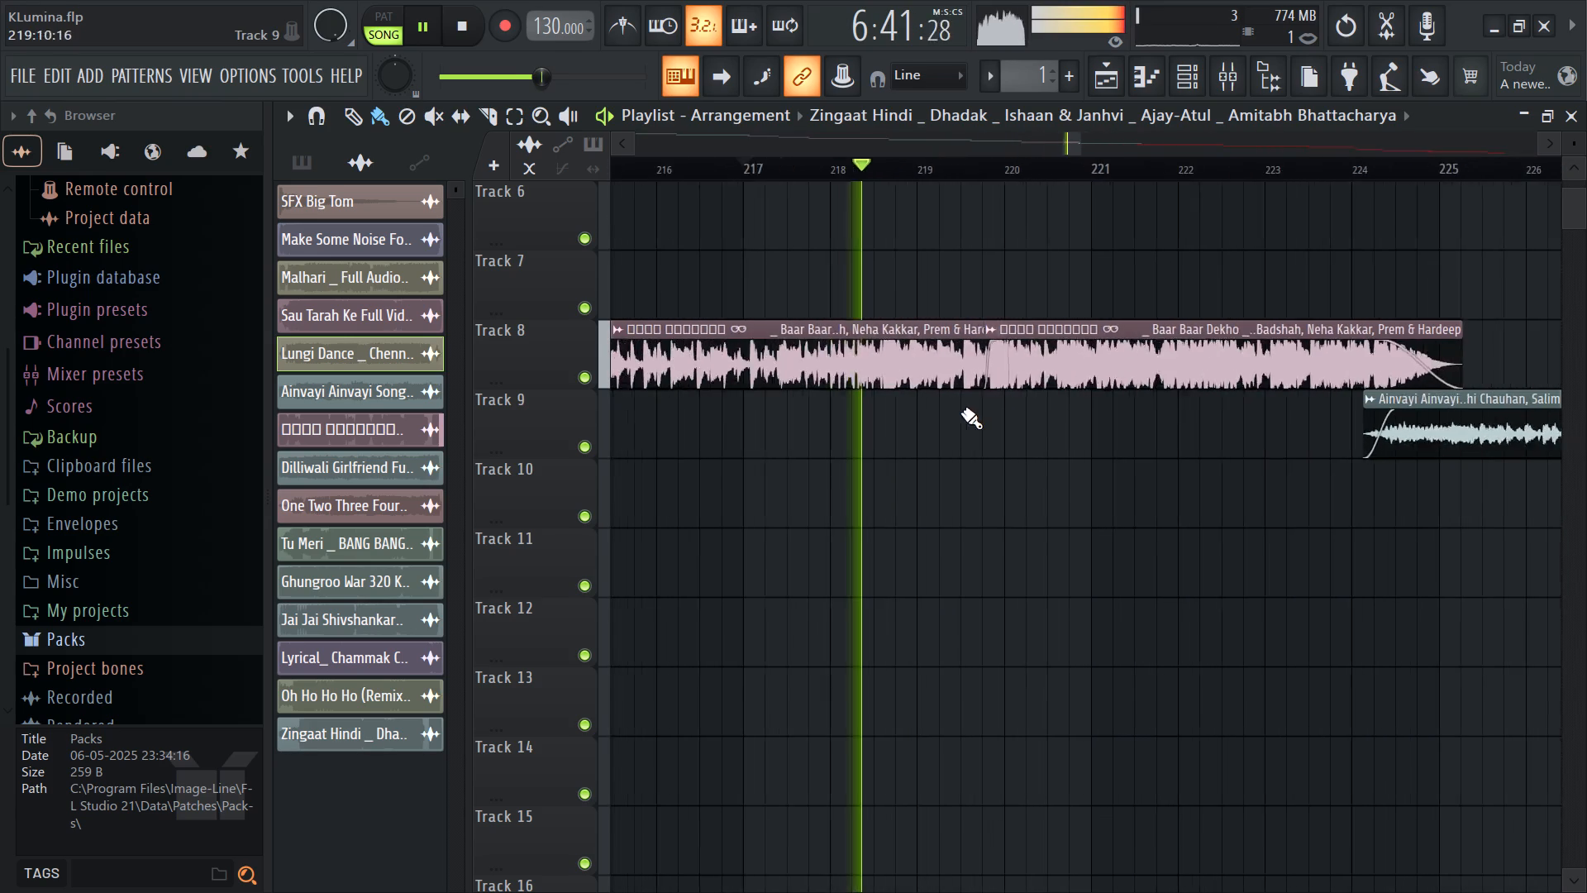
ctrl+scroll(961, 412, up, 1)
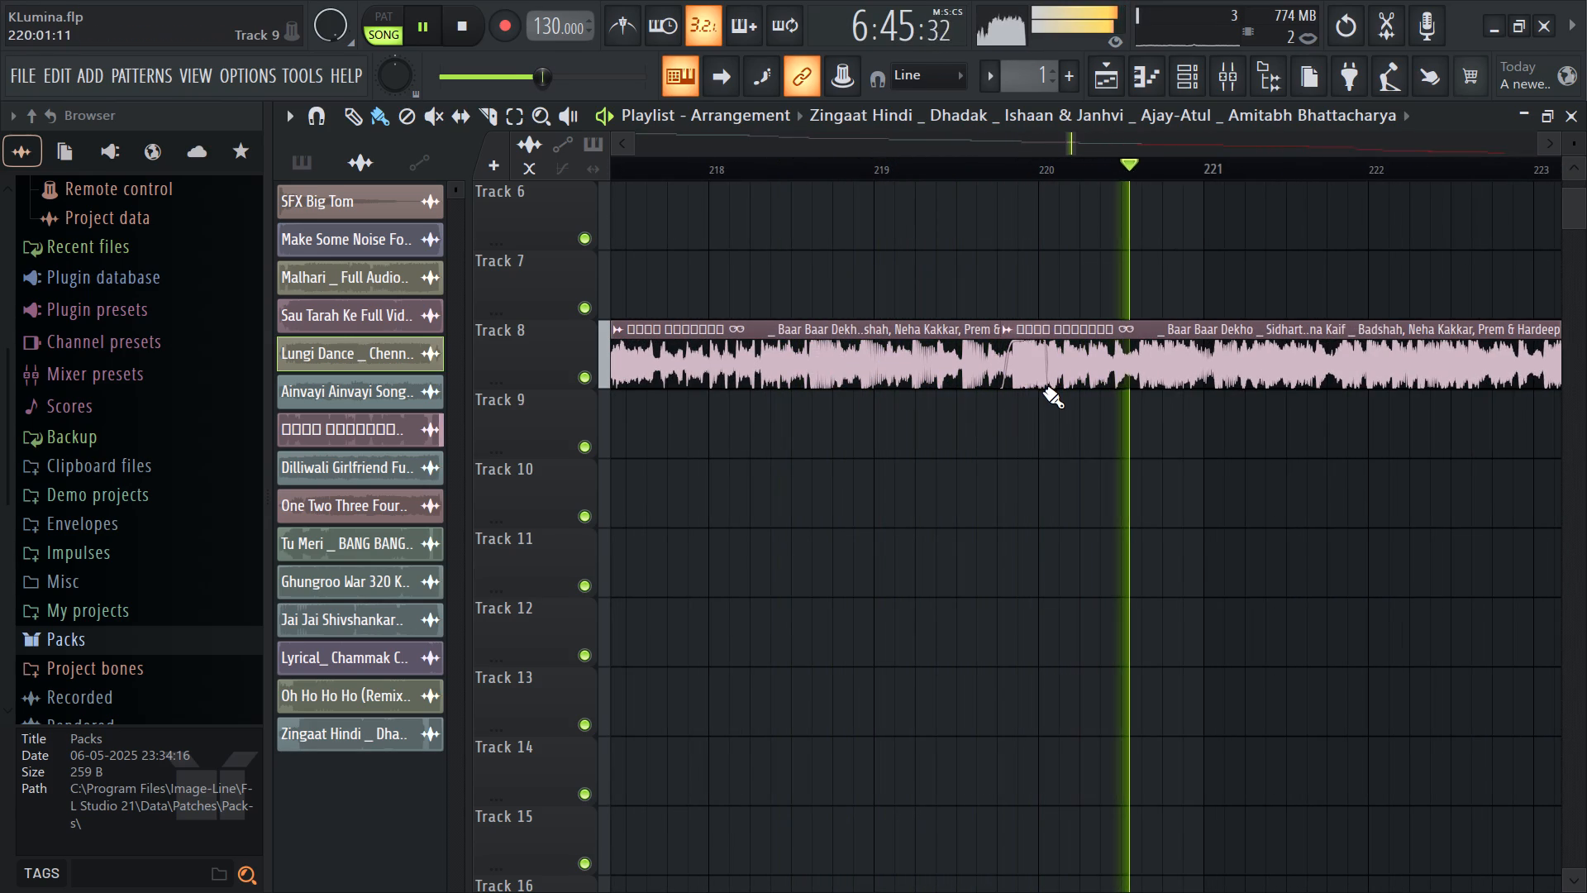
ctrl+scroll(913, 442, down, 7)
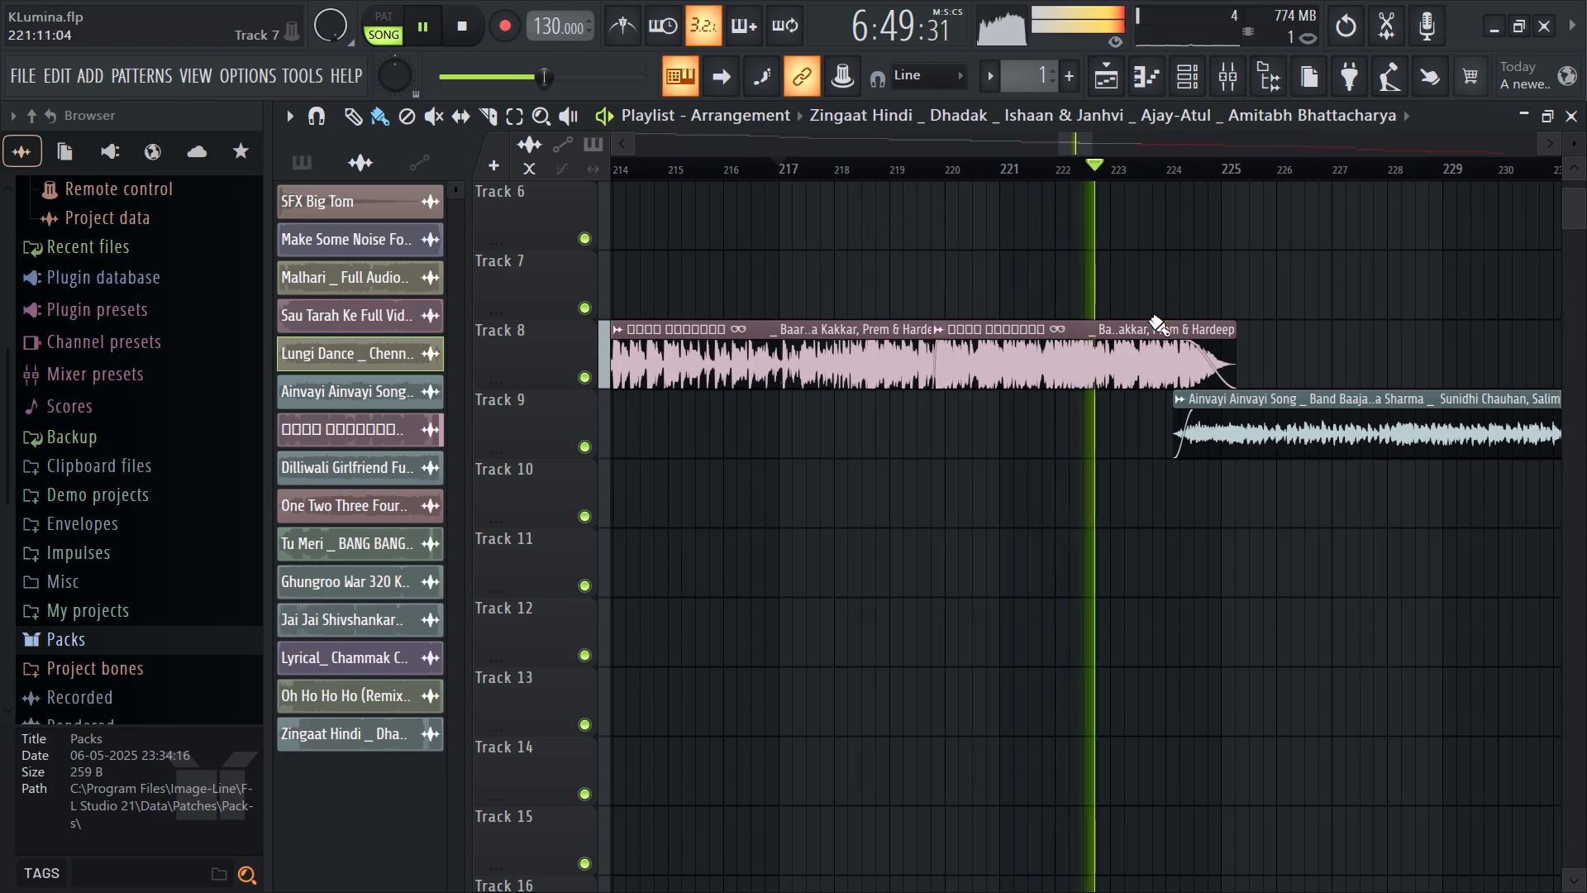
Play from about bar 224 to hear the transition from the Track 8 song into Ainvayi Ainvayi on Track 9.
click(1162, 172)
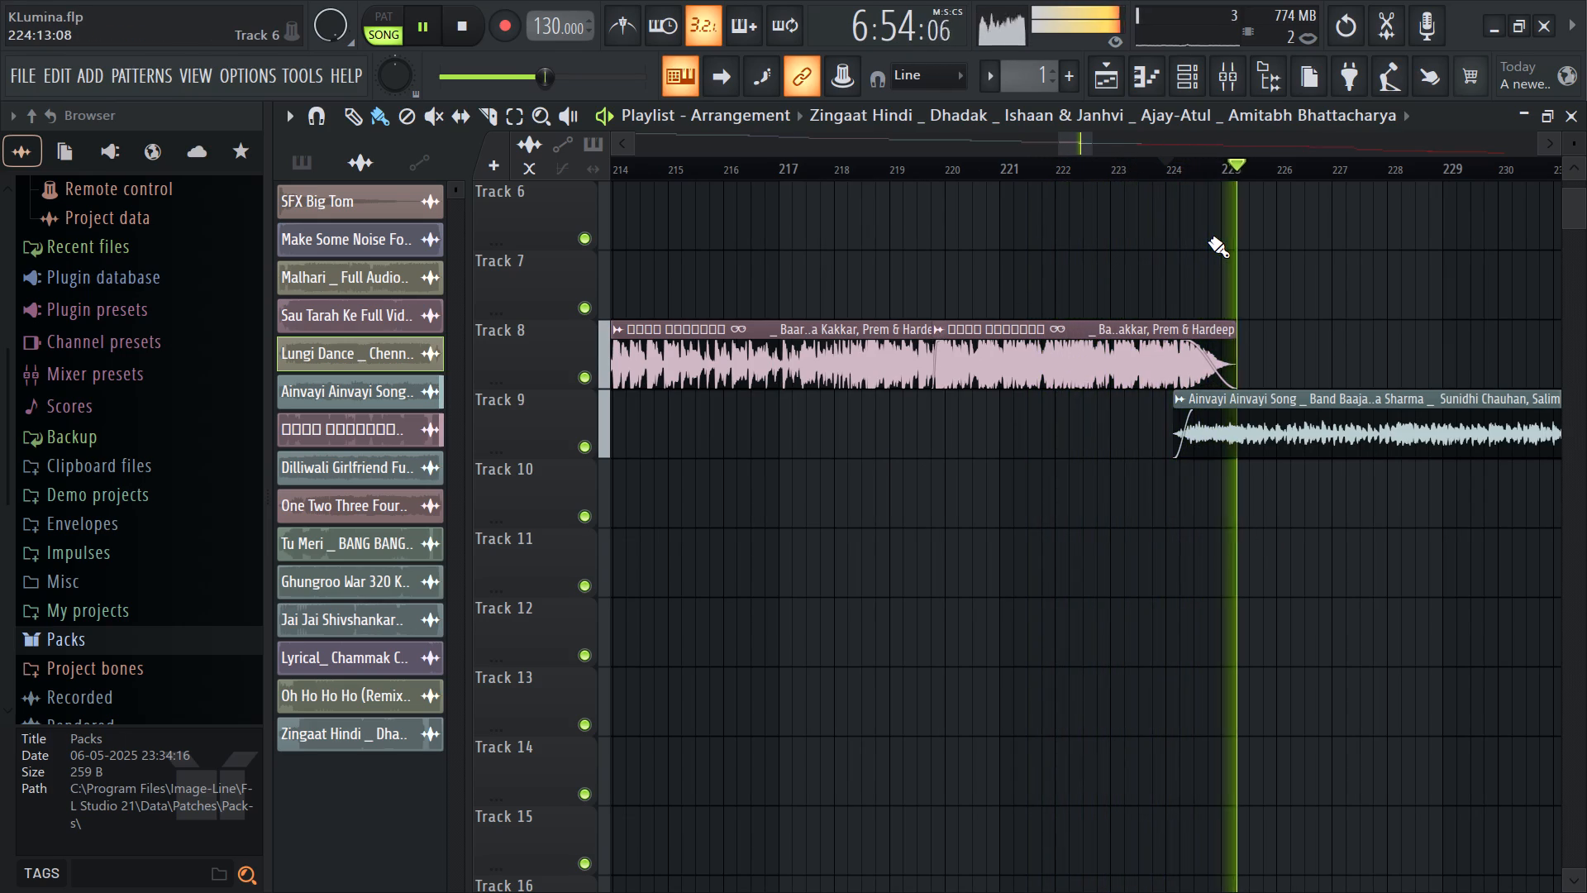
Save the project again.
key(ctrl+s)
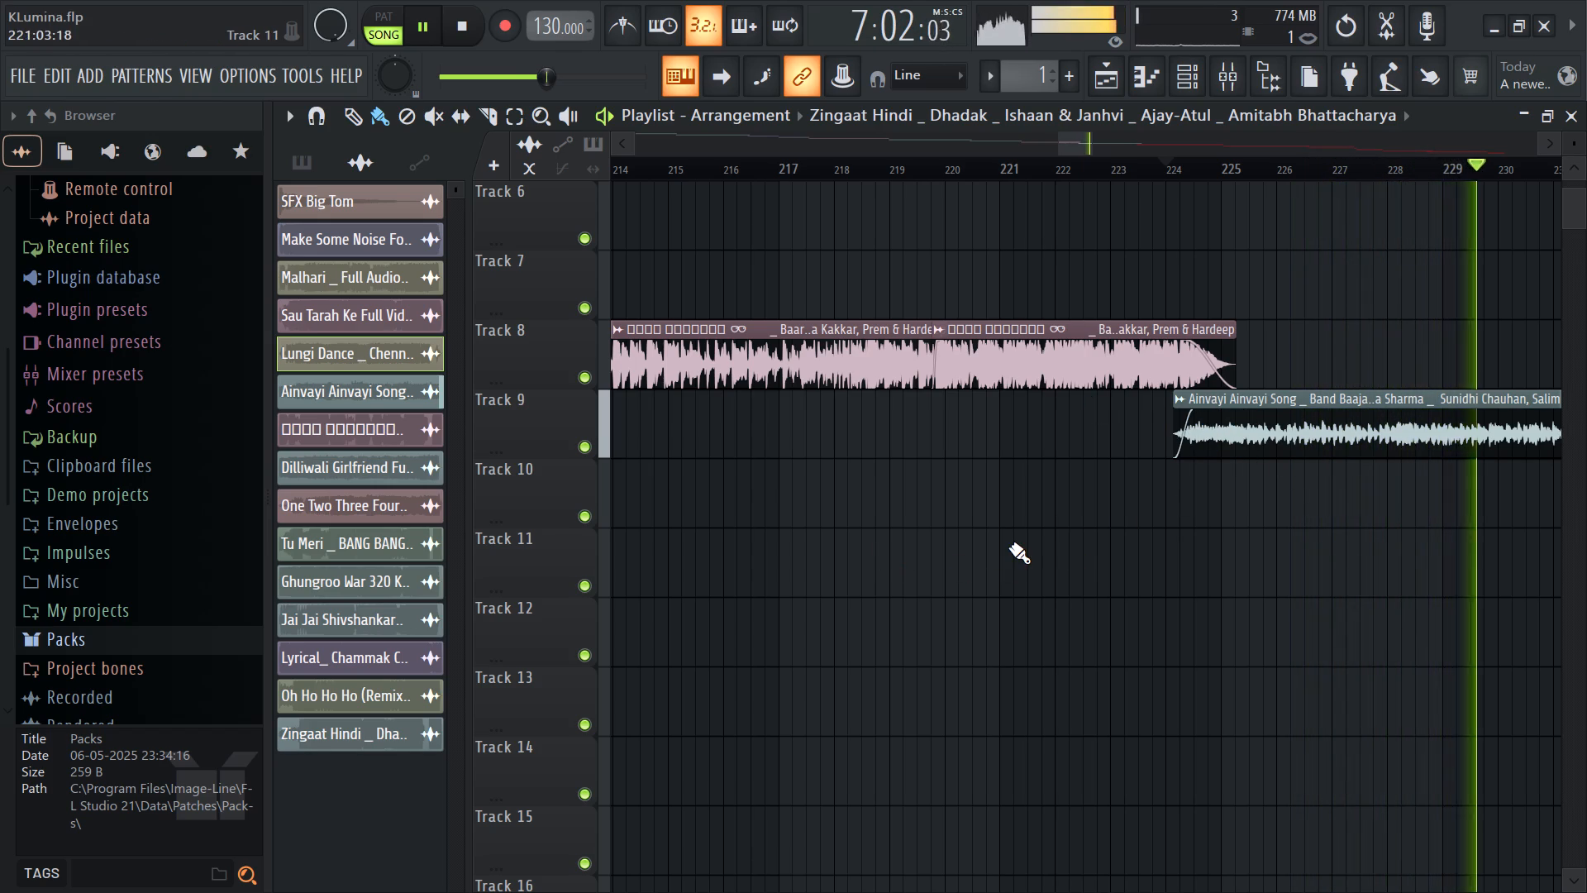
ctrl+scroll(929, 525, down, 8)
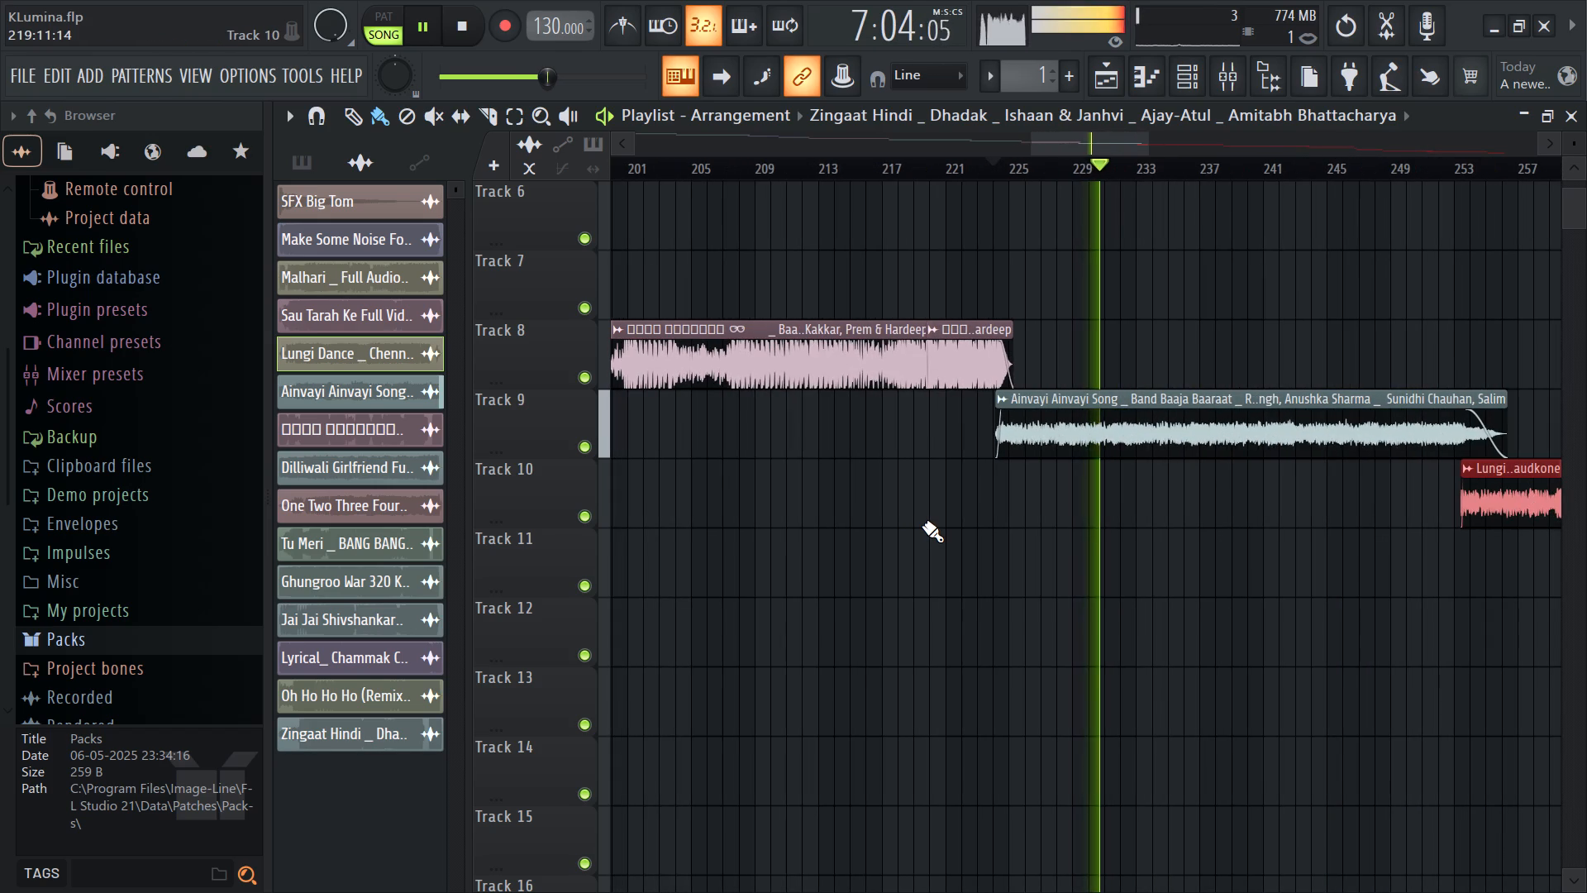
key(ctrl+s)
key(ctrl+s)
Play from about 251:15 to hear the transition from Ainvayi Ainvayi into Lungi Dance.
click(1440, 171)
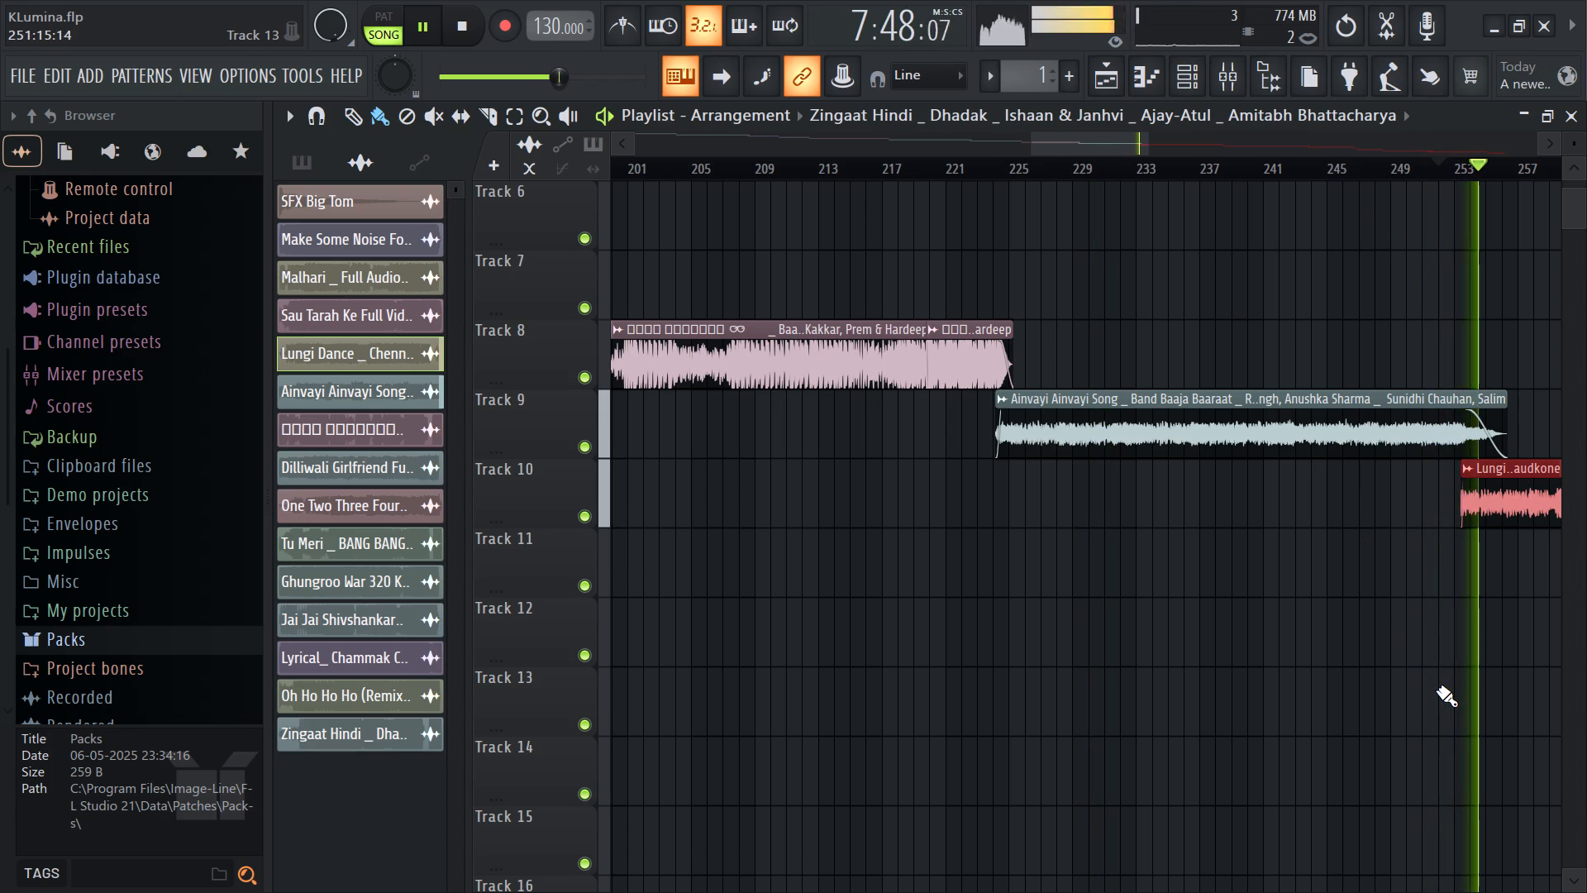
Play from about bar 287, then from about bar 295, to hear the transition from Lungi Dance into Make Some Noise.
ctrl+scroll(1190, 670, down, 5)
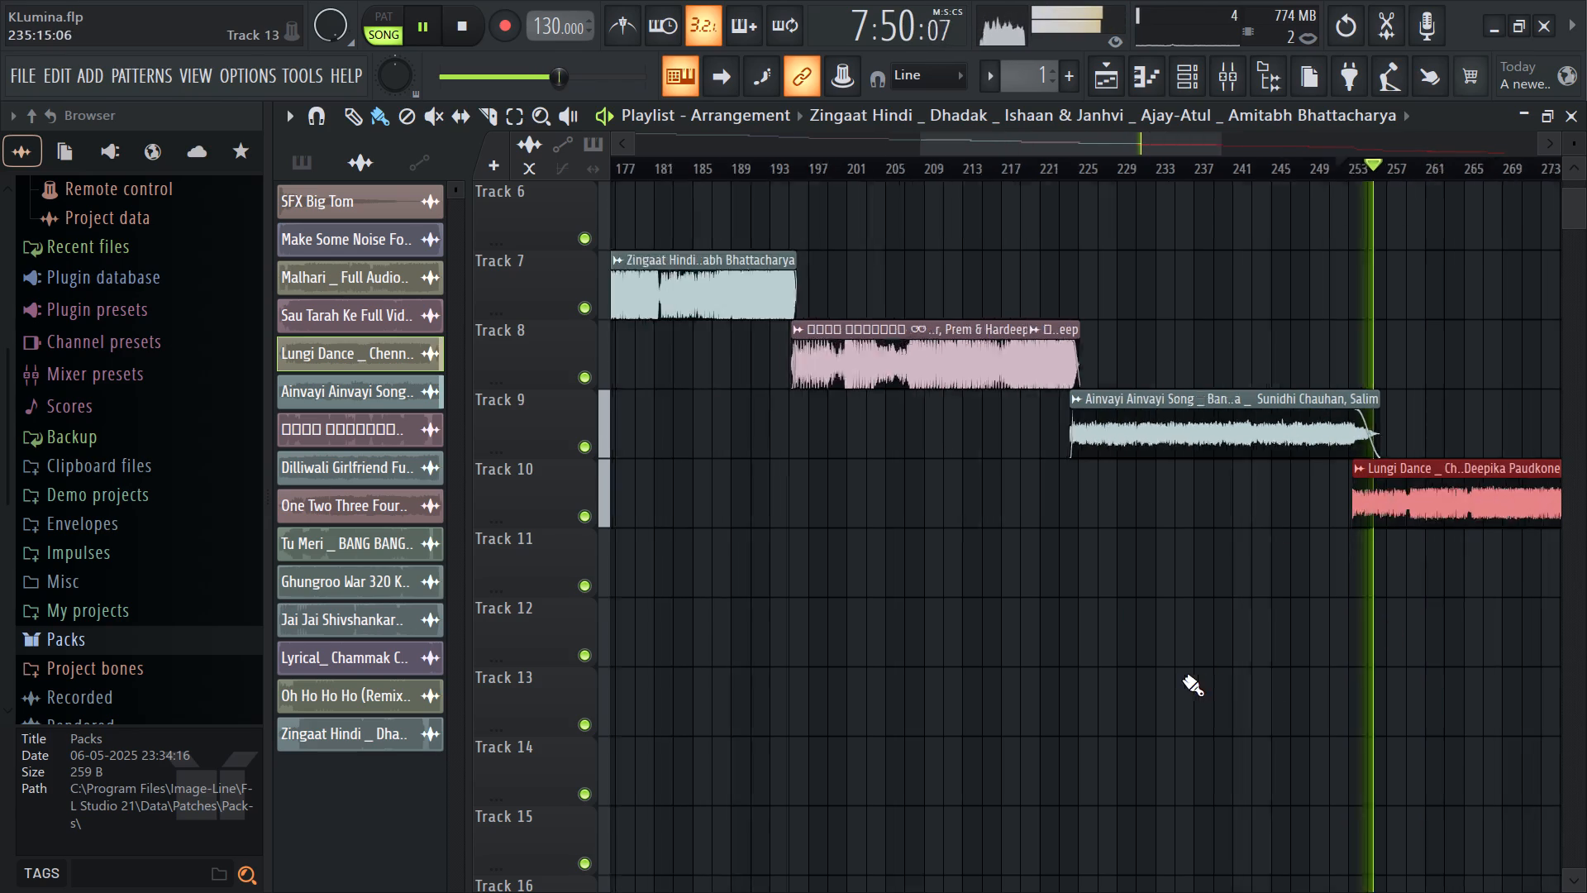
ctrl+scroll(1183, 679, down, 2)
ctrl+scroll(1028, 629, down, 4)
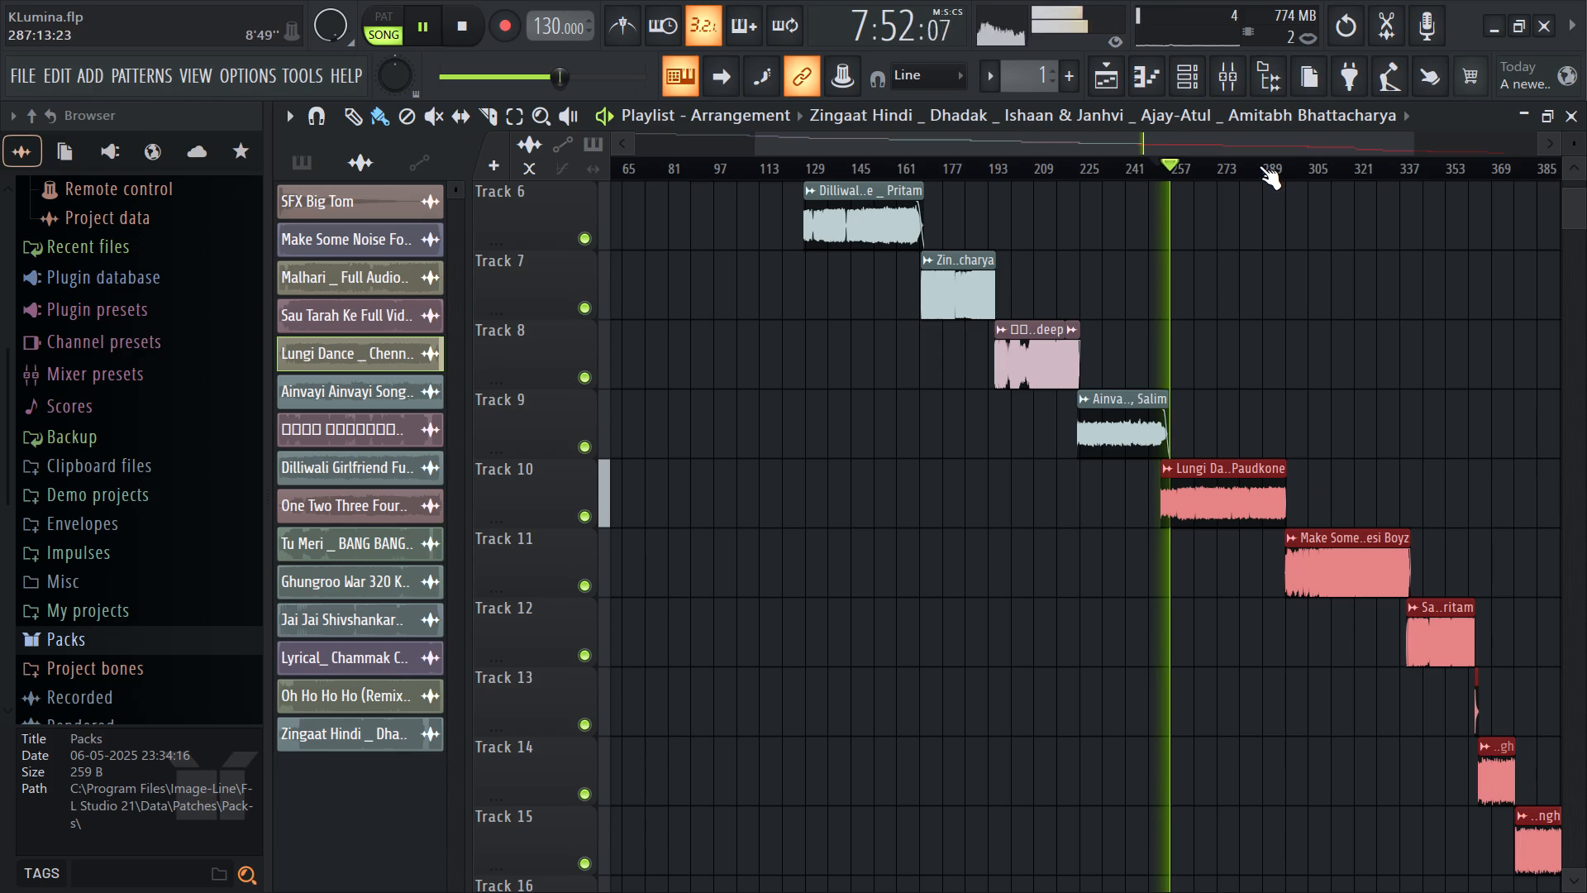
click(1261, 165)
ctrl+scroll(1359, 668, up, 11)
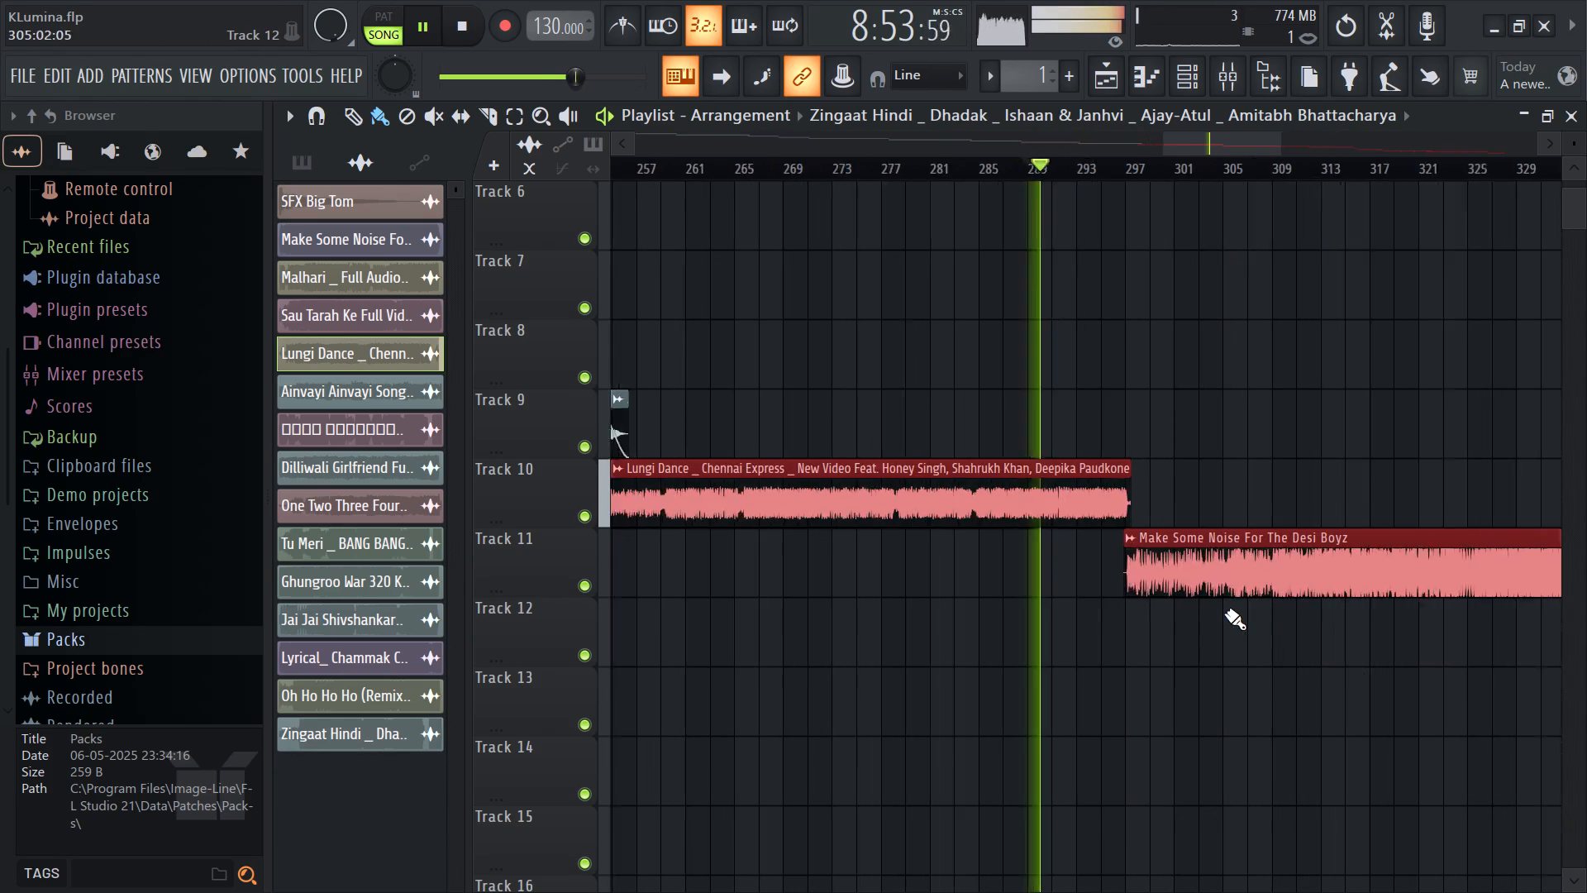
ctrl+scroll(1106, 608, up, 14)
click(802, 168)
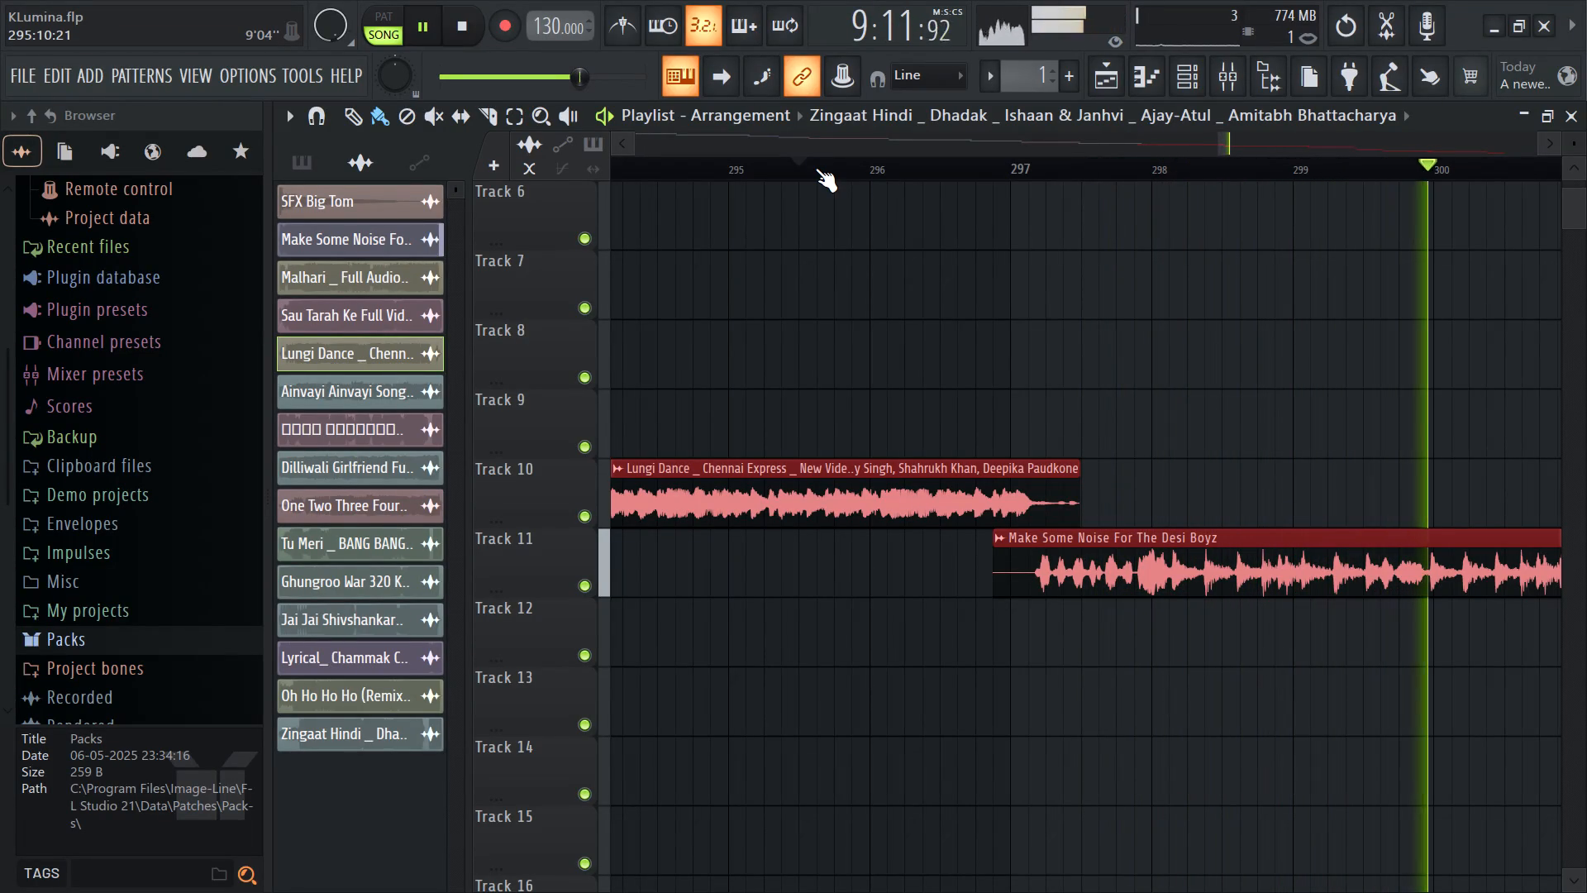
Play from about bar 338 to hear the crossfade from Make Some Noise on Track 11 into Sau Tarah Ke on Track 12.
ctrl+scroll(827, 215, down, 14)
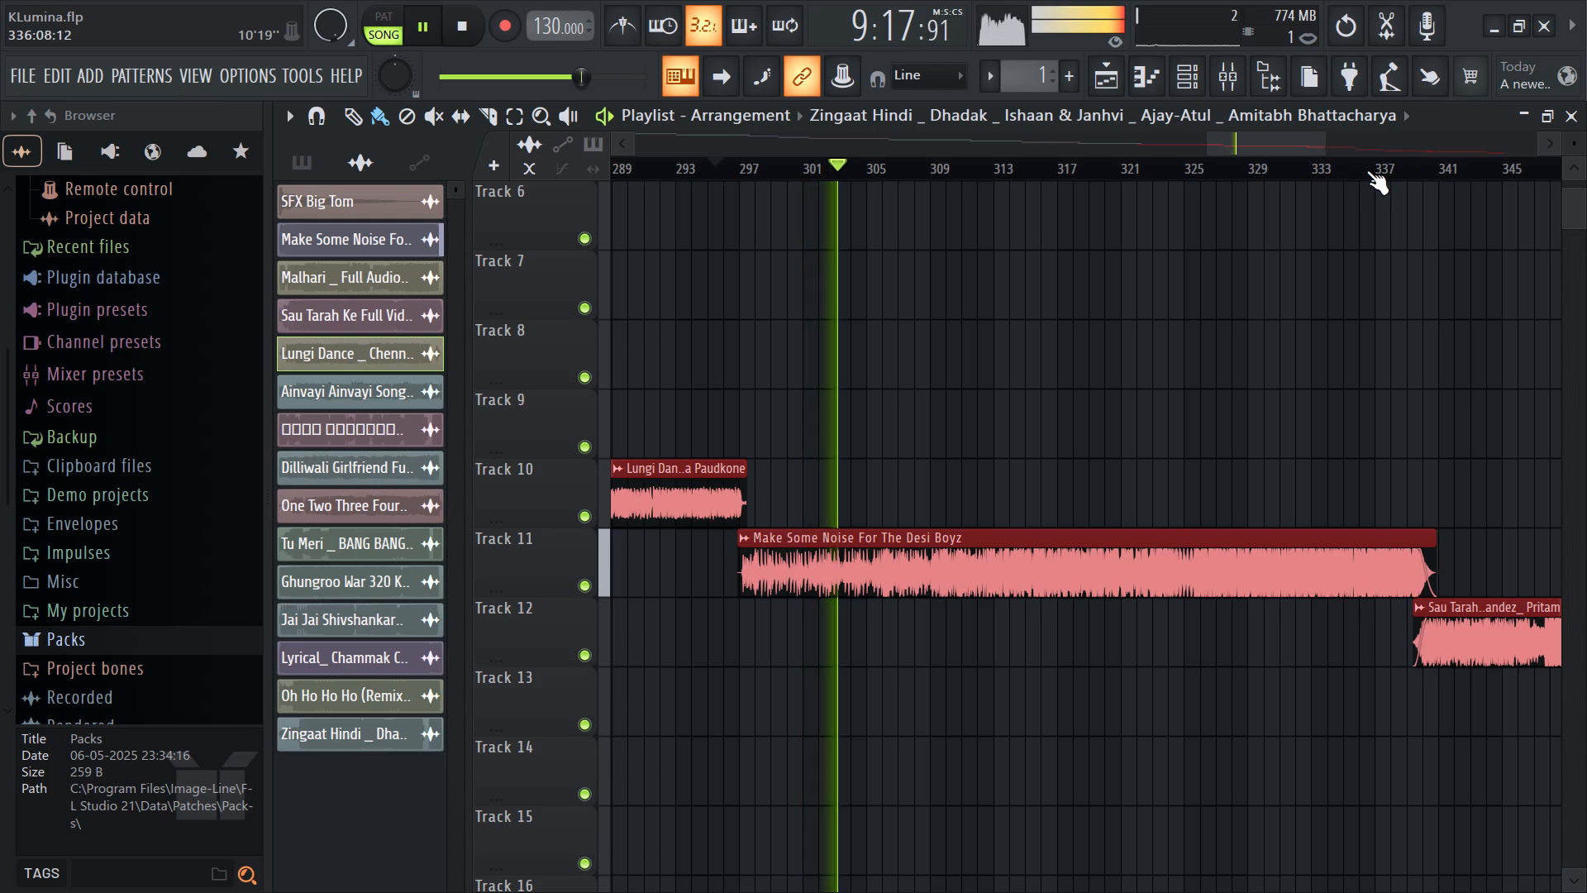
click(1369, 170)
click(1392, 164)
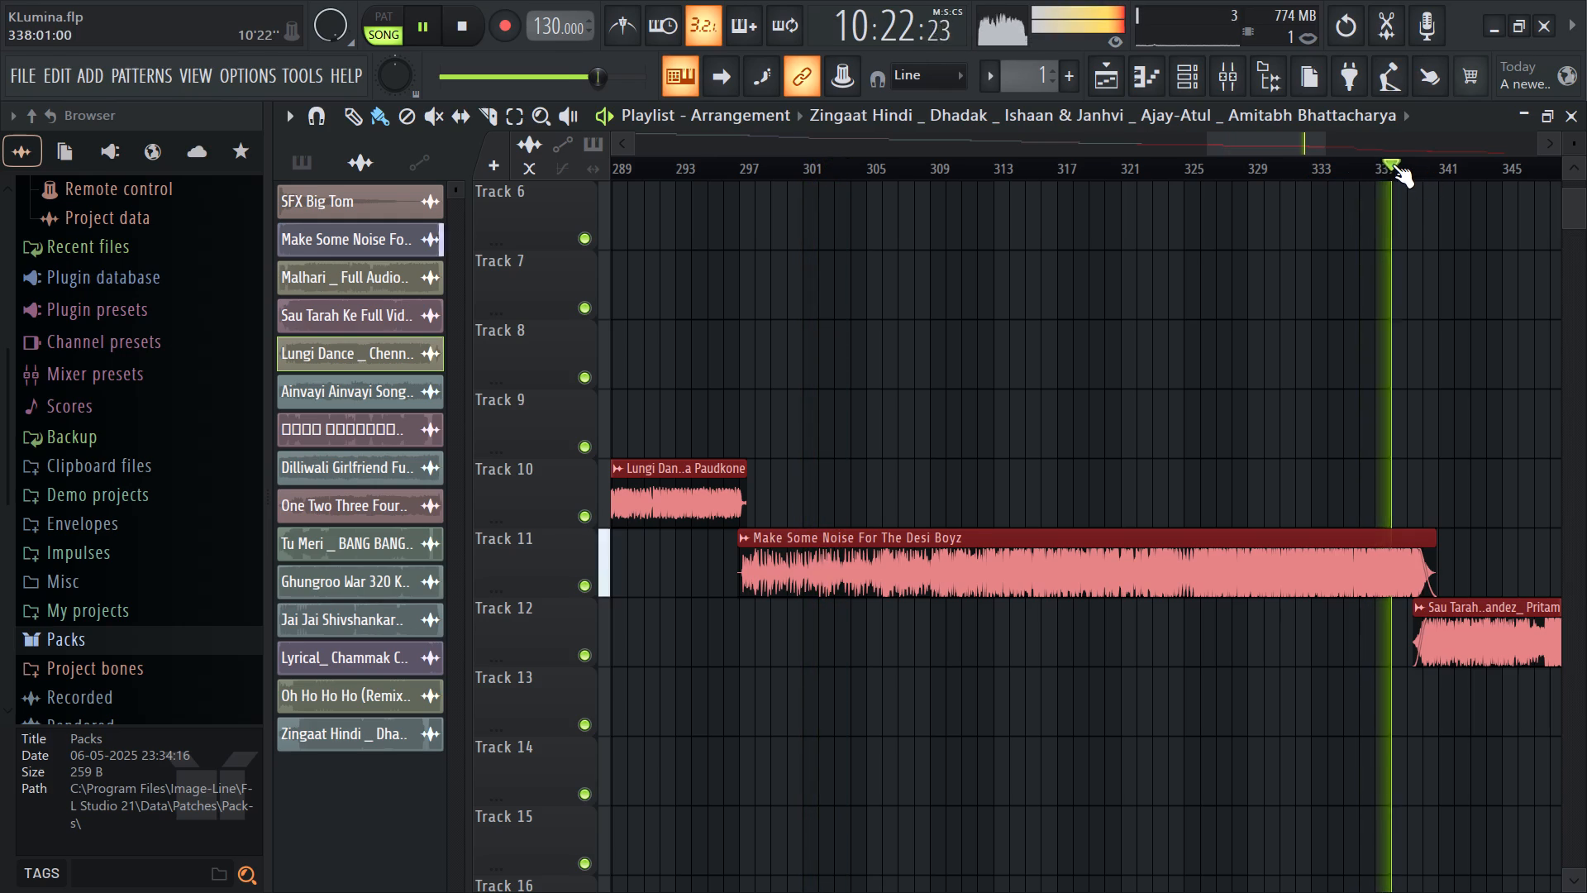
ctrl+scroll(1507, 724, up, 7)
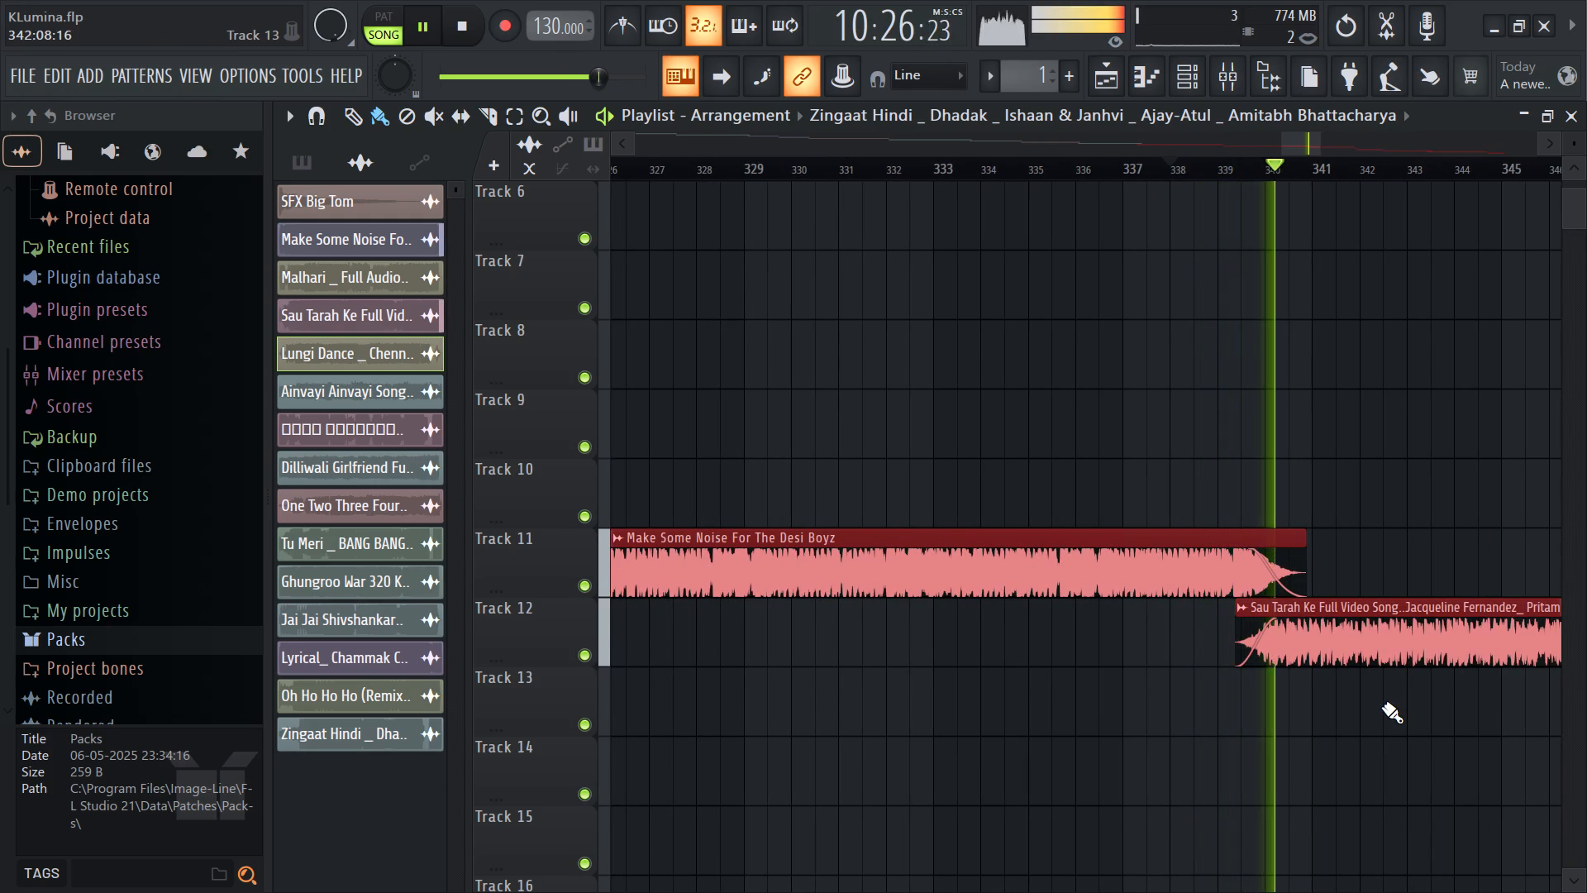
Play from about bar 361 to hear the transition from Sau Tarah Ke into Malhari on Track 14.
ctrl+scroll(940, 646, down, 13)
click(1124, 165)
click(1112, 162)
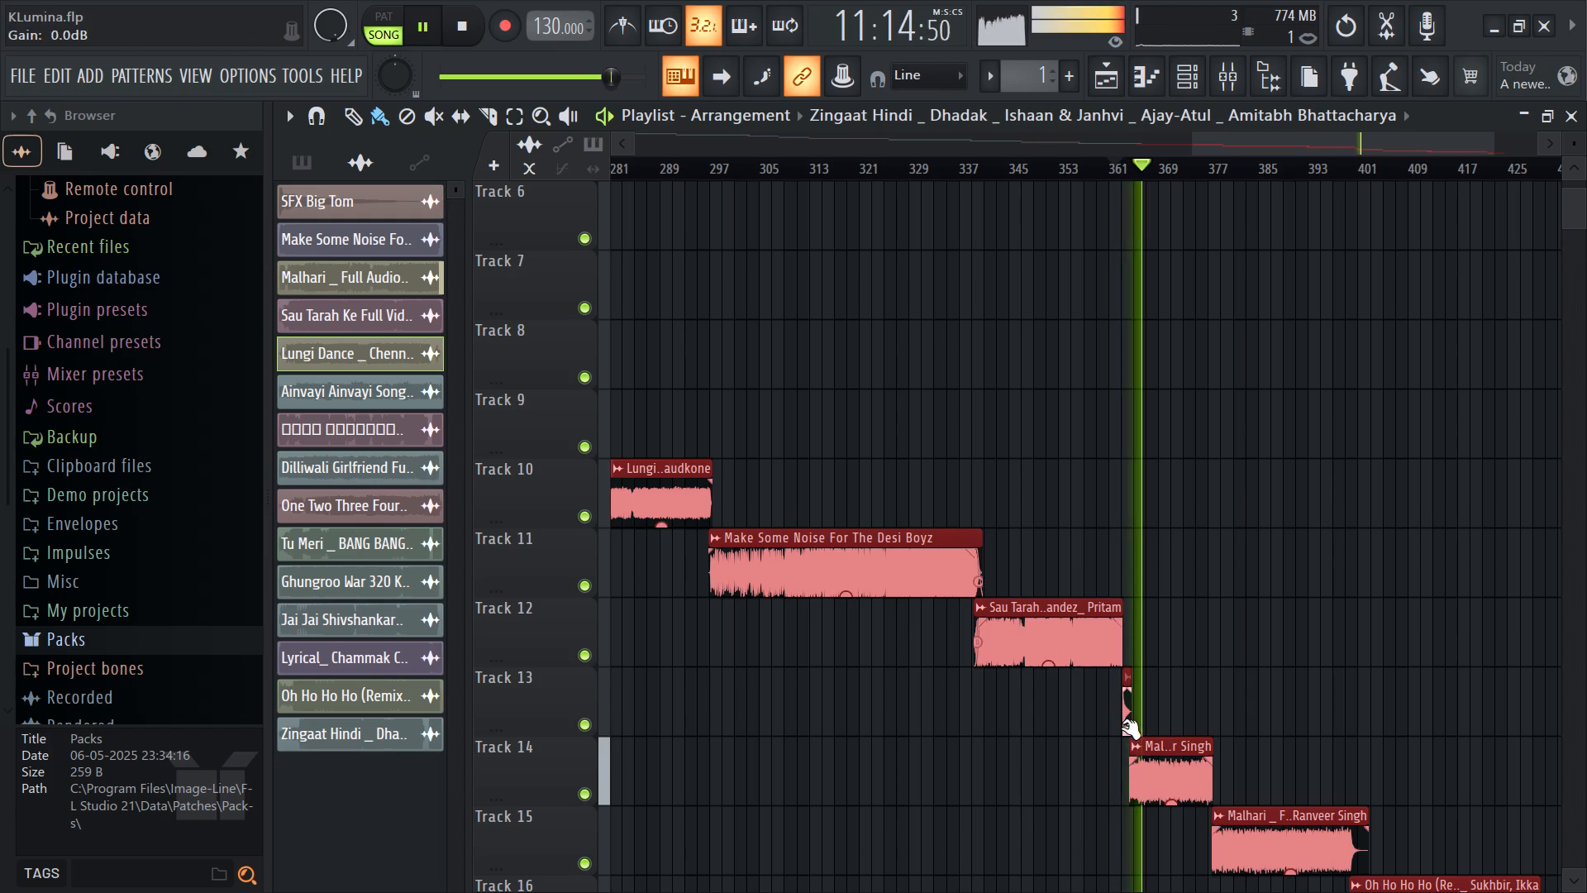
Clear the selection of the Tracks 10 to 17 clips, placing and removing a stray clip on Track 11 near bar 377.
scroll(1356, 719, down, 2)
ctrl+scroll(1272, 715, up, 12)
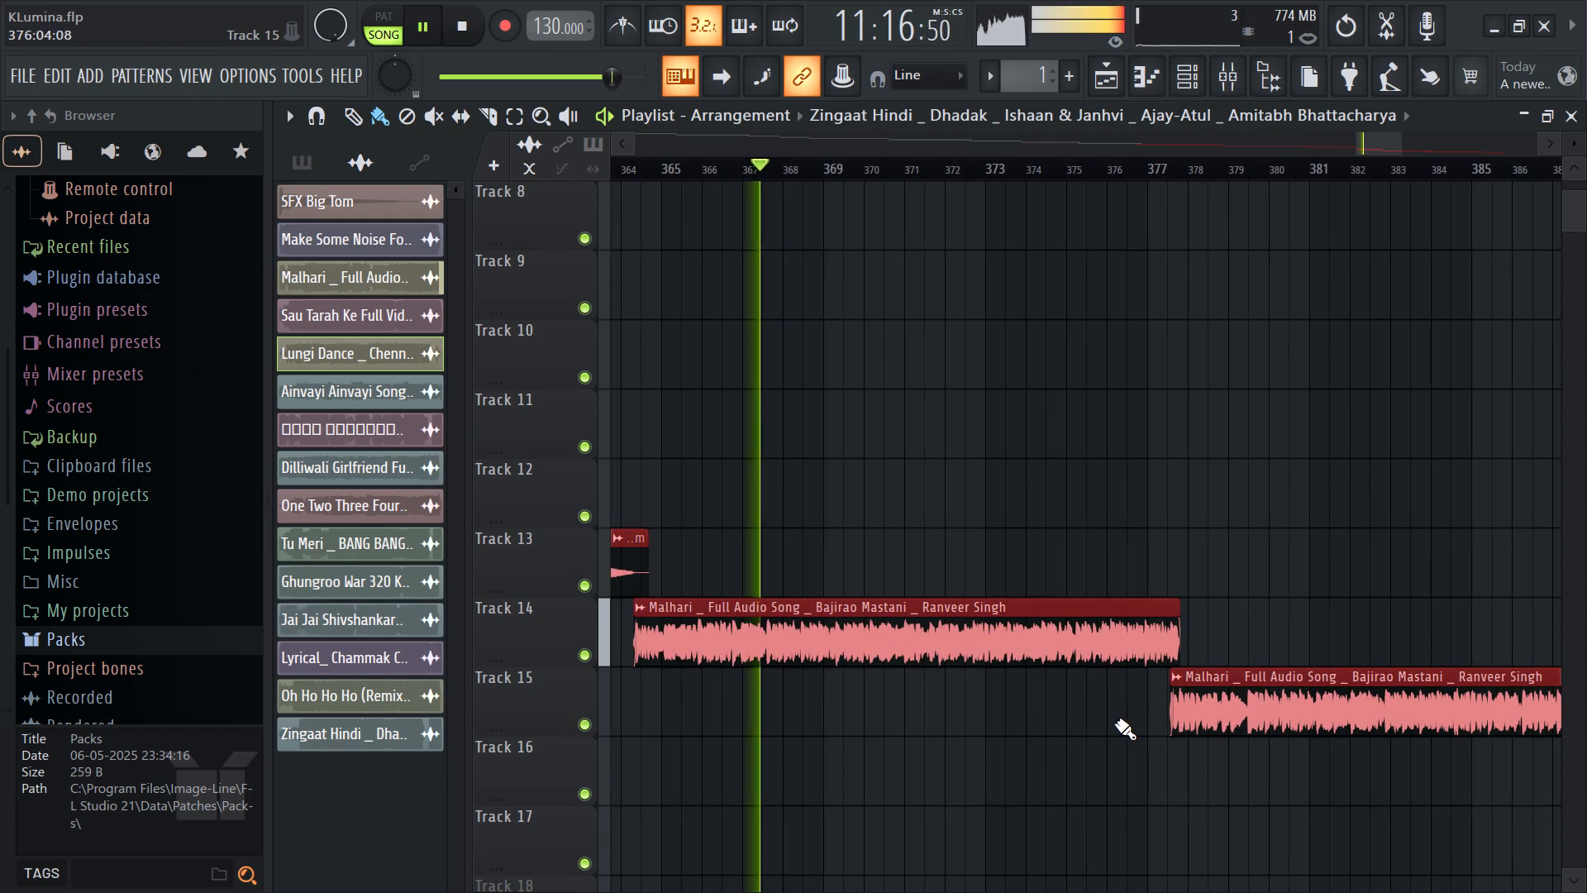
ctrl+scroll(1151, 700, up, 5)
click(1148, 423)
right_click(1237, 425)
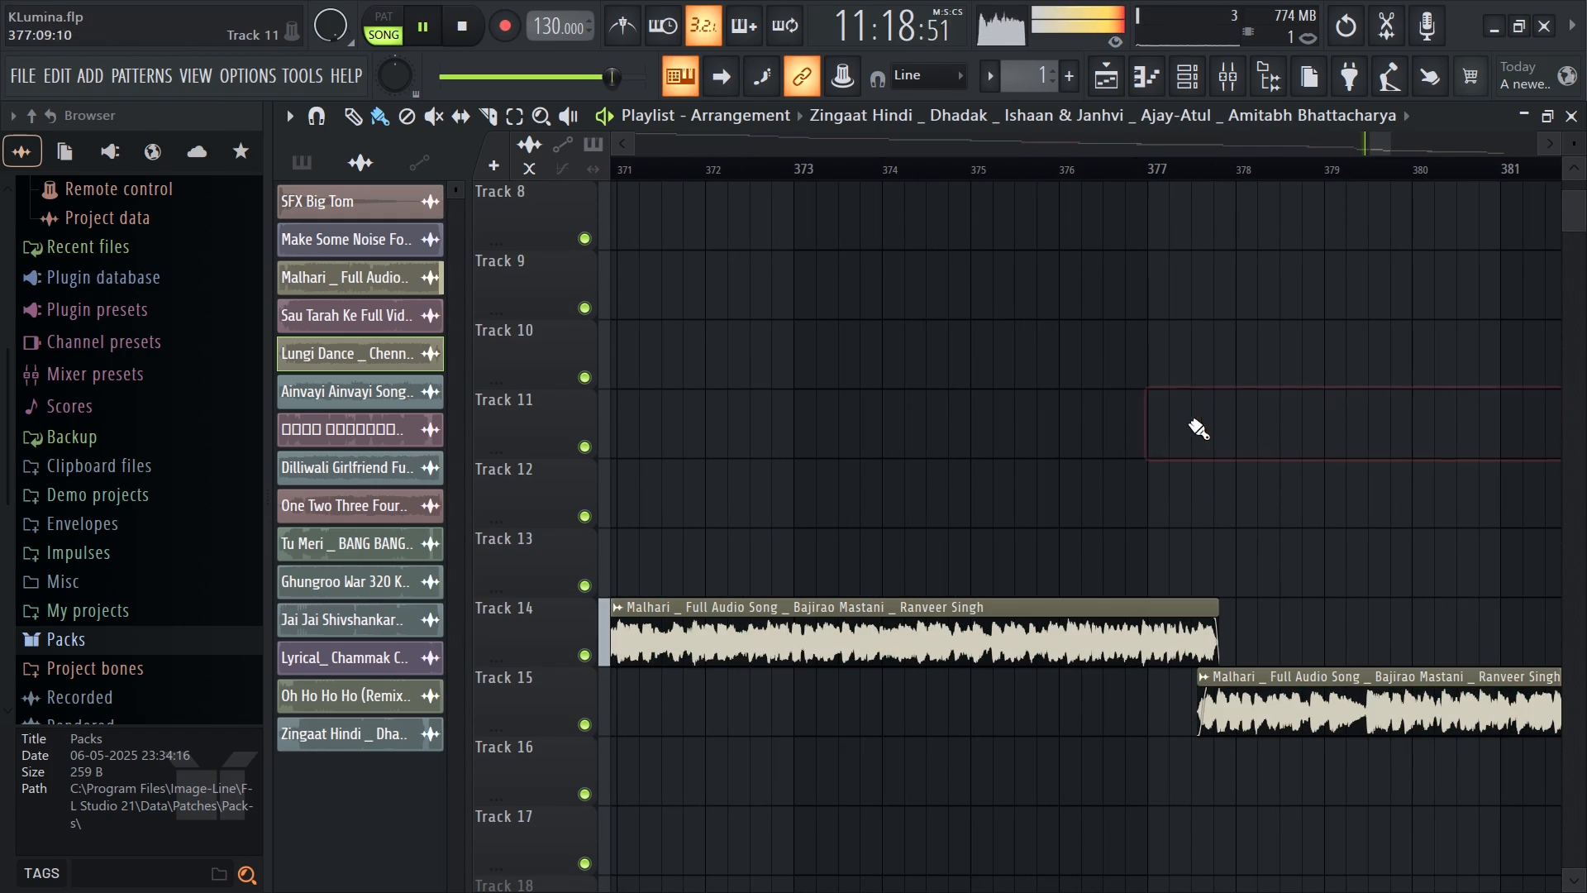
Play from just before bar 376 and replay it to hear the crossfade between the Malhari clips on Tracks 14 and 15.
click(1036, 173)
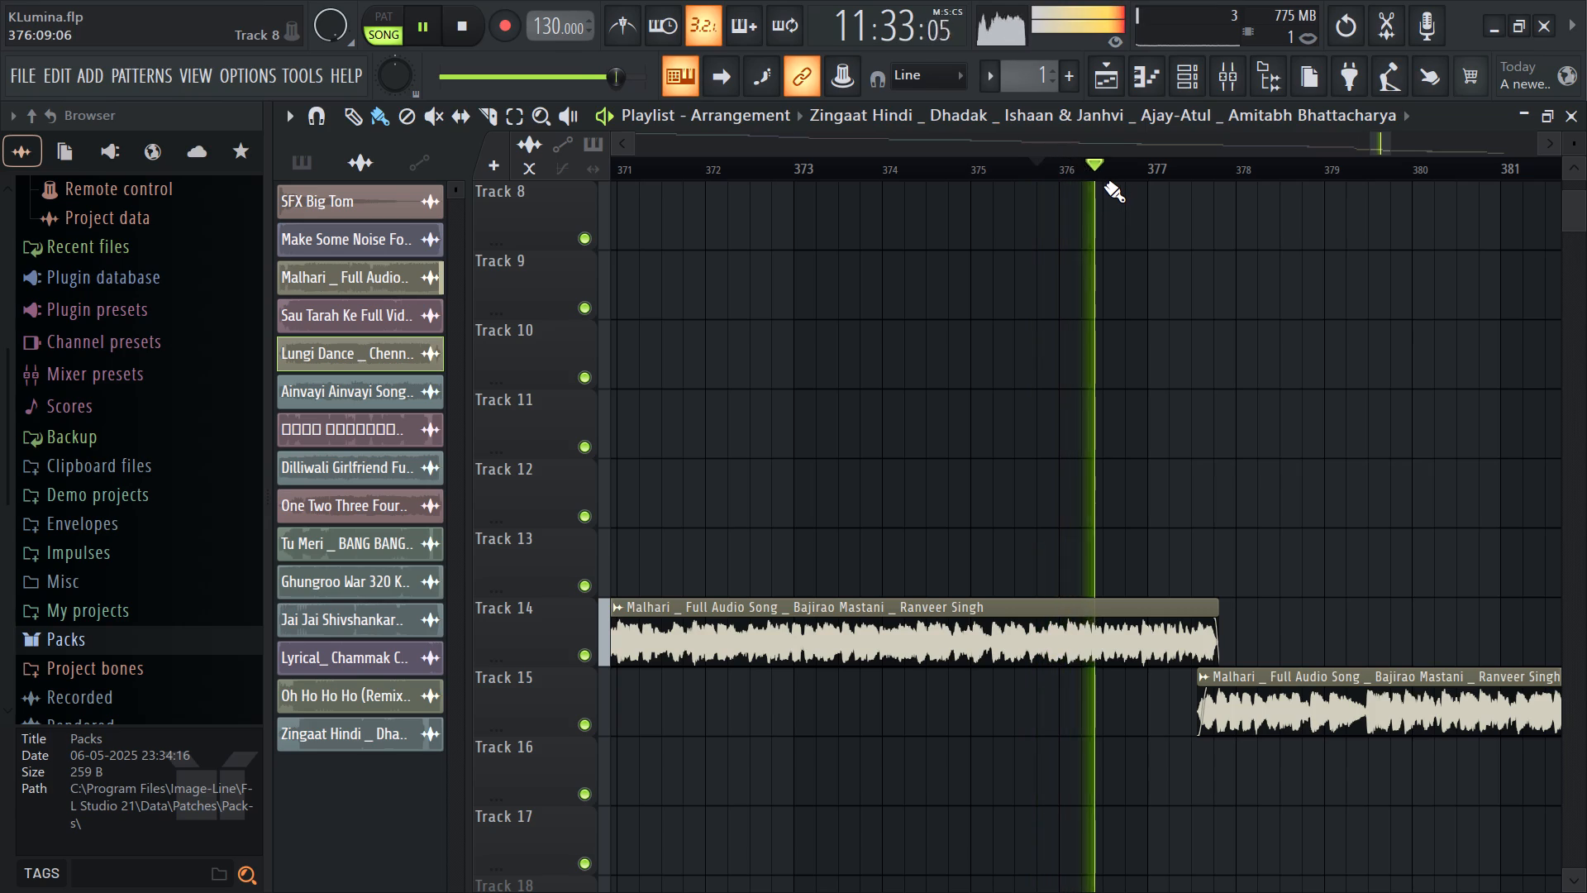
ctrl+scroll(1308, 776, up, 13)
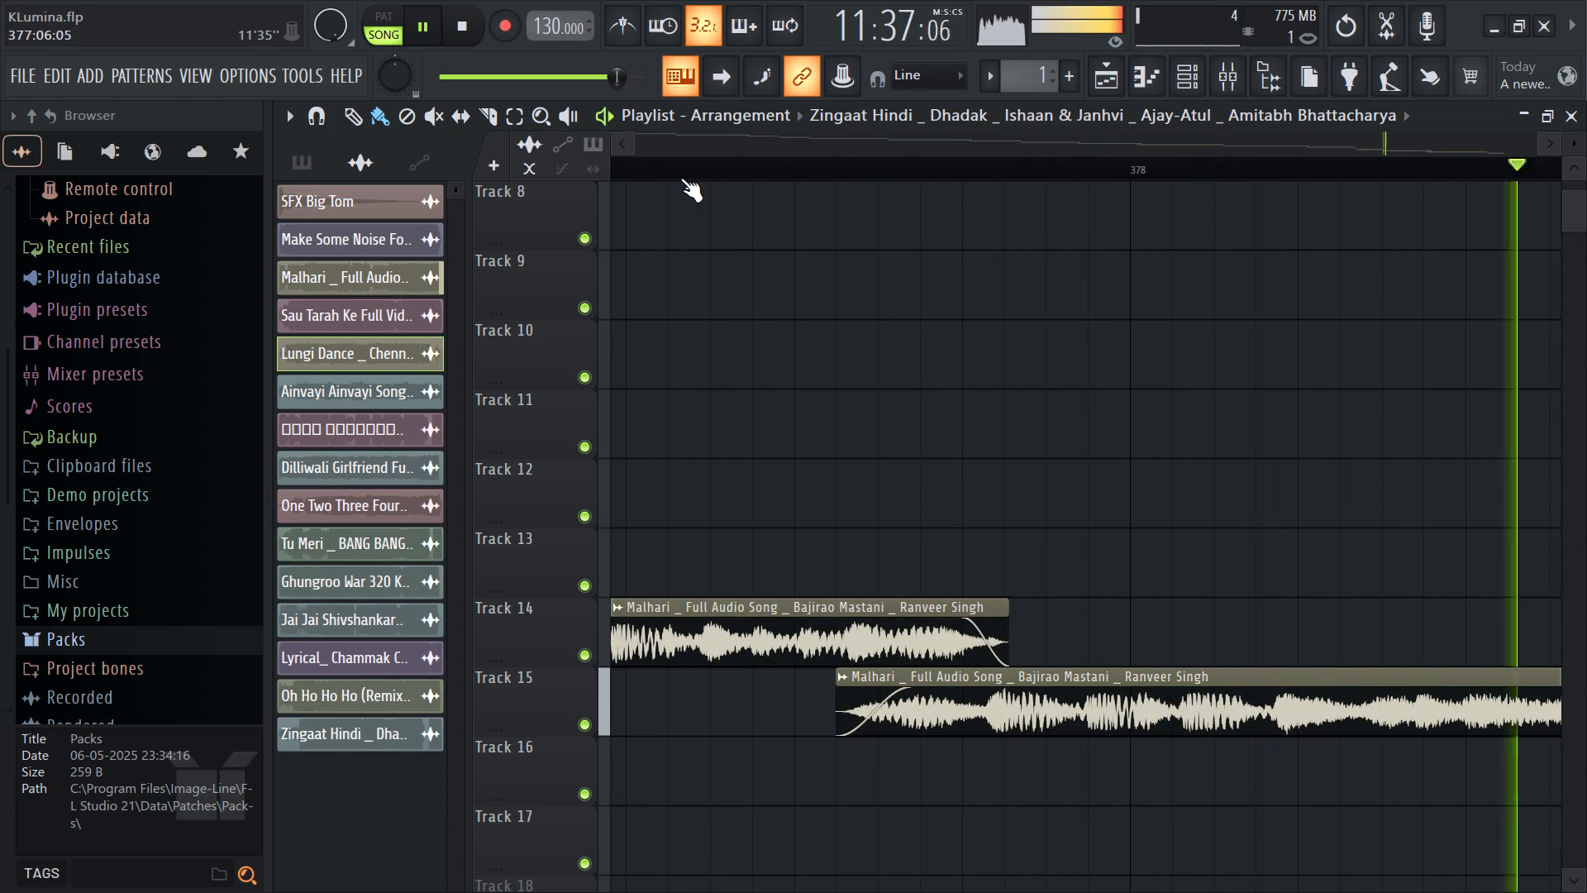
key(space)
key(space)
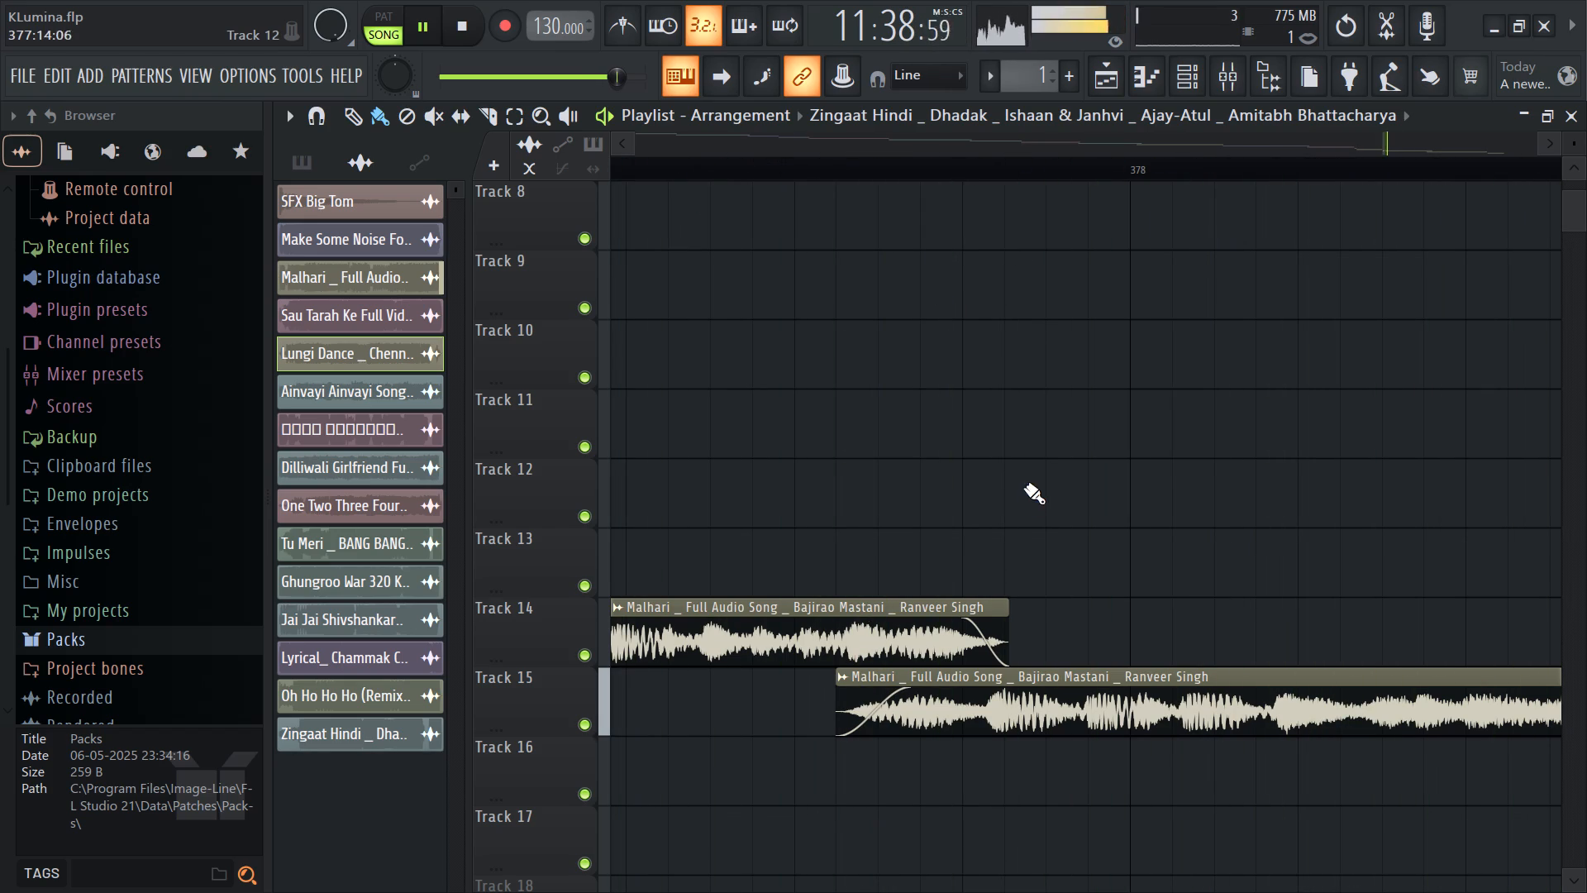
Play from about bar 396 and replay it to hear Malhari on Track 15 transition into Oh Ho Ho Ho on Track 16, then stop playback.
ctrl+scroll(723, 509, down, 19)
ctrl+scroll(906, 495, down, 4)
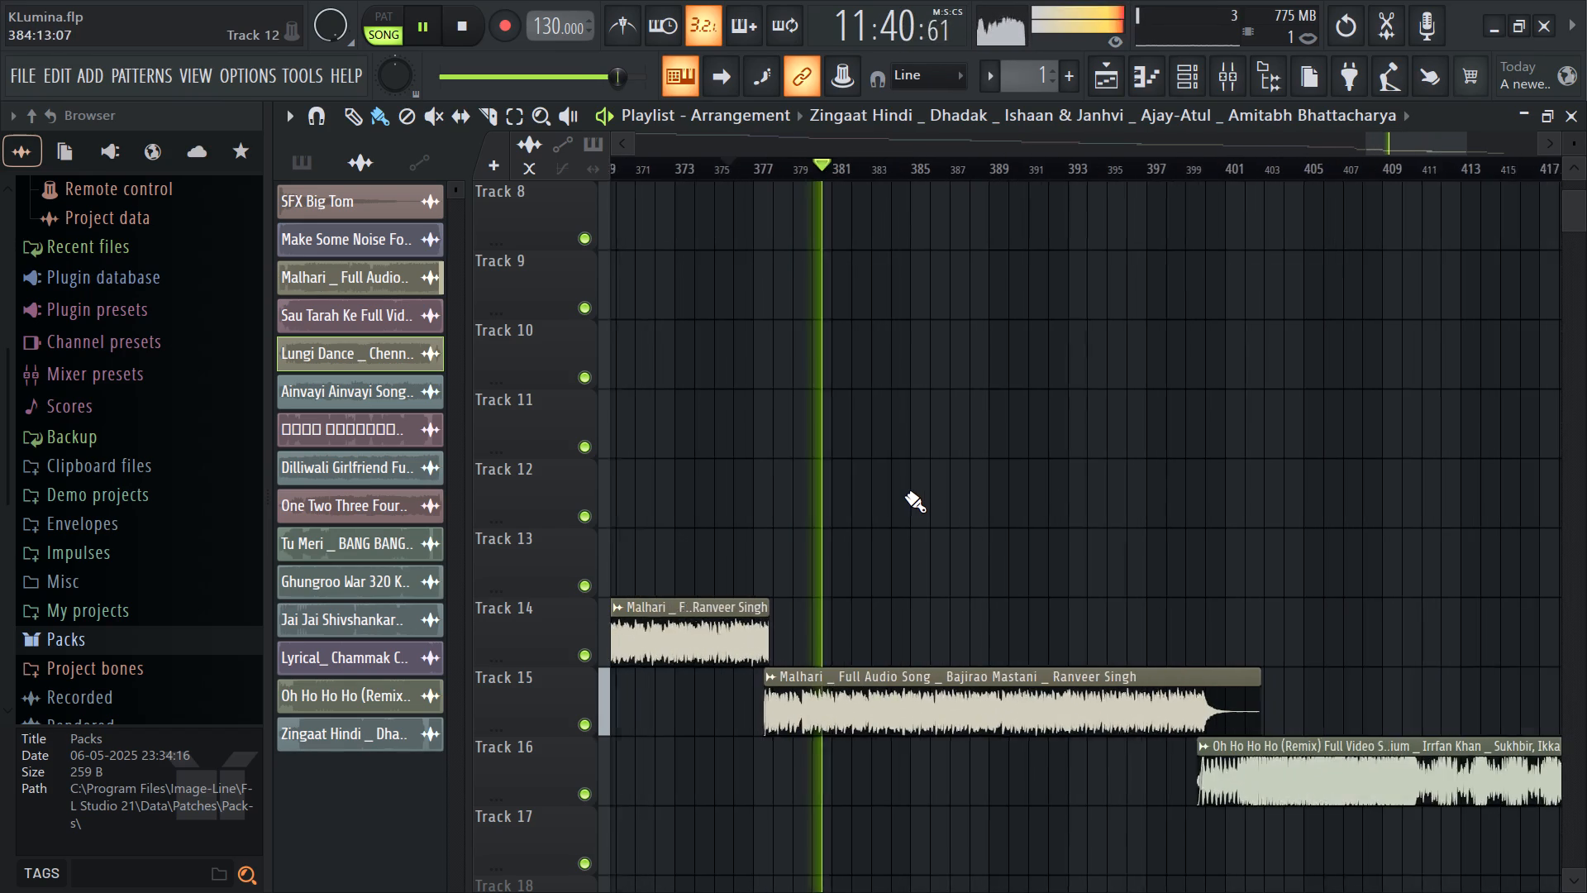
ctrl+scroll(911, 494, down, 4)
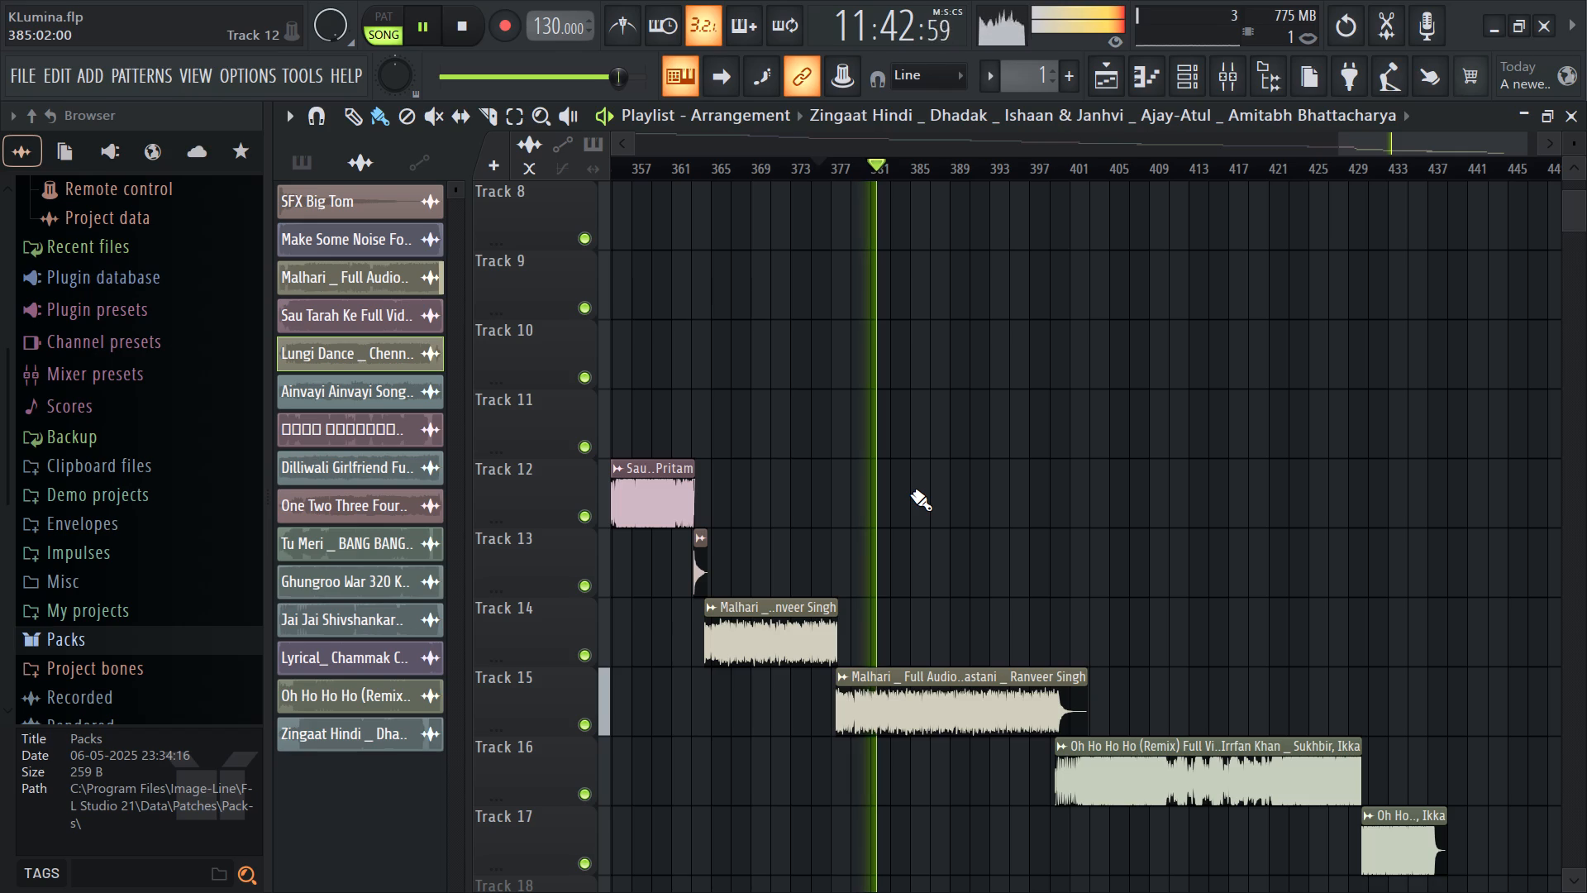
ctrl+scroll(952, 489, down, 1)
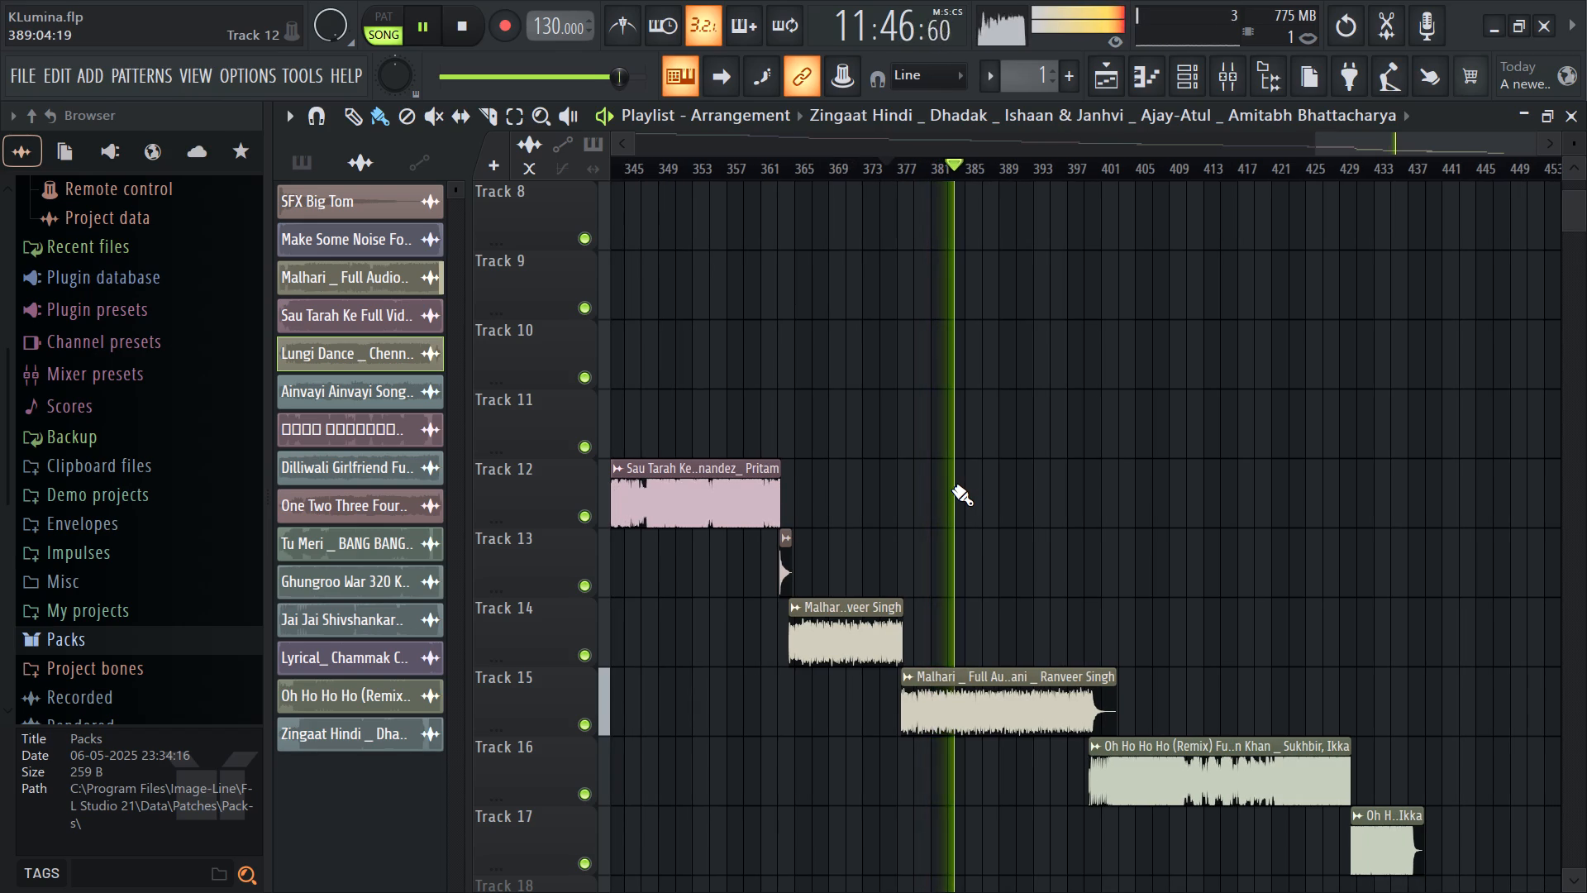
click(1052, 160)
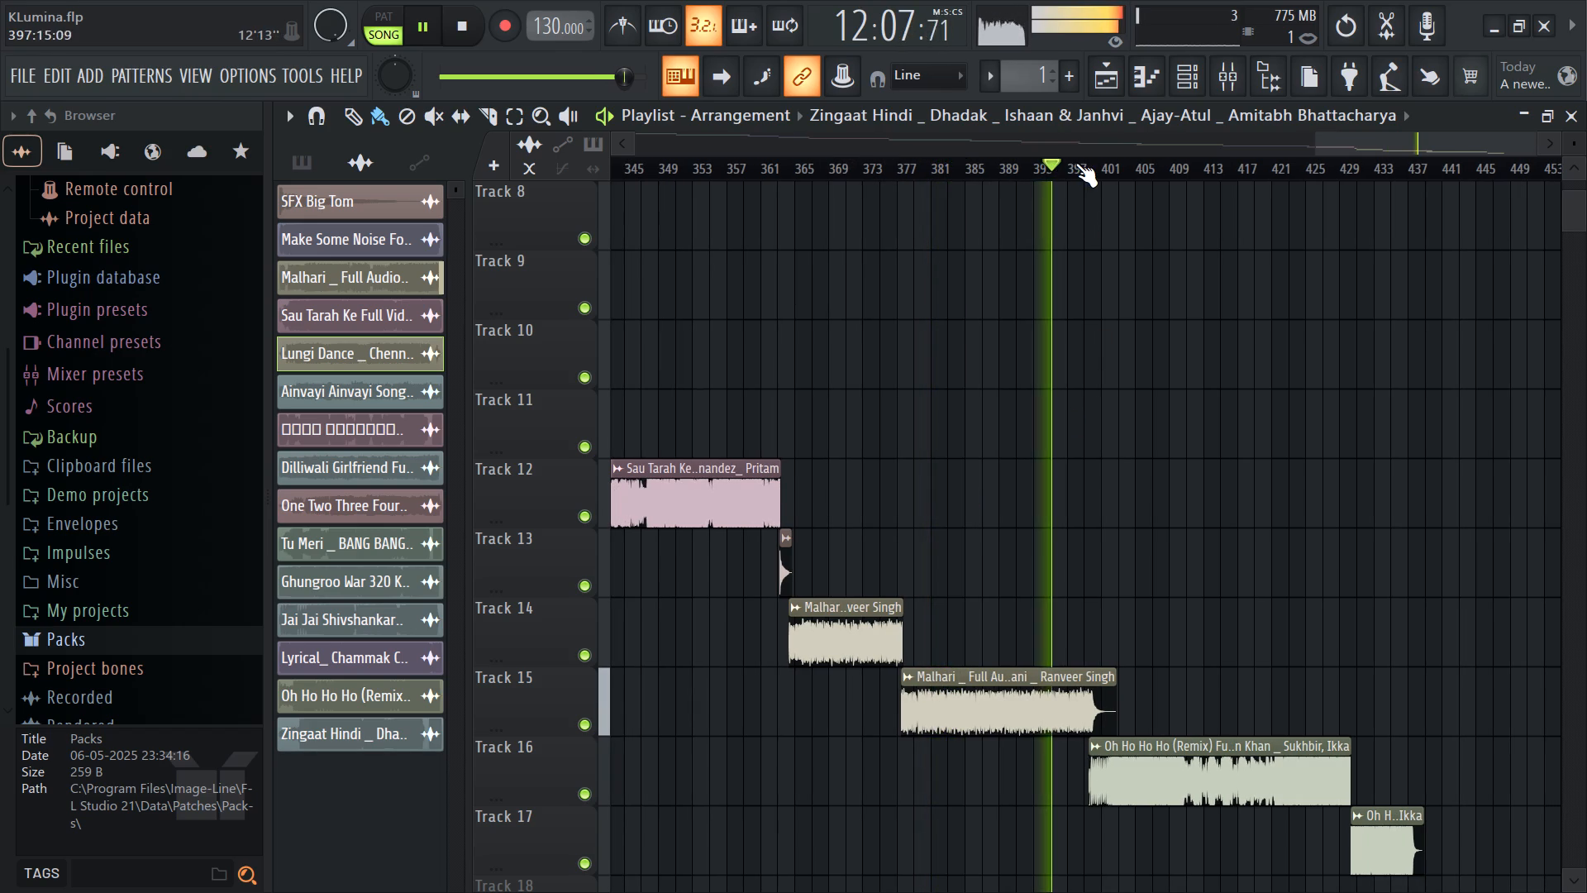
click(1069, 170)
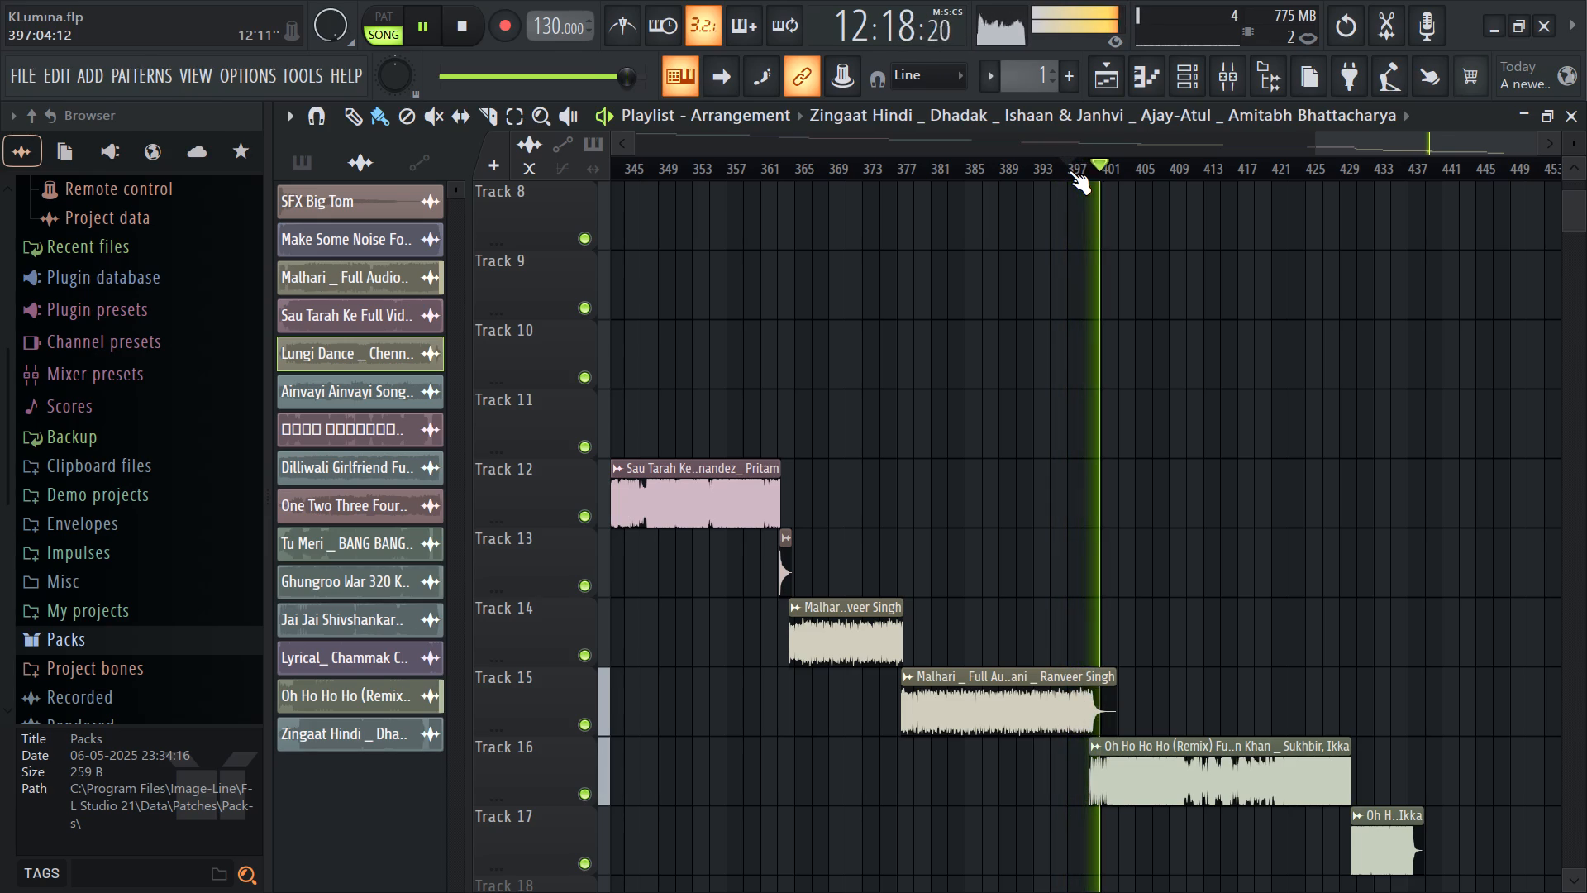
key(space)
key(space)
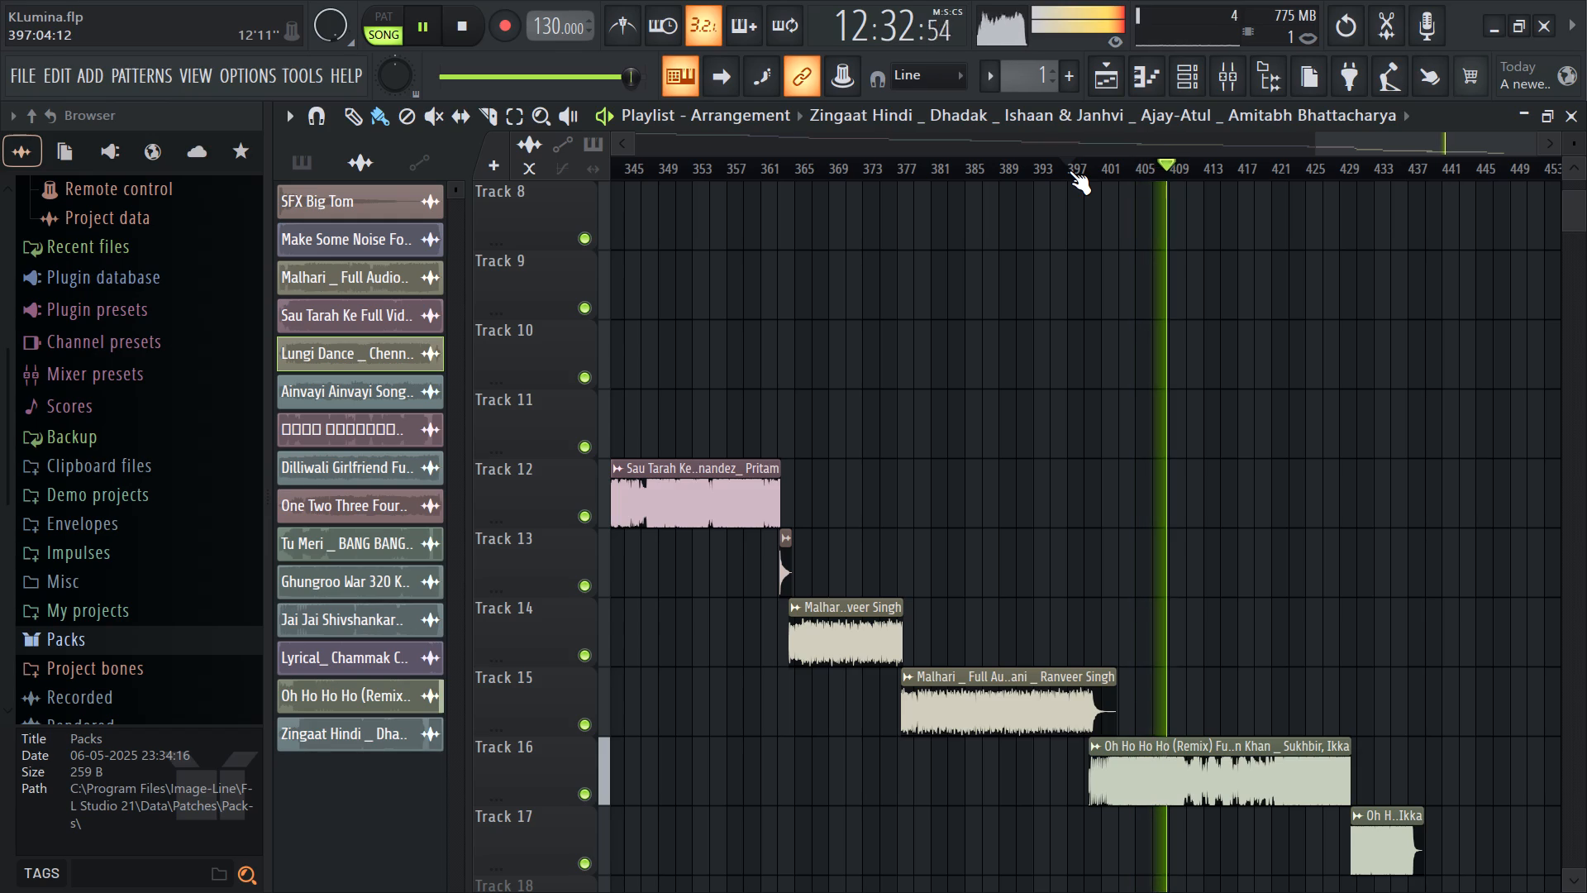
key(space)
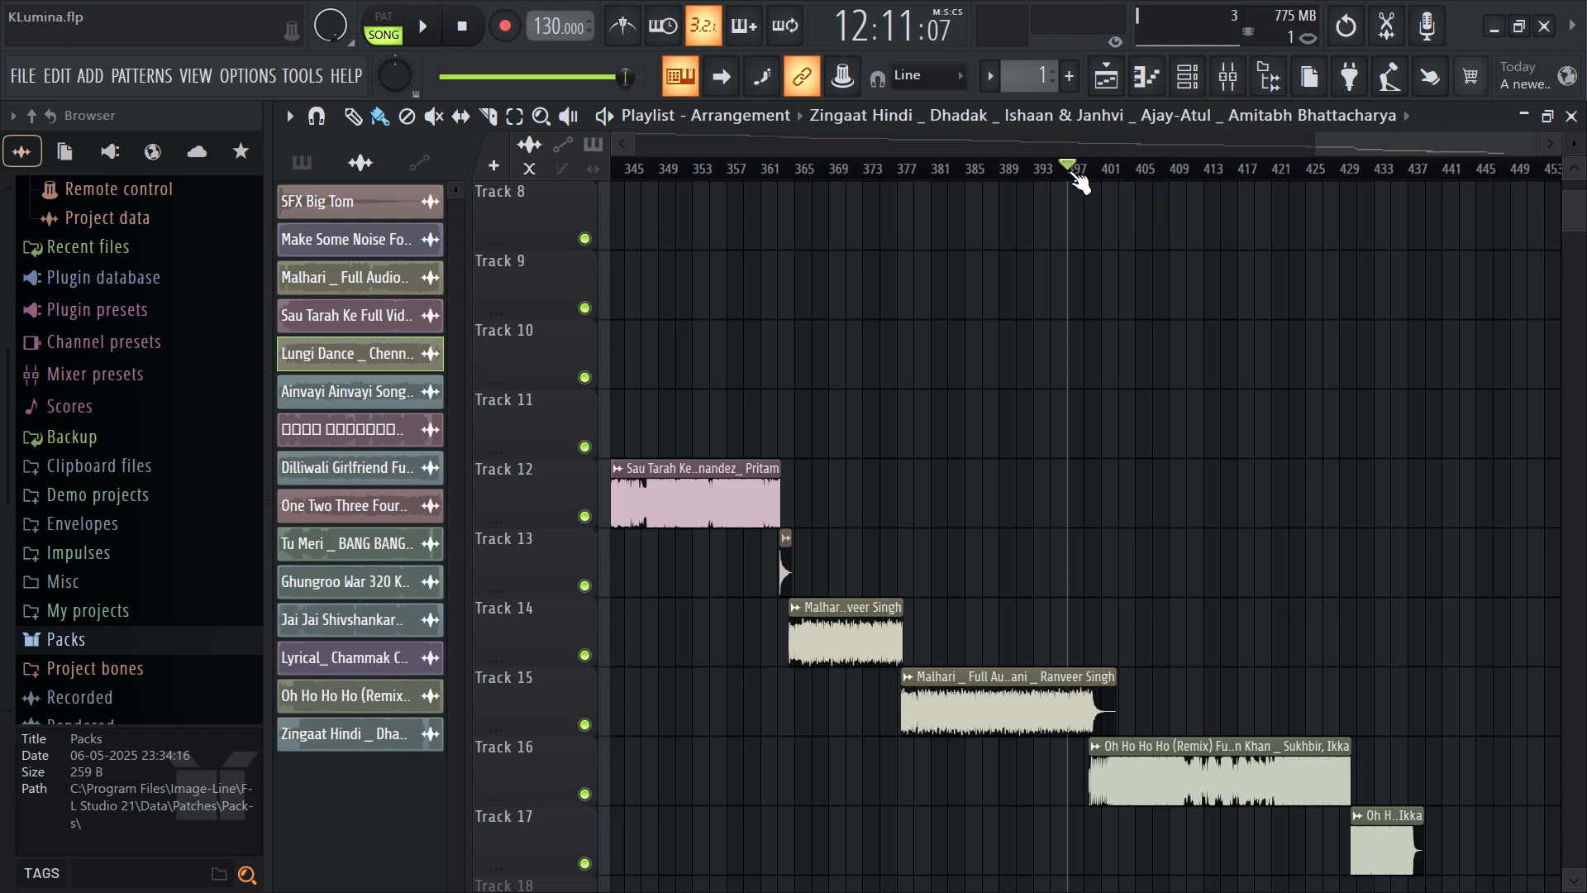
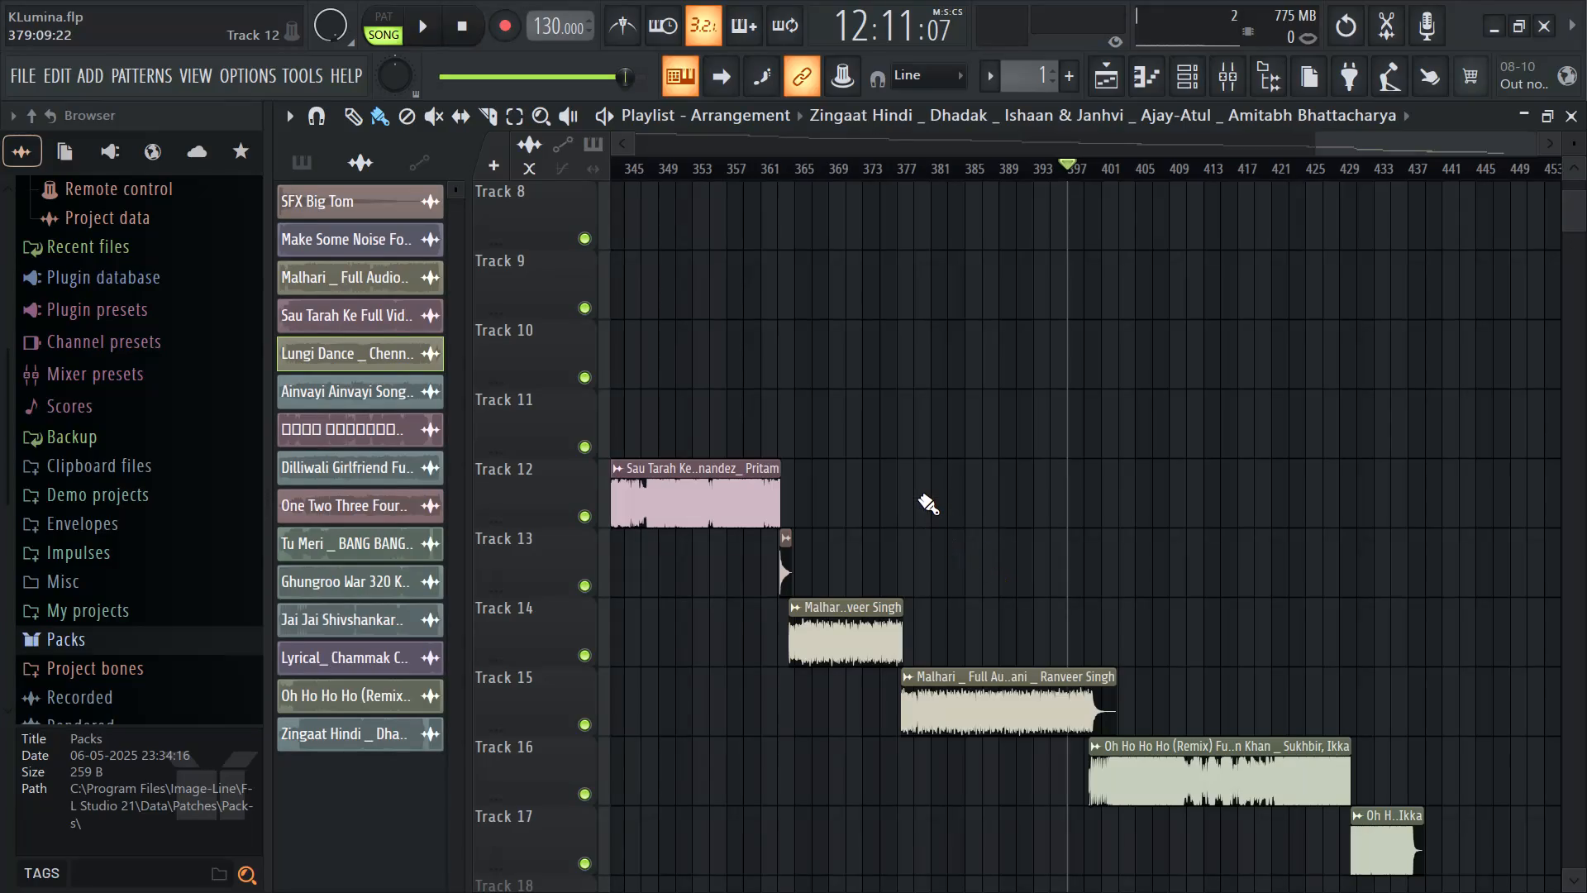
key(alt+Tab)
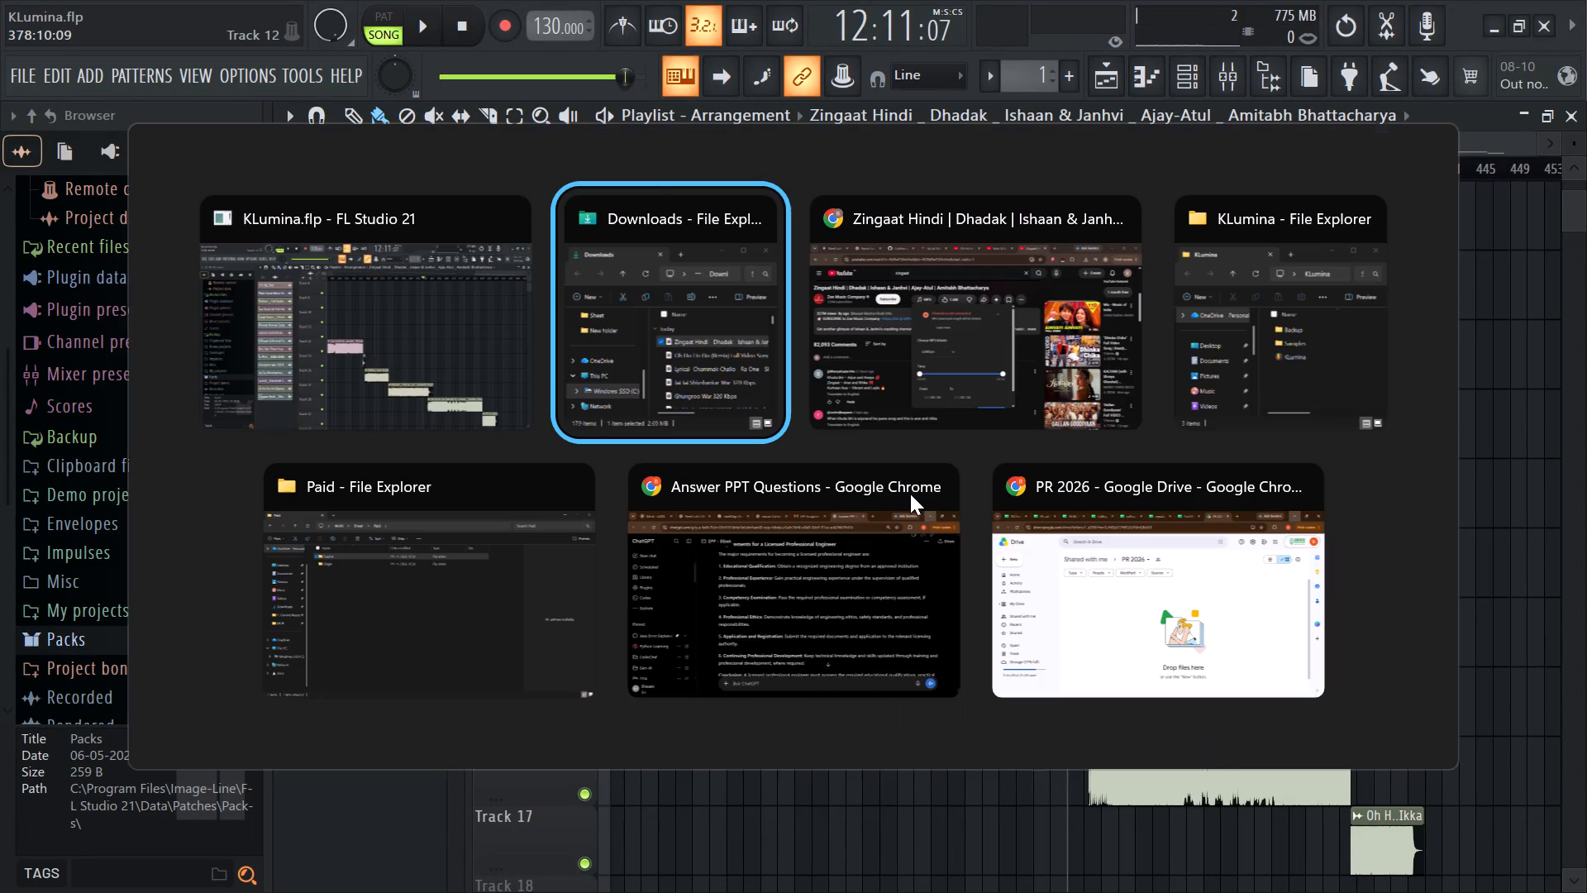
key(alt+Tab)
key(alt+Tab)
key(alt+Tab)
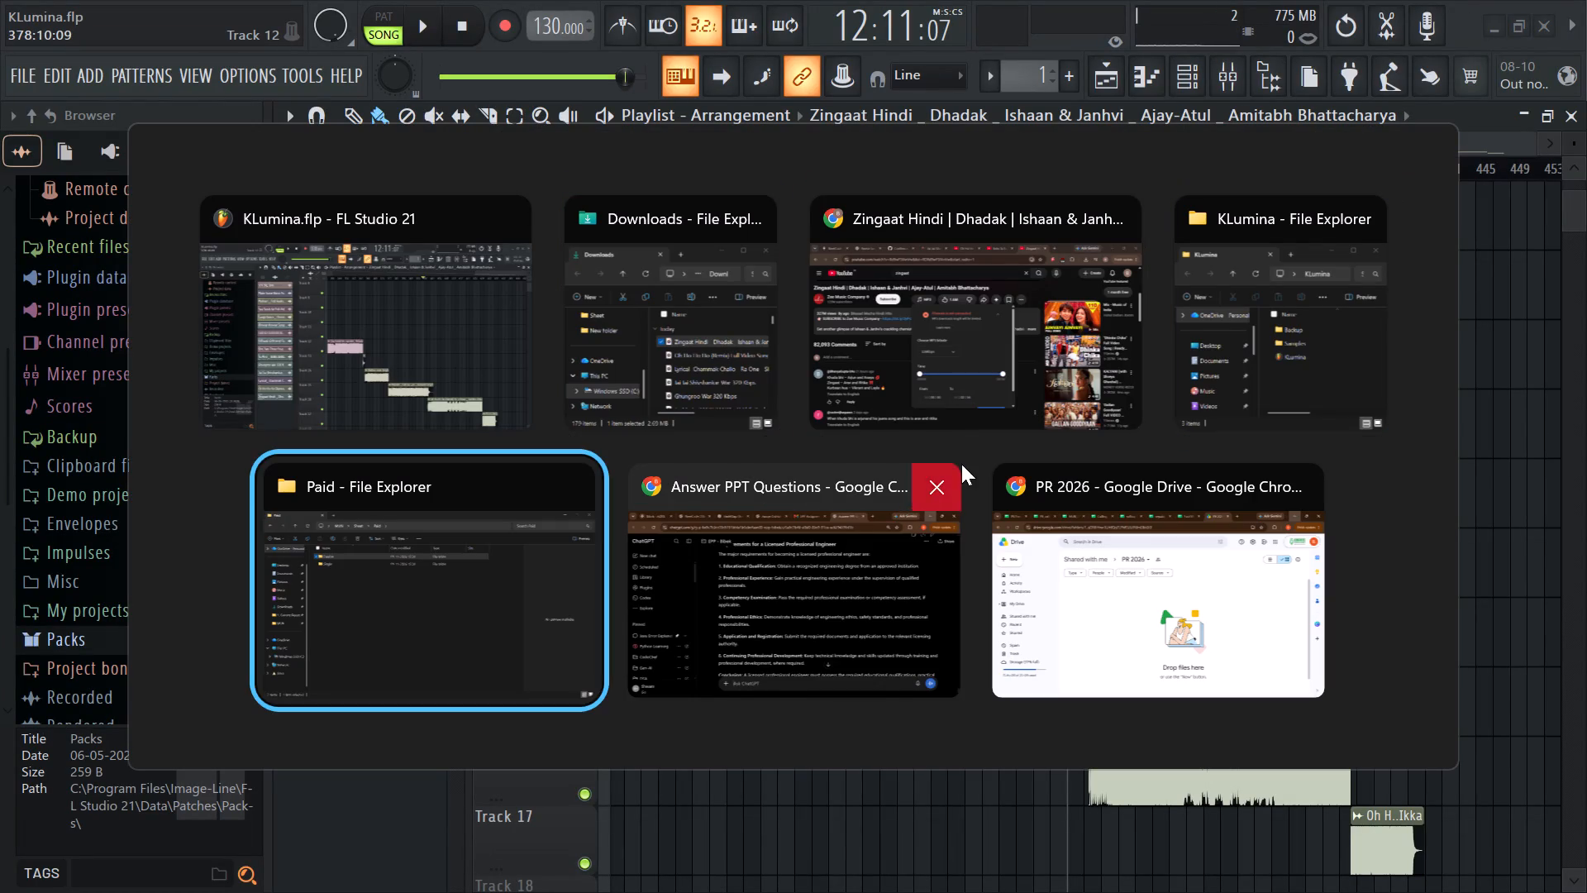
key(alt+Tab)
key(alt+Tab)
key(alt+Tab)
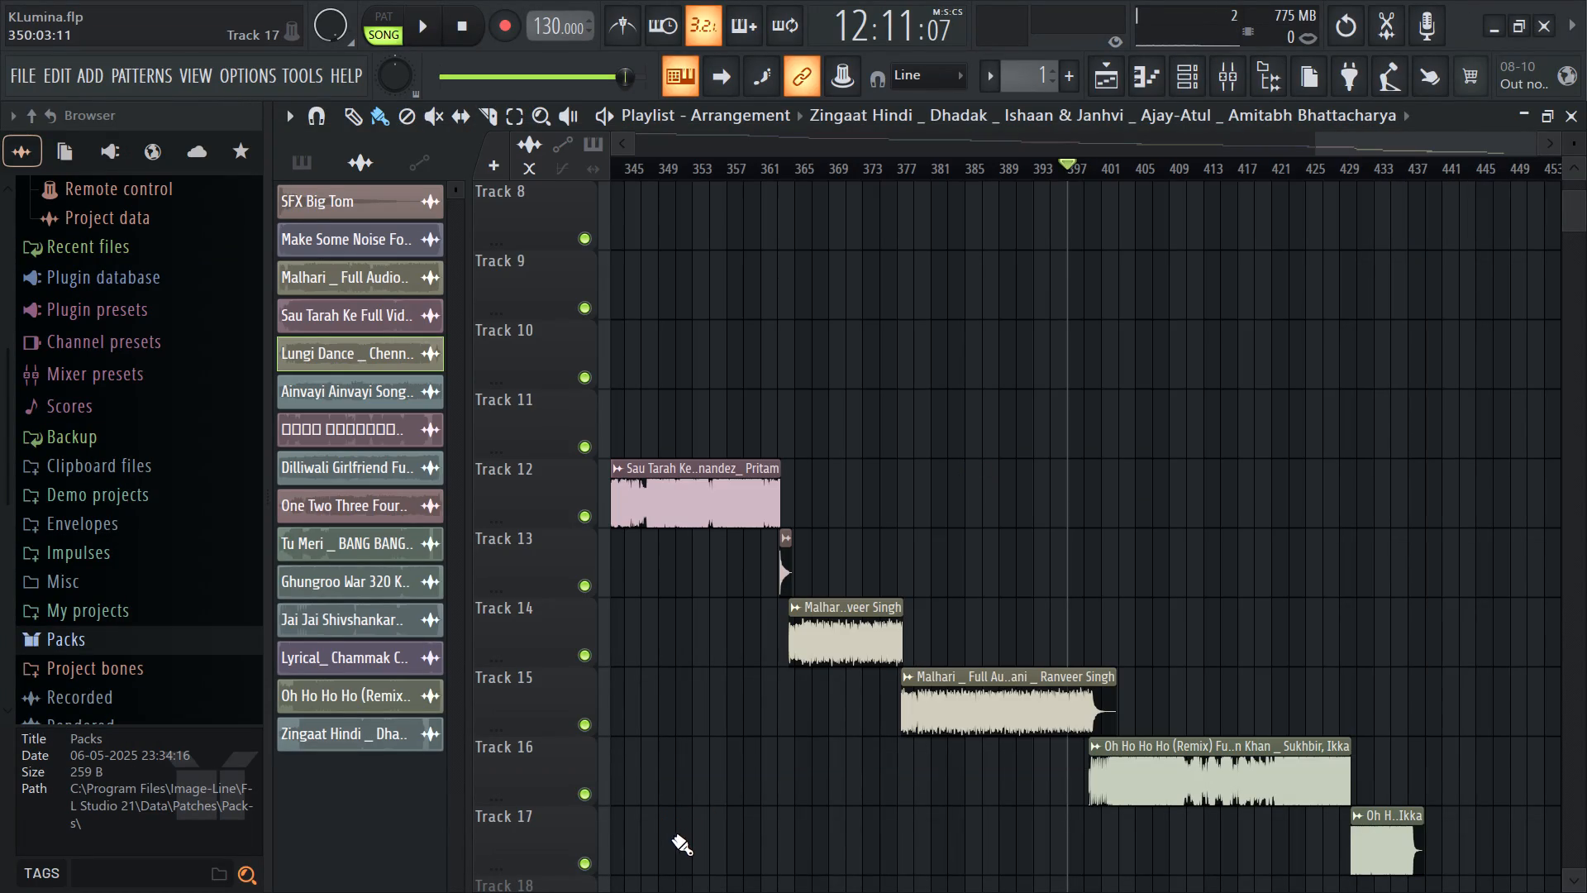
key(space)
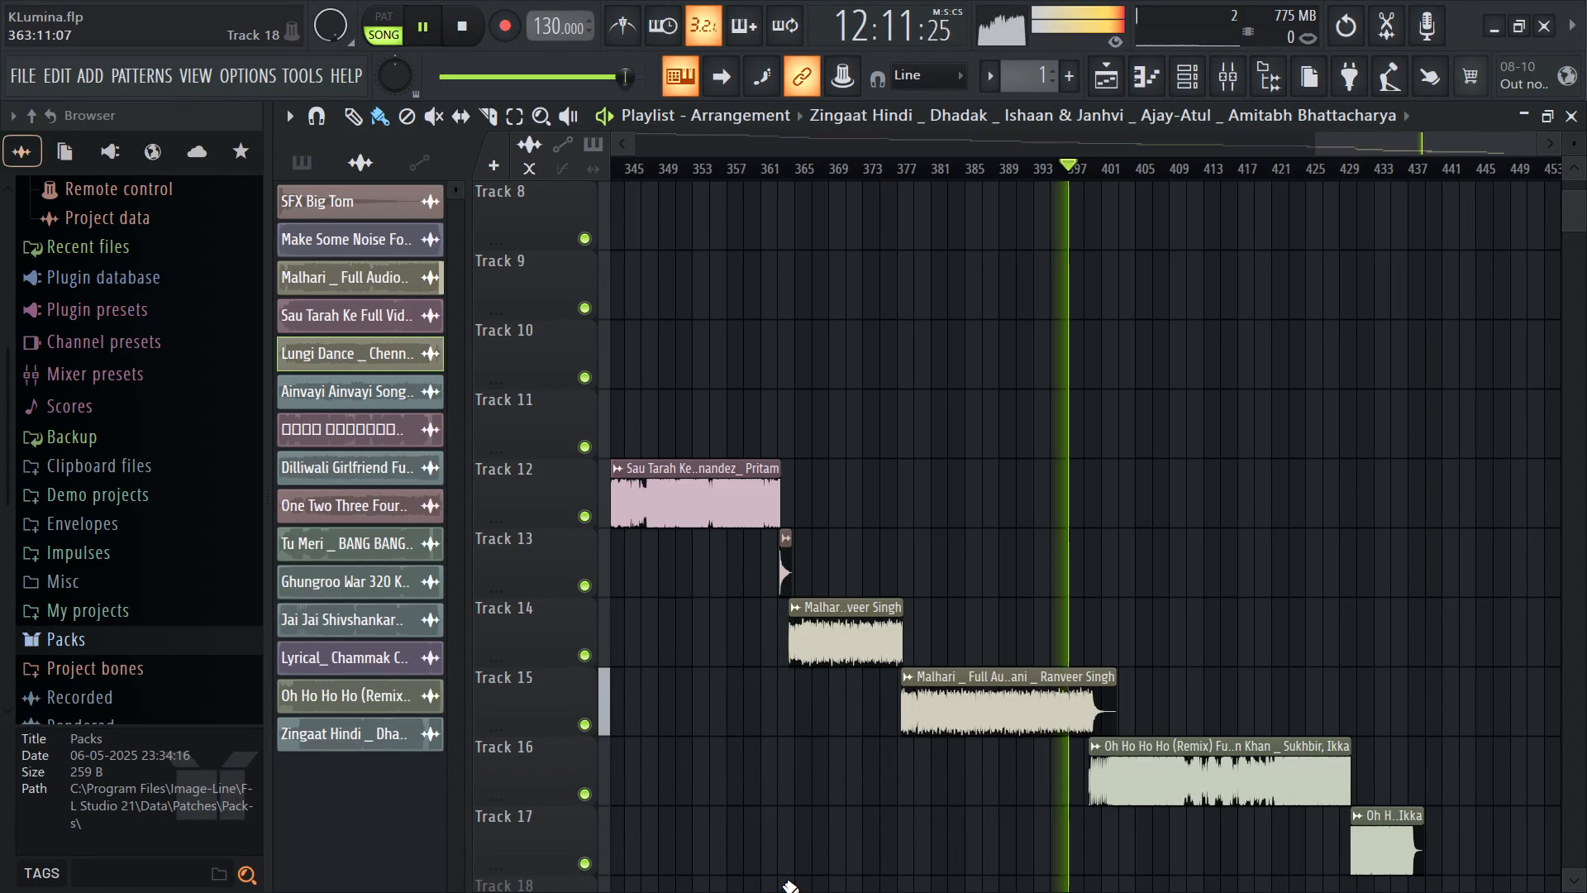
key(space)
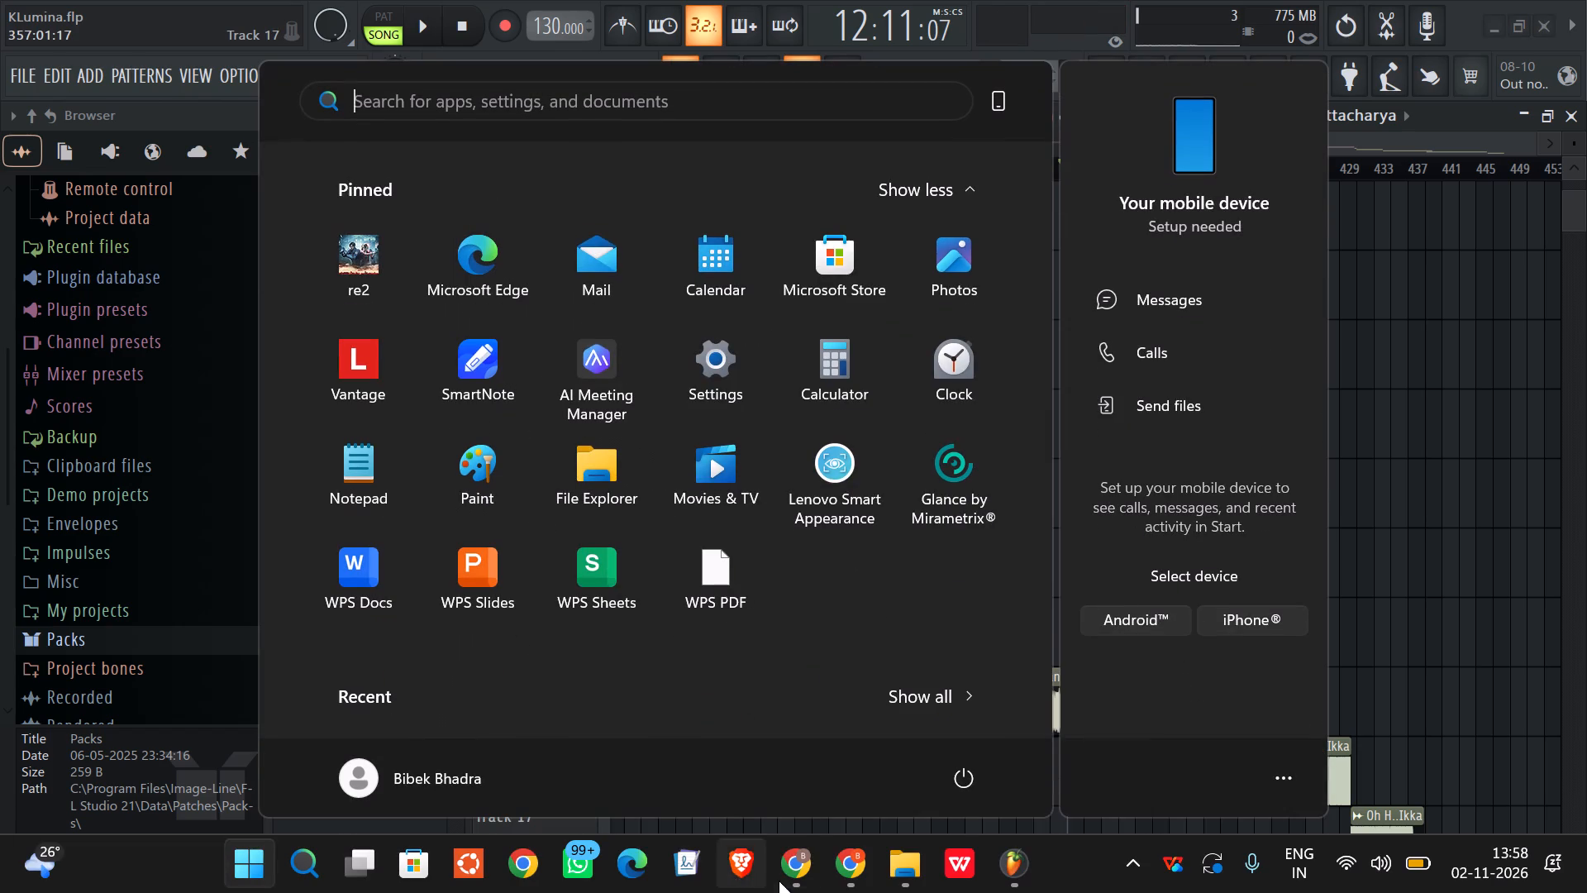
Switch to WhatsApp.
click(583, 862)
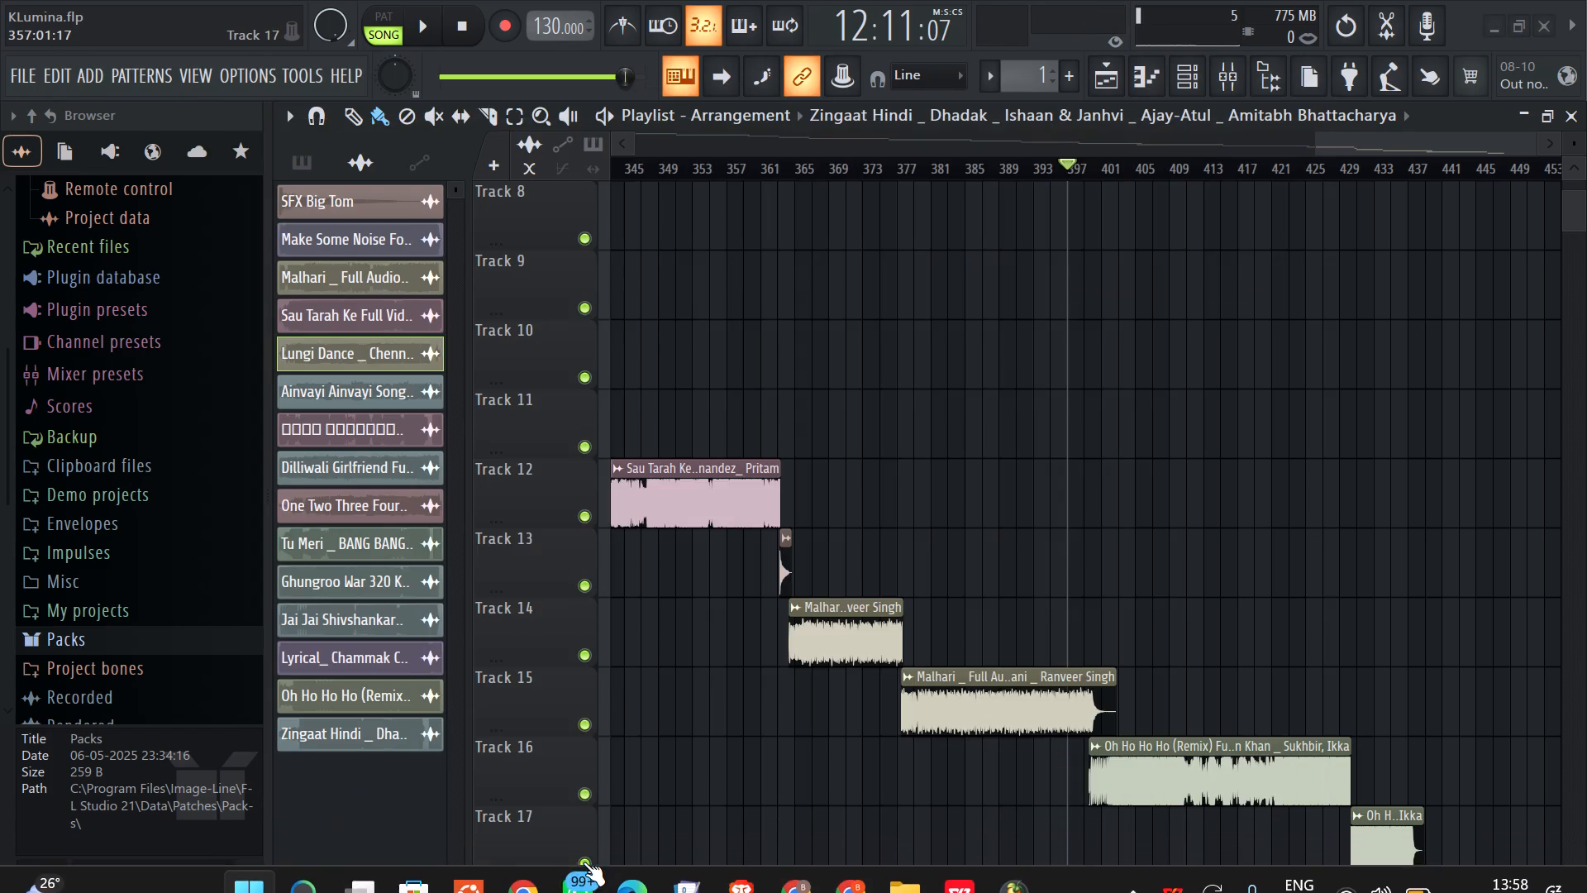
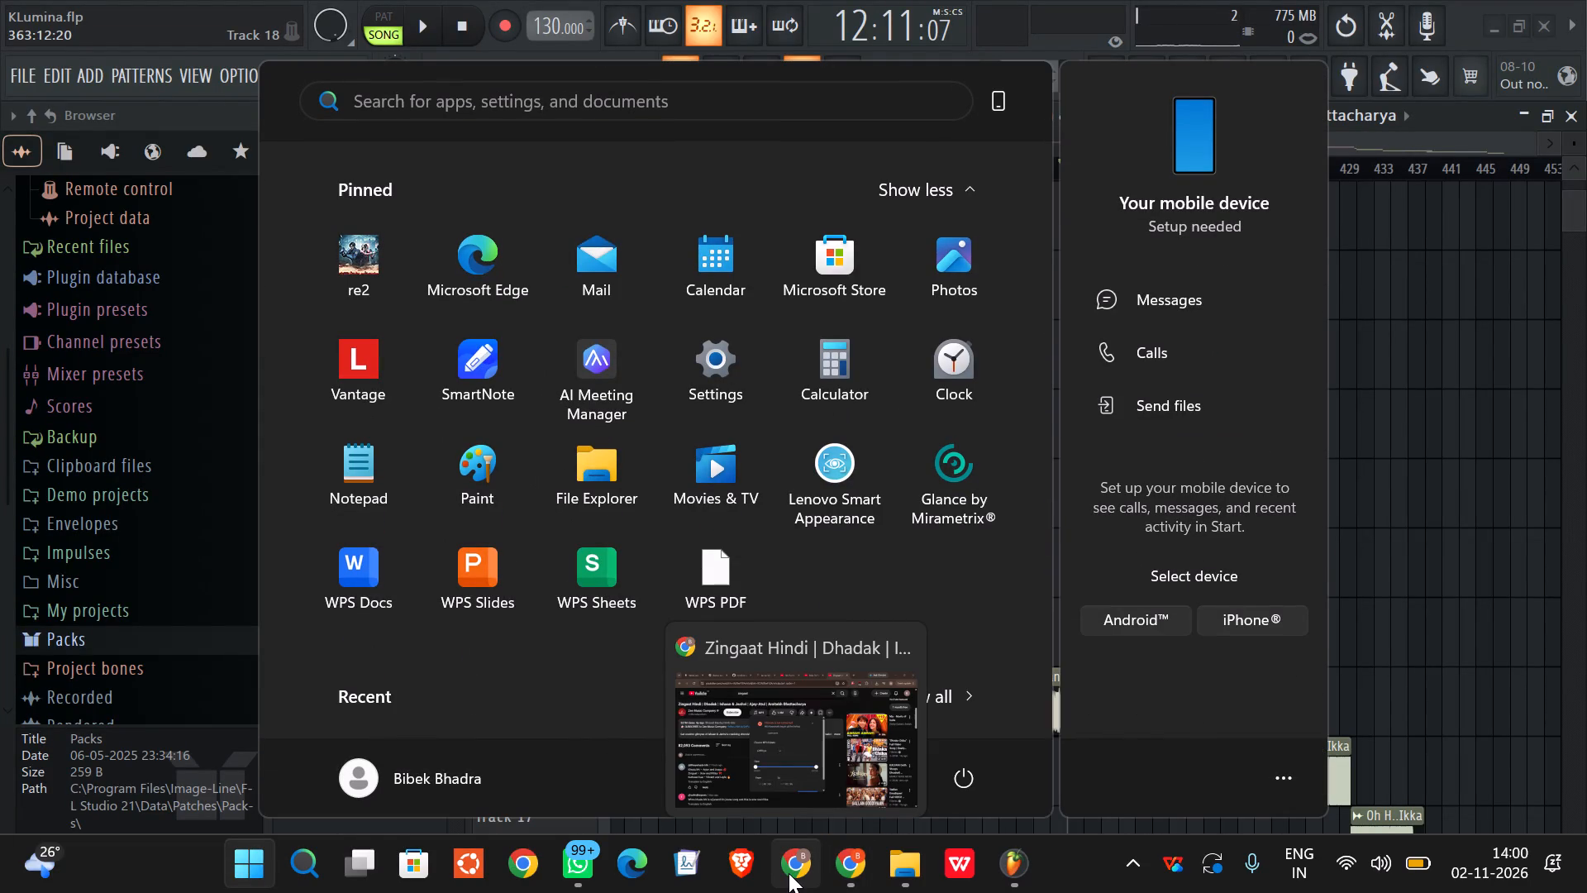
Switch to the Chrome window with the Zingaat video and search YouTube for "oye hoye kya scene hai remix".
click(789, 873)
scroll(363, 304, up, 10)
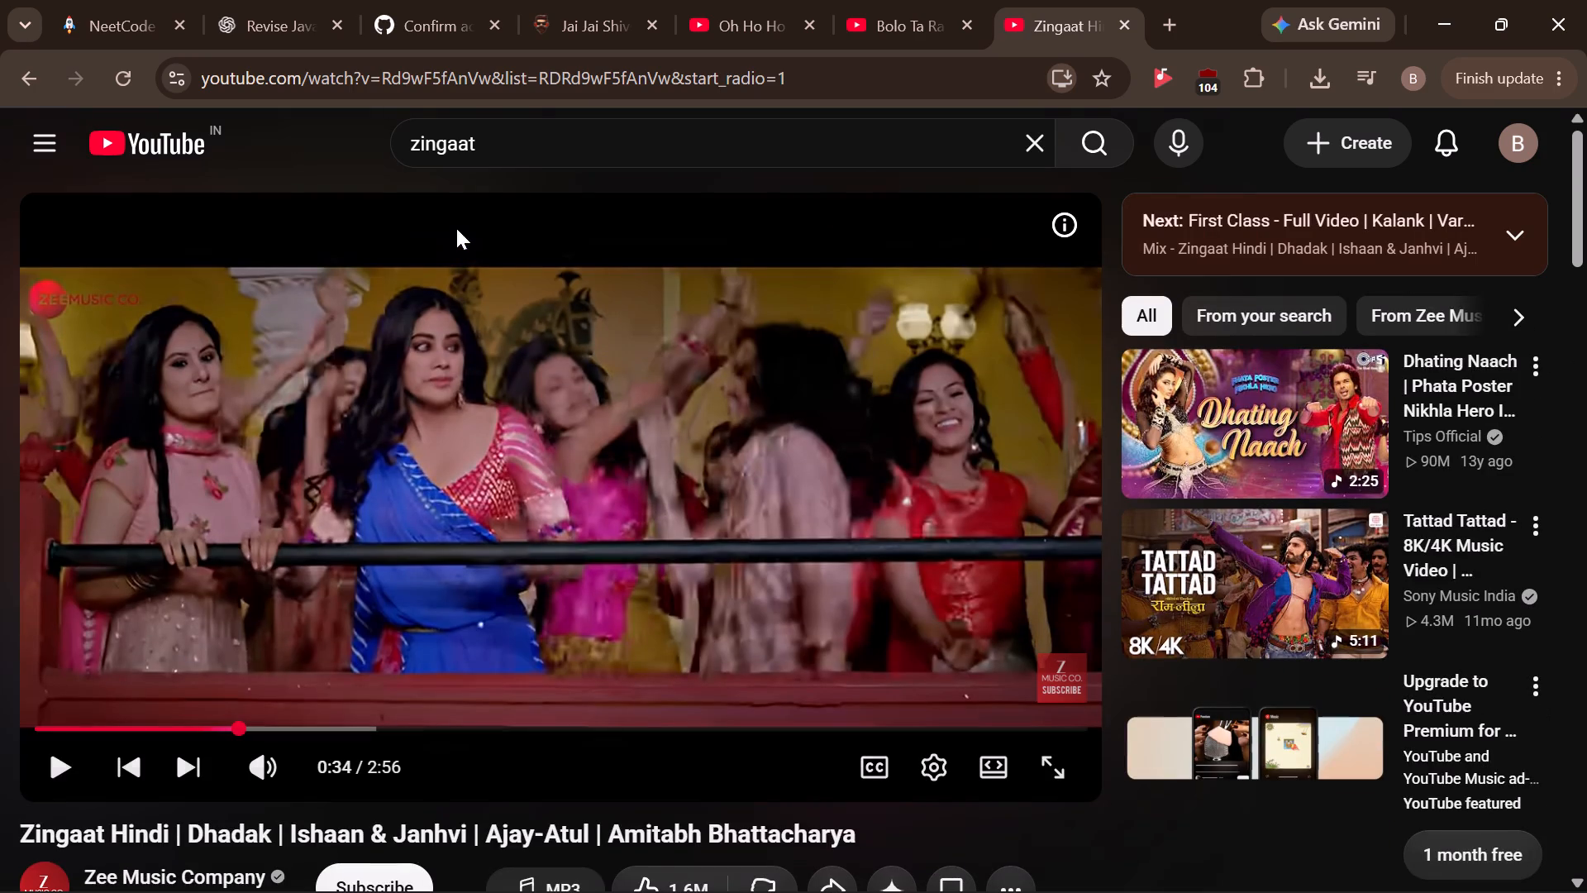
drag(515, 144, 294, 149)
key(BackSpace)
key(BackSpace)
text(oye hoye)
key(Return)
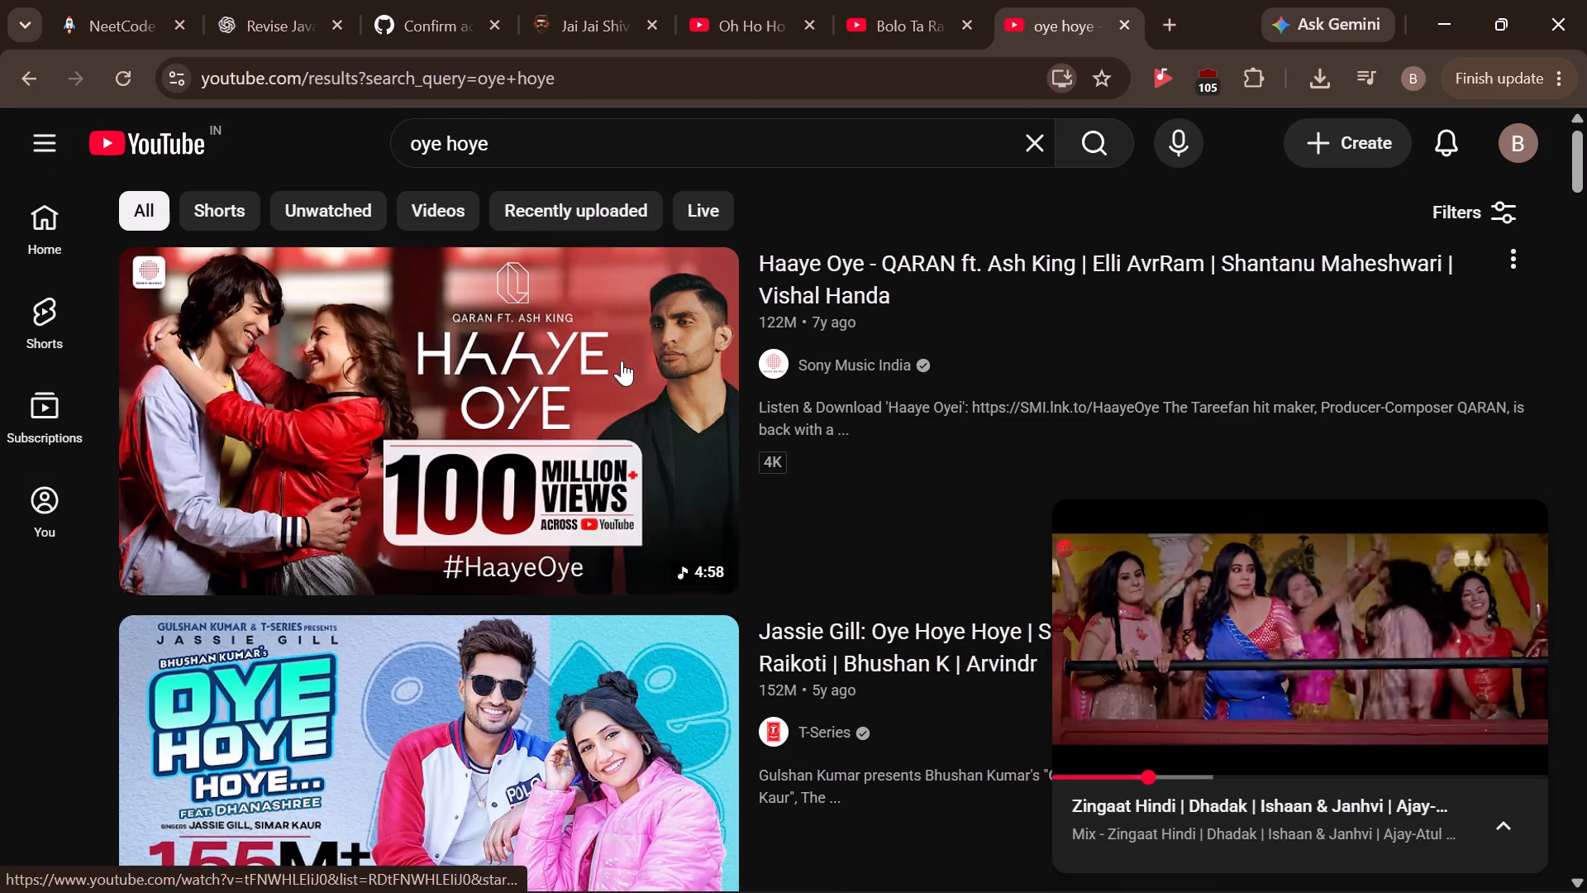
click(608, 135)
key(space)
text(kya scene hai remix)
key(Return)
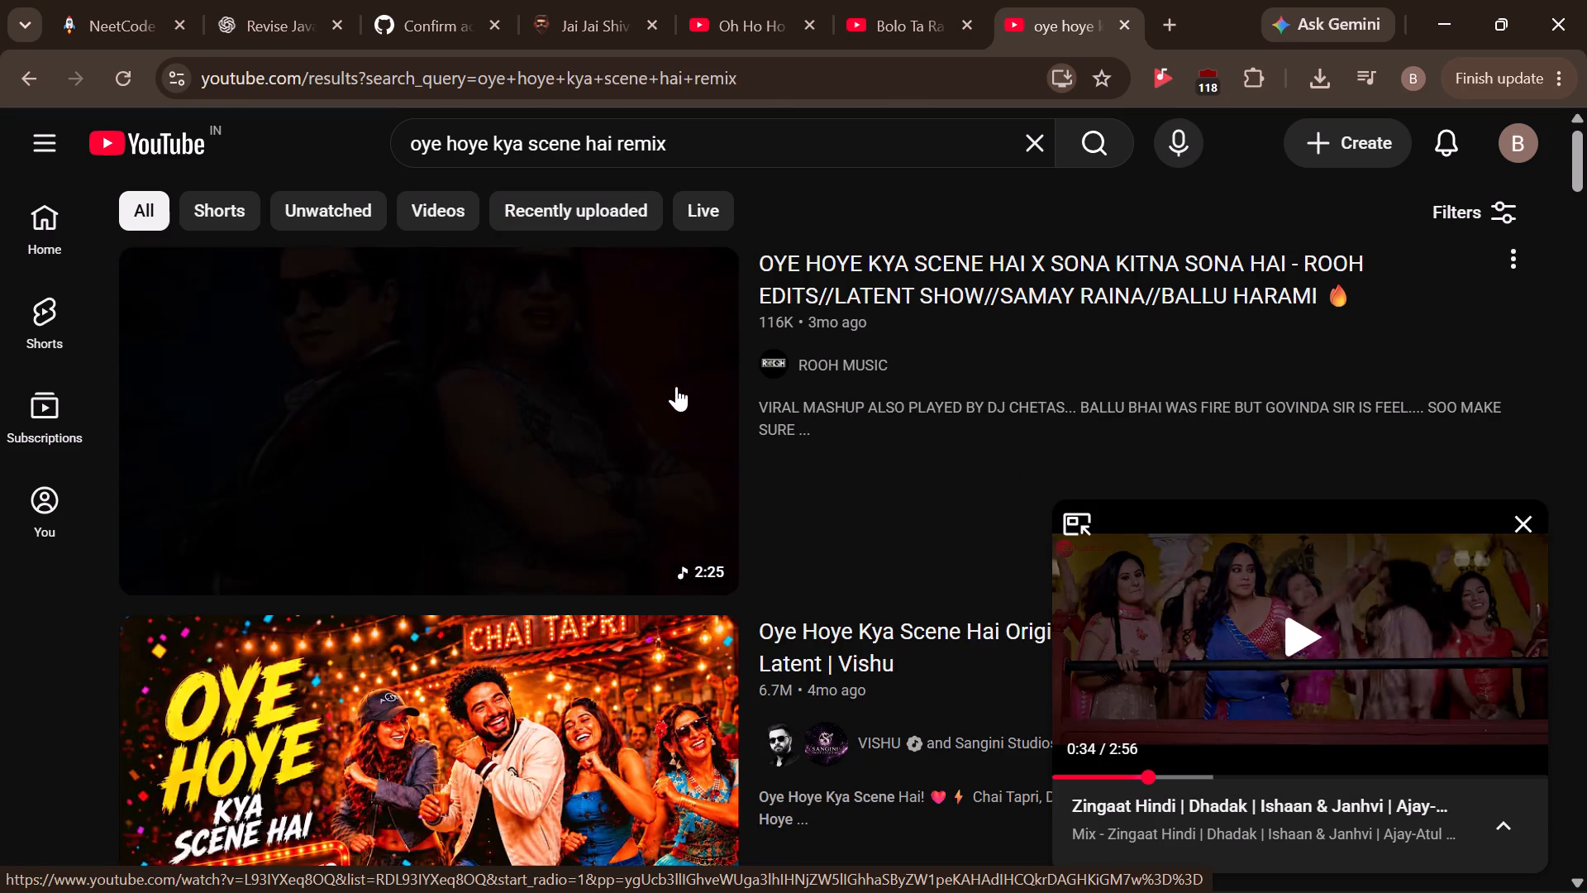
Preview the ROOH EDITS Oye Hoye X Sona Kitna Sona Hai mashup around 0:26 and 0:44, then close it and return to the results.
click(676, 386)
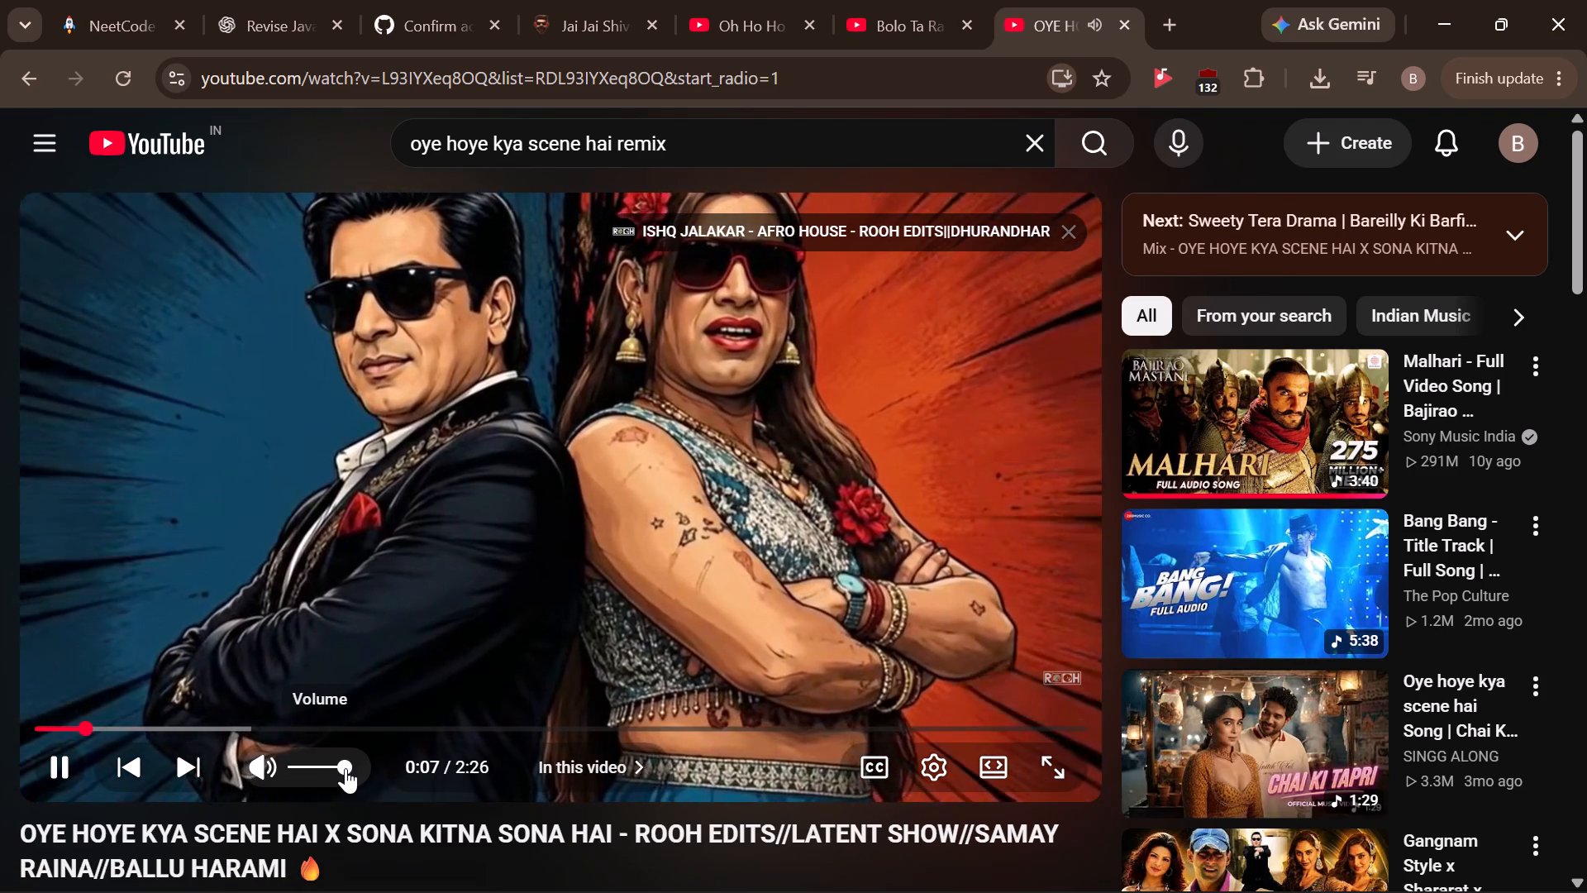
drag(346, 768, 427, 782)
click(230, 722)
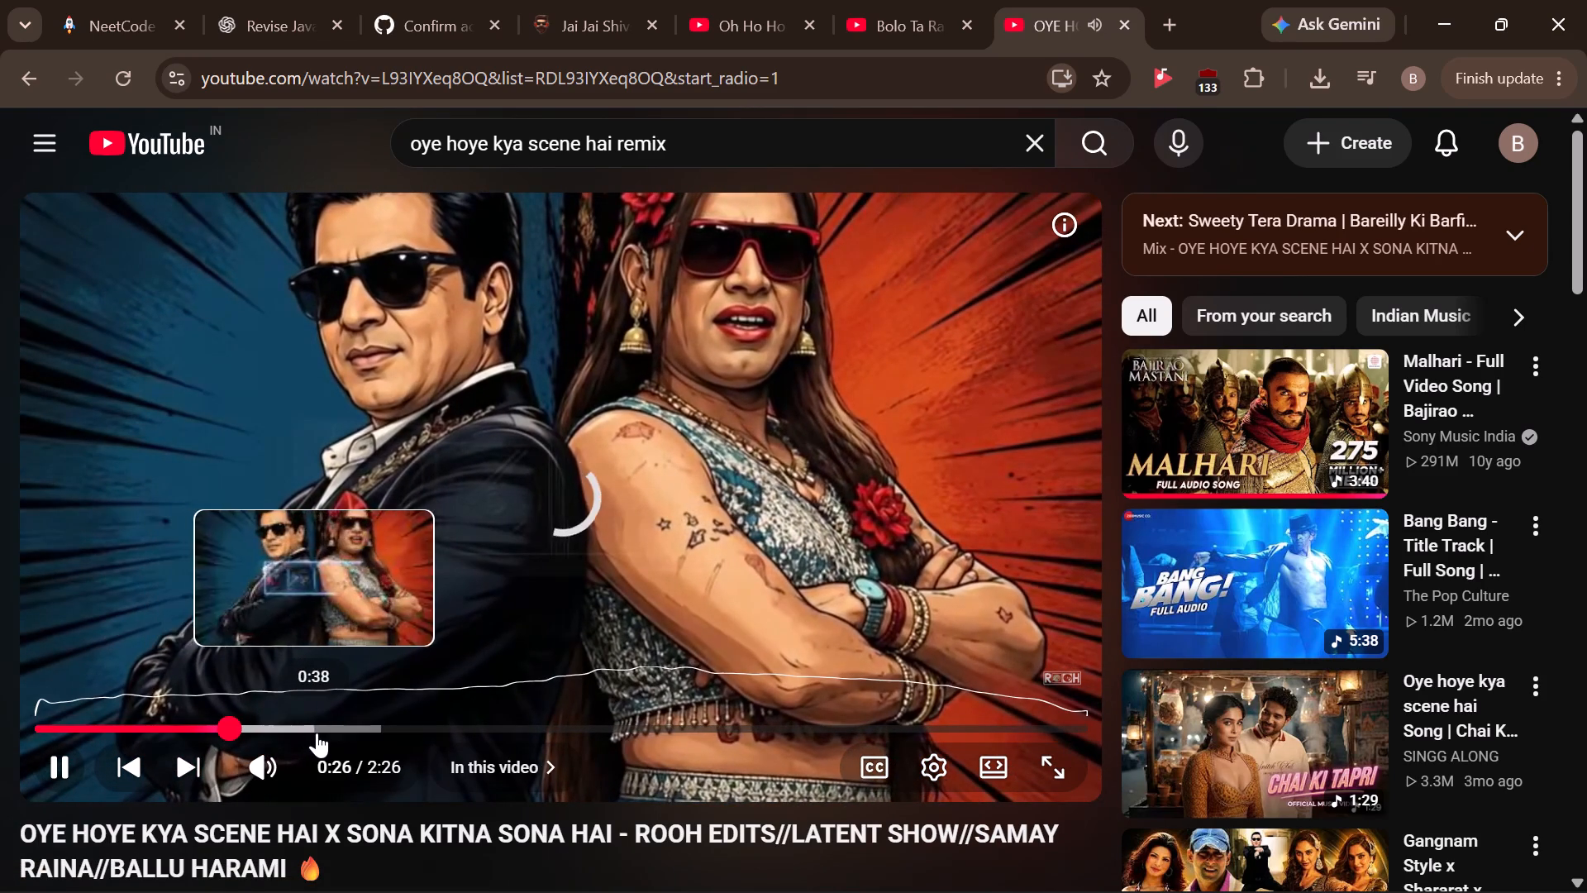
click(351, 728)
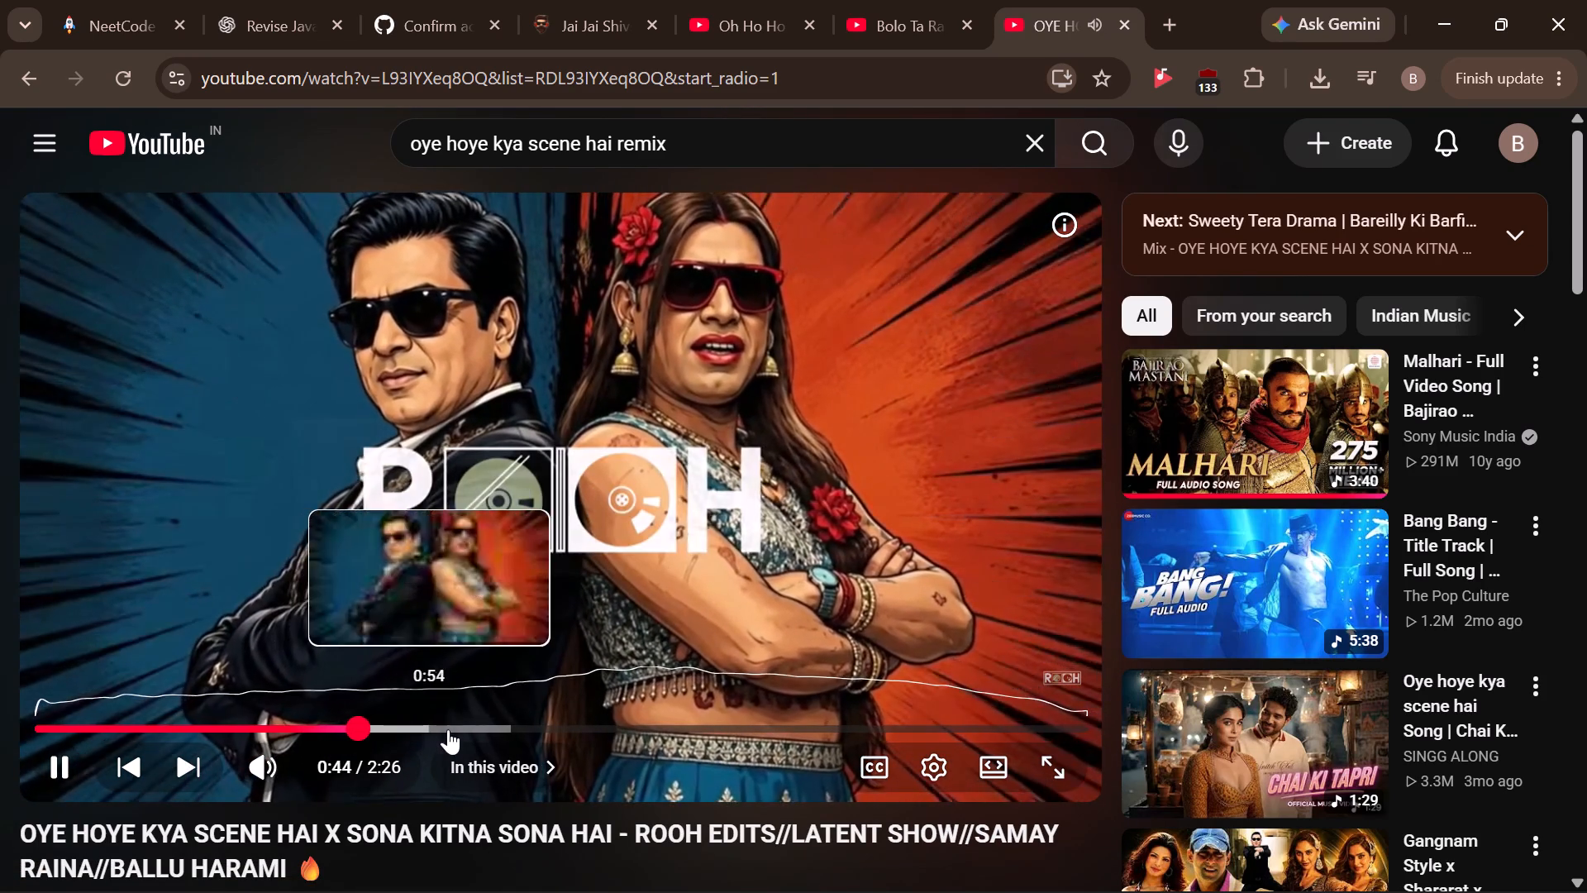
click(44, 74)
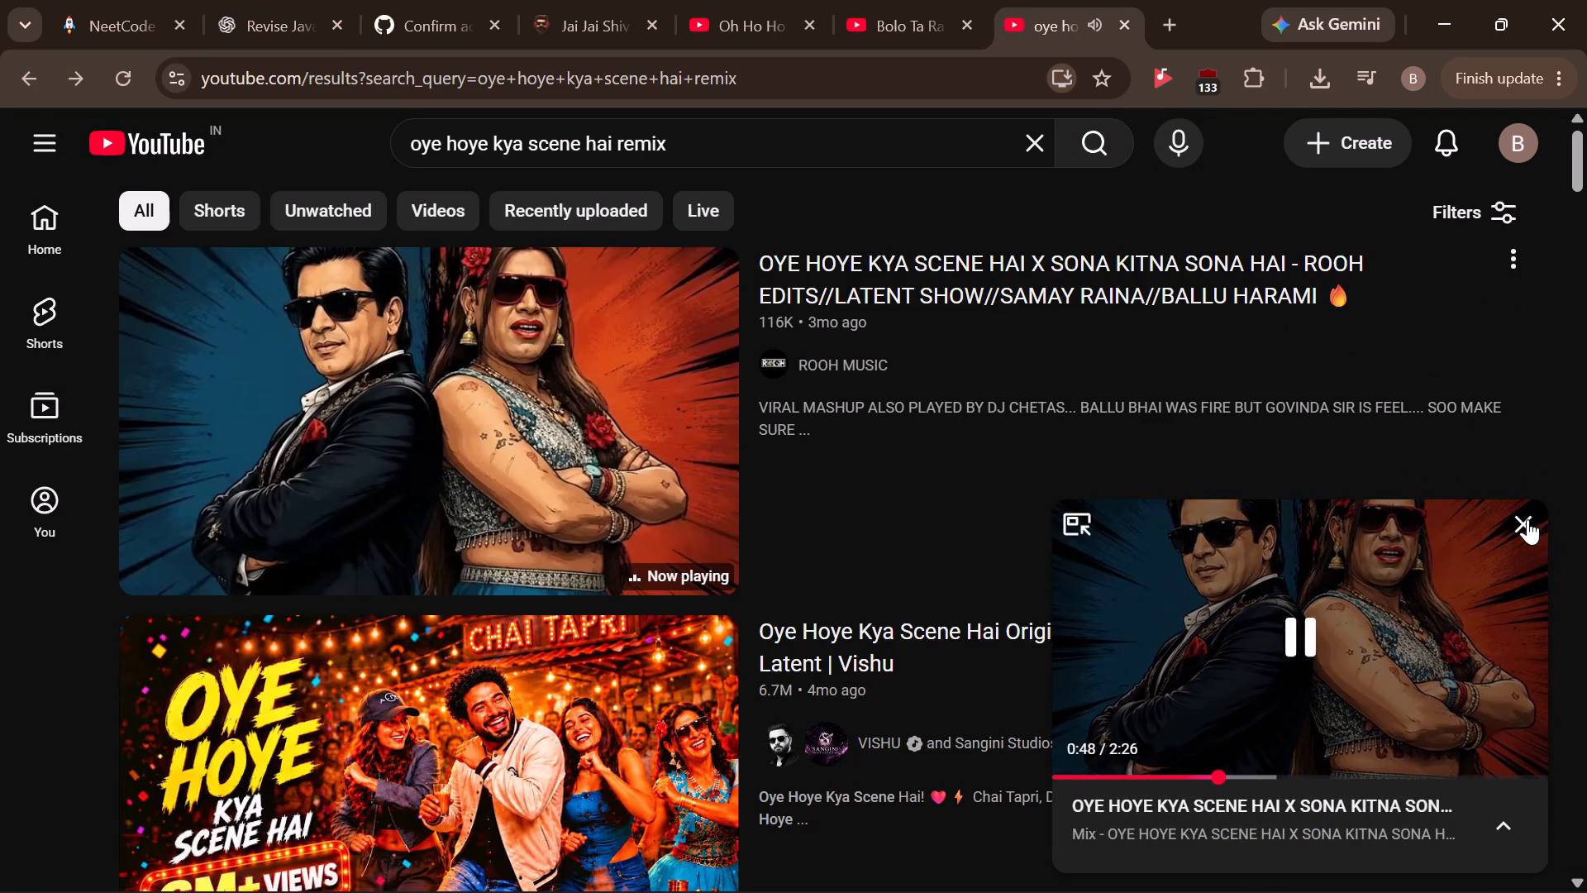
click(1527, 519)
Preview the DJ VVN remix of Oye Hoye Kya Scene Hai around 1:38 and 0:45, then close it and return to the results.
scroll(846, 551, down, 4)
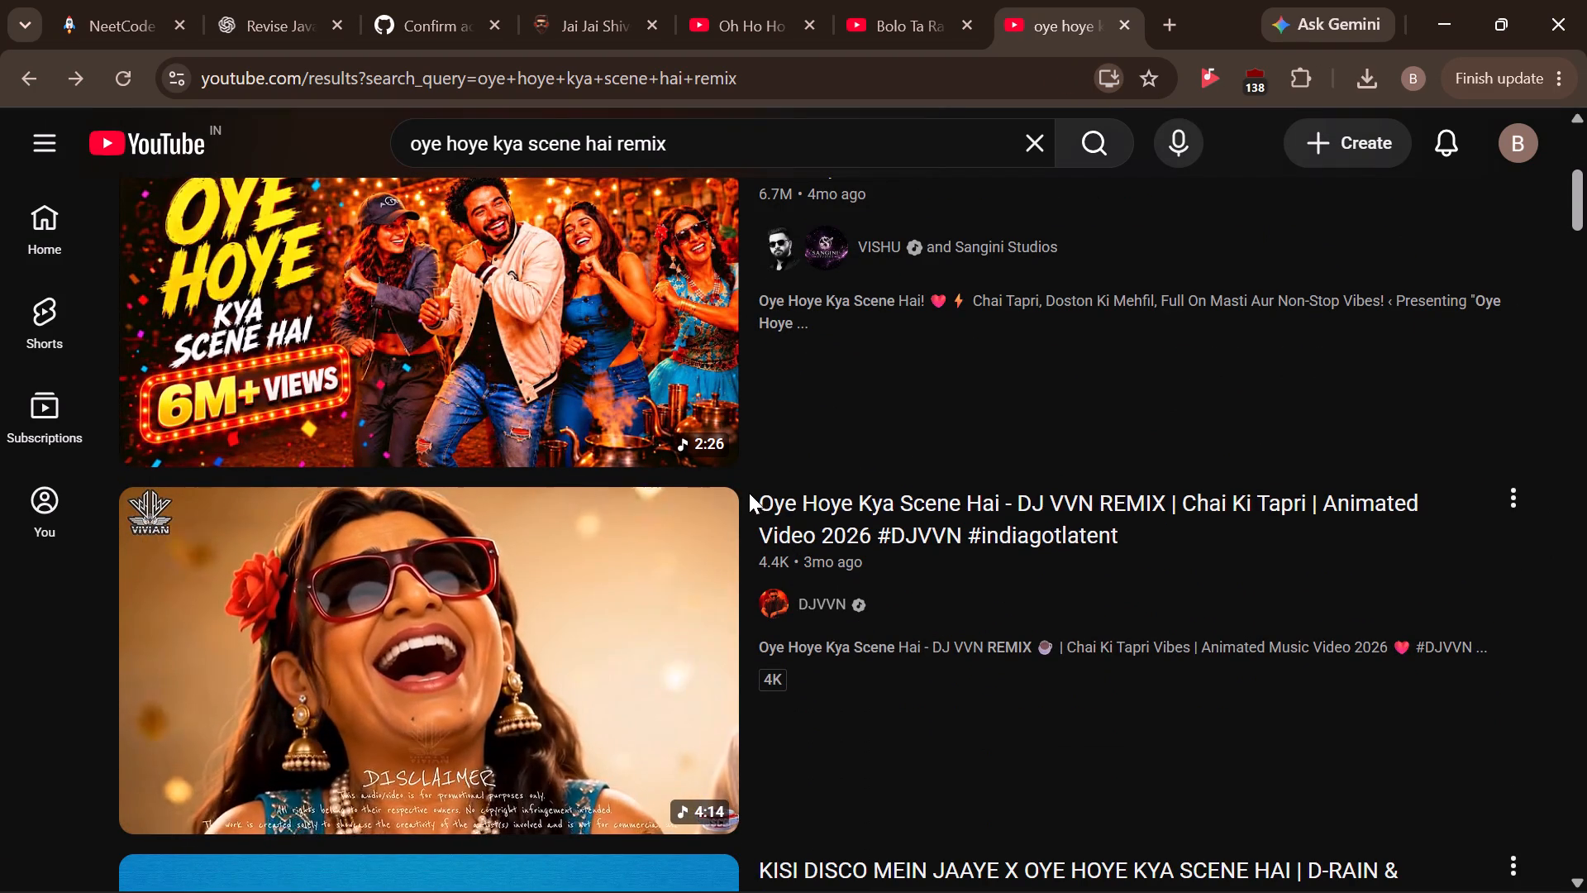
scroll(749, 493, down, 1)
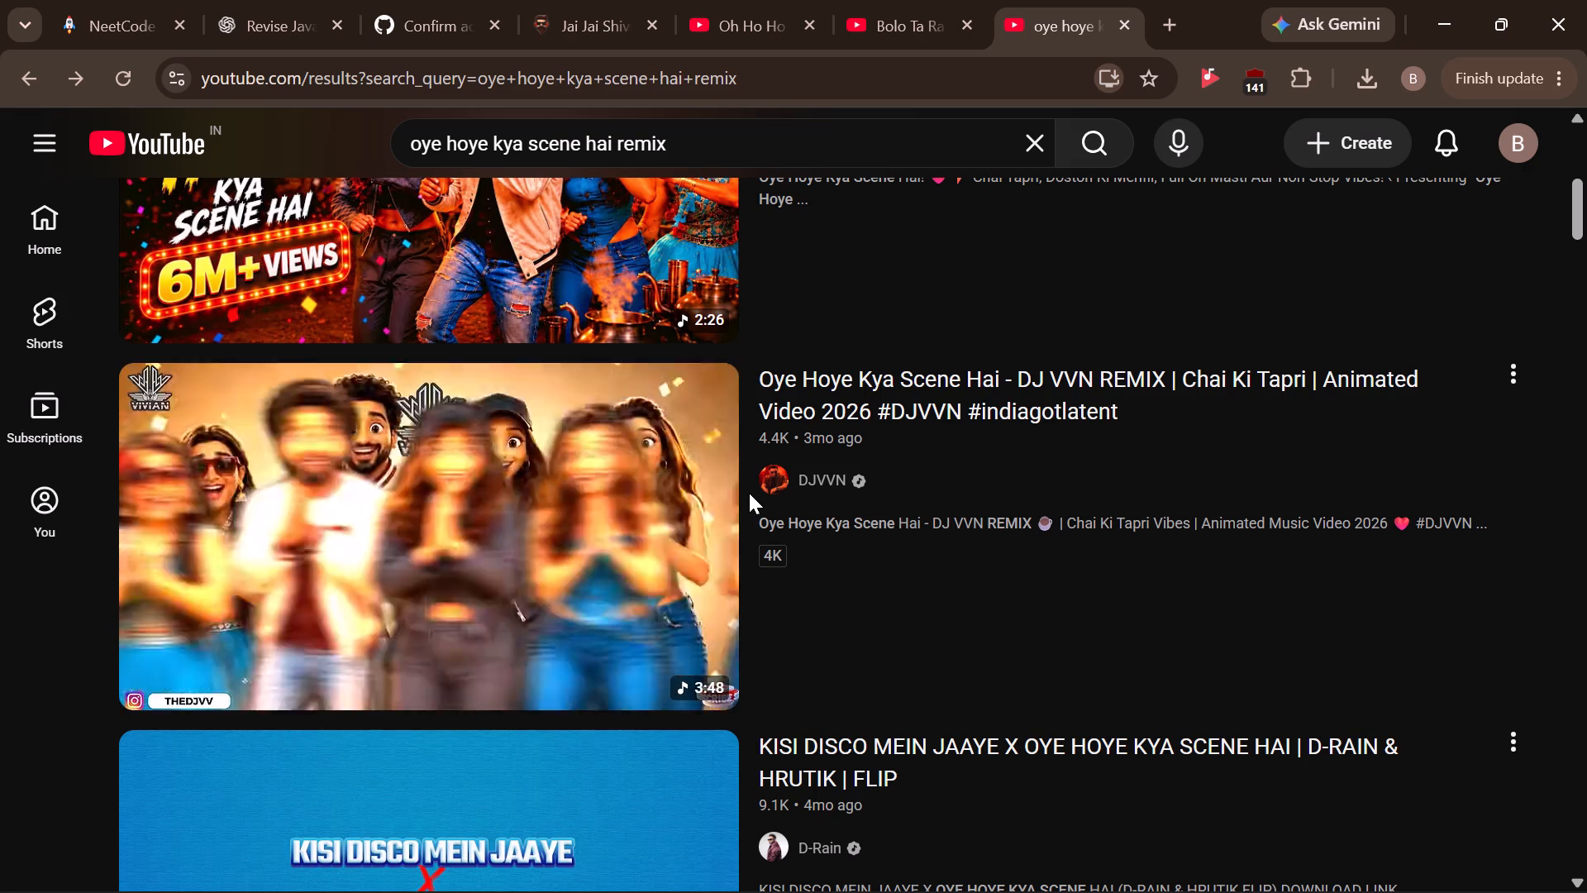
scroll(794, 597, down, 2)
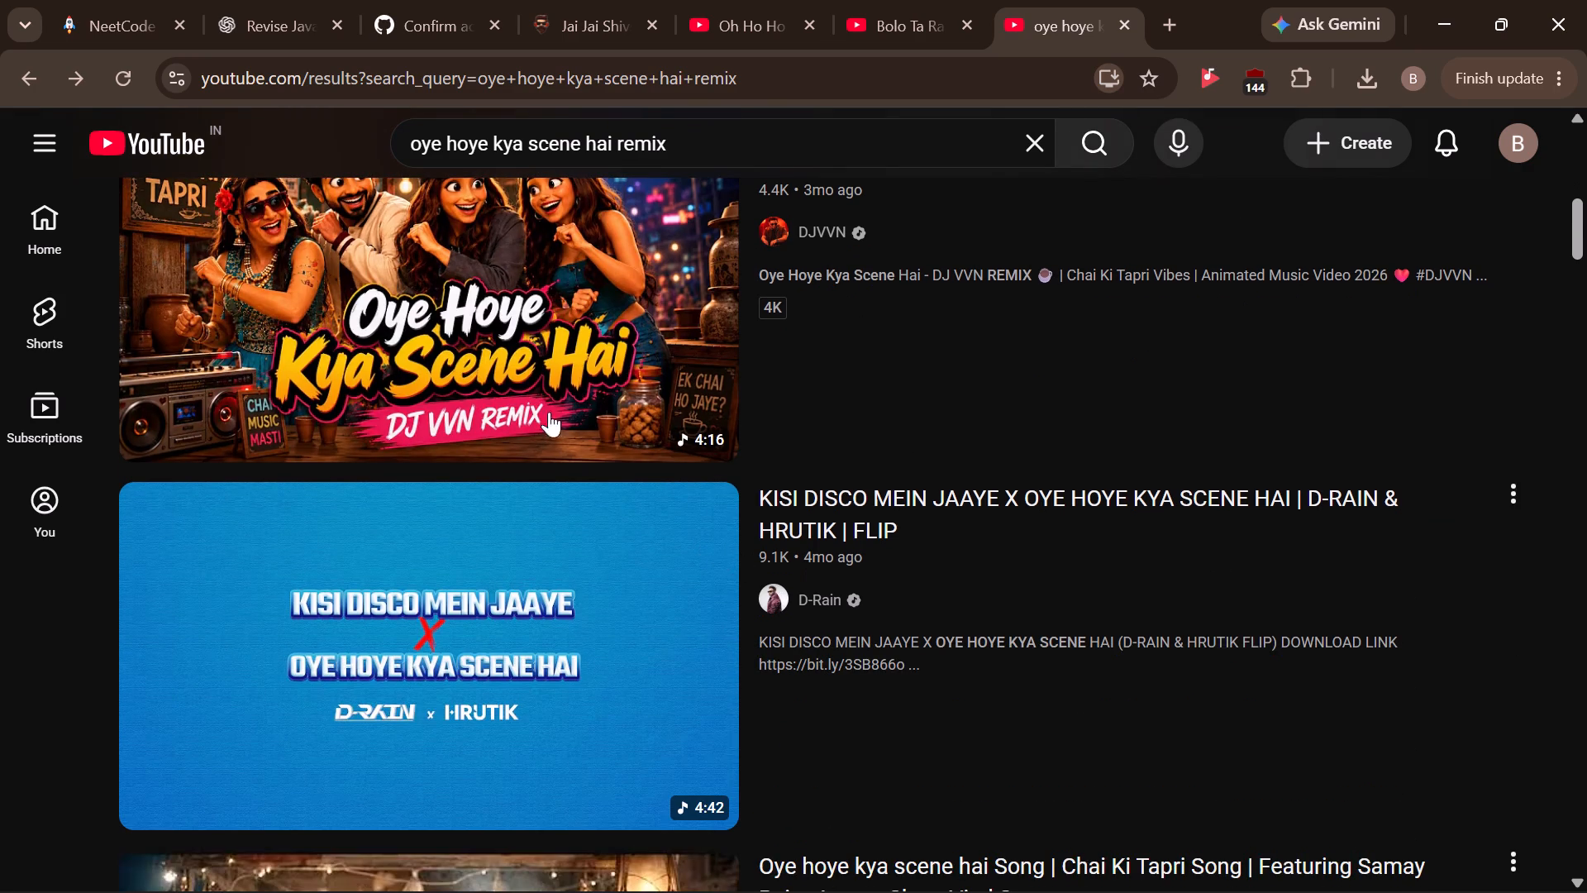
click(507, 371)
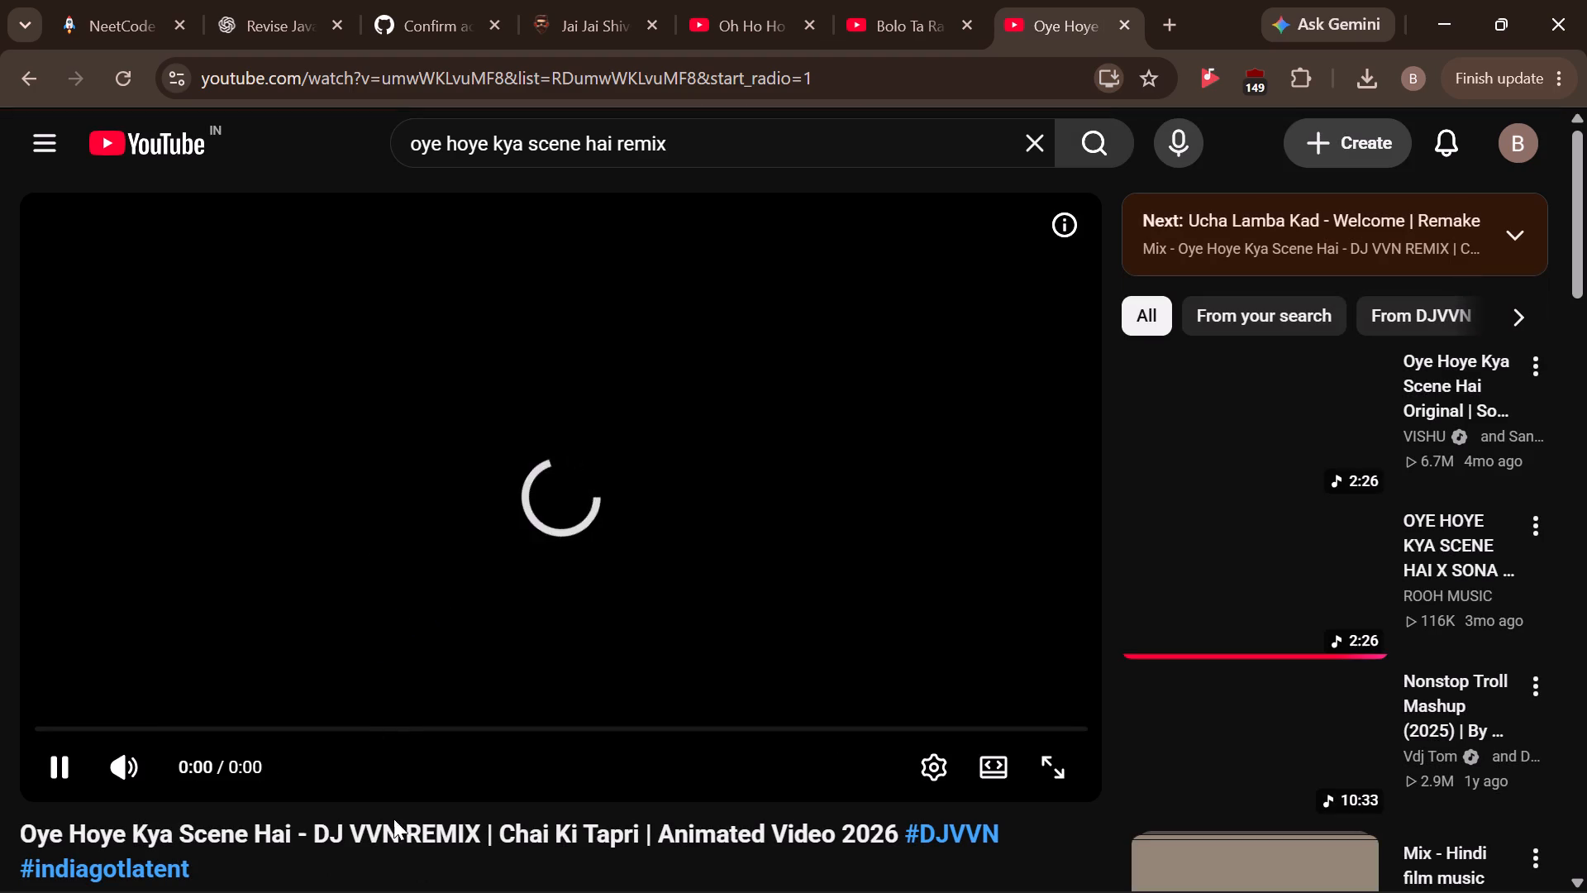
click(441, 725)
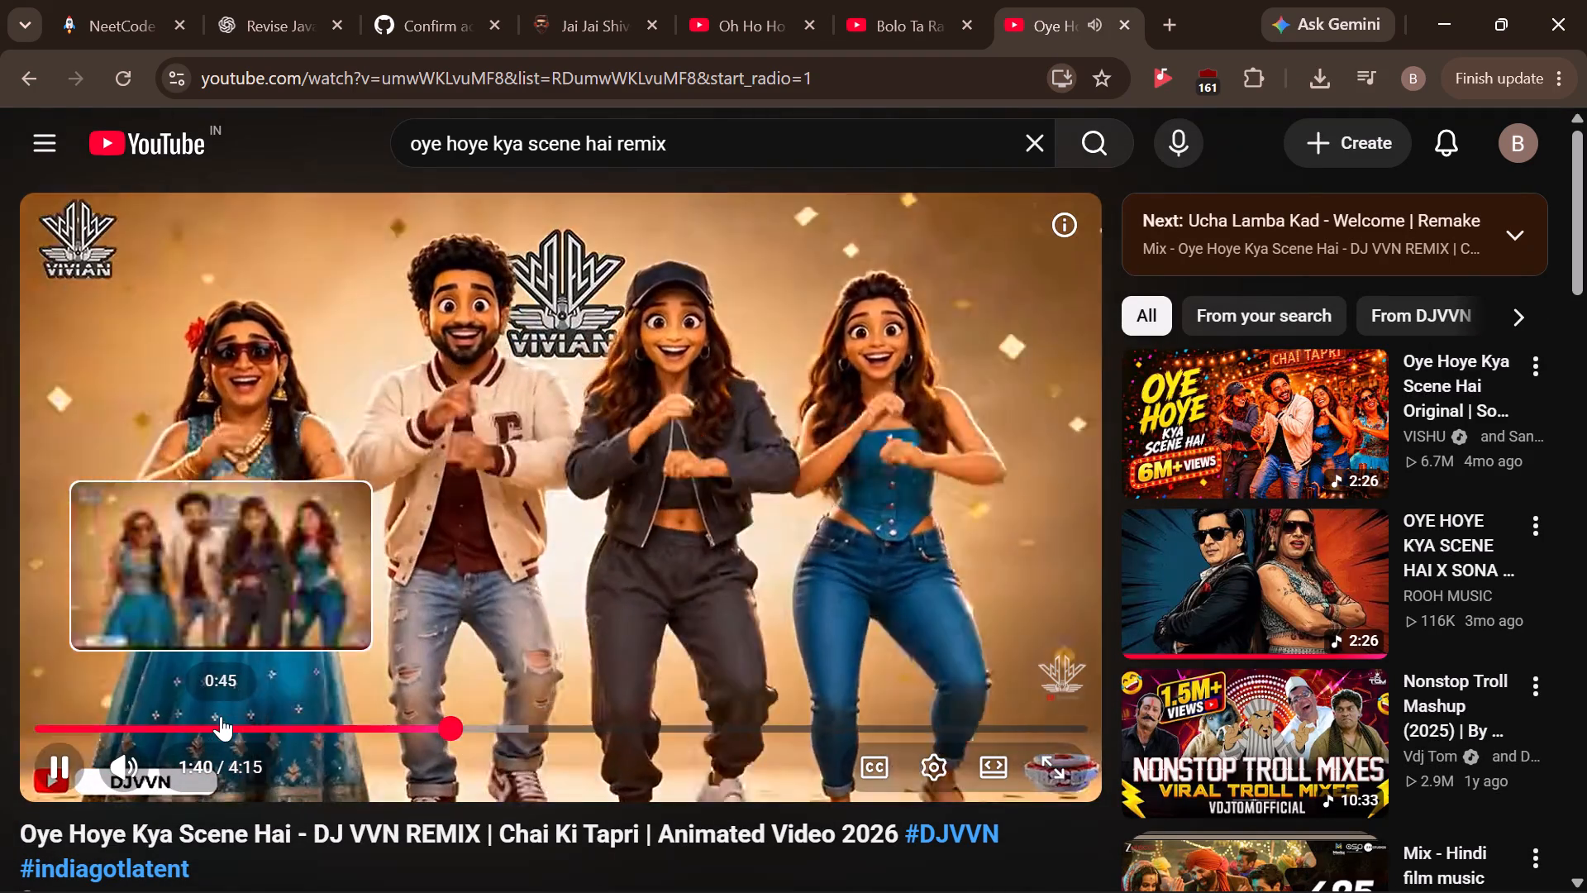
click(221, 716)
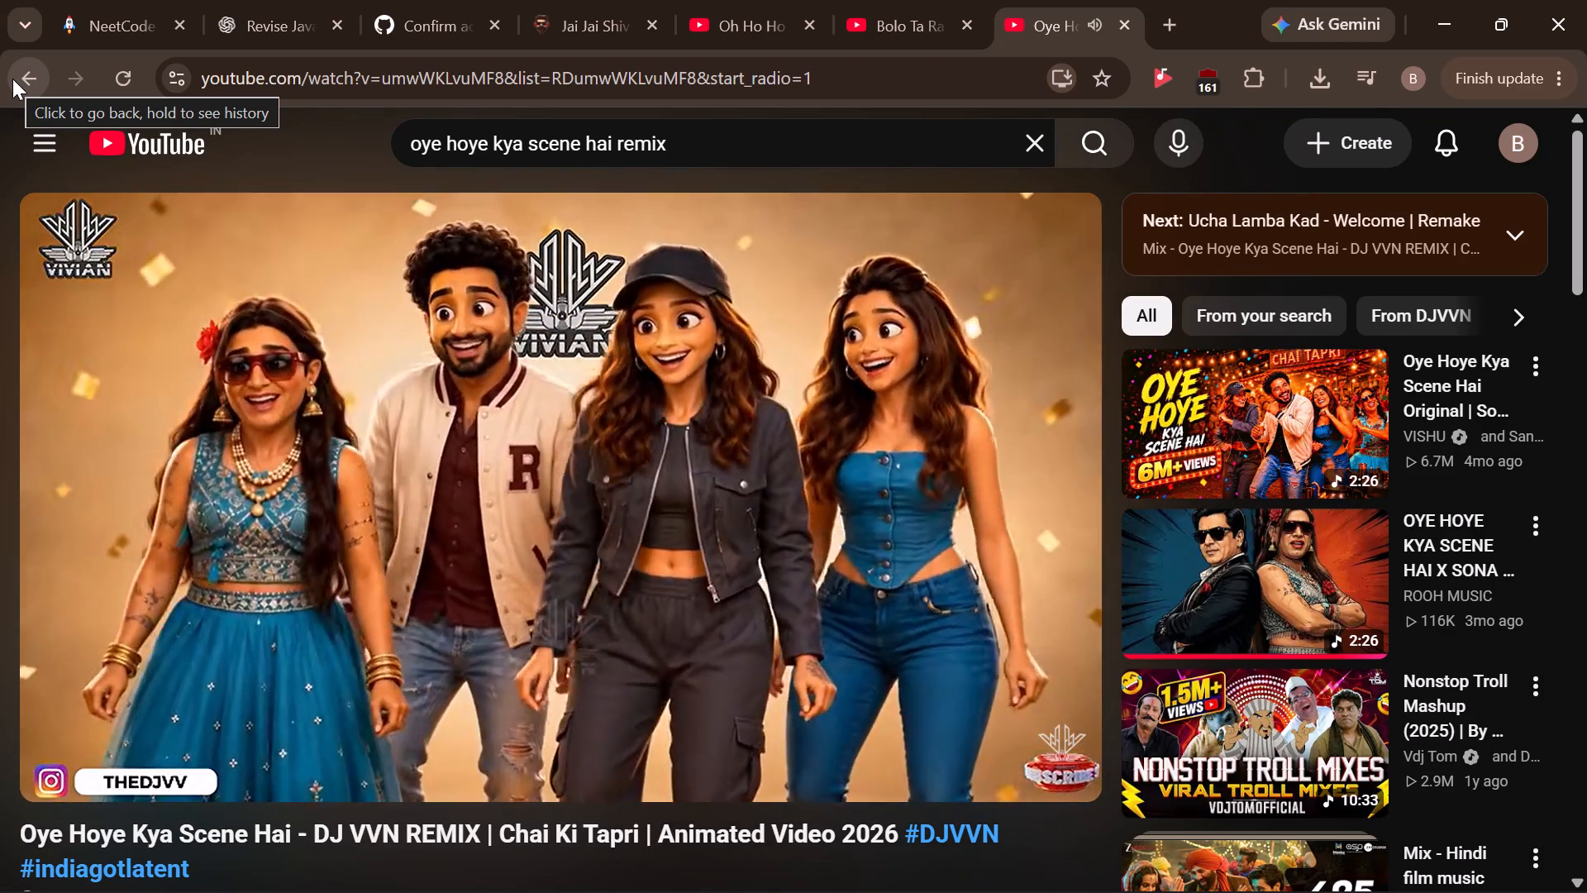
click(12, 79)
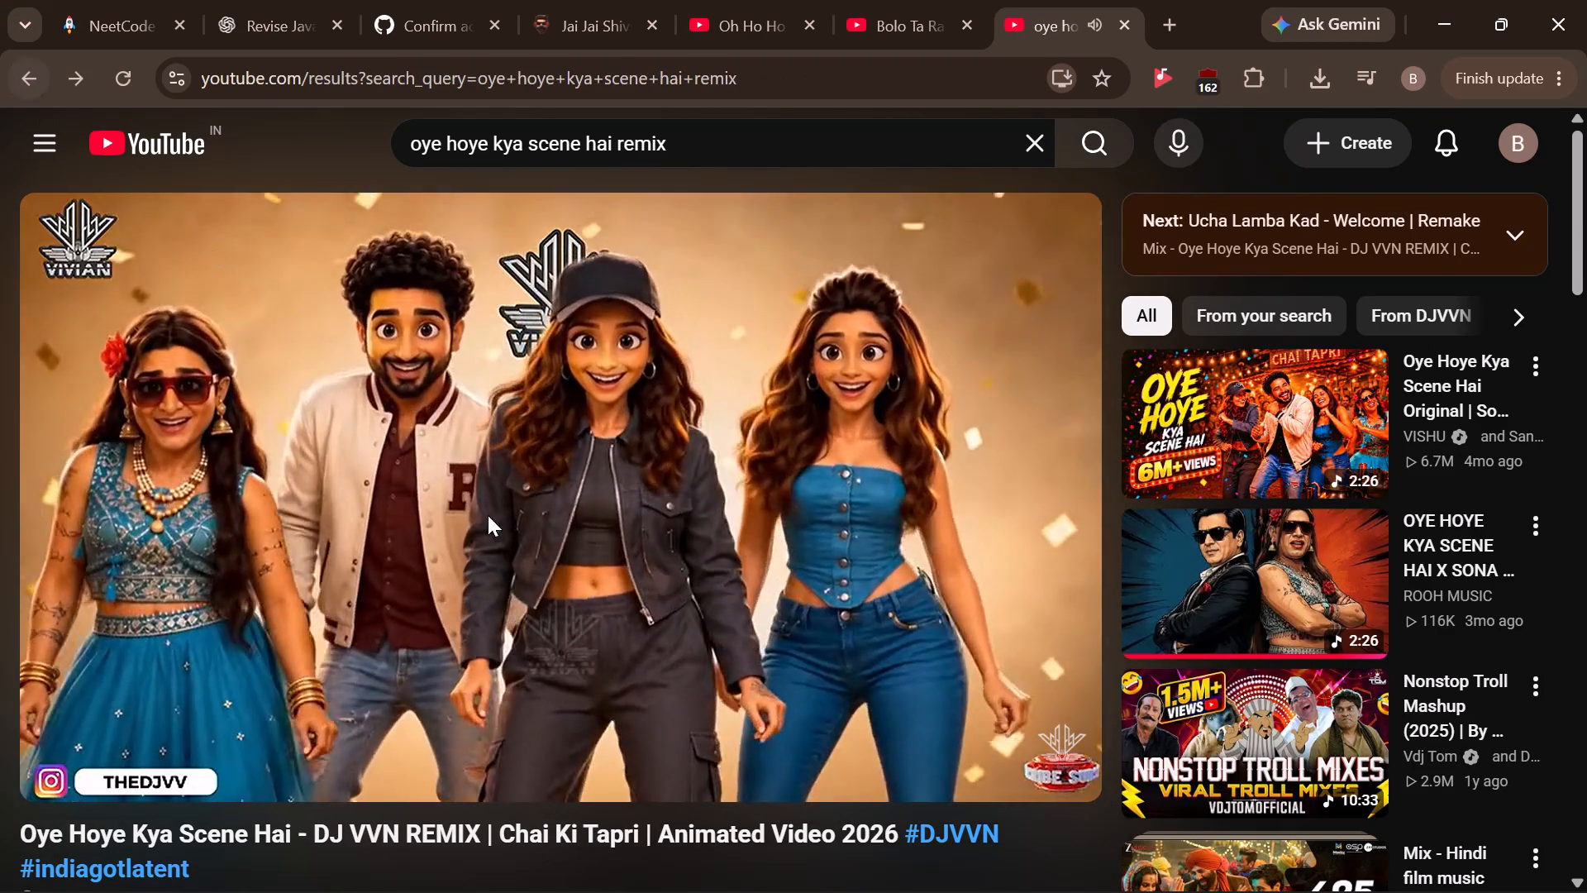
click(1523, 522)
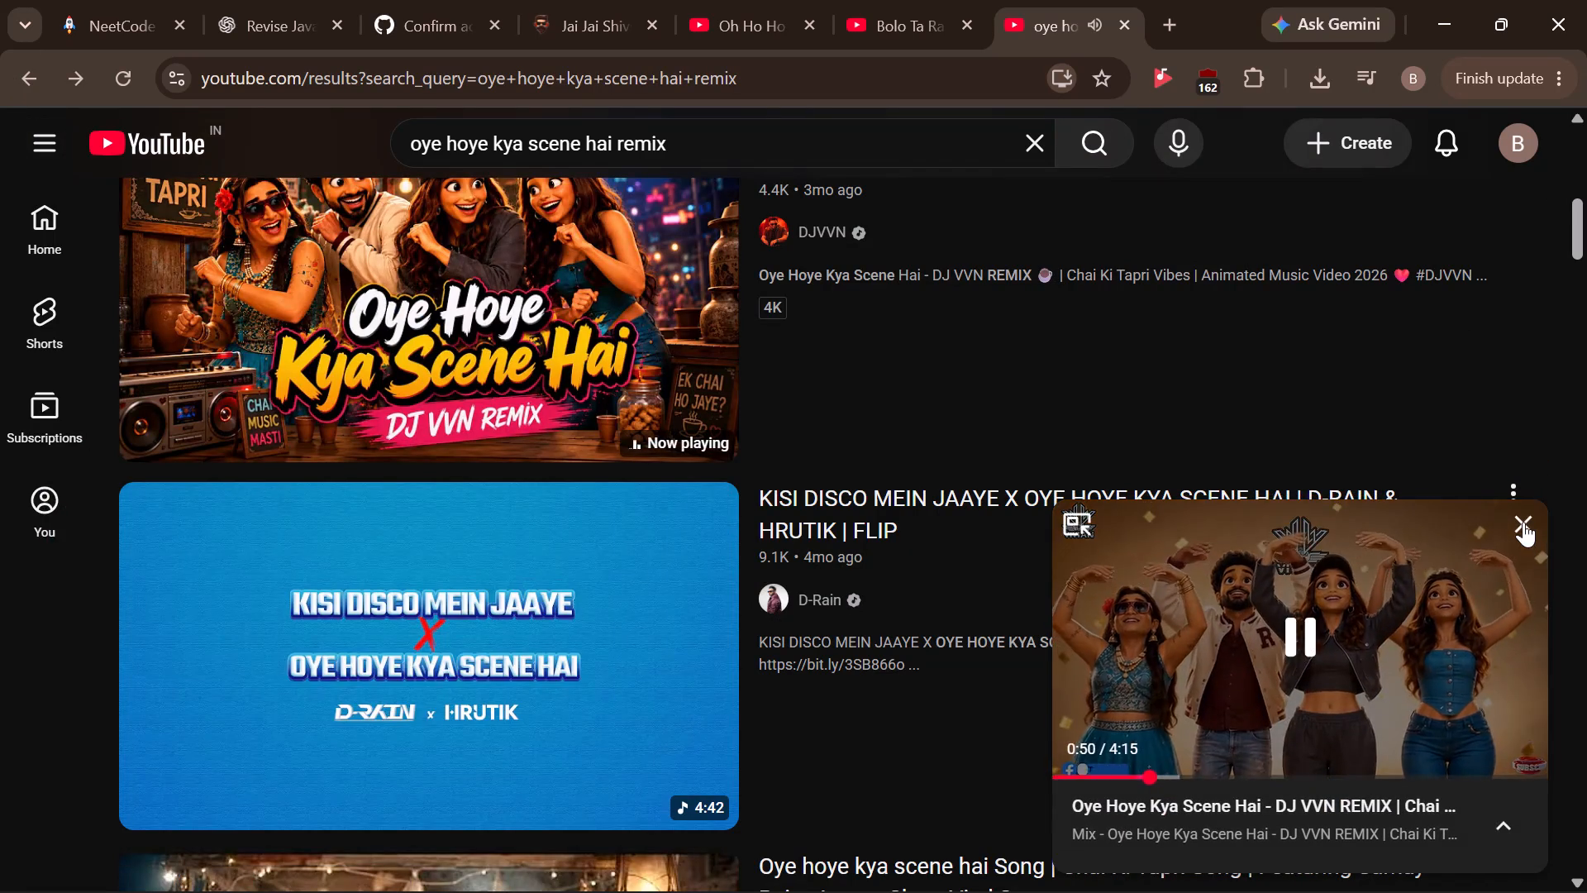
Open the Oye Hoye Kya Scene Hai Original lyrical video by Vishu and bring up its MP3 conversion options.
scroll(751, 438, up, 4)
click(621, 497)
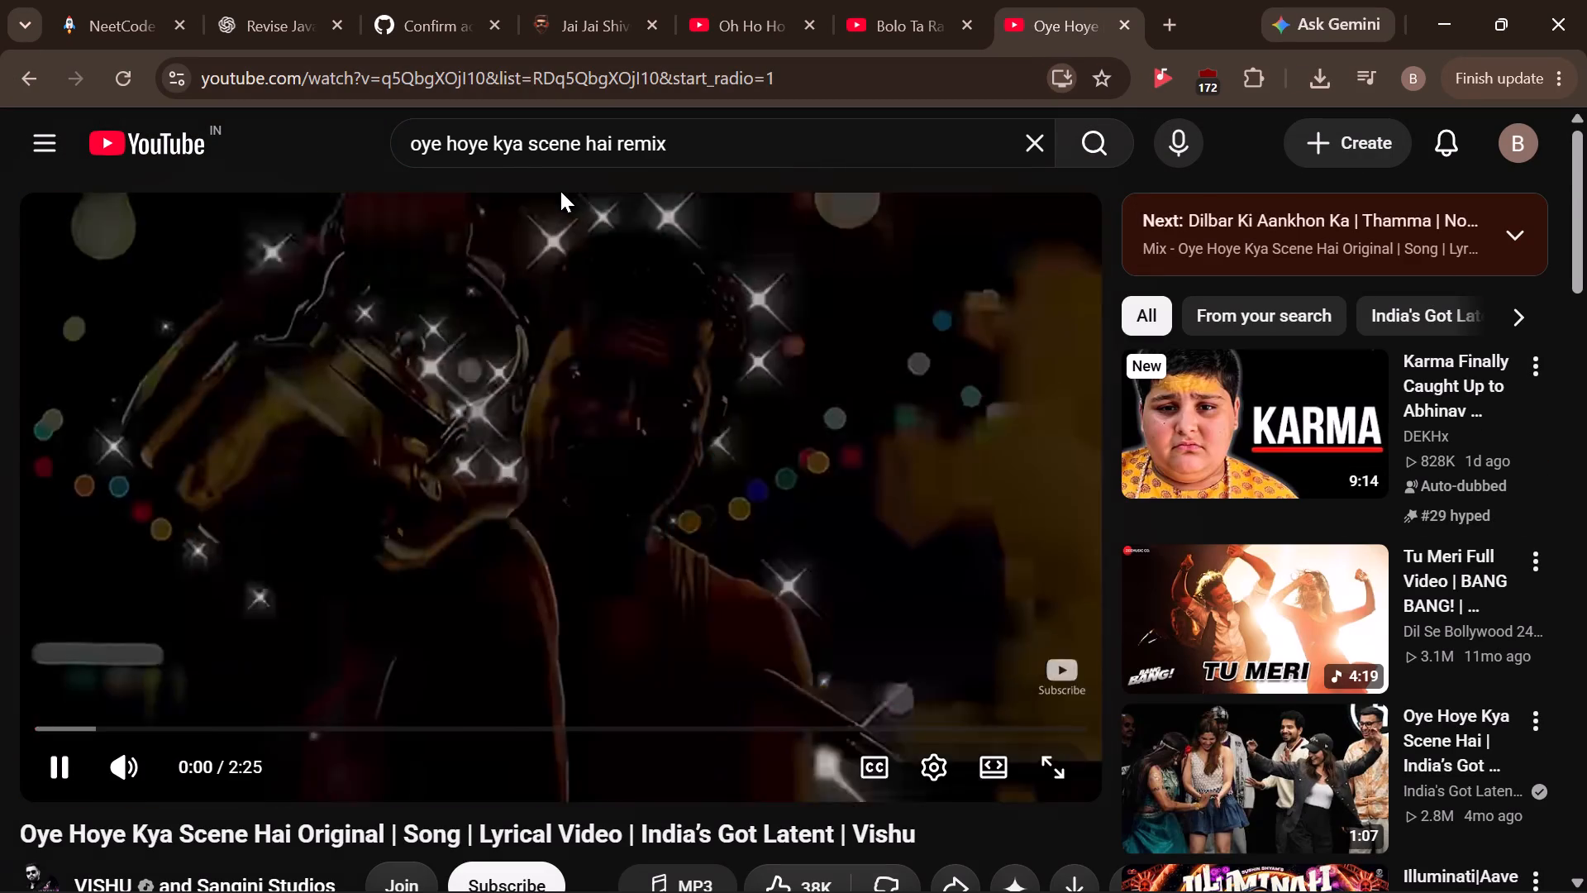
scroll(667, 572, down, 1)
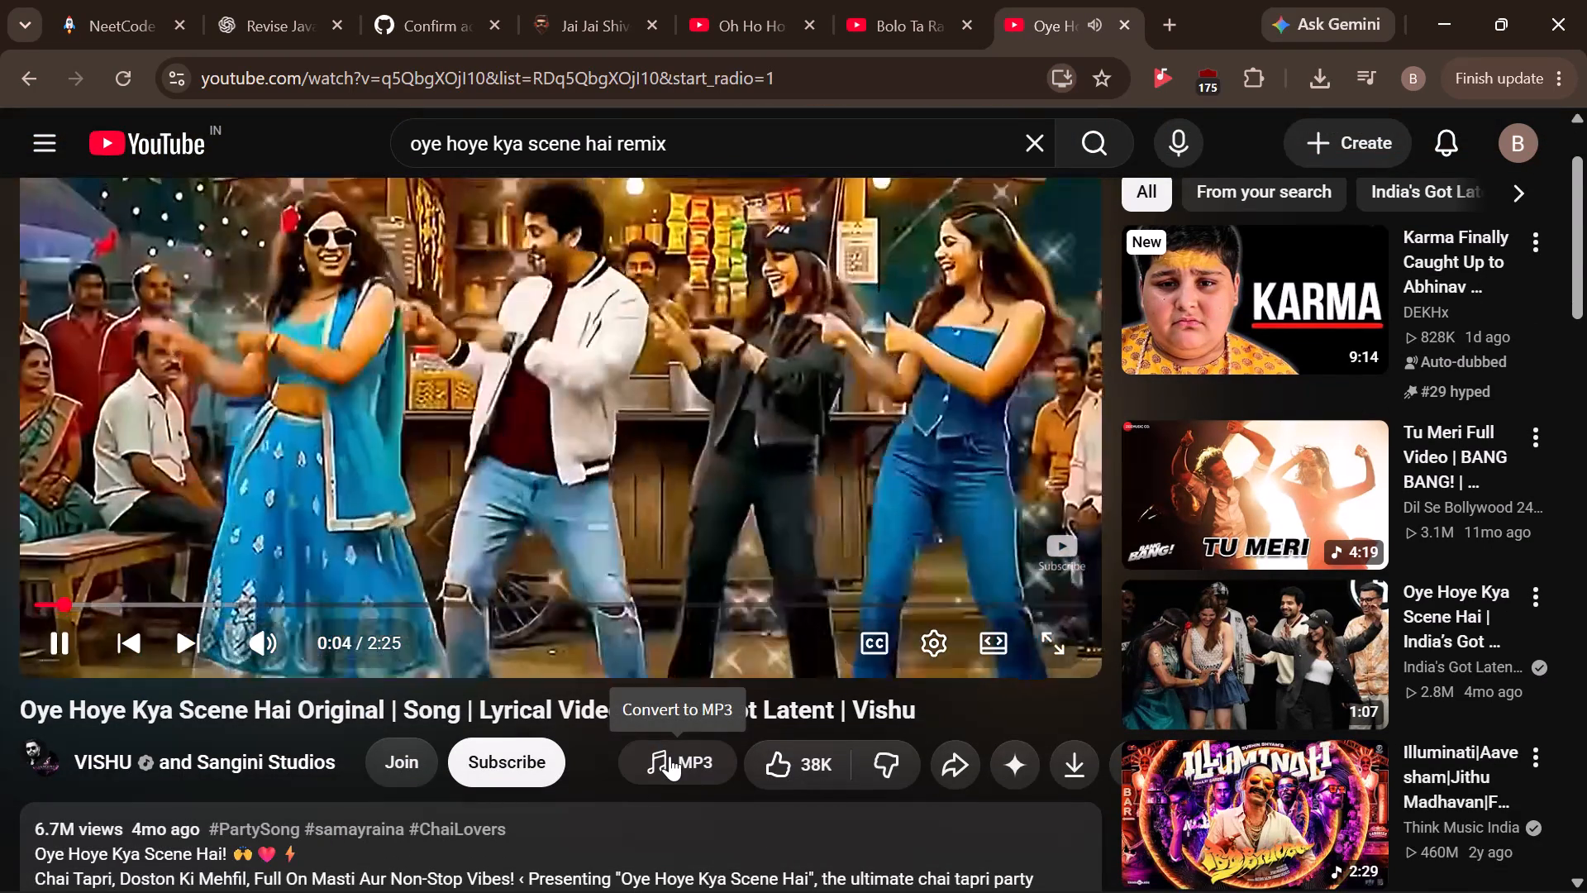
scroll(670, 756, down, 1)
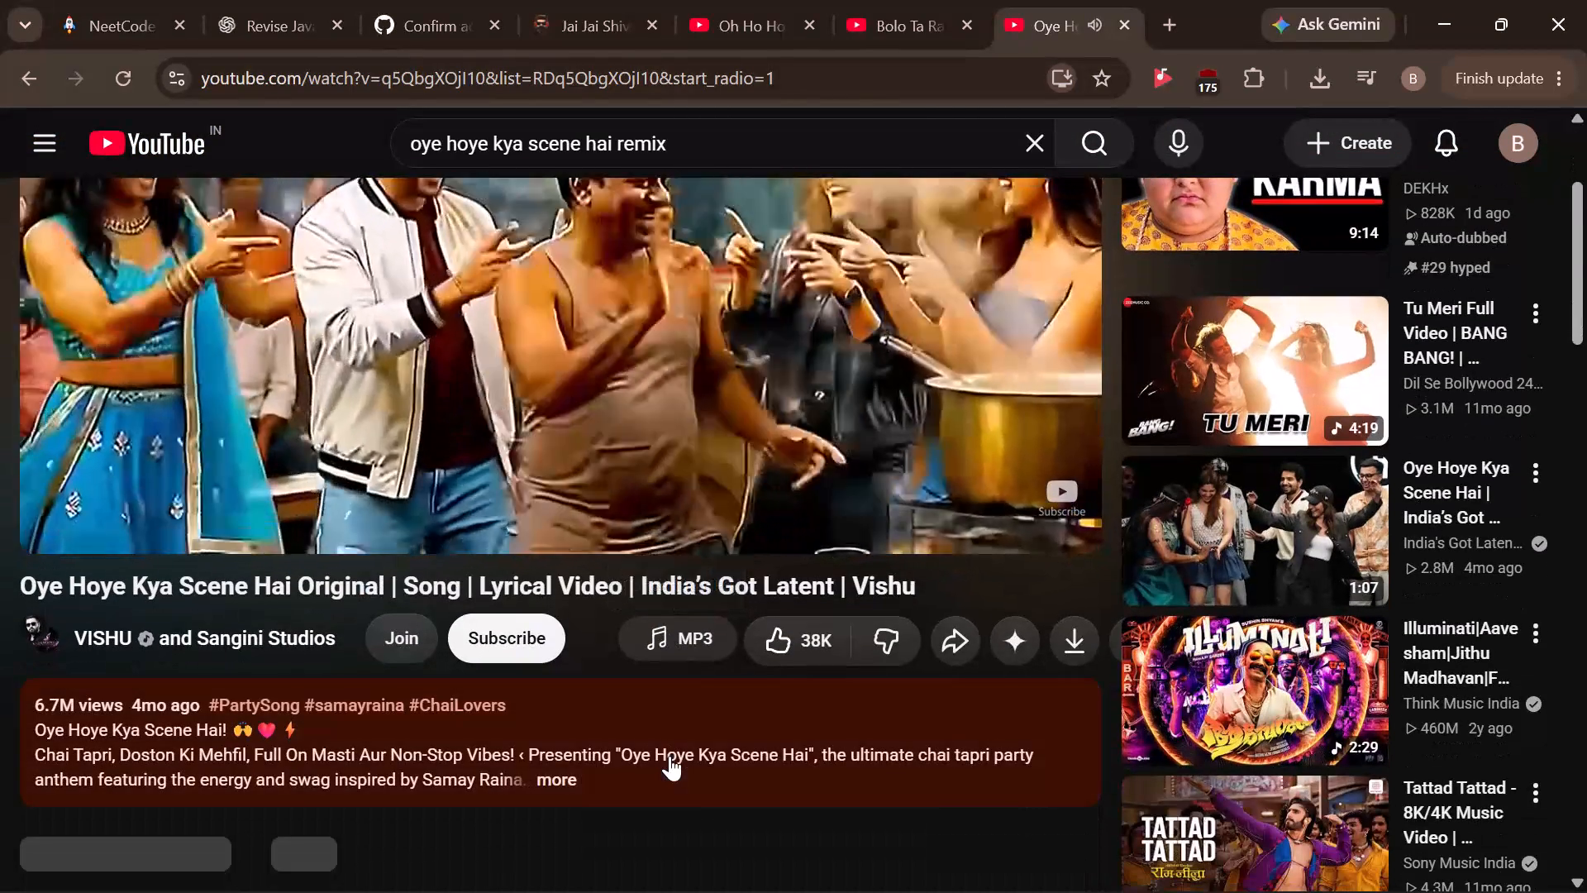
click(665, 628)
scroll(414, 619, down, 2)
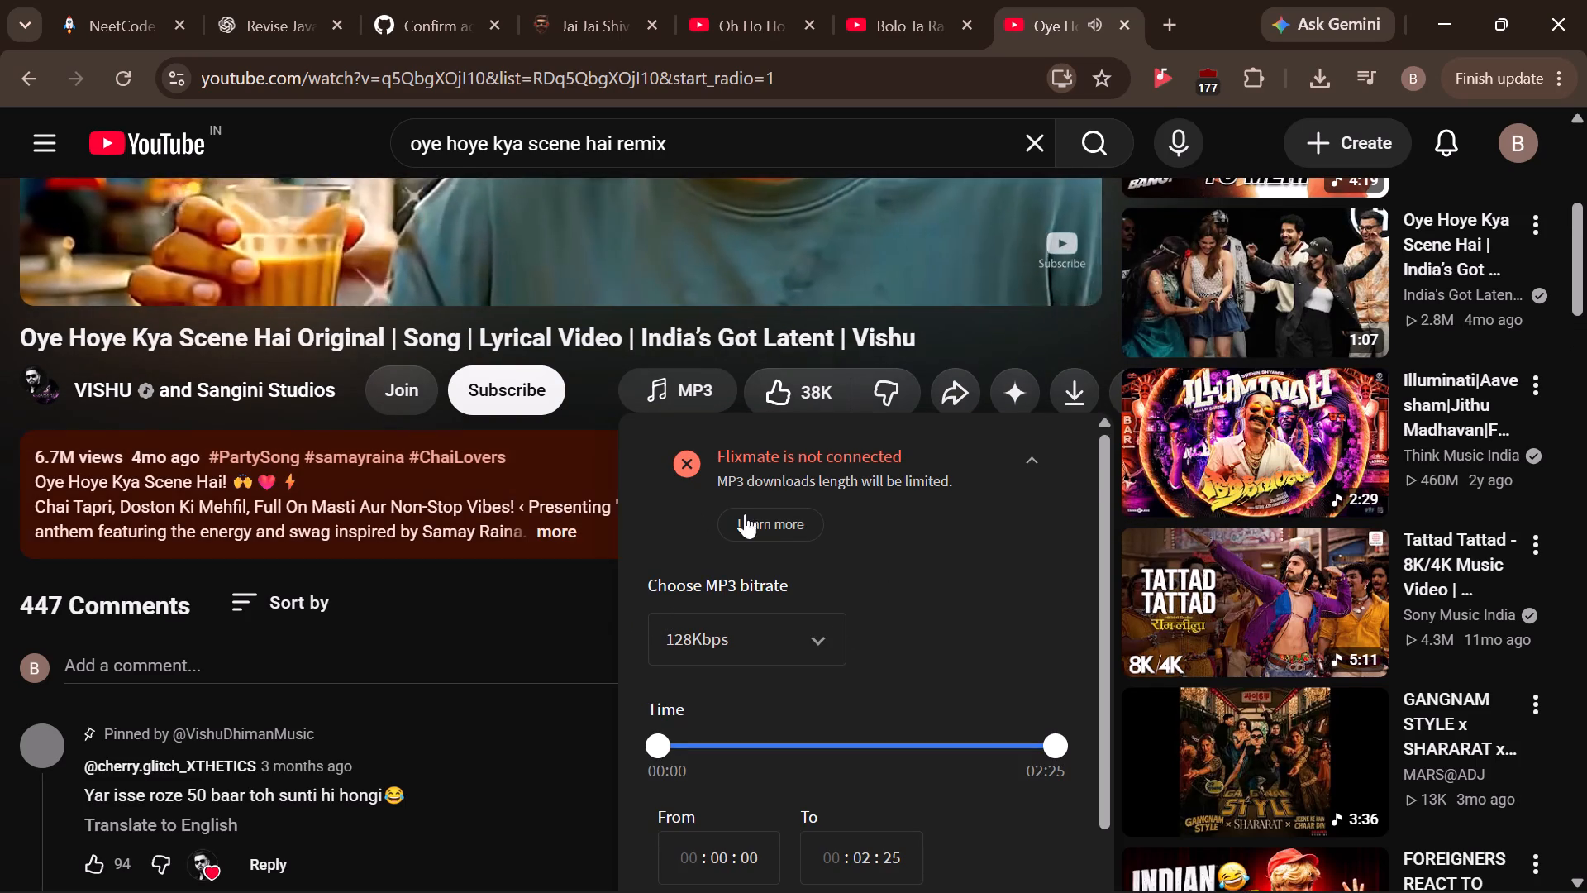
Download the full Oye Hoye Kya Scene Hai Original song as a 128Kbps MP3 and pause the video.
scroll(888, 552, down, 2)
scroll(911, 720, down, 1)
click(1003, 732)
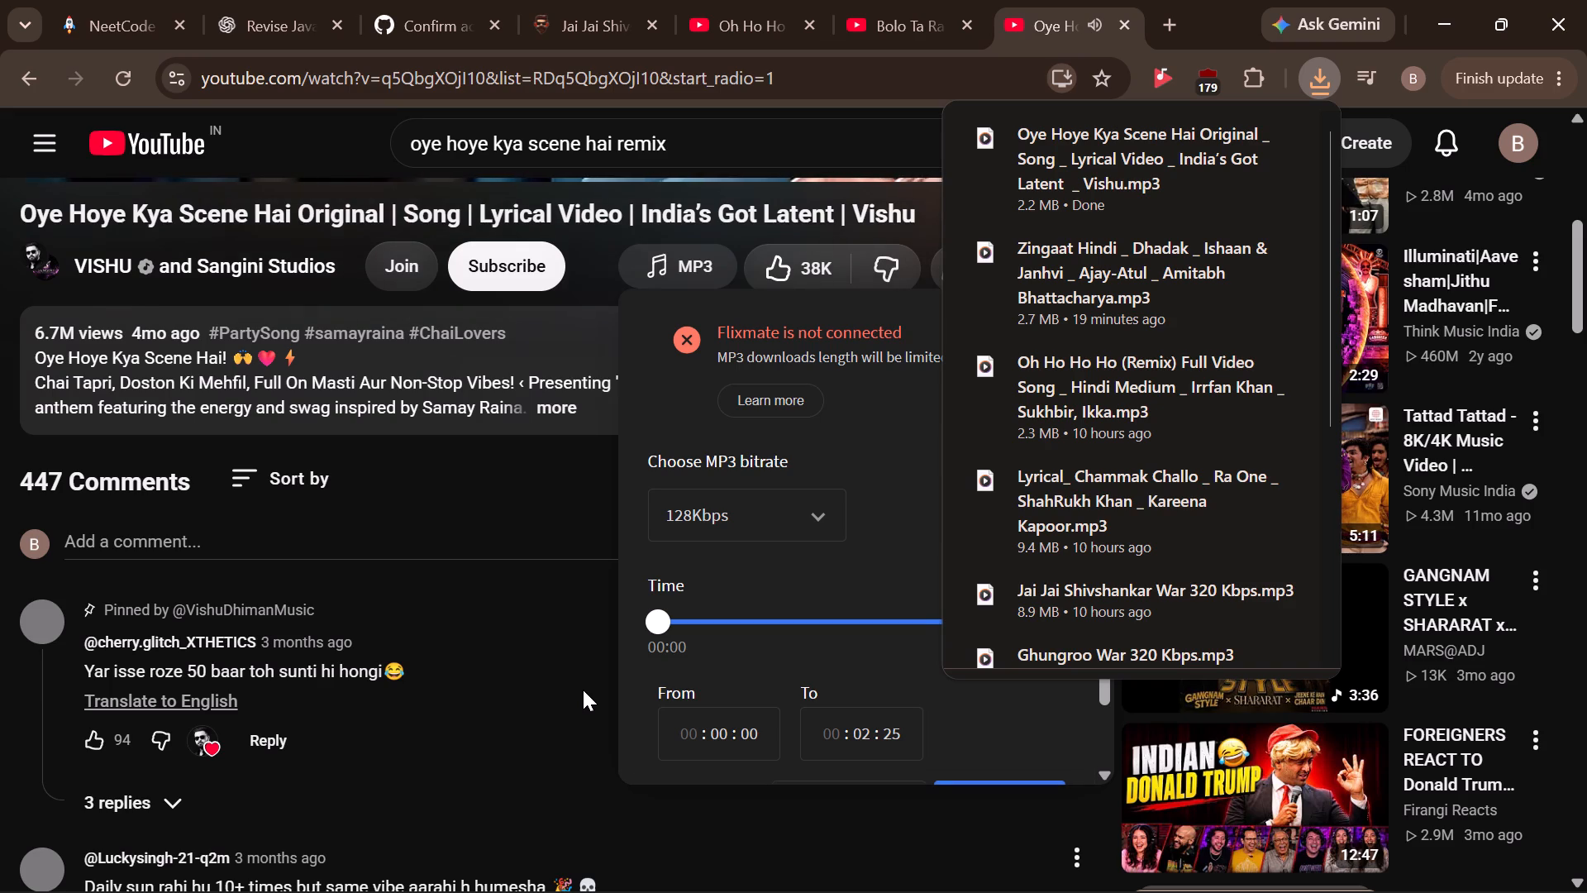
scroll(77, 511, up, 6)
click(293, 423)
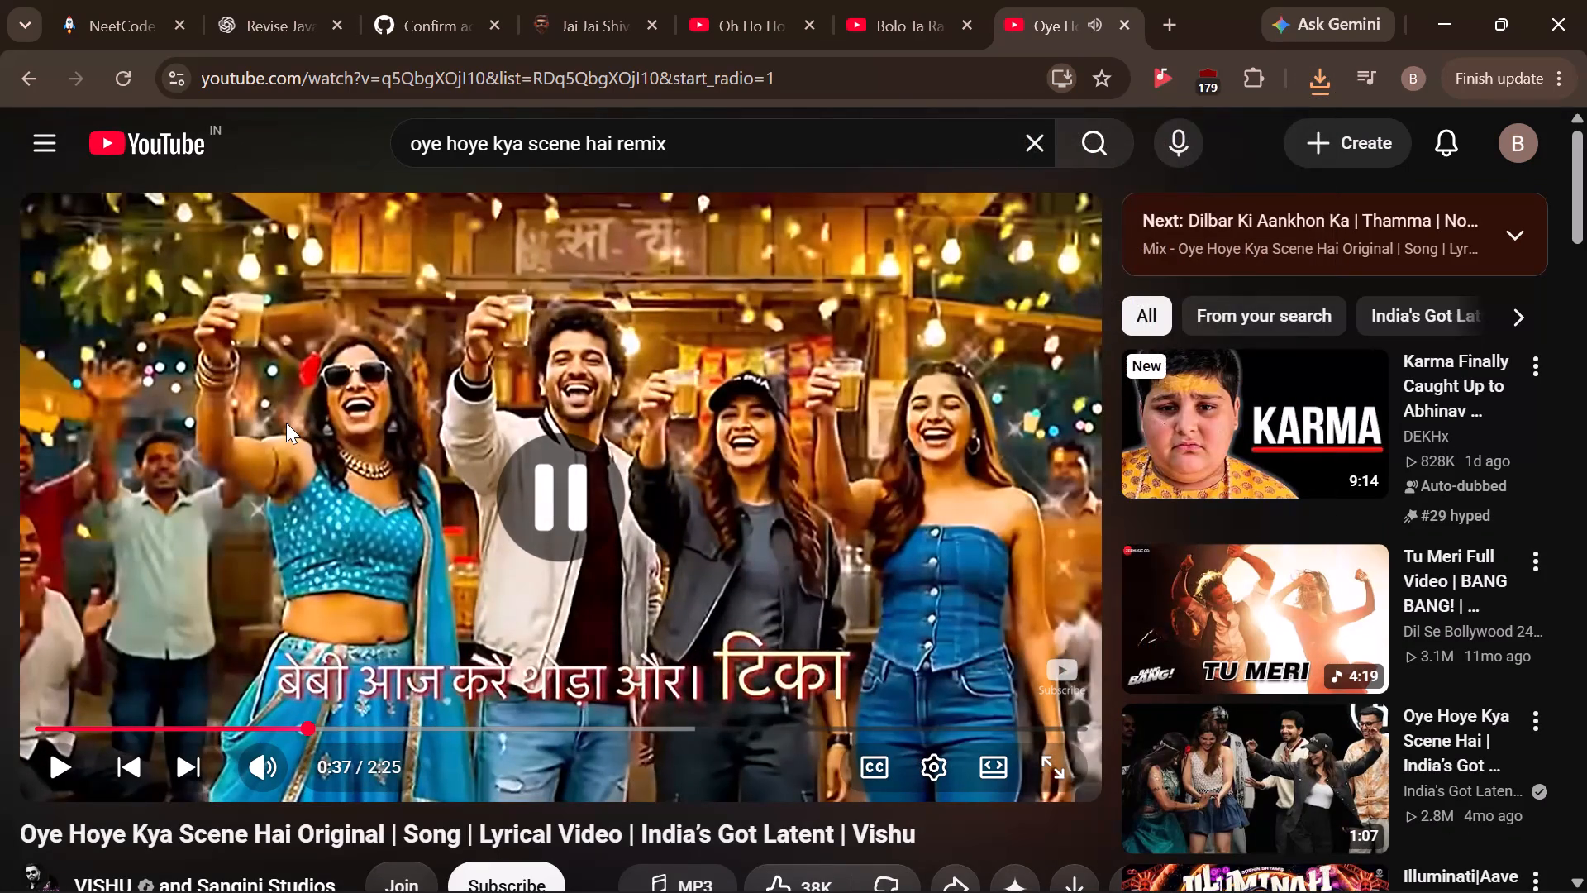
Switch from Chrome to the KLumina project in FL Studio and go through the other open windows.
key(alt+Tab)
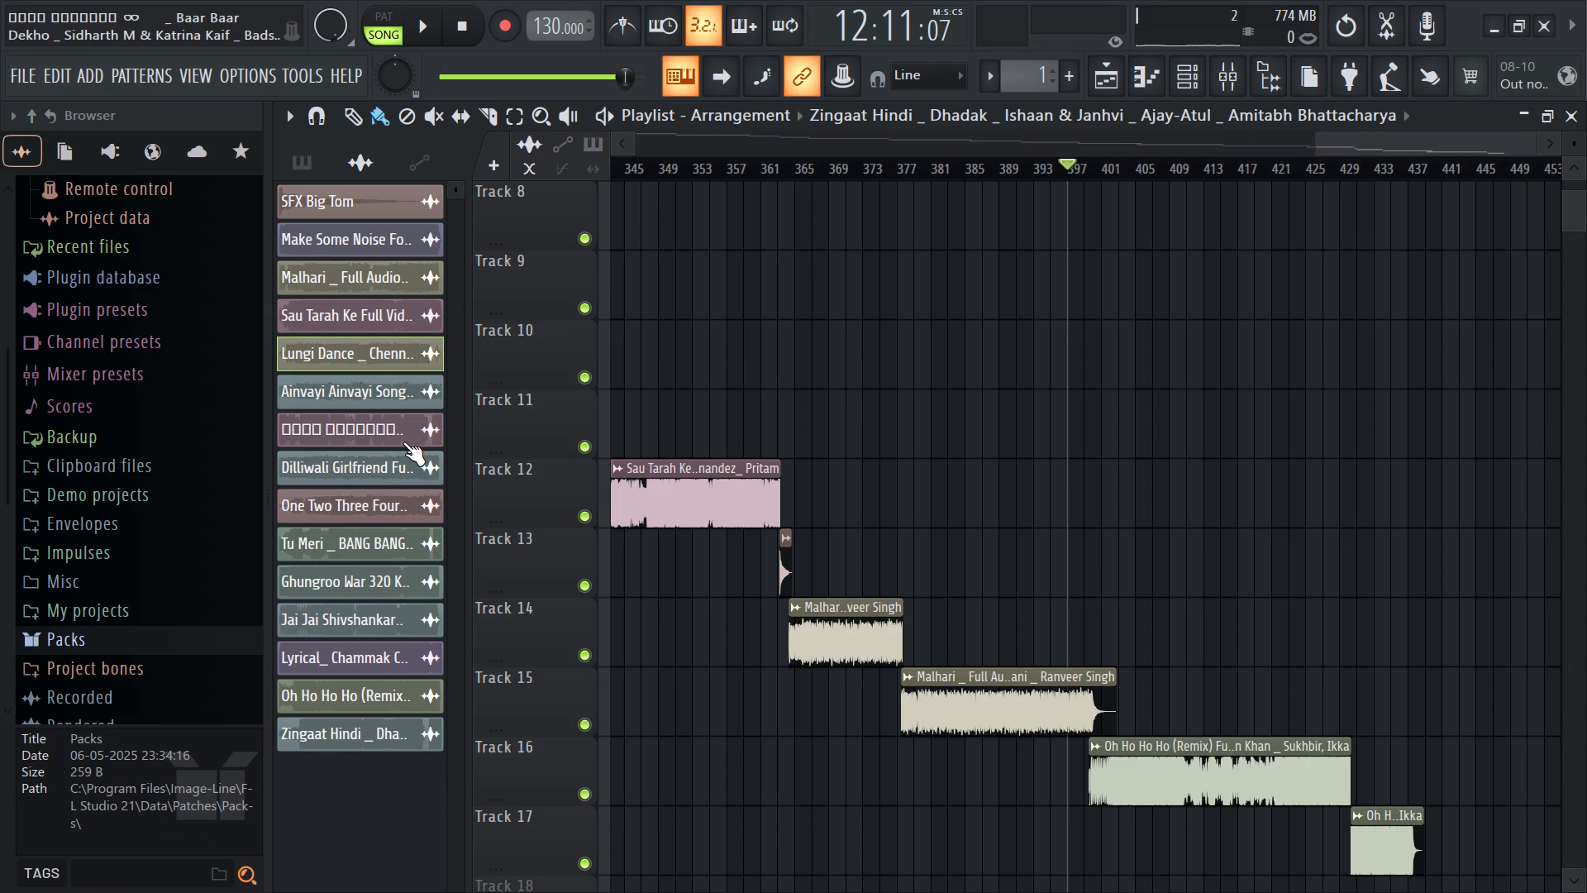
key(alt+Tab)
key(alt+Tab)
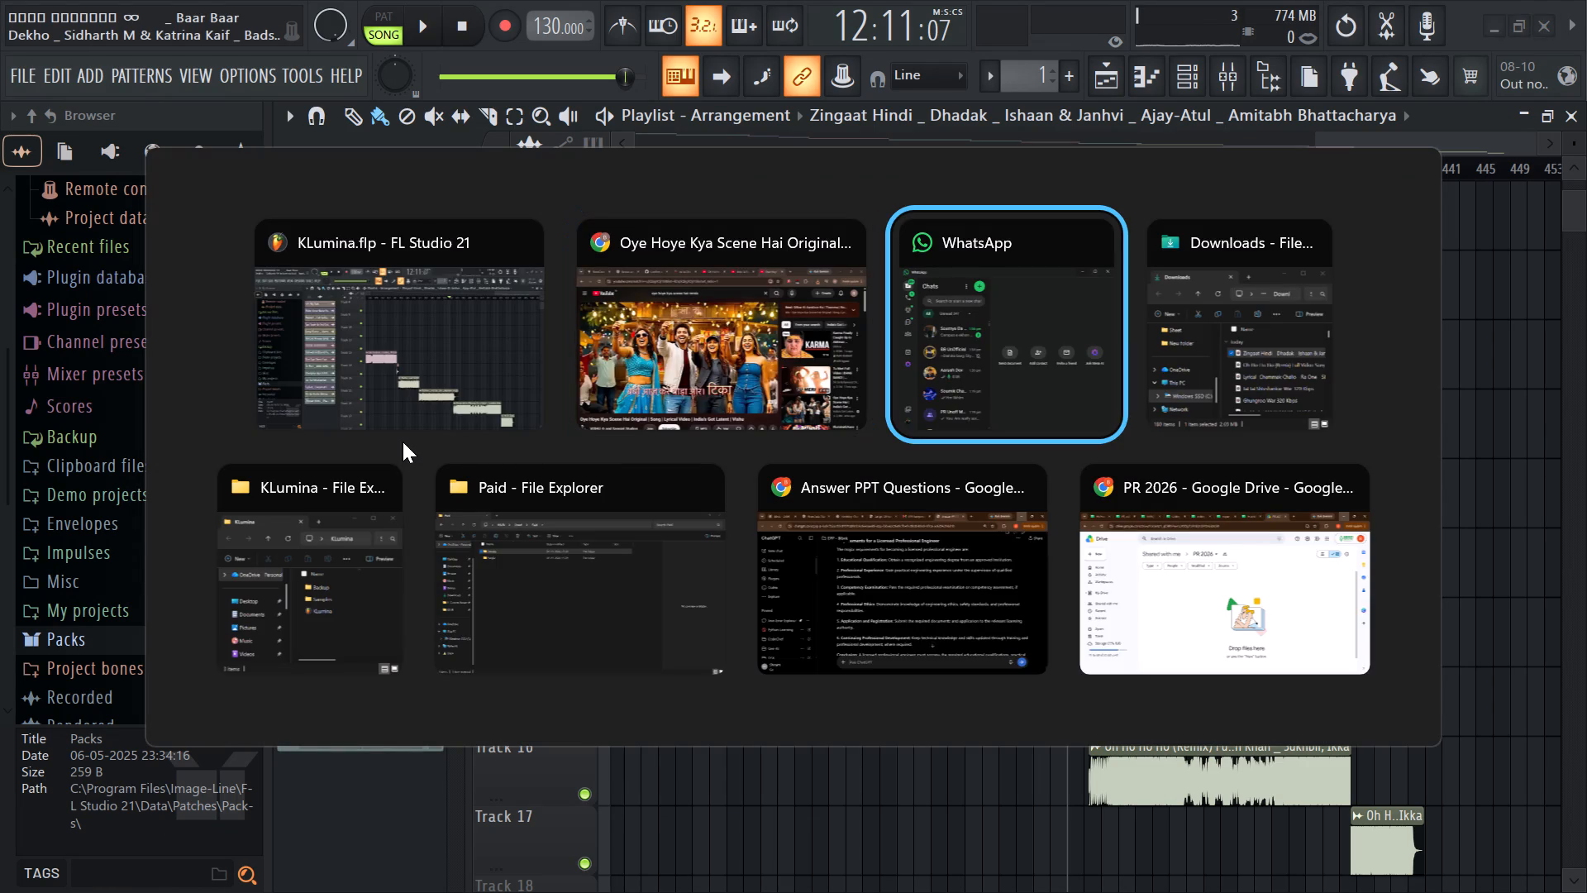
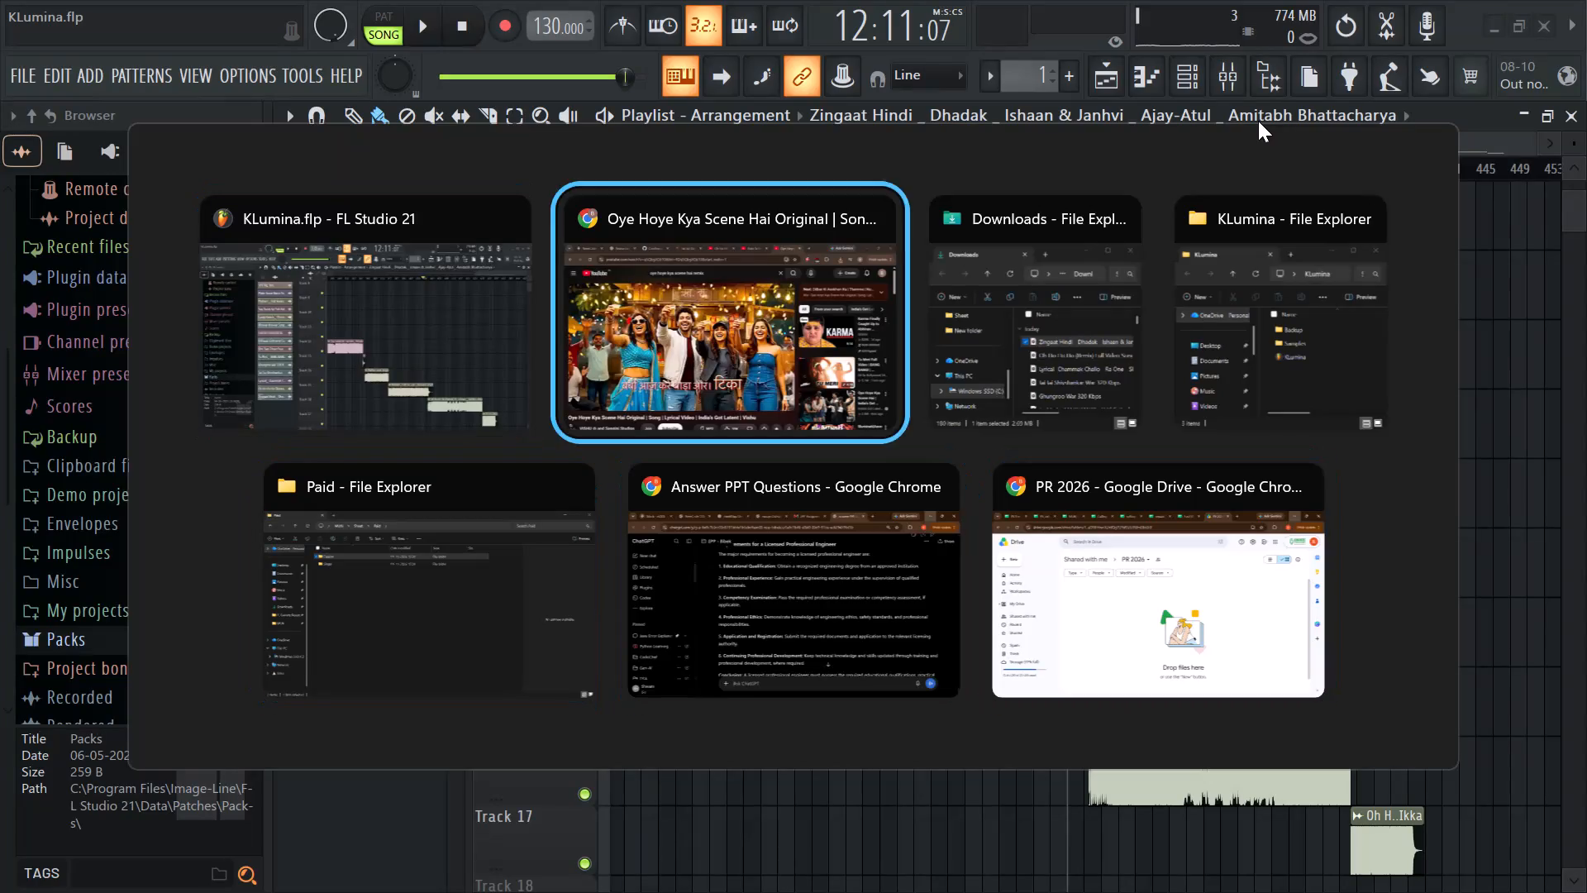
Switch to the Downloads folder and add the Oye Hoye Kya Scene Hai Original MP3 to the audio clip list in FL Studio.
key(alt+Tab)
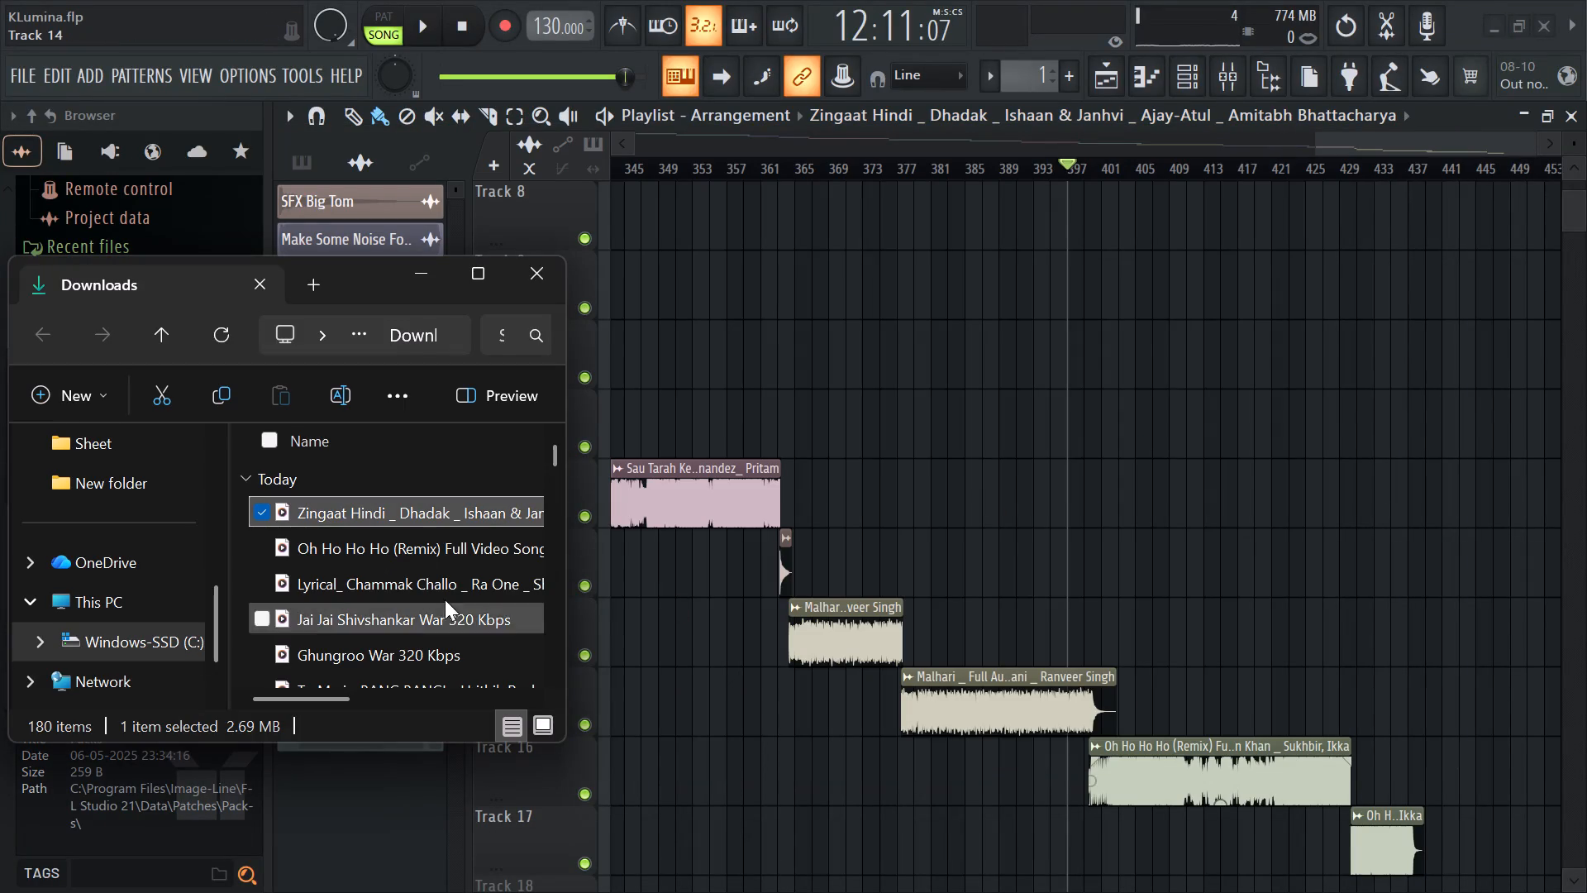
drag(389, 513, 374, 611)
scroll(383, 611, up, 4)
scroll(402, 559, down, 6)
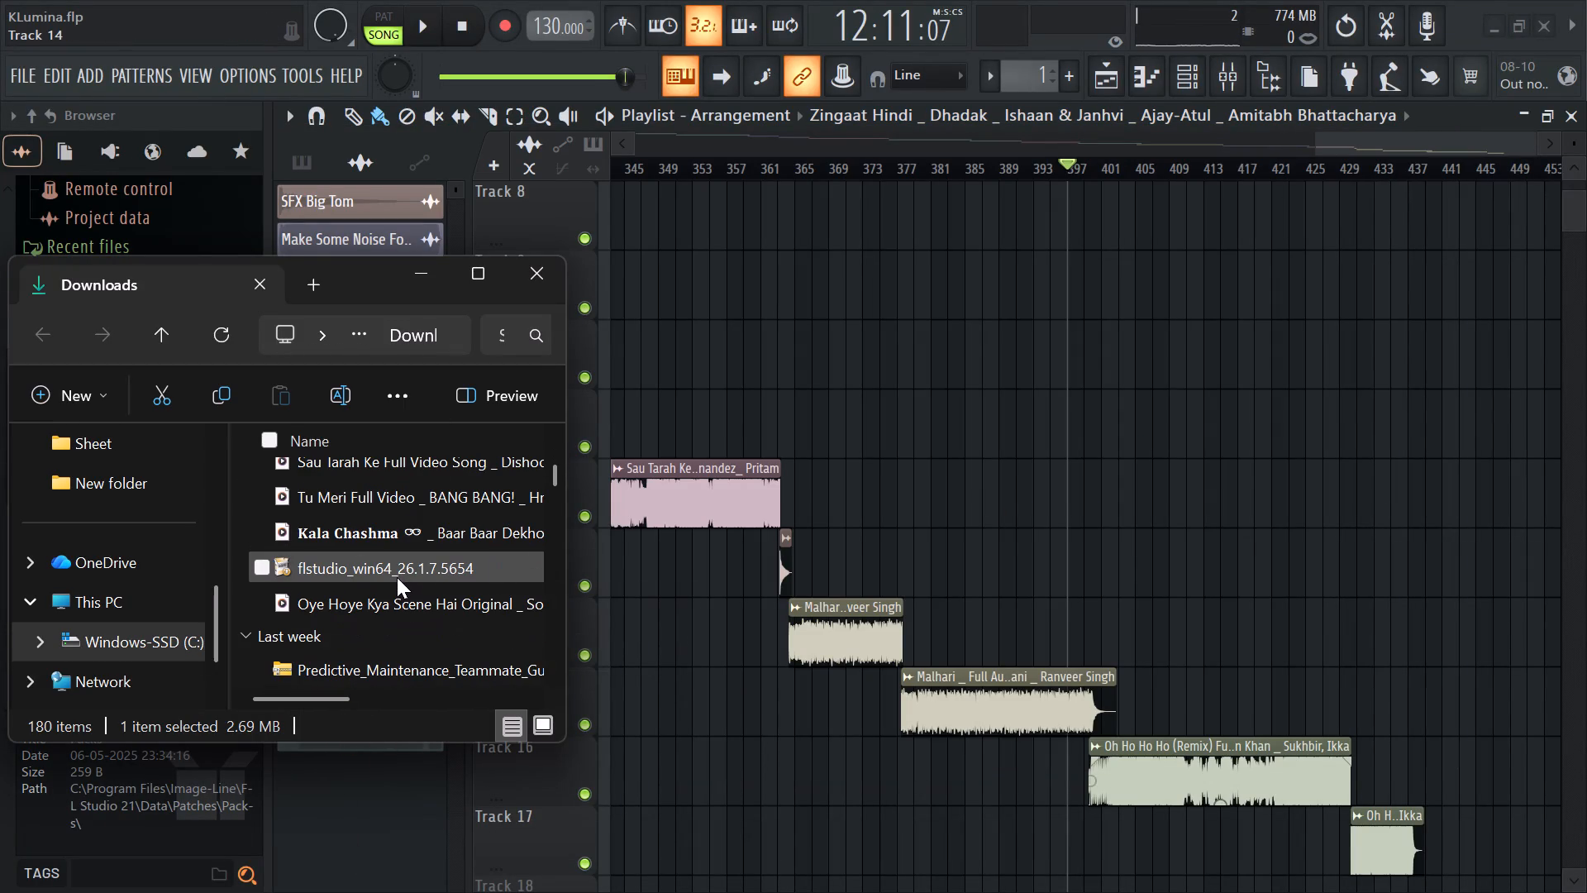
drag(369, 606, 407, 862)
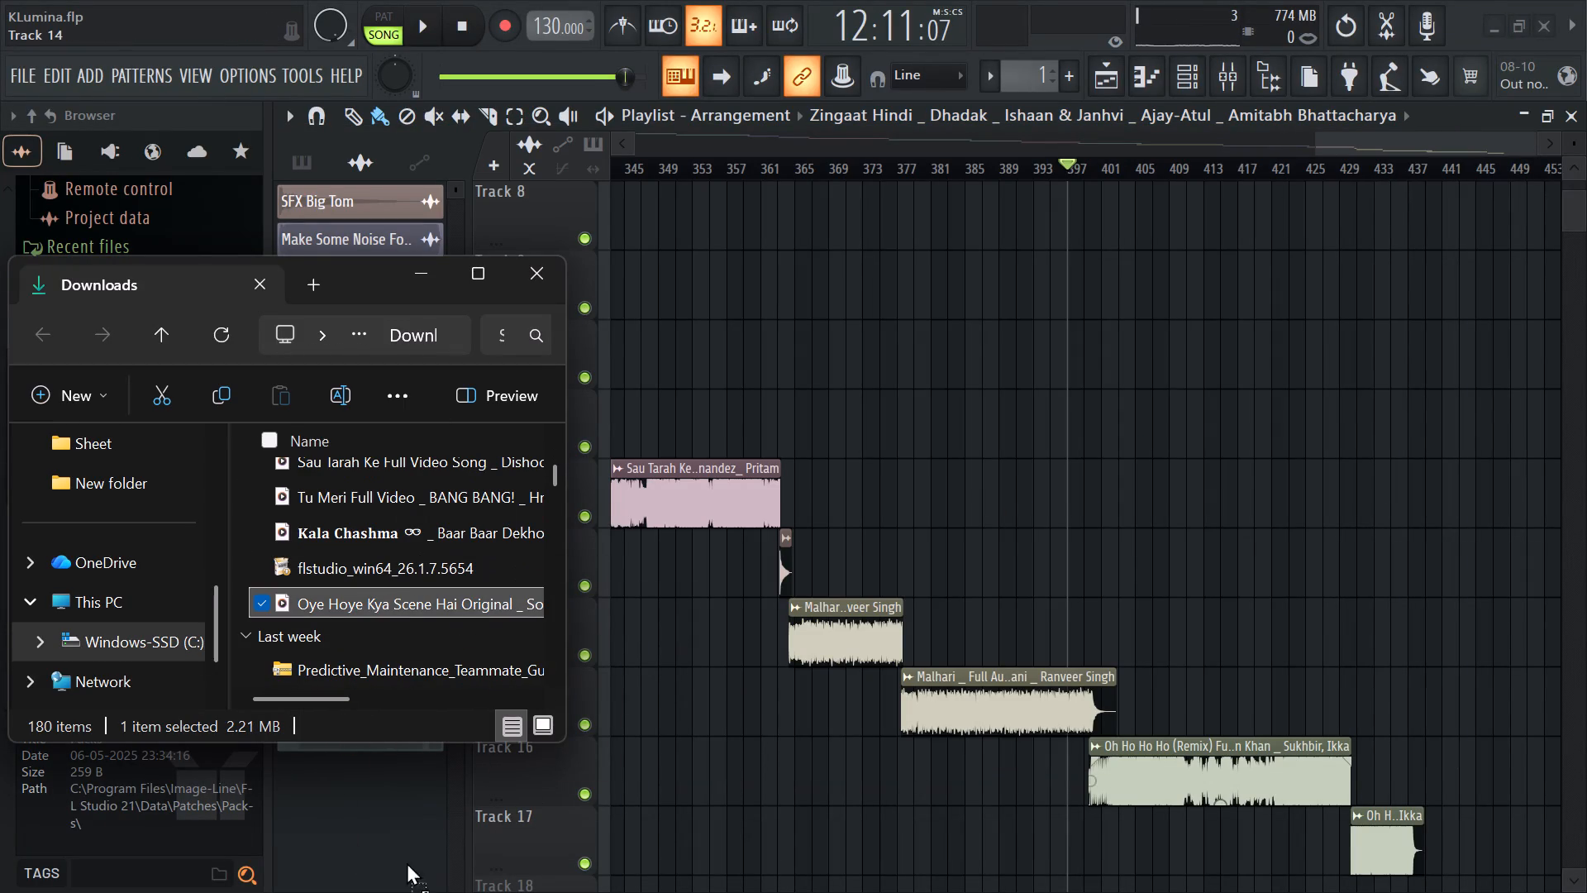
drag(407, 862, 371, 823)
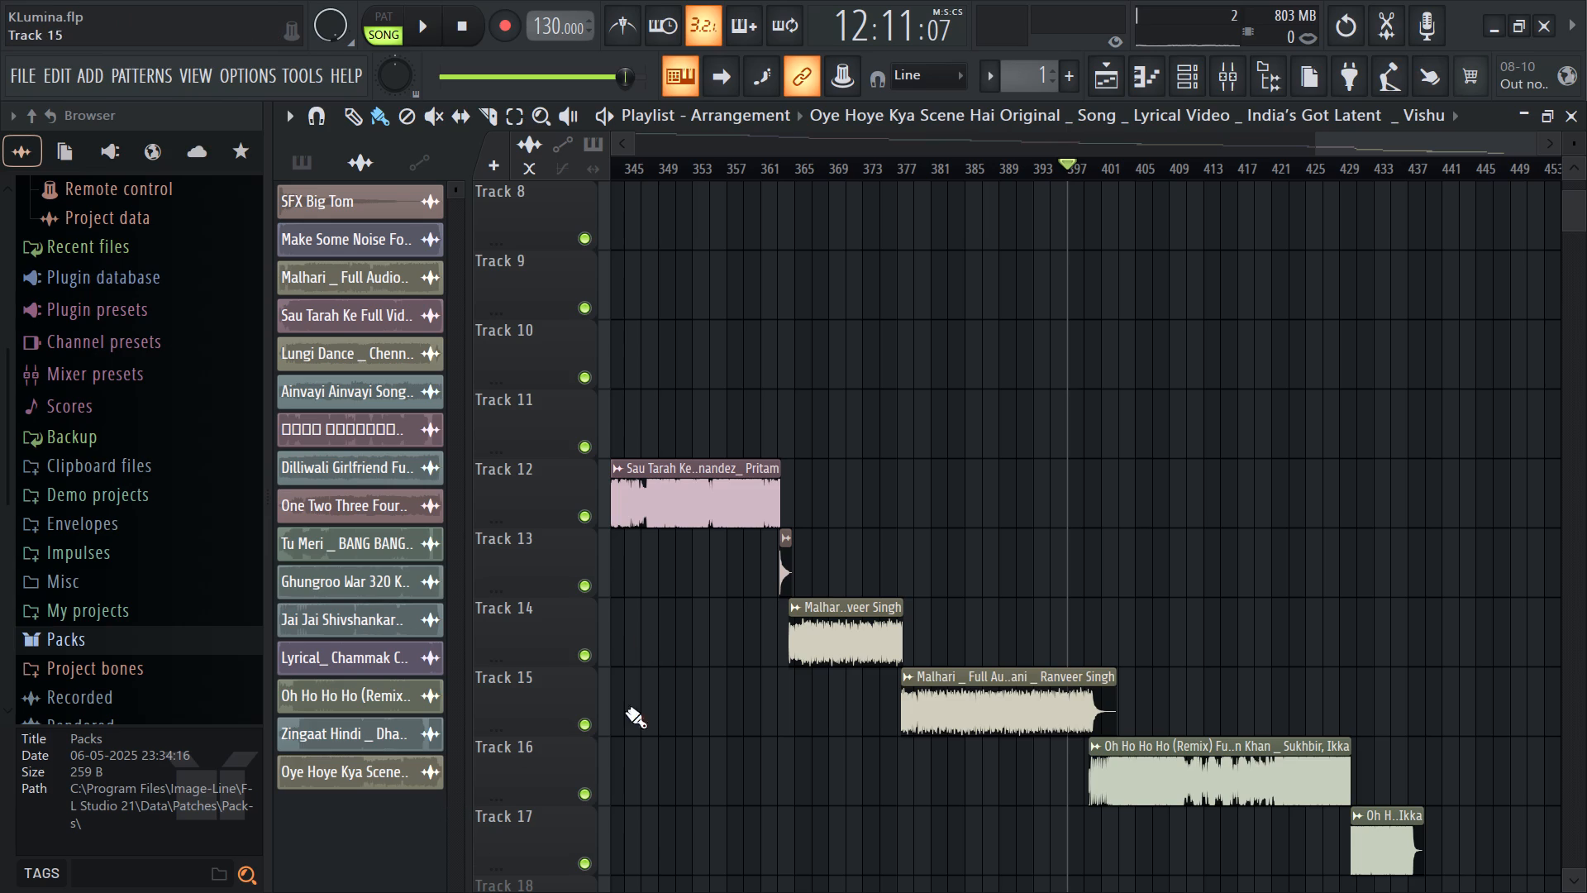
Select all the playlist clips and move them down one track and later, so the first clip starts on Track 2 around bar 20.
ctrl+scroll(758, 624, down, 13)
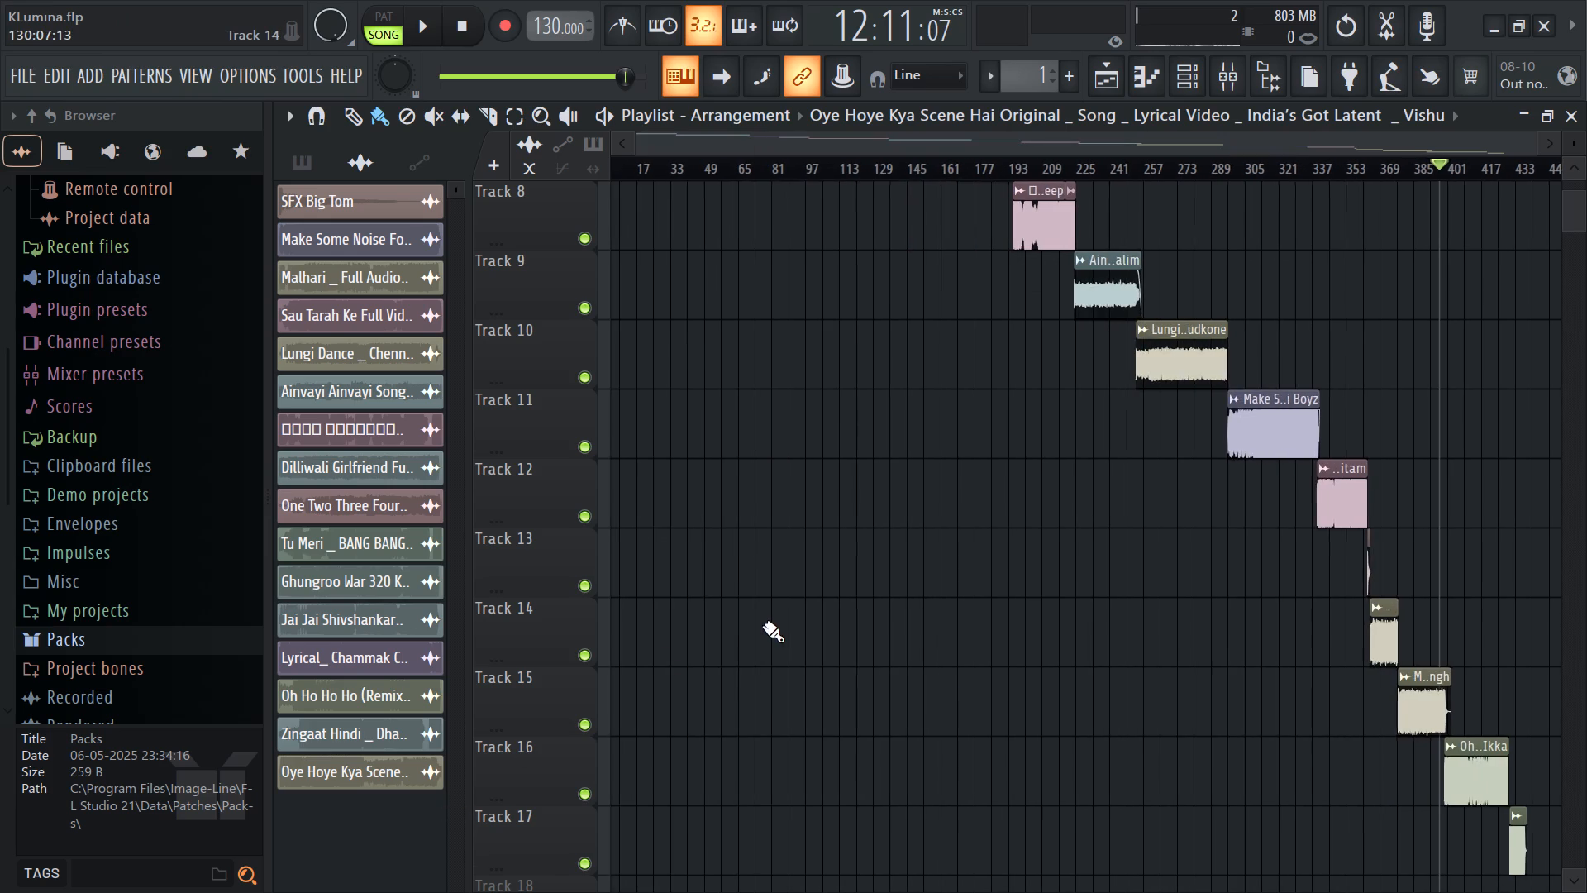
ctrl+scroll(763, 625, down, 2)
scroll(844, 554, up, 15)
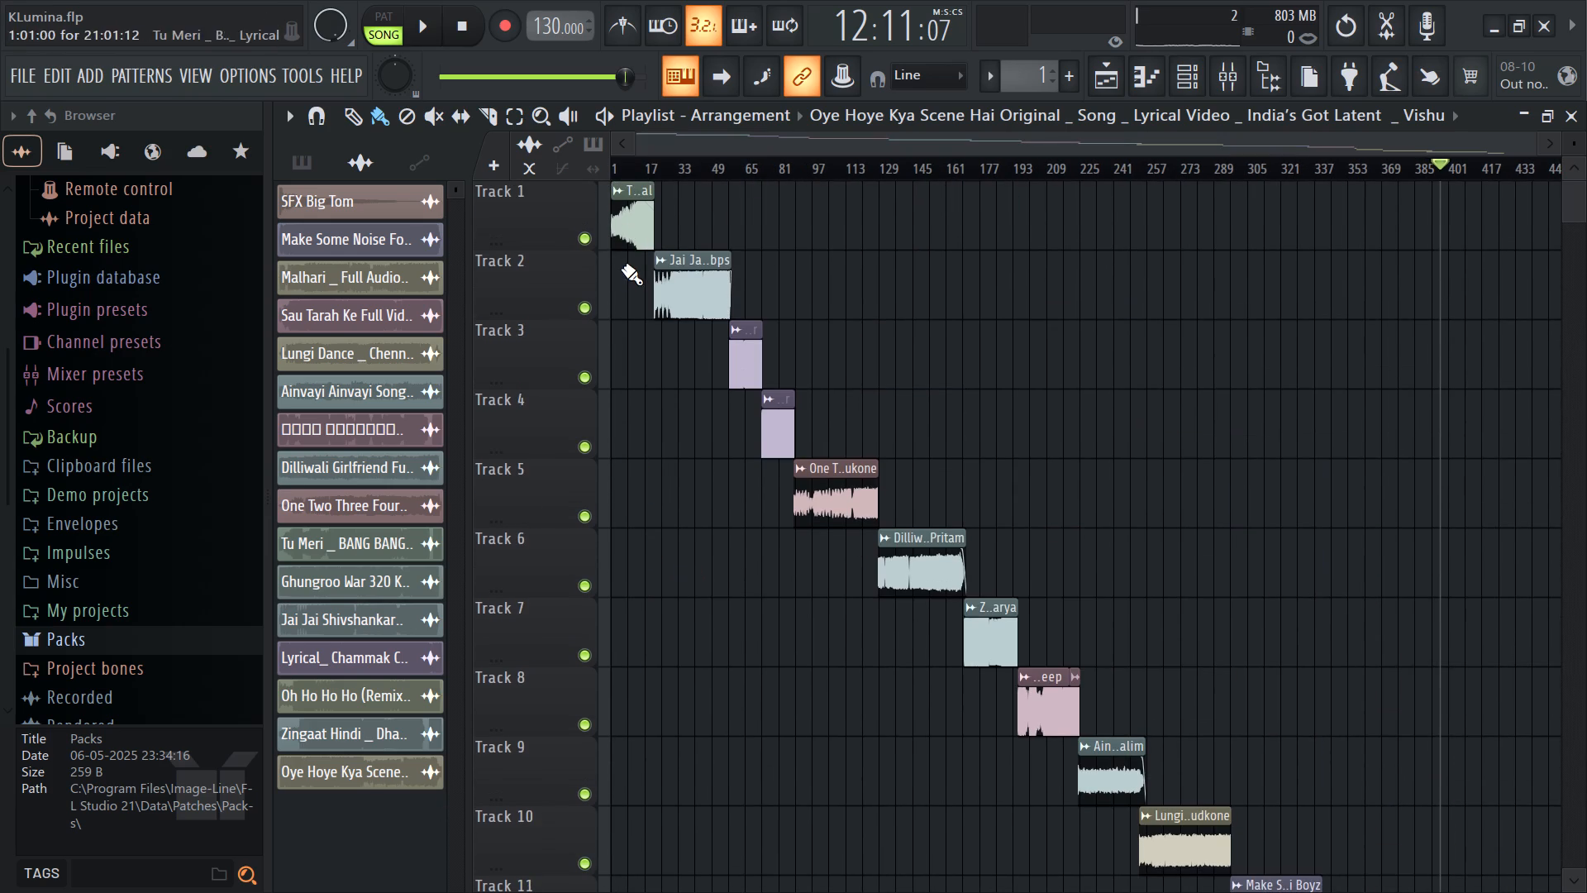
scroll(1027, 639, down, 13)
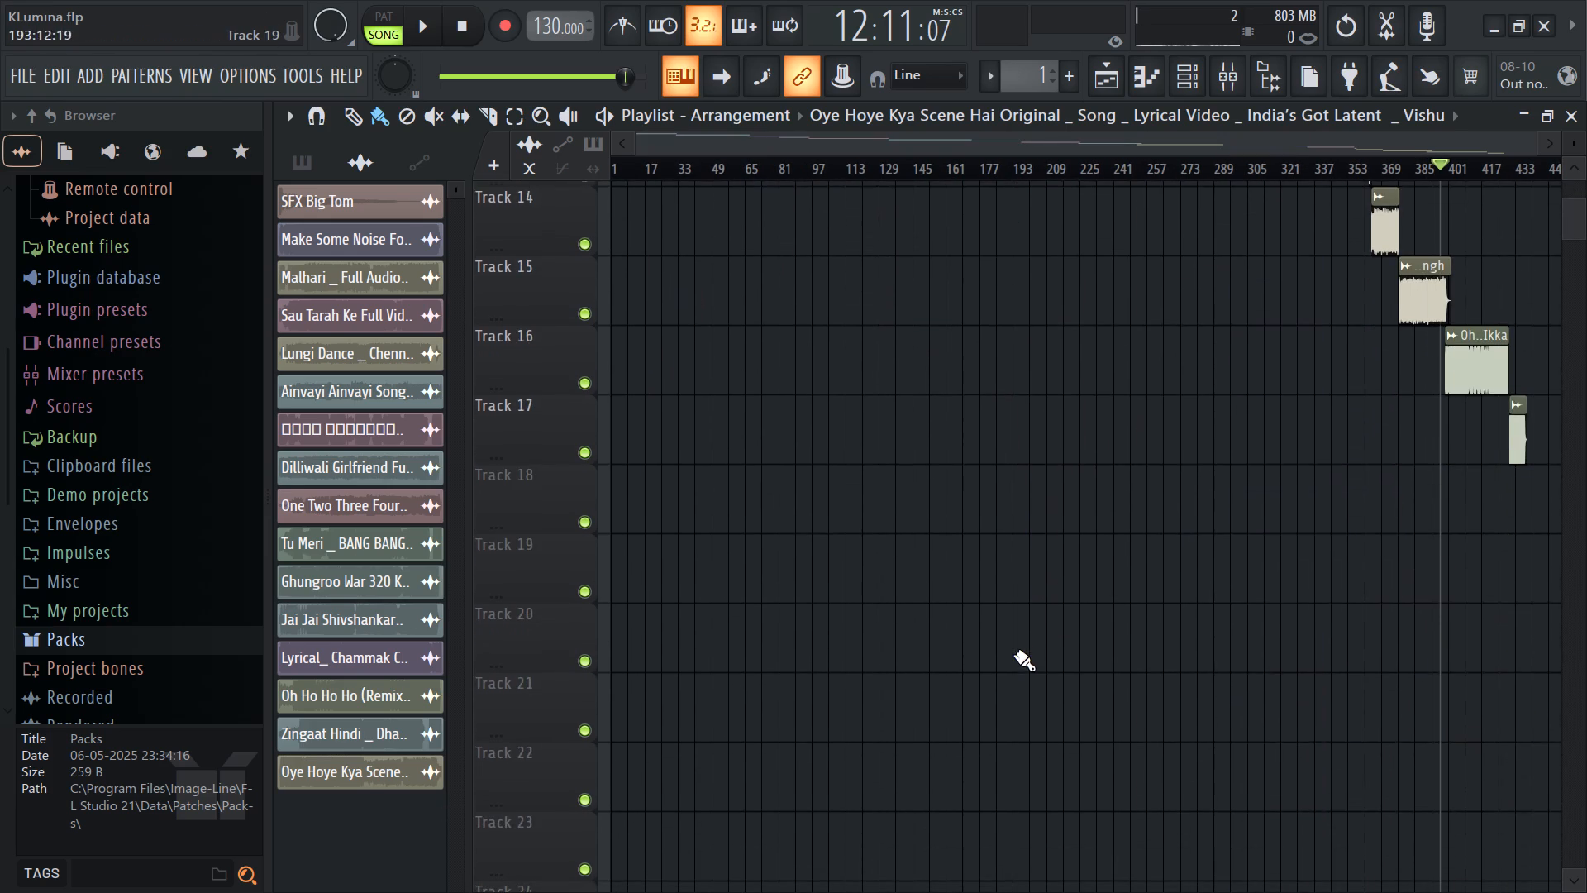
ctrl+drag(1546, 454, 384, 3)
drag(627, 219, 651, 253)
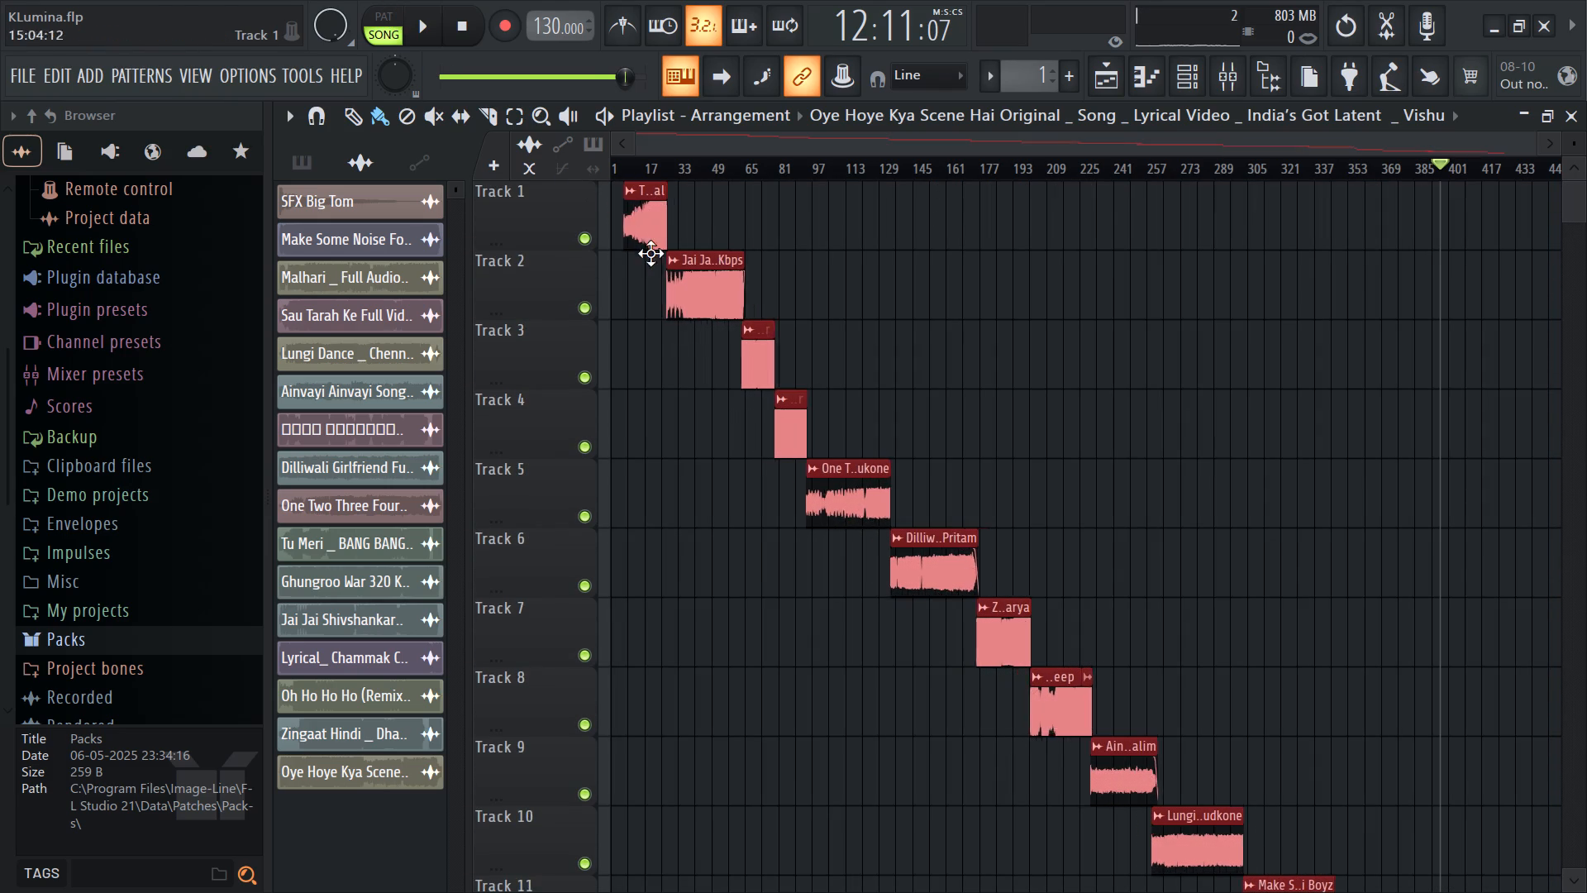
drag(651, 253, 665, 328)
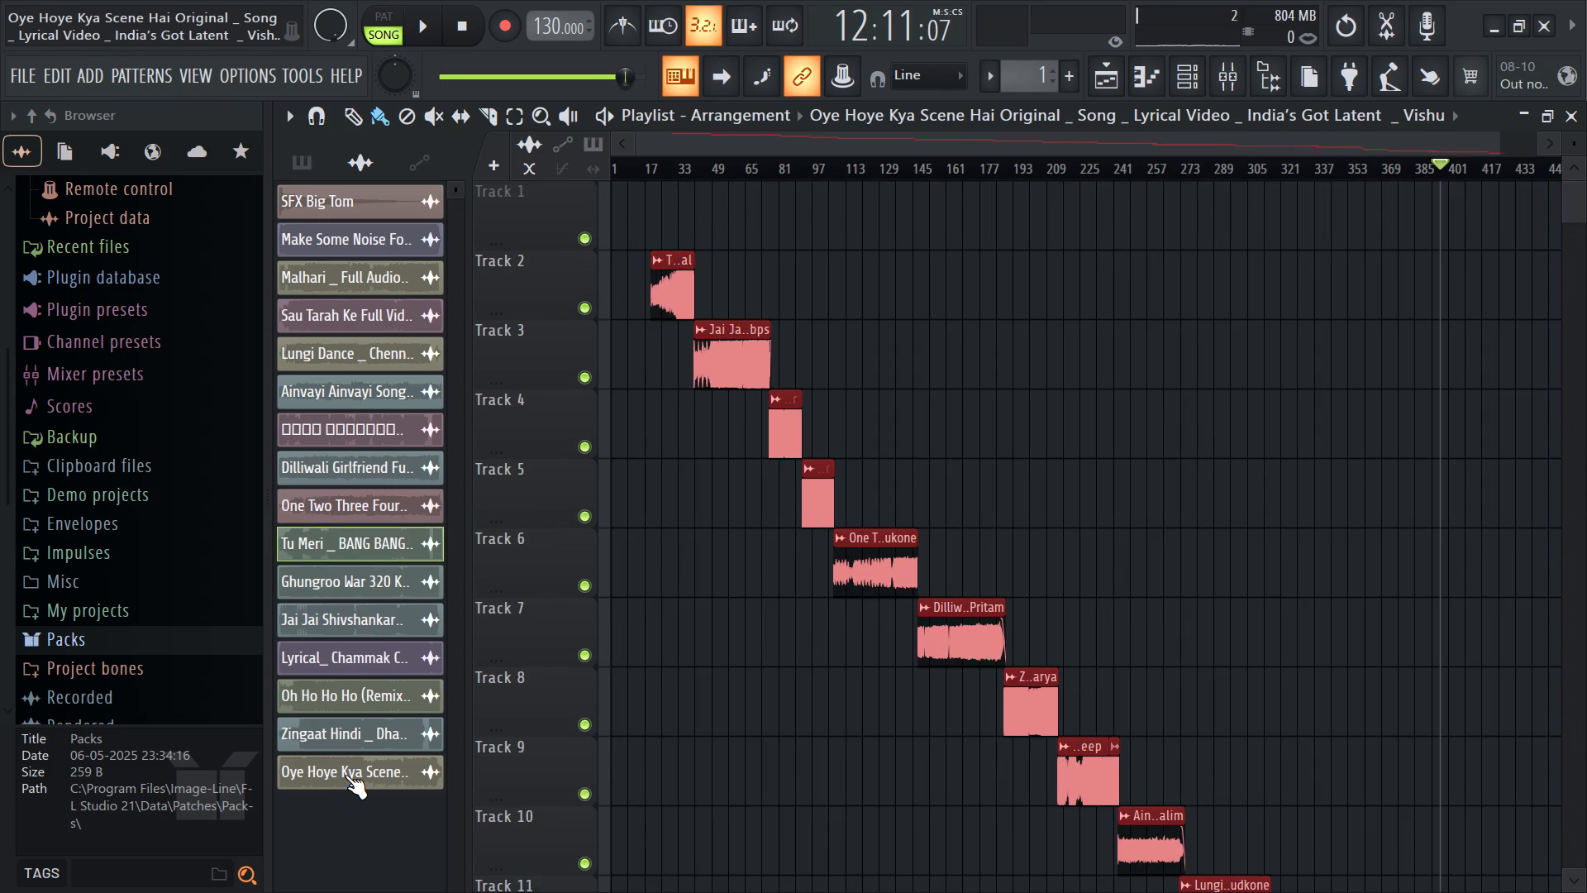
Place the Oye Hoye Kya Scene Hai audio clip on Track 1, starting at bar 1.
drag(345, 774, 633, 218)
drag(686, 221, 463, 214)
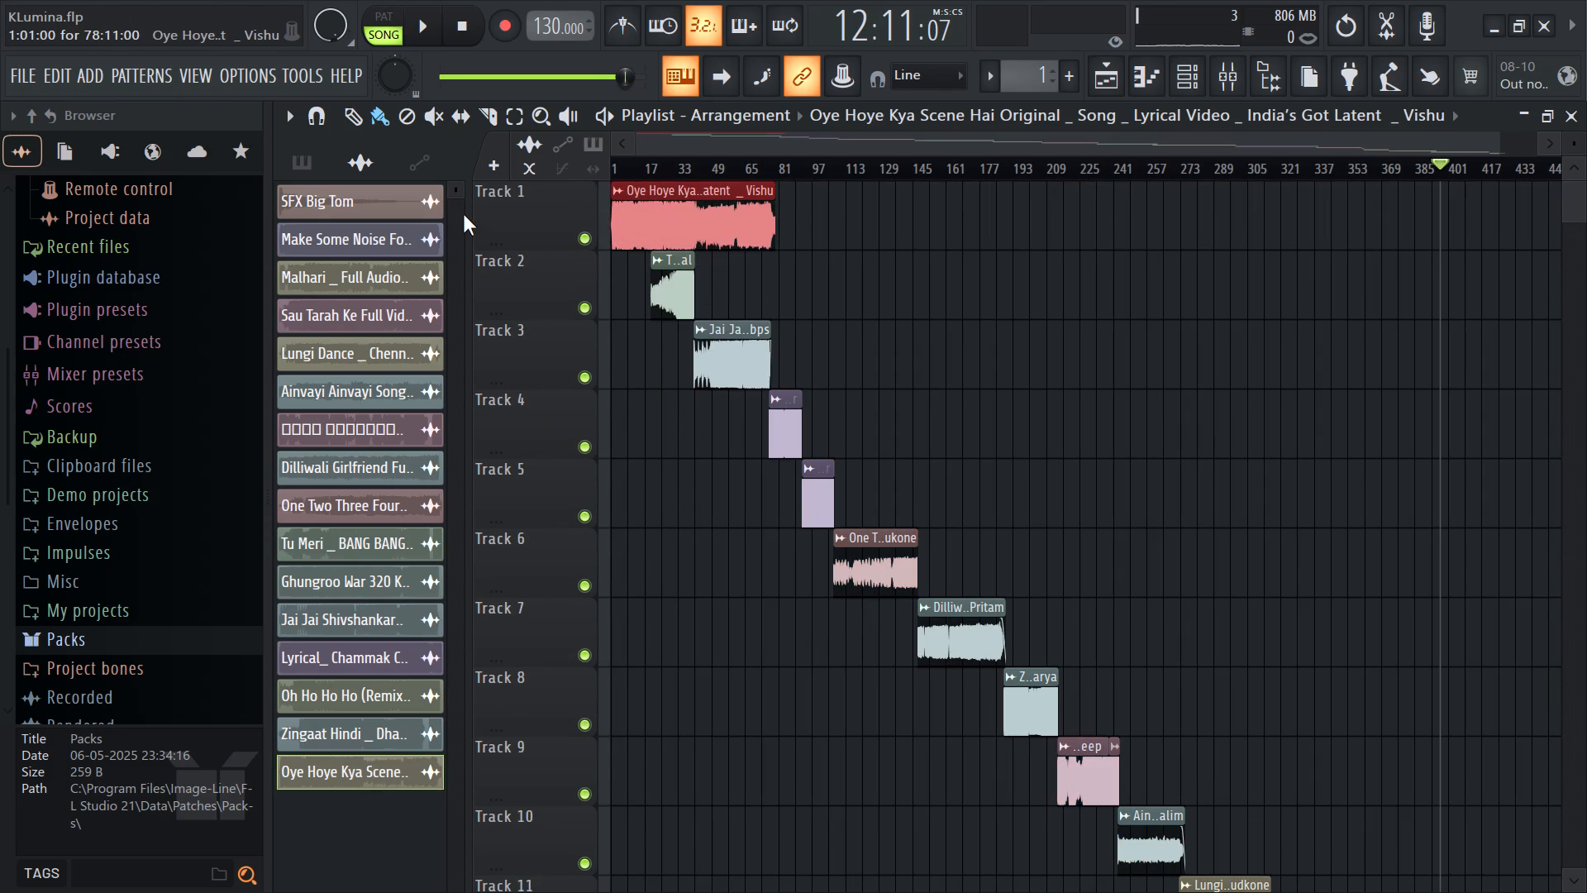
Play the arrangement from the beginning to audition the opening of the Oye Hoye clip, then stop playback.
double_click(456, 32)
key(space)
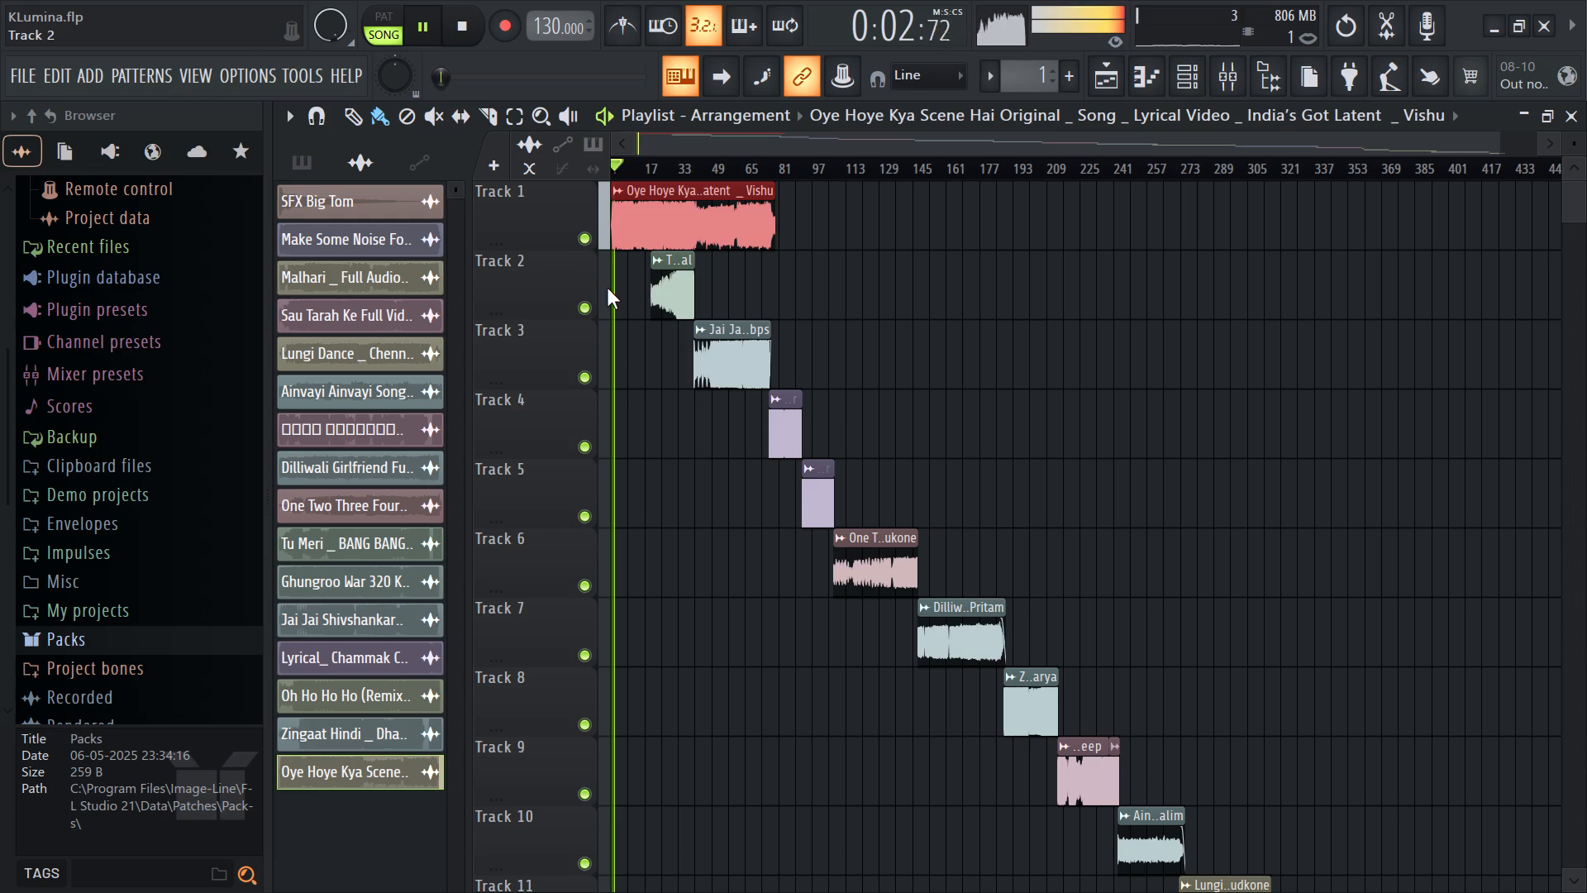
key(space)
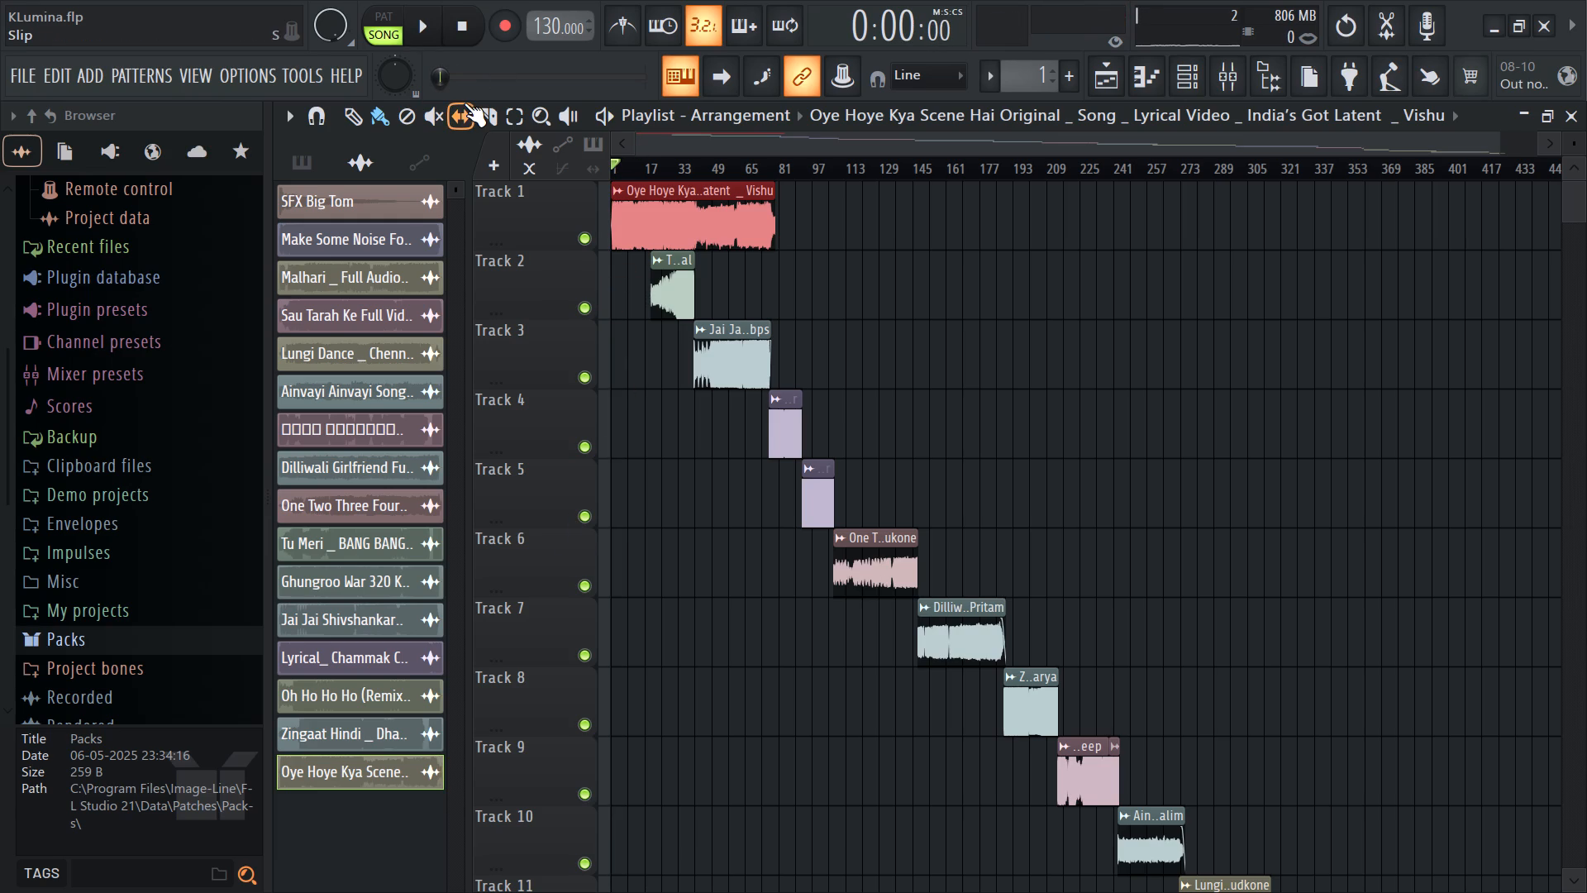
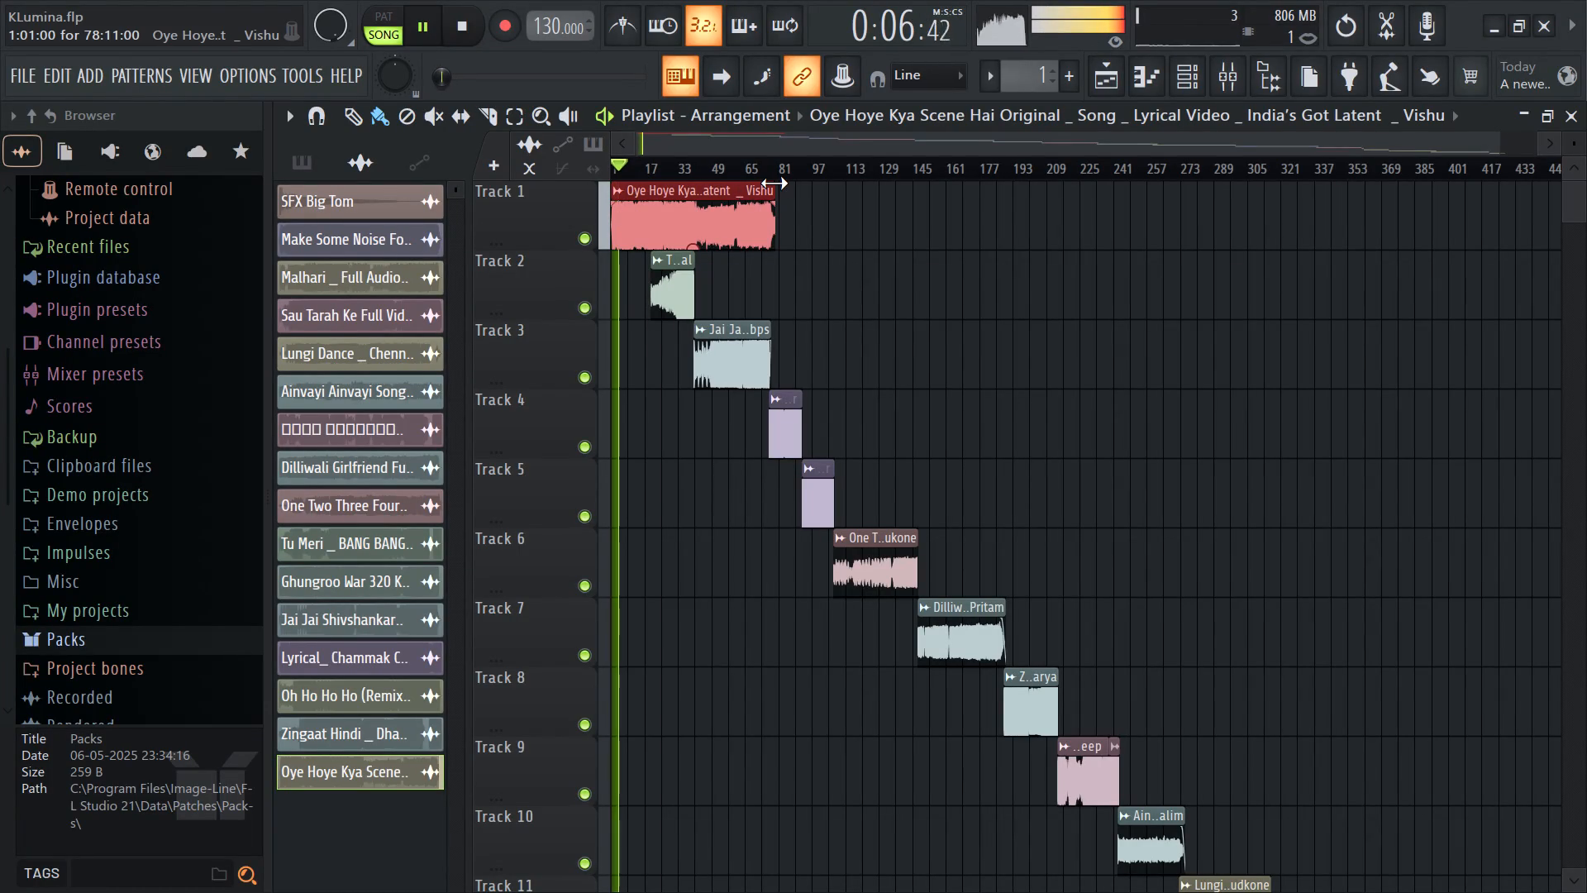
Solo Track 1 and audition the Oye Hoye clip from the beginning and at several points further along.
right_click(593, 239)
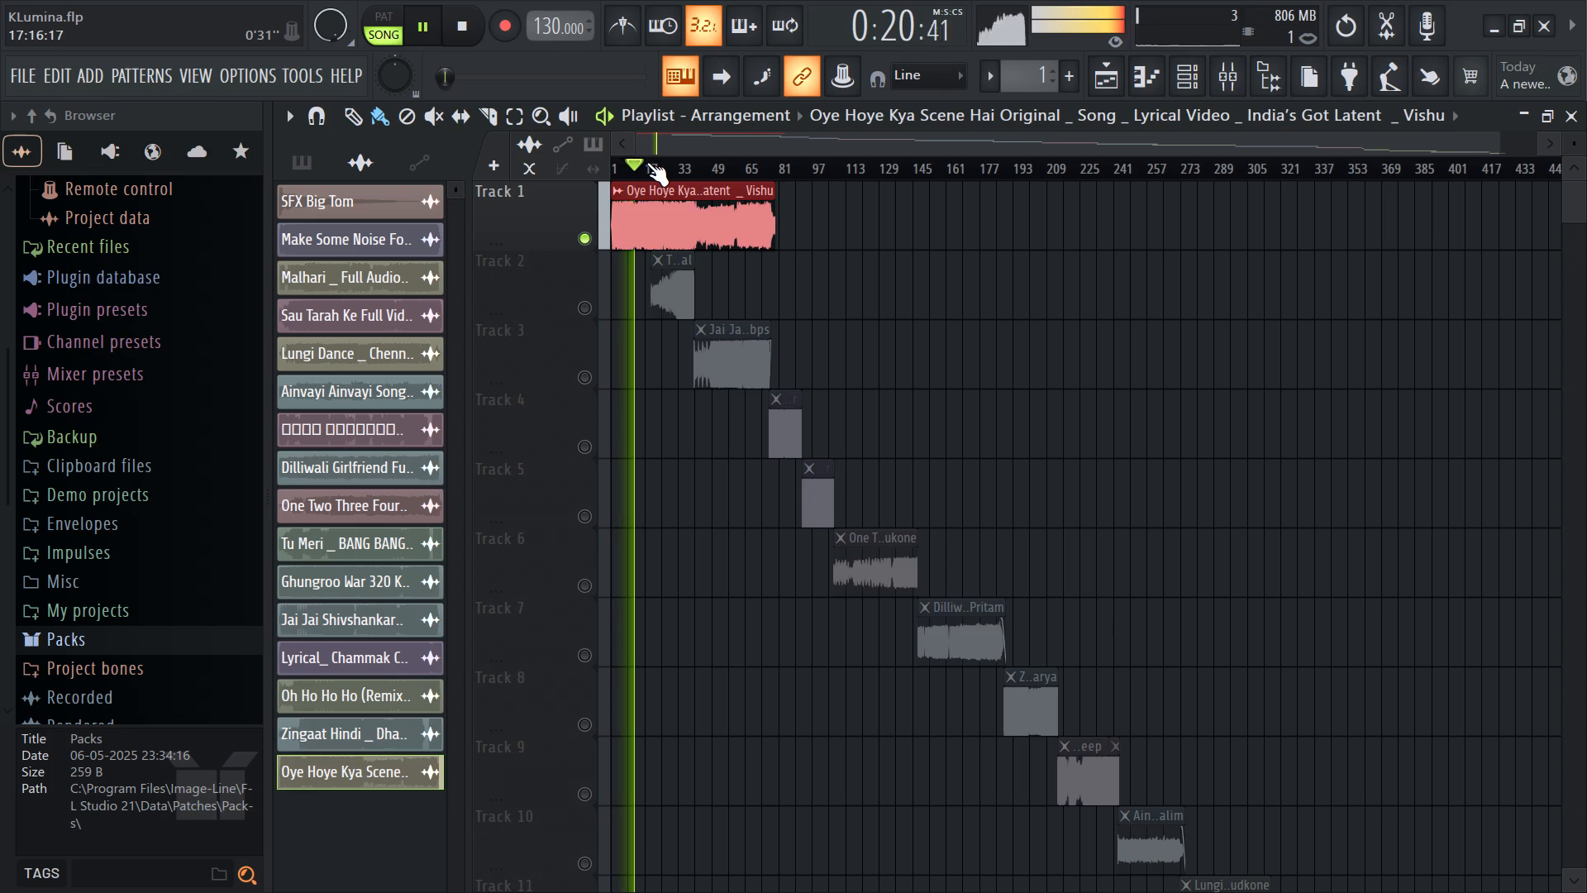
key(space)
double_click(469, 33)
key(space)
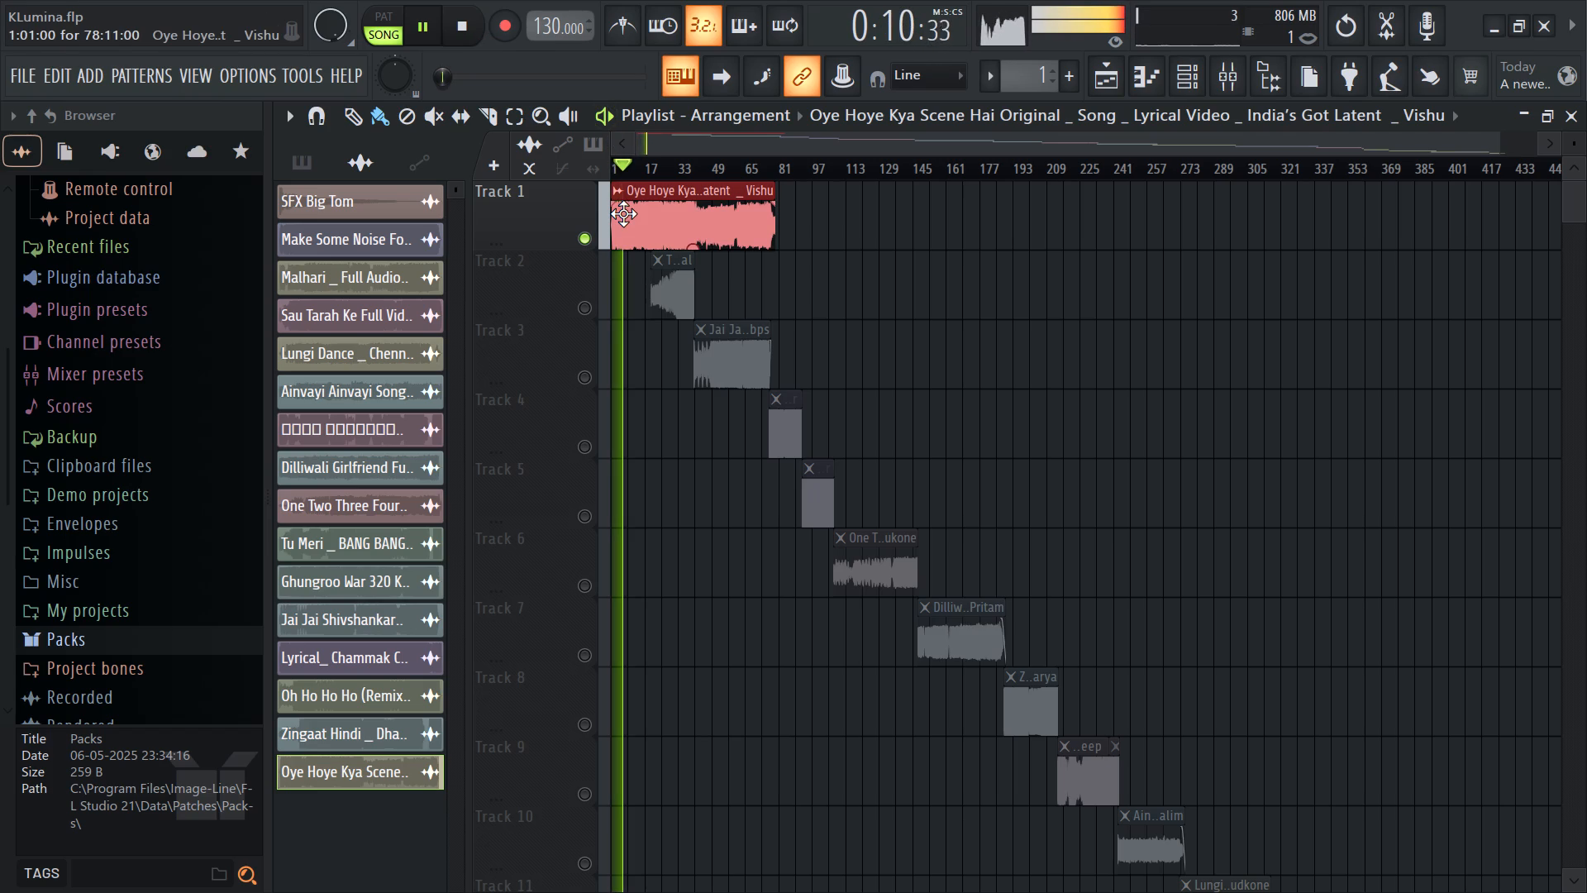
click(692, 161)
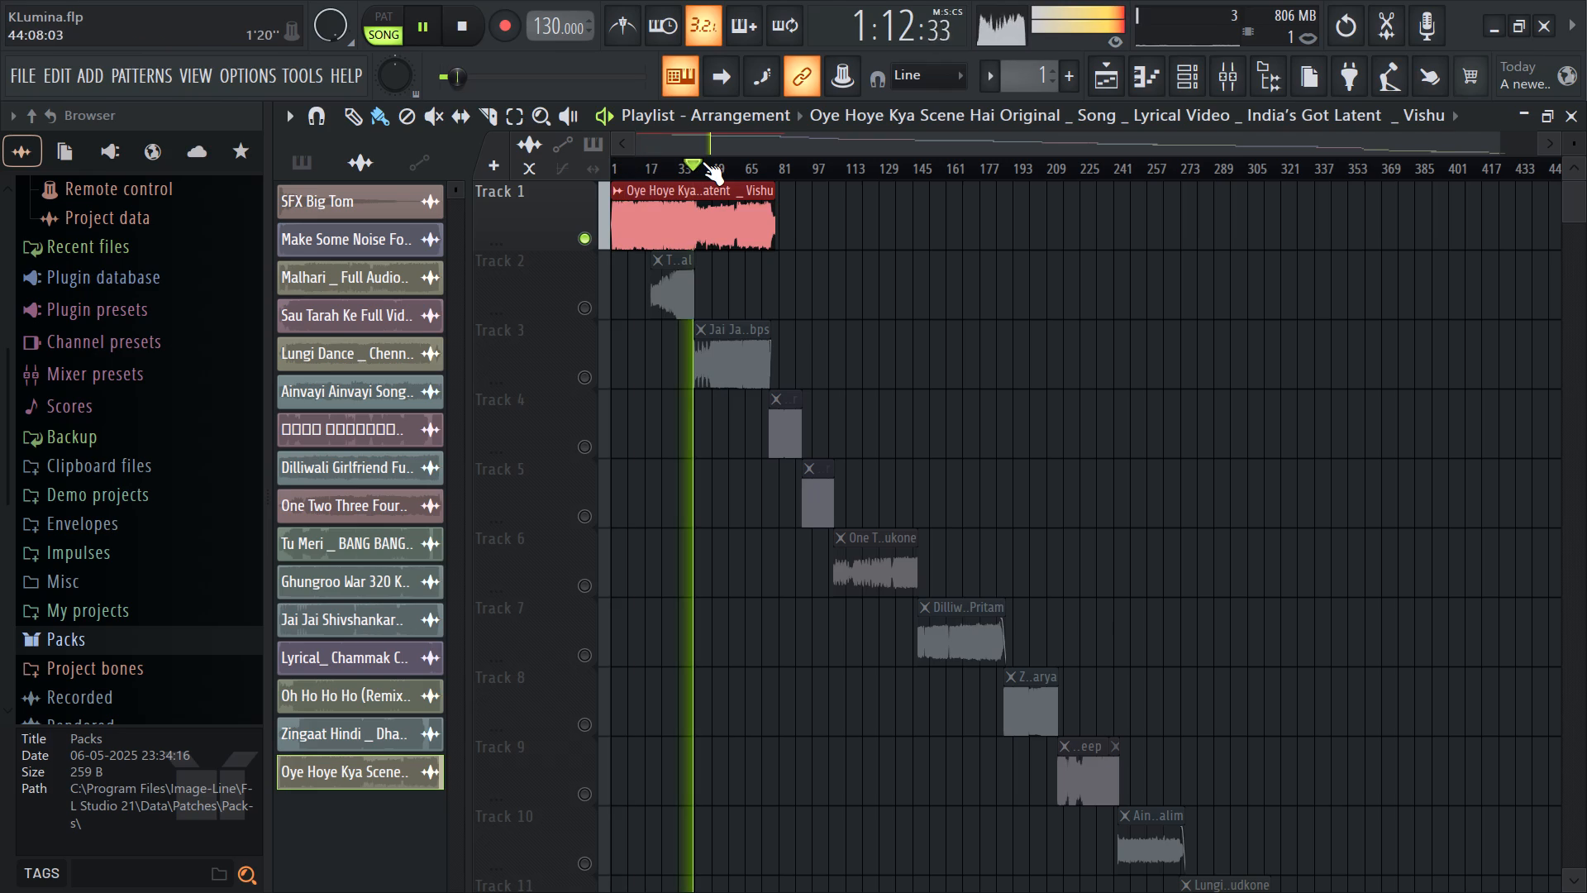
click(702, 161)
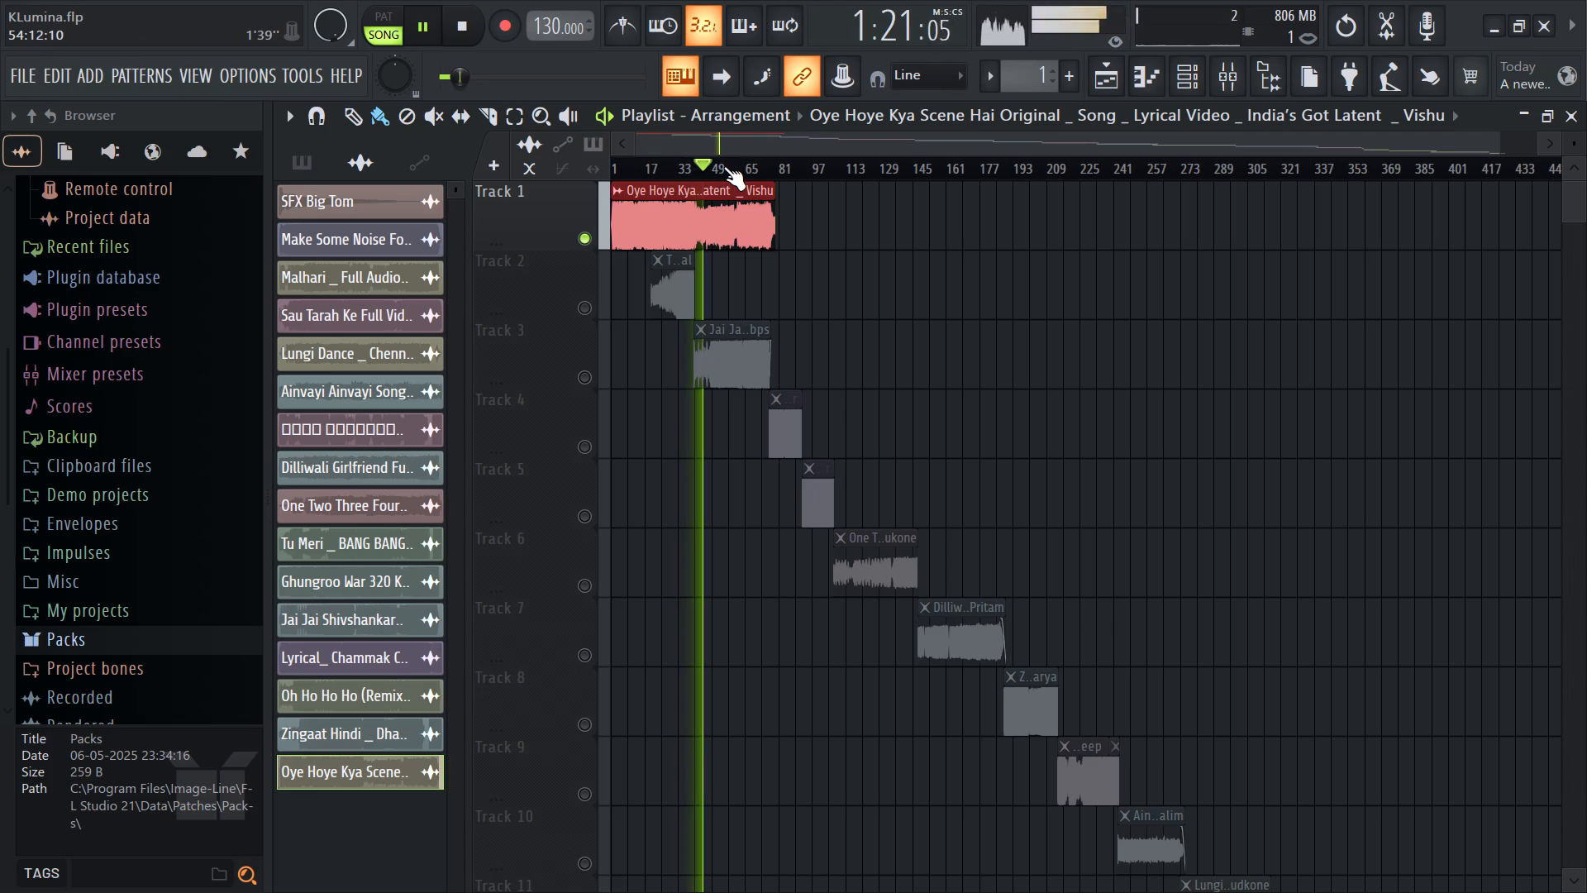
click(723, 166)
click(631, 161)
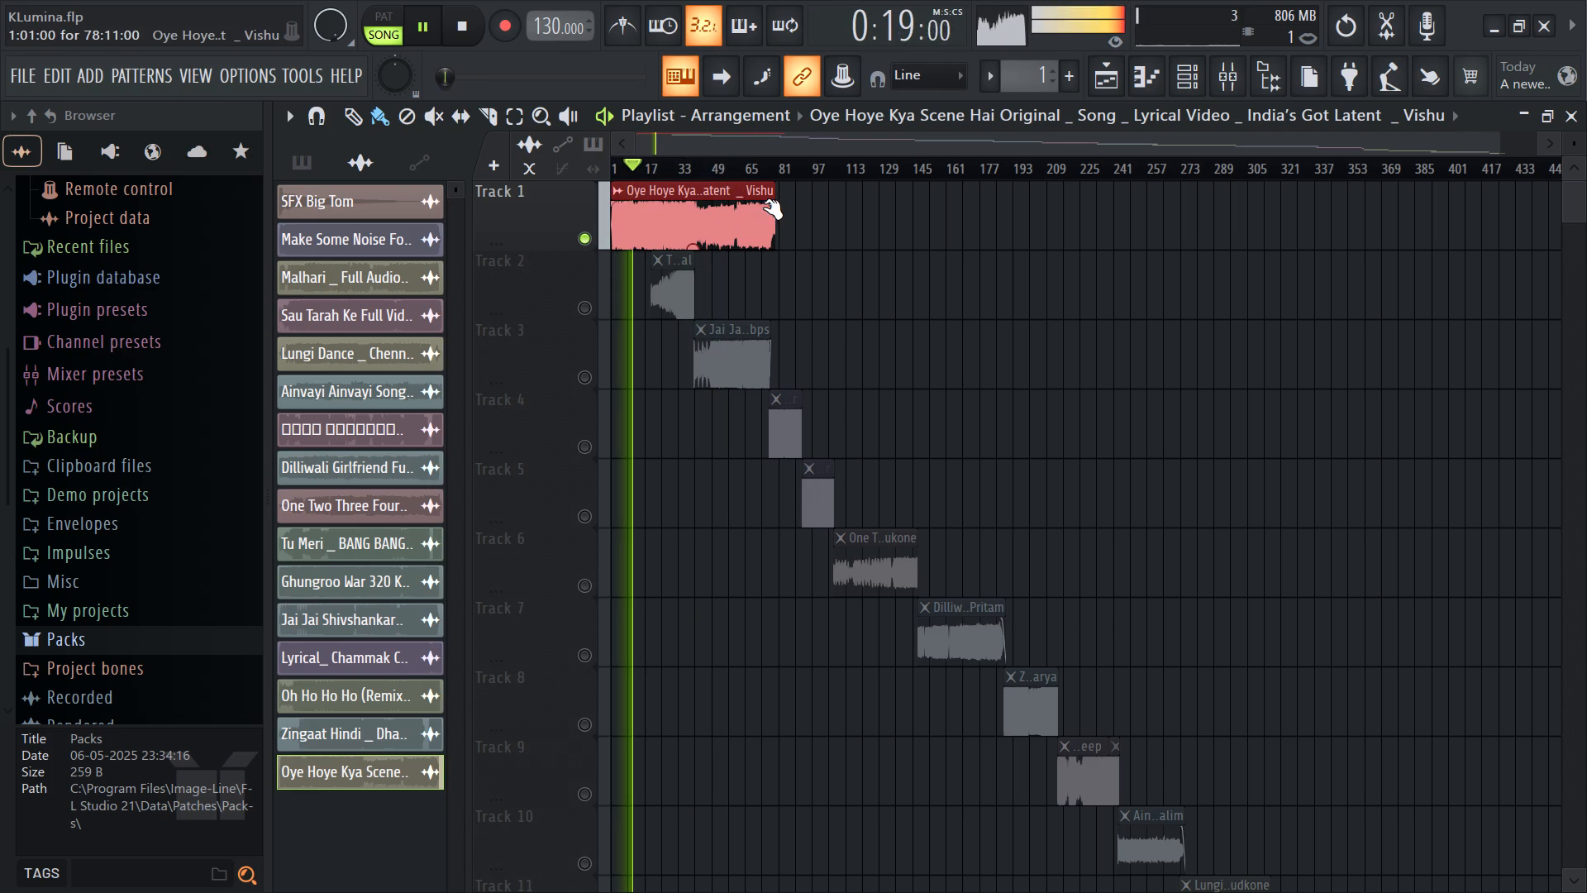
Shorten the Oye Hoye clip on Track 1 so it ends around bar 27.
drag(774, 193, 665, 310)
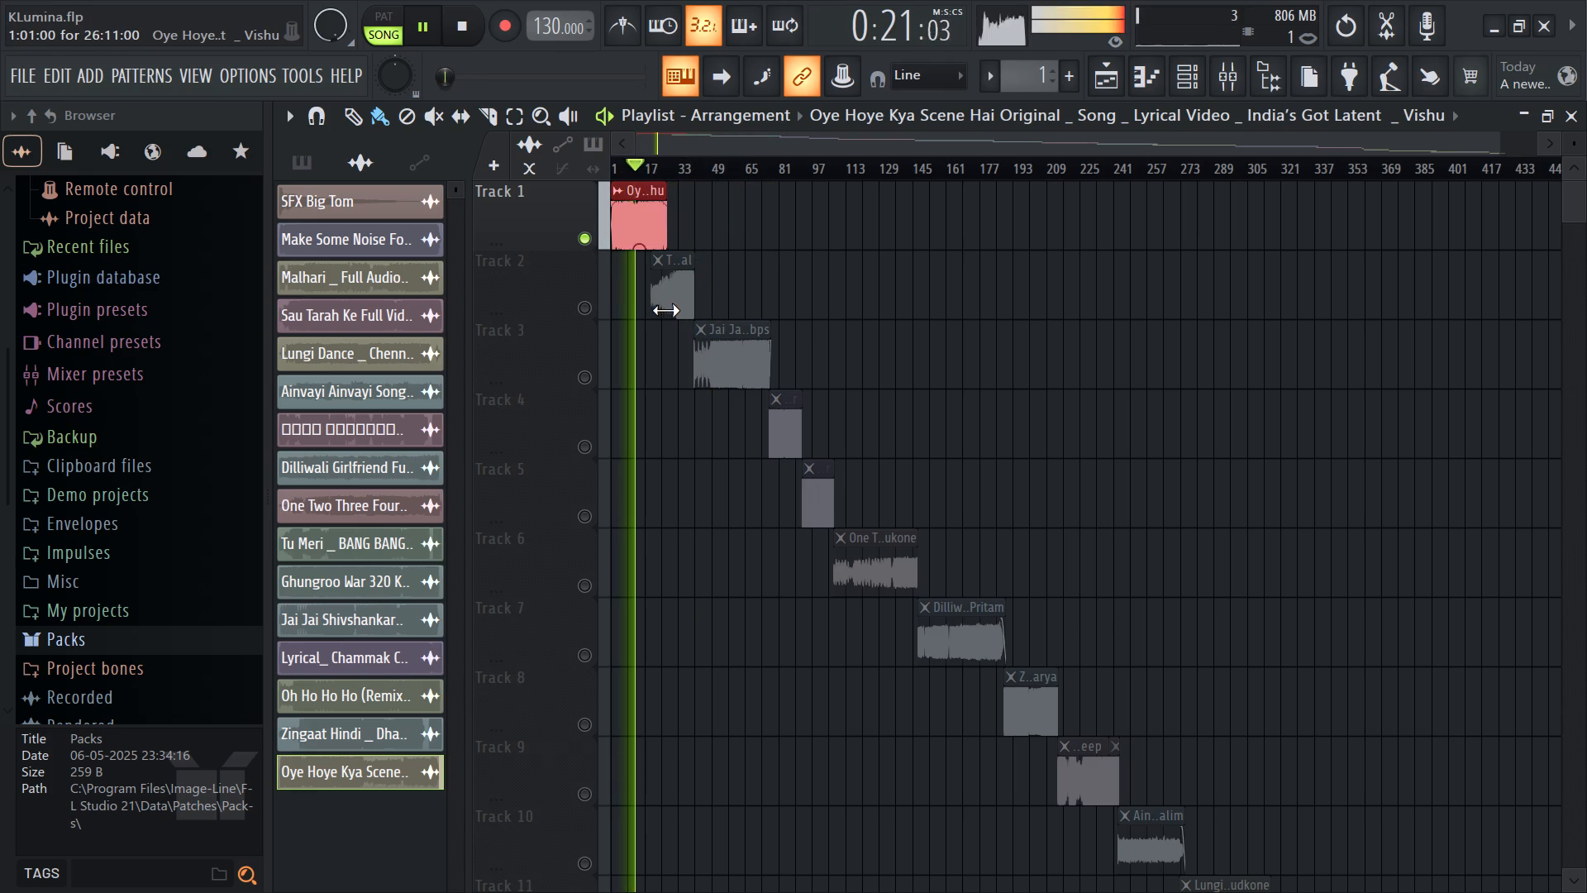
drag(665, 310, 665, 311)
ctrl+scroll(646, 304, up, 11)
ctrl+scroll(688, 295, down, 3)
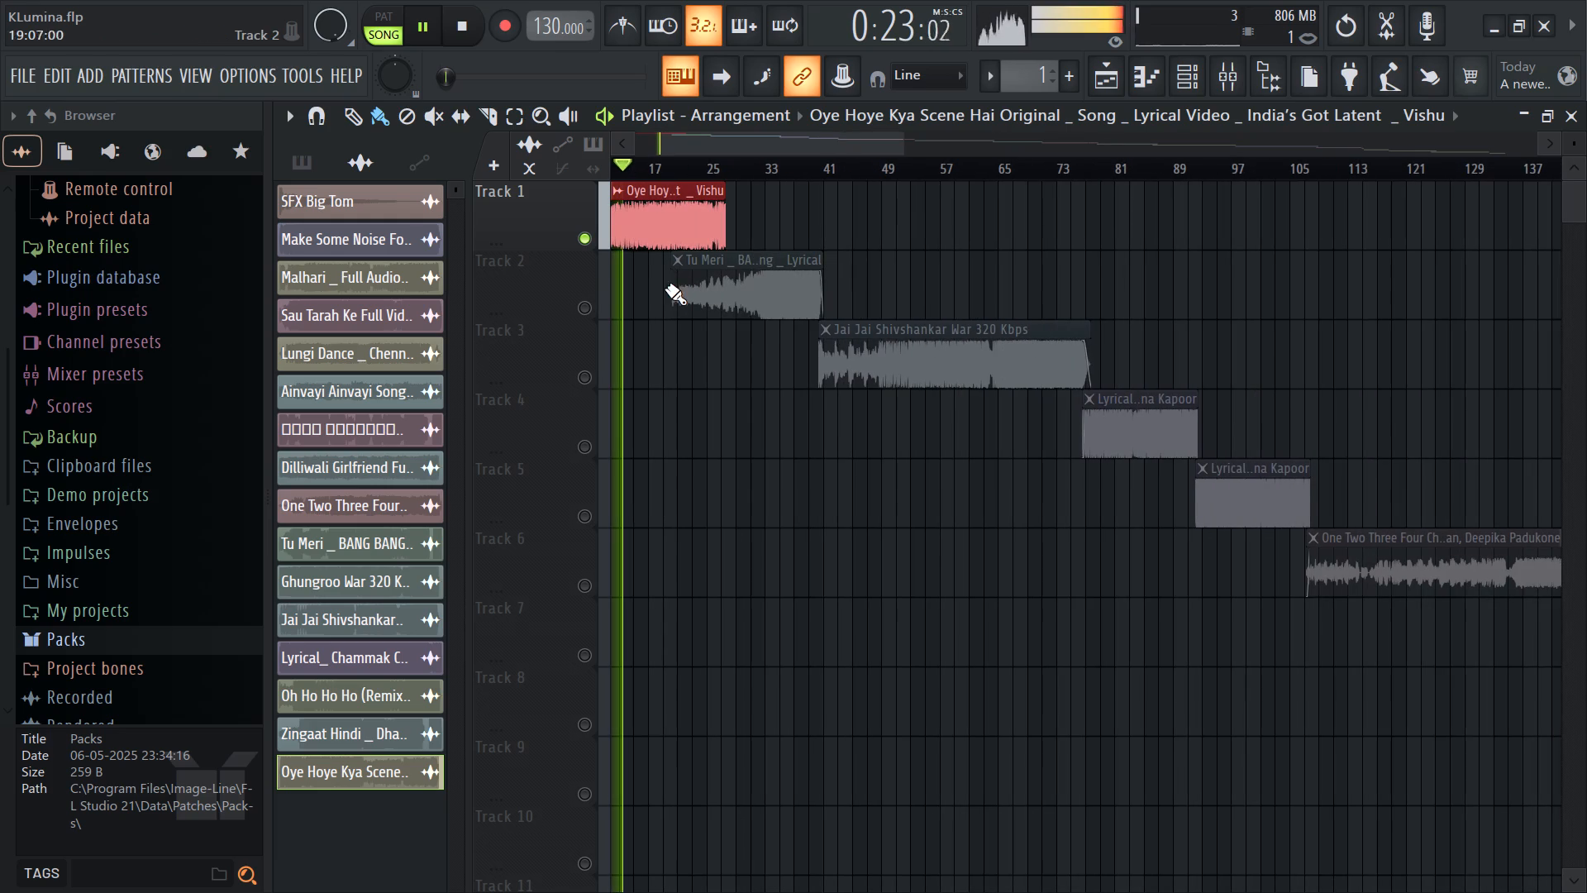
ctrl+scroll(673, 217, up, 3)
Save the project.
key(ctrl+s)
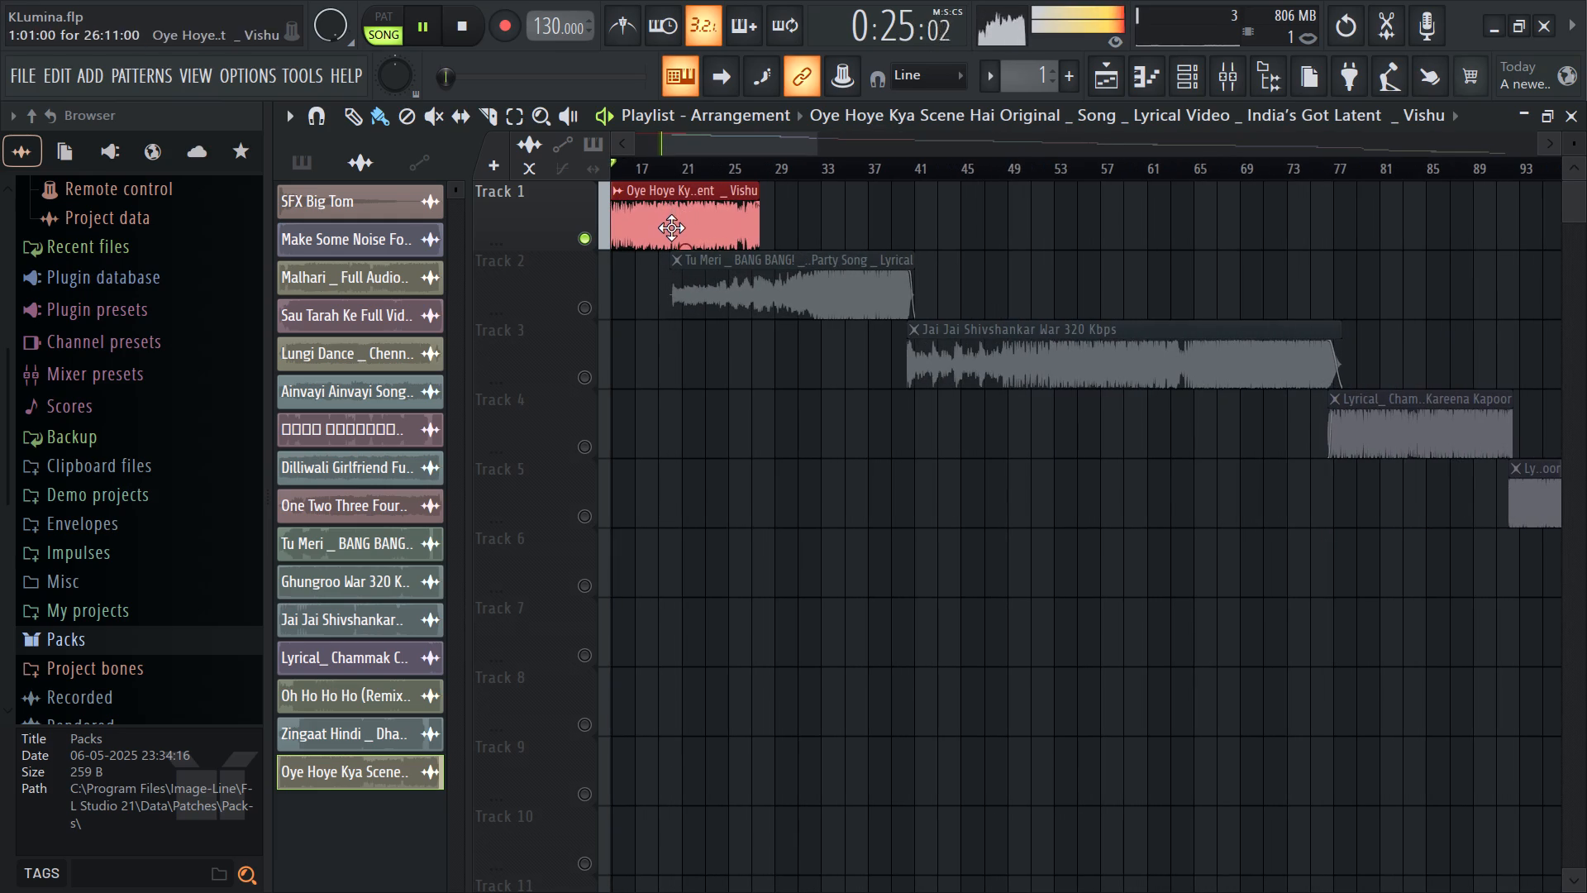
key(ctrl+s)
key(ctrl+s)
key(ctrl+s)
key(ctrl+s)
key(ctrl+s)
key(ctrl+s)
key(ctrl+s)
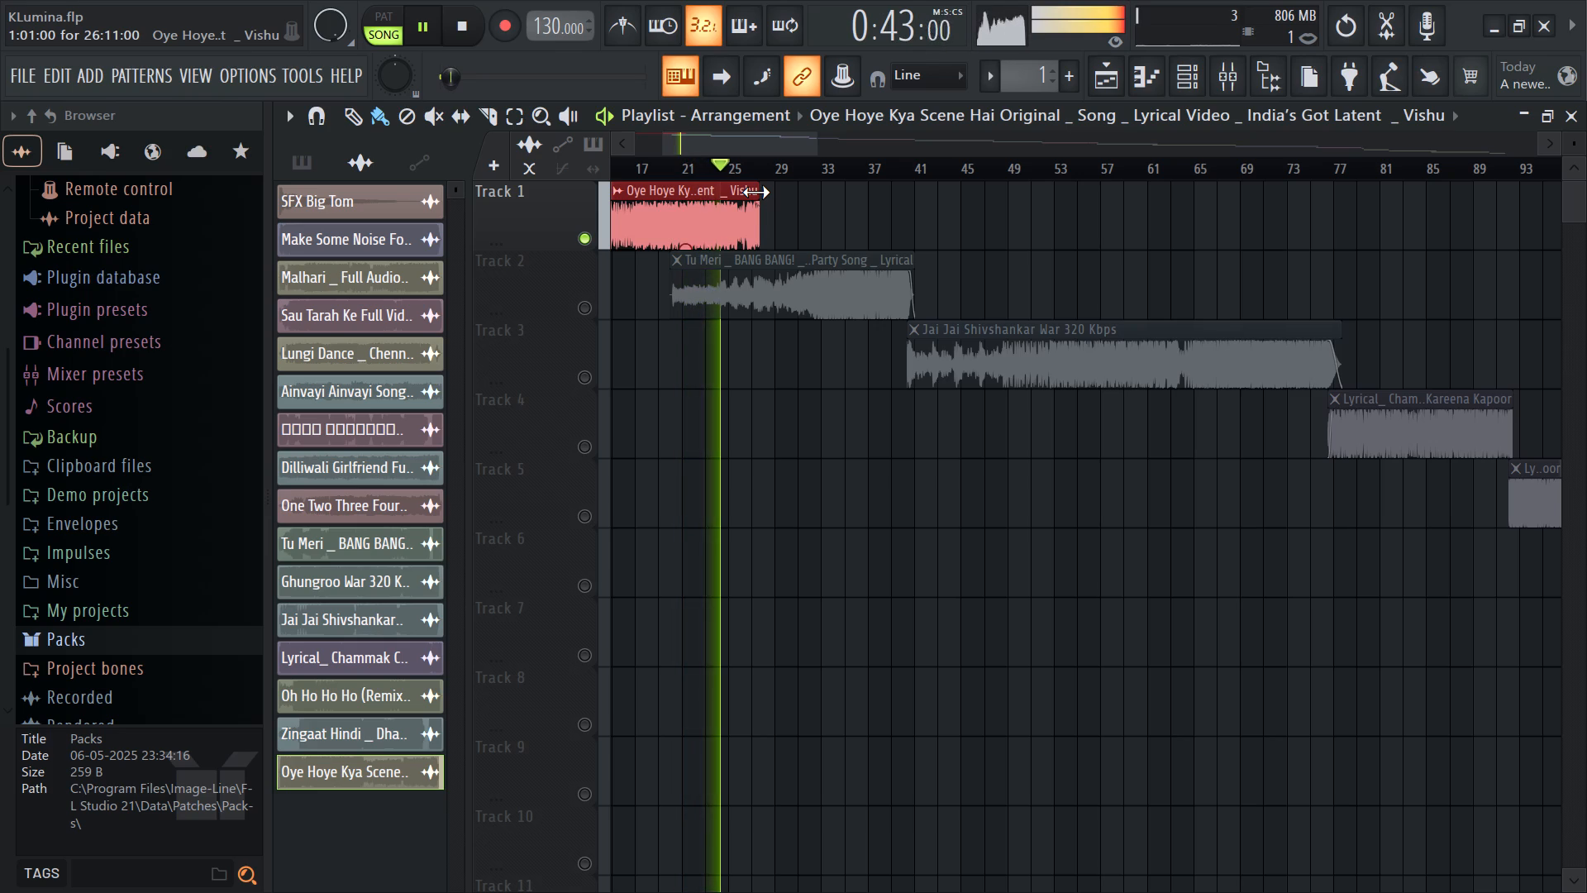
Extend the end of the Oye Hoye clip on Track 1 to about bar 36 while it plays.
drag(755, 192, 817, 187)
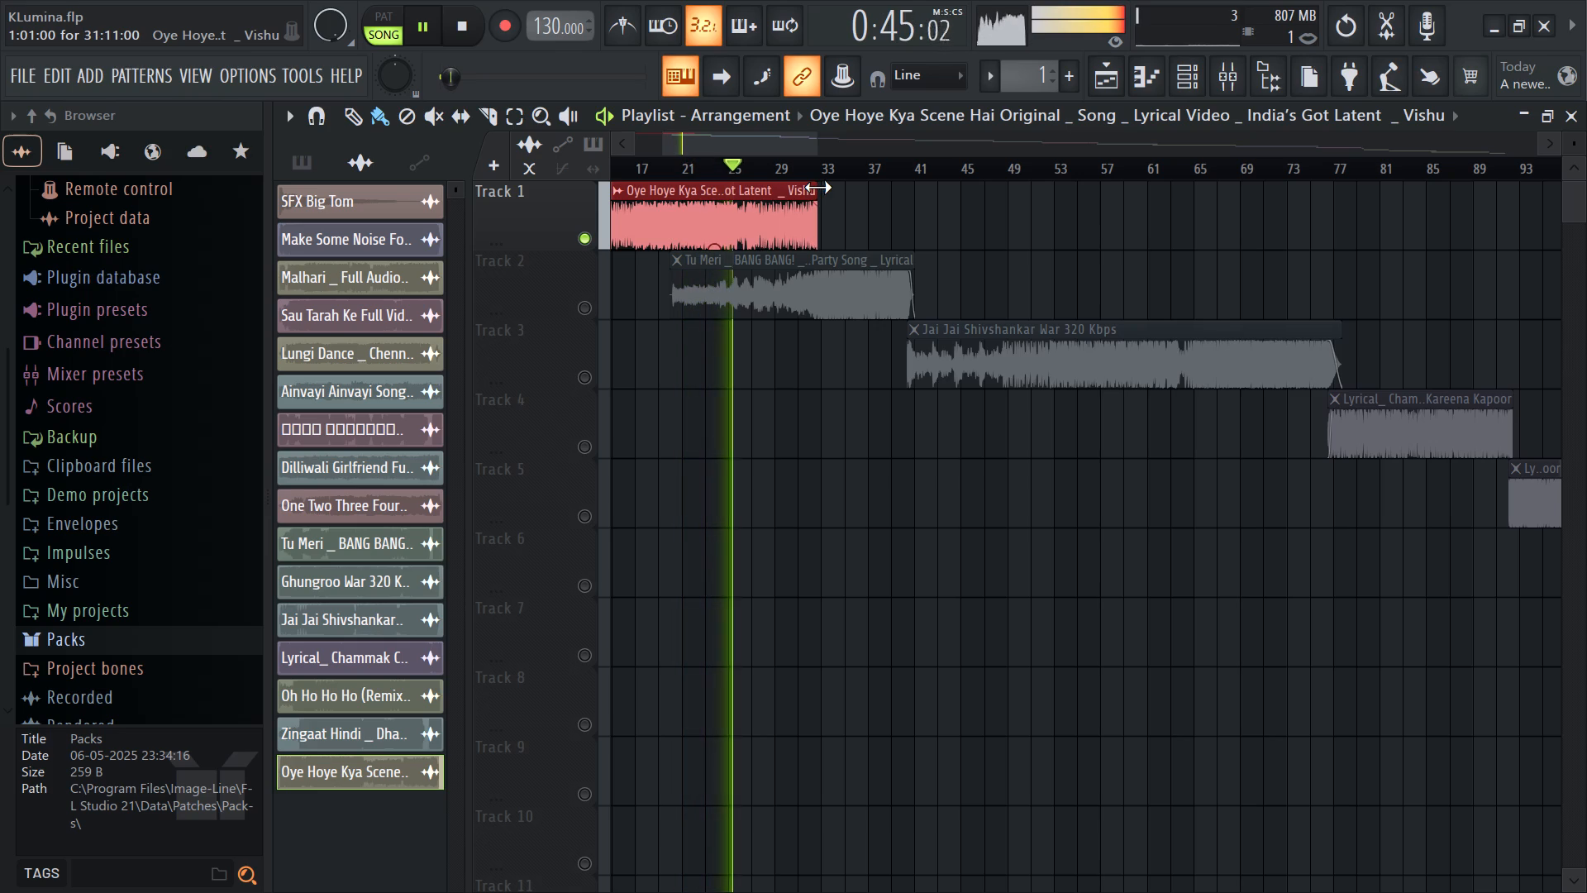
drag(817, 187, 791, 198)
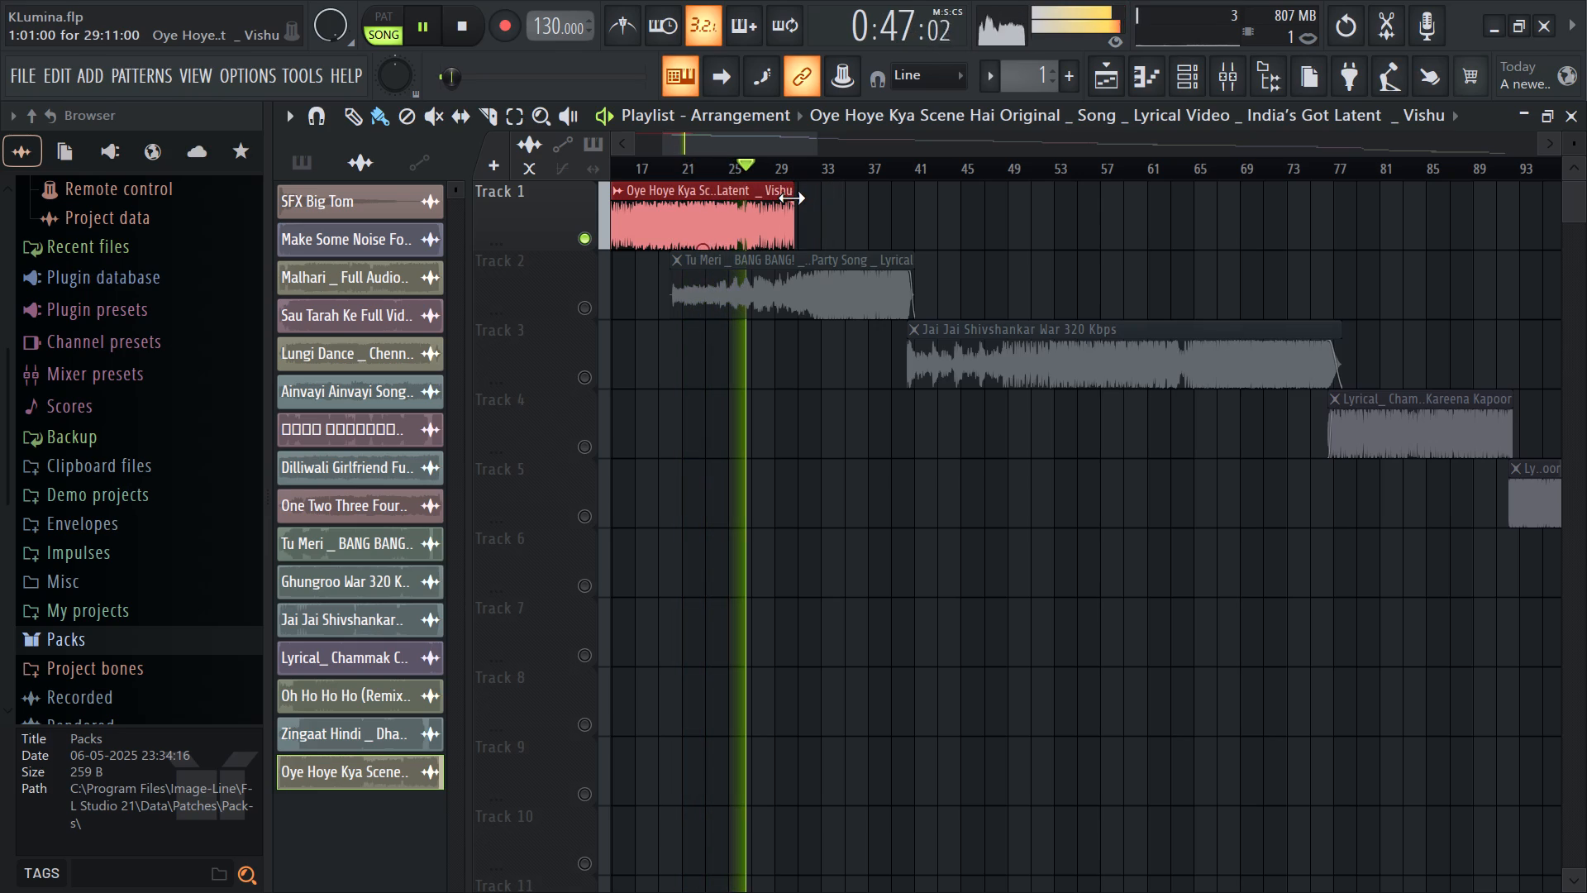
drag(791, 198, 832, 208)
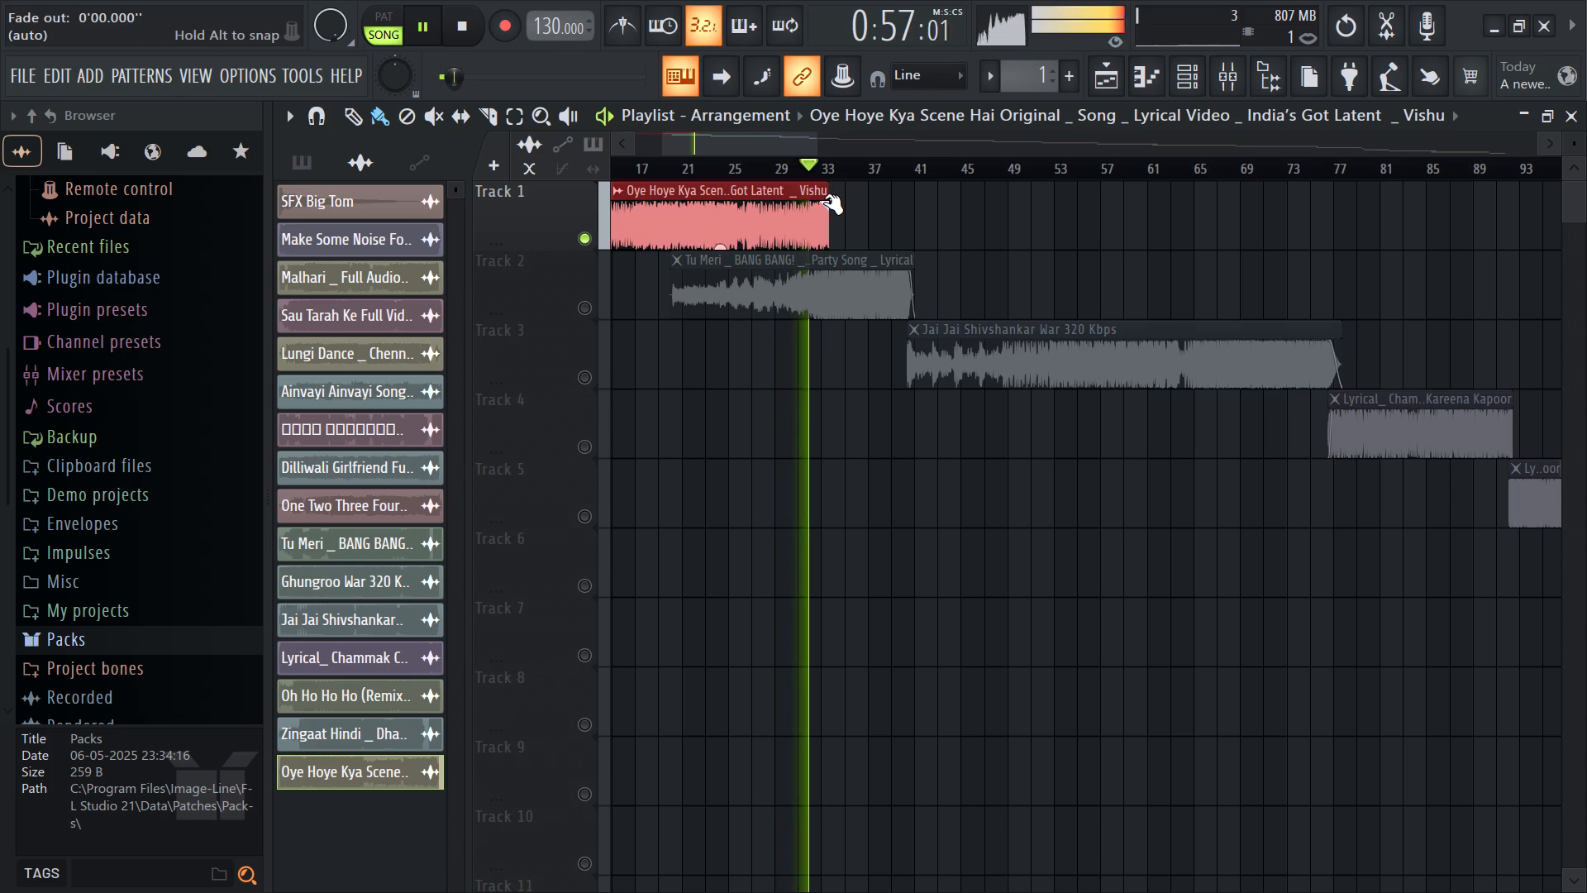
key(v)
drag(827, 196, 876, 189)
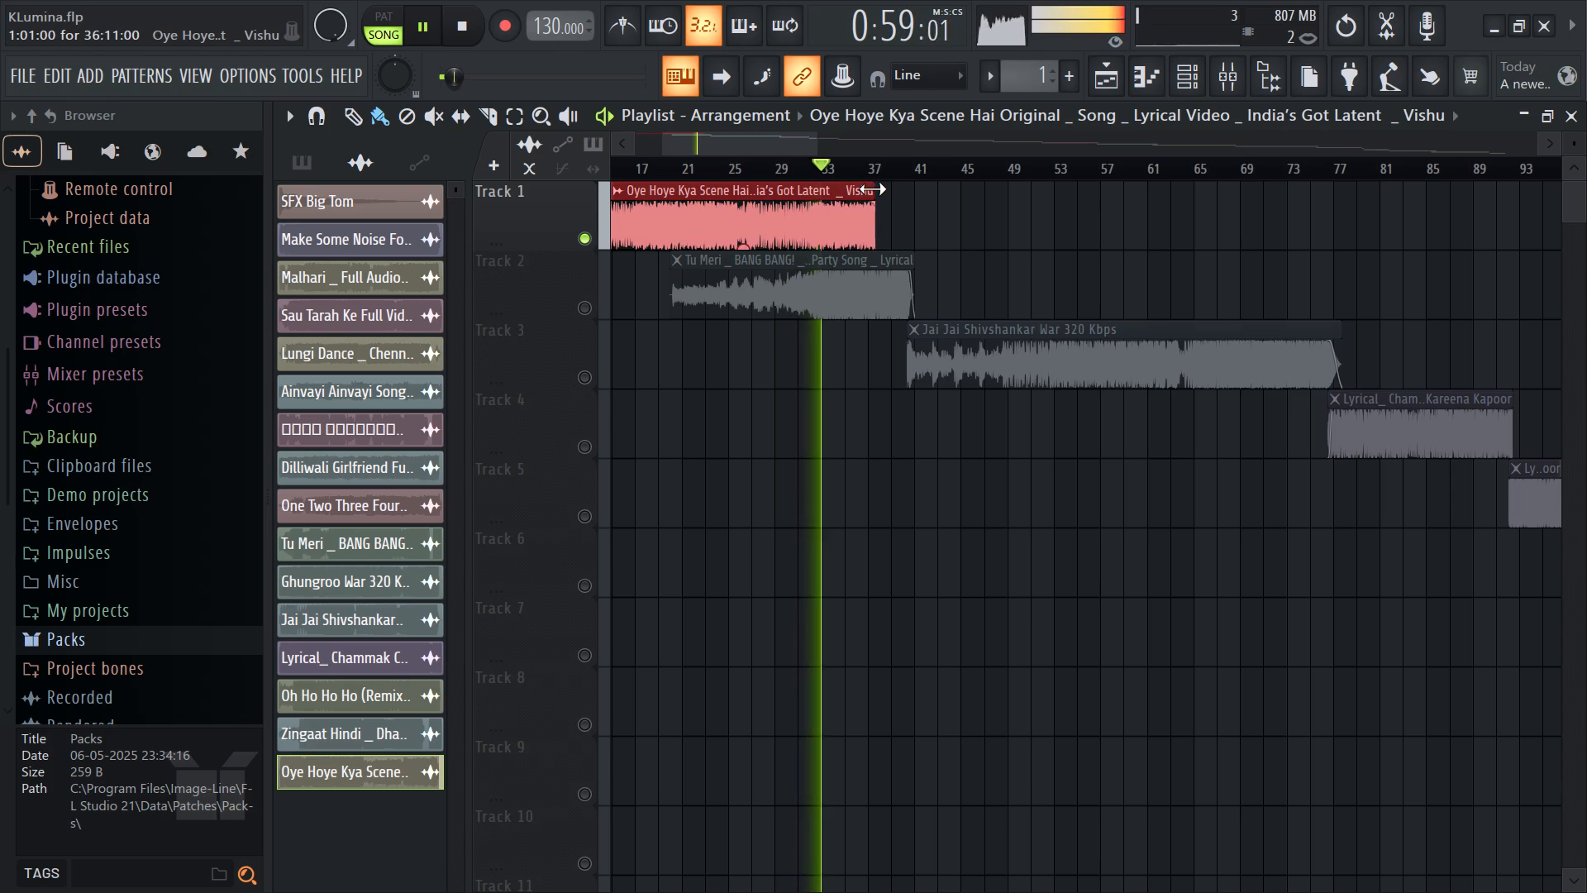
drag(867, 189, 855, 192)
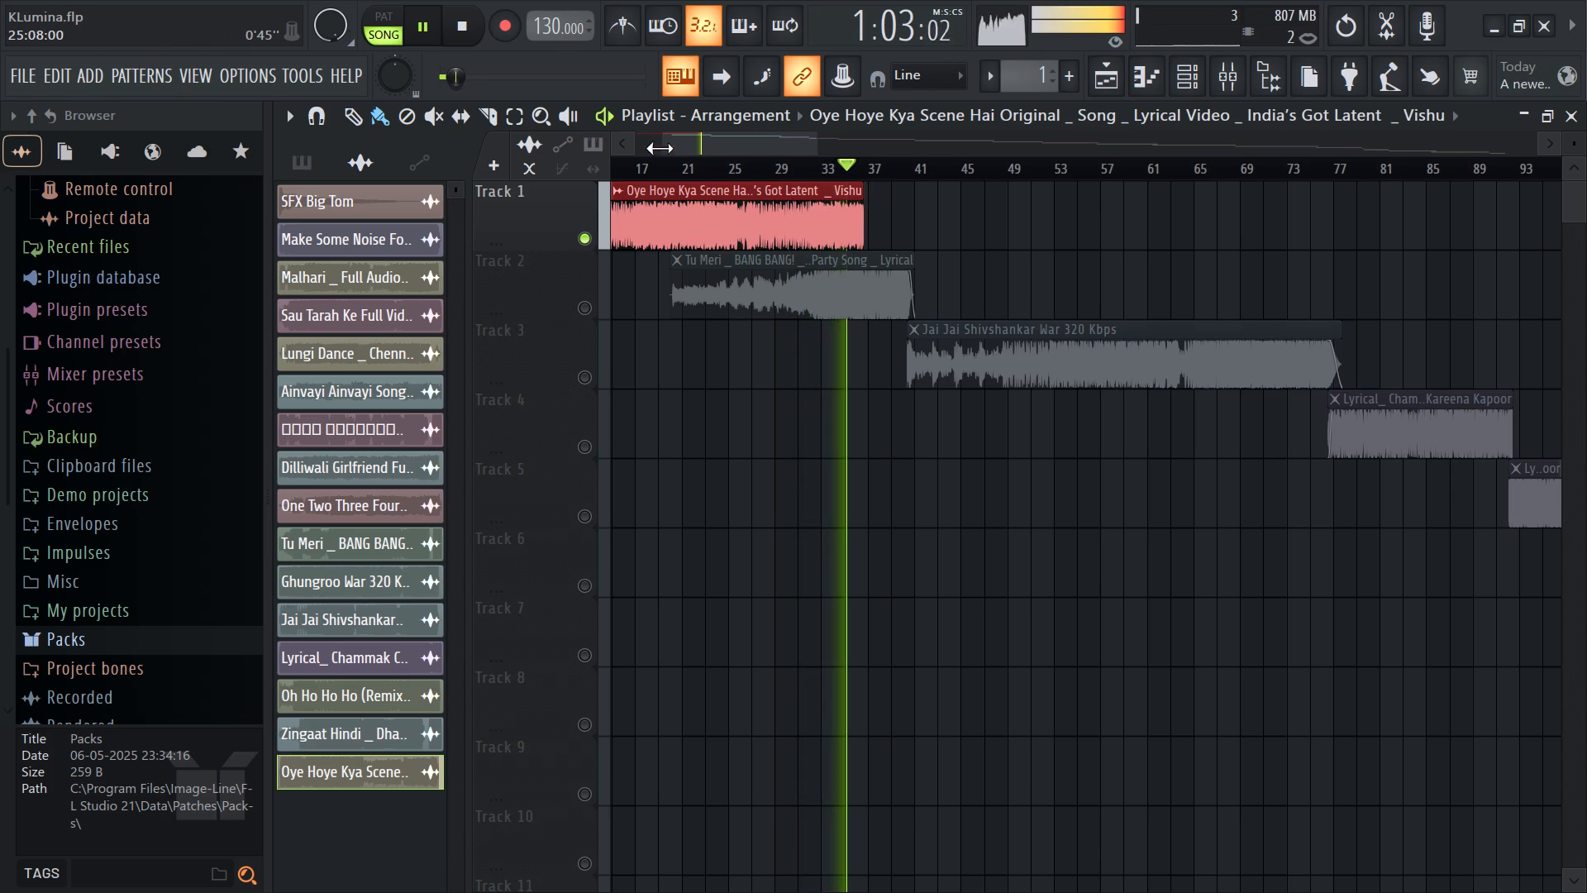
Trim the Oye Hoye clip on Track 1 to a length of 20:11:00 and give its end a fade-out of about 1.7 seconds.
click(618, 169)
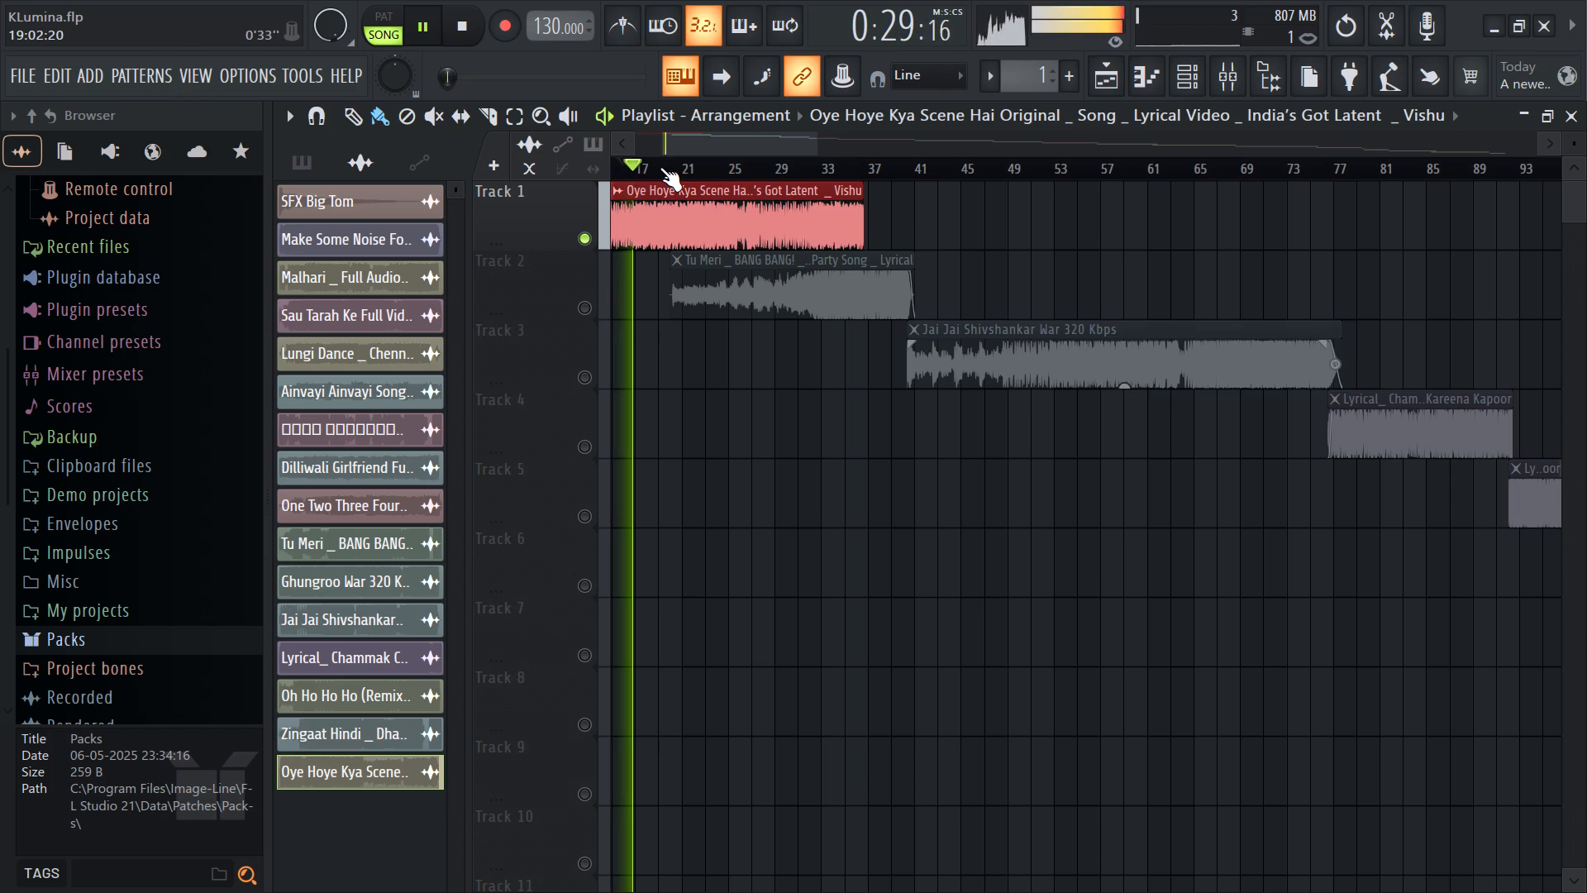
drag(860, 189, 733, 261)
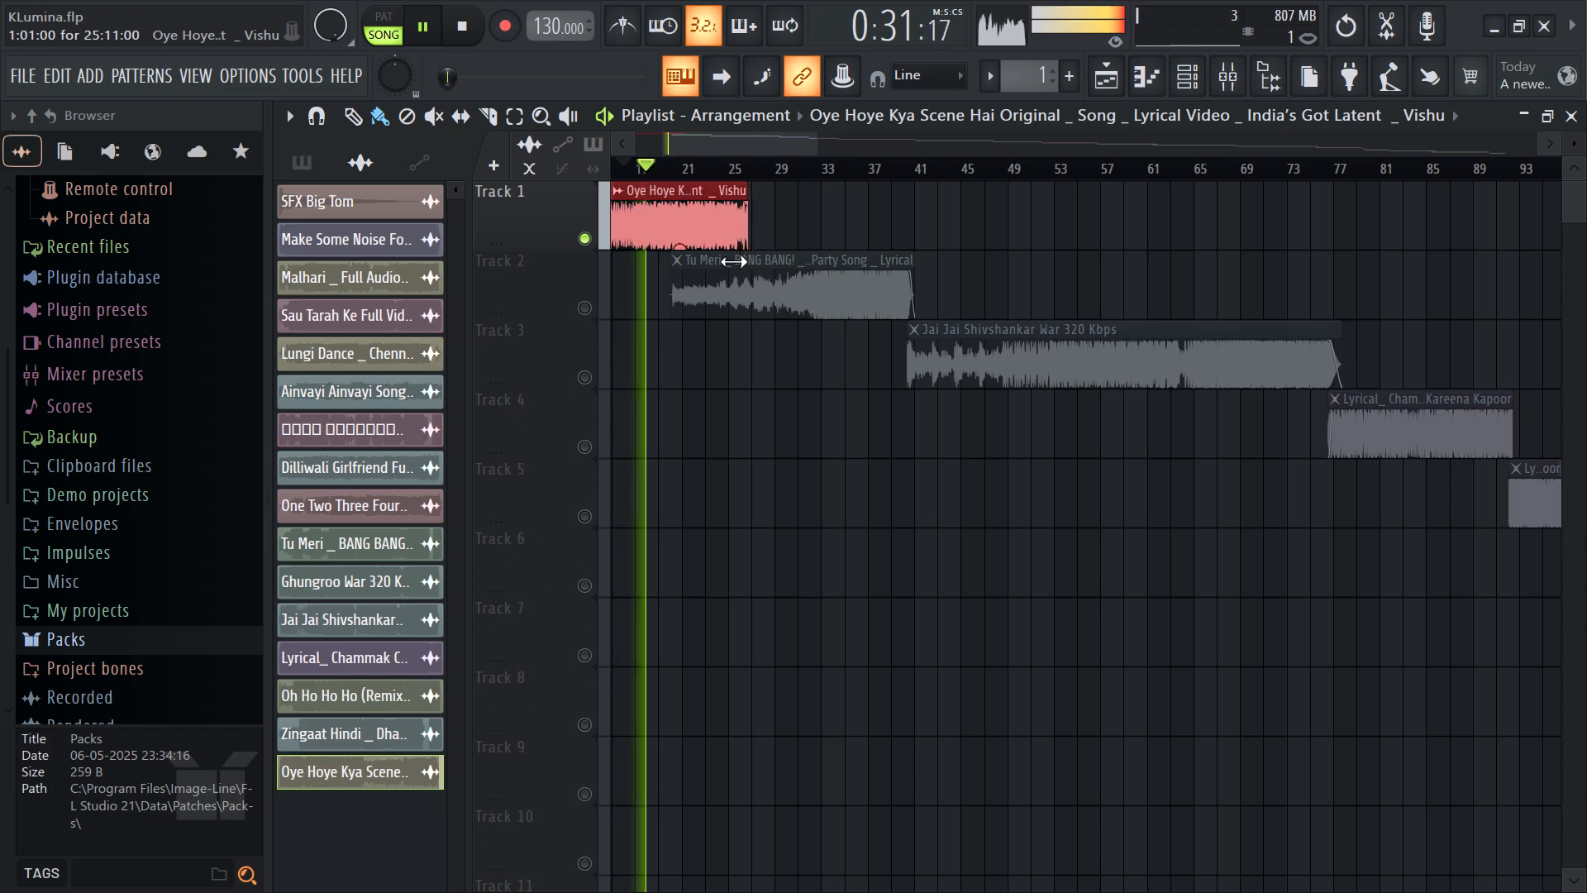
drag(733, 261, 710, 276)
click(674, 162)
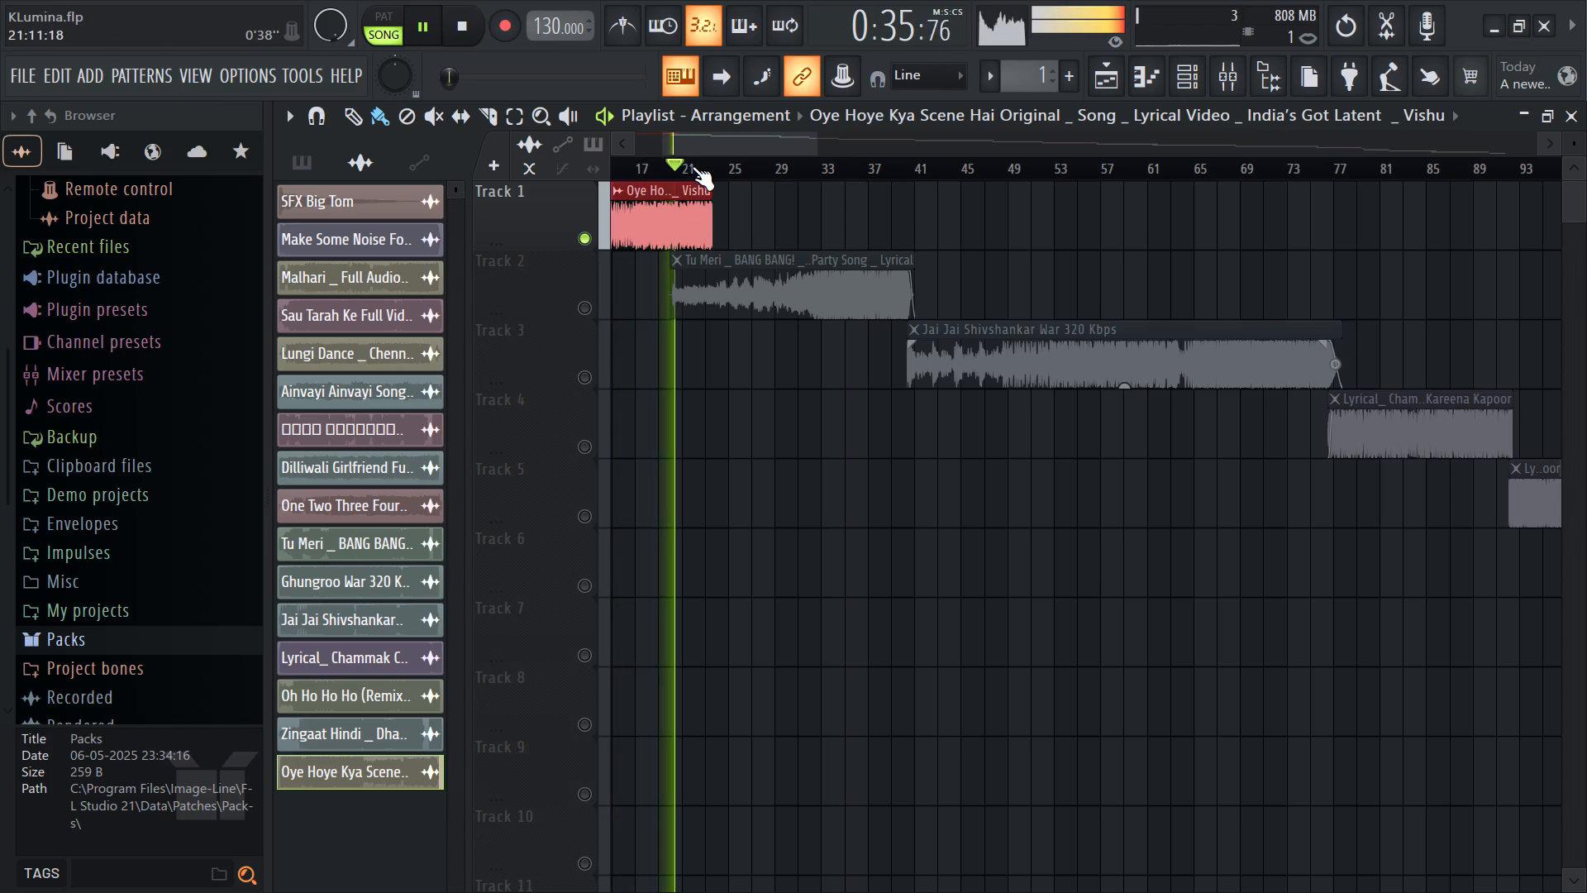
drag(703, 195, 691, 196)
key(space)
drag(699, 209, 689, 212)
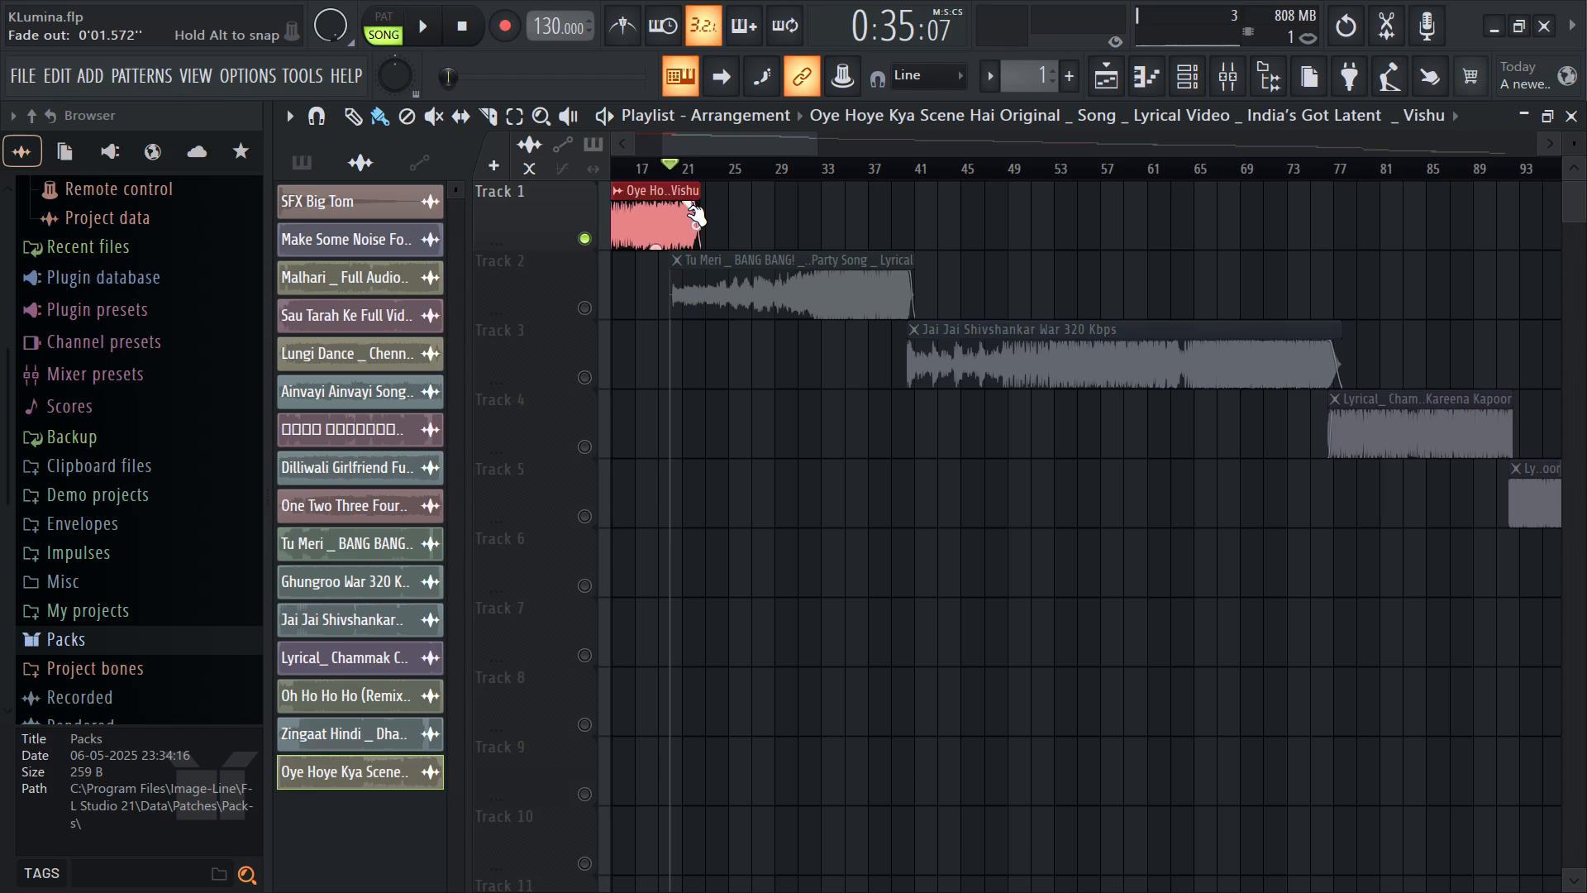
drag(689, 212, 689, 213)
drag(693, 192, 685, 192)
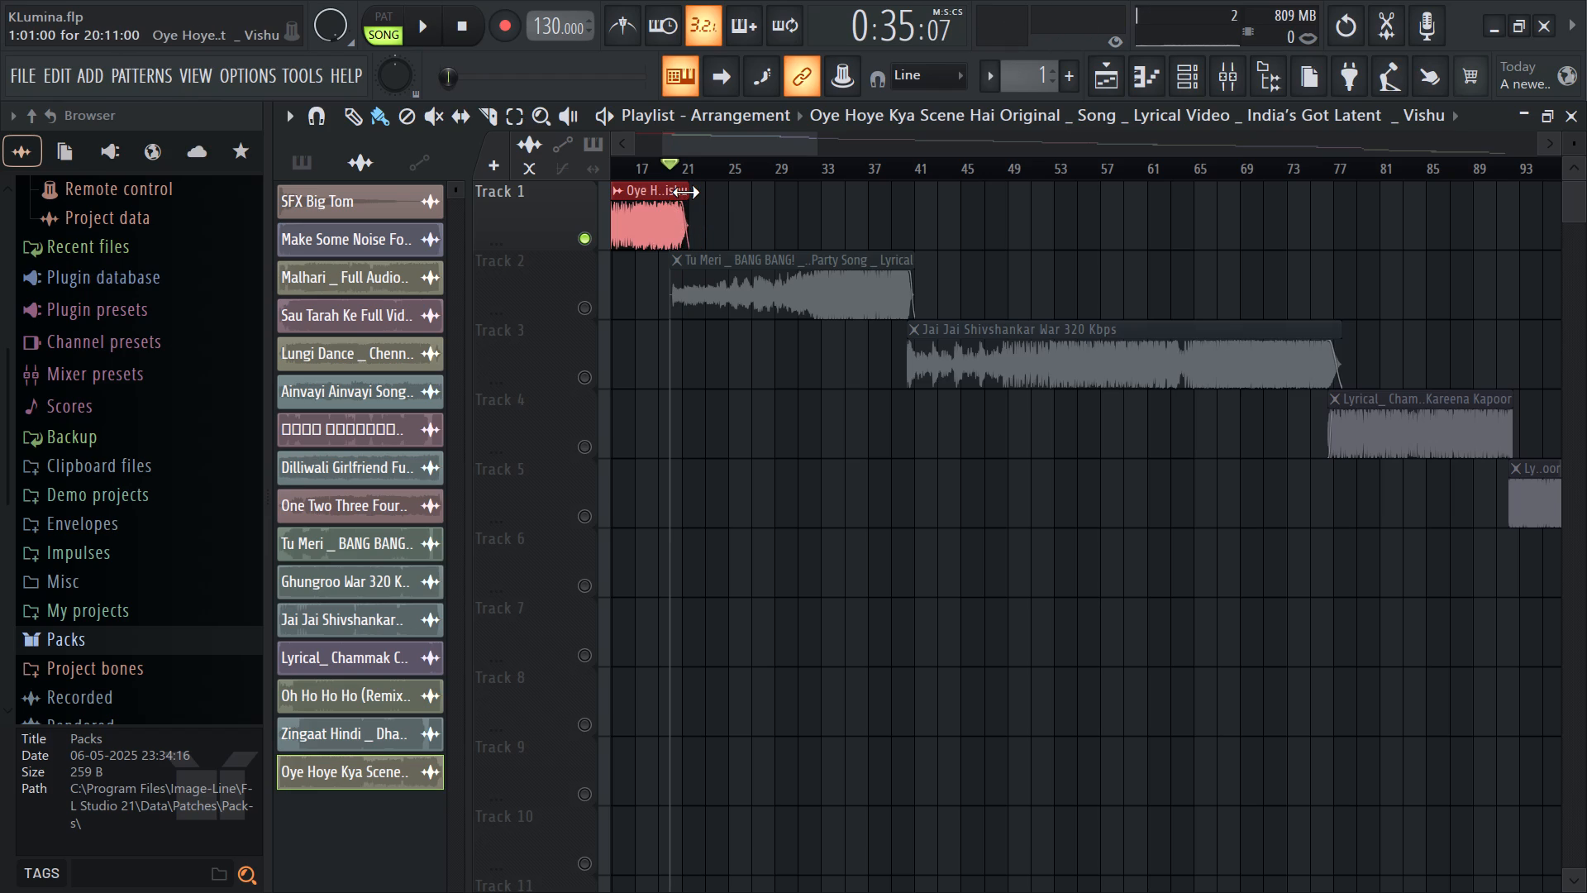
Raise the tension of the Oye Hoye clip's fade-out curve so the volume drops later, and audition the ending.
key(space)
ctrl+scroll(687, 209, up, 12)
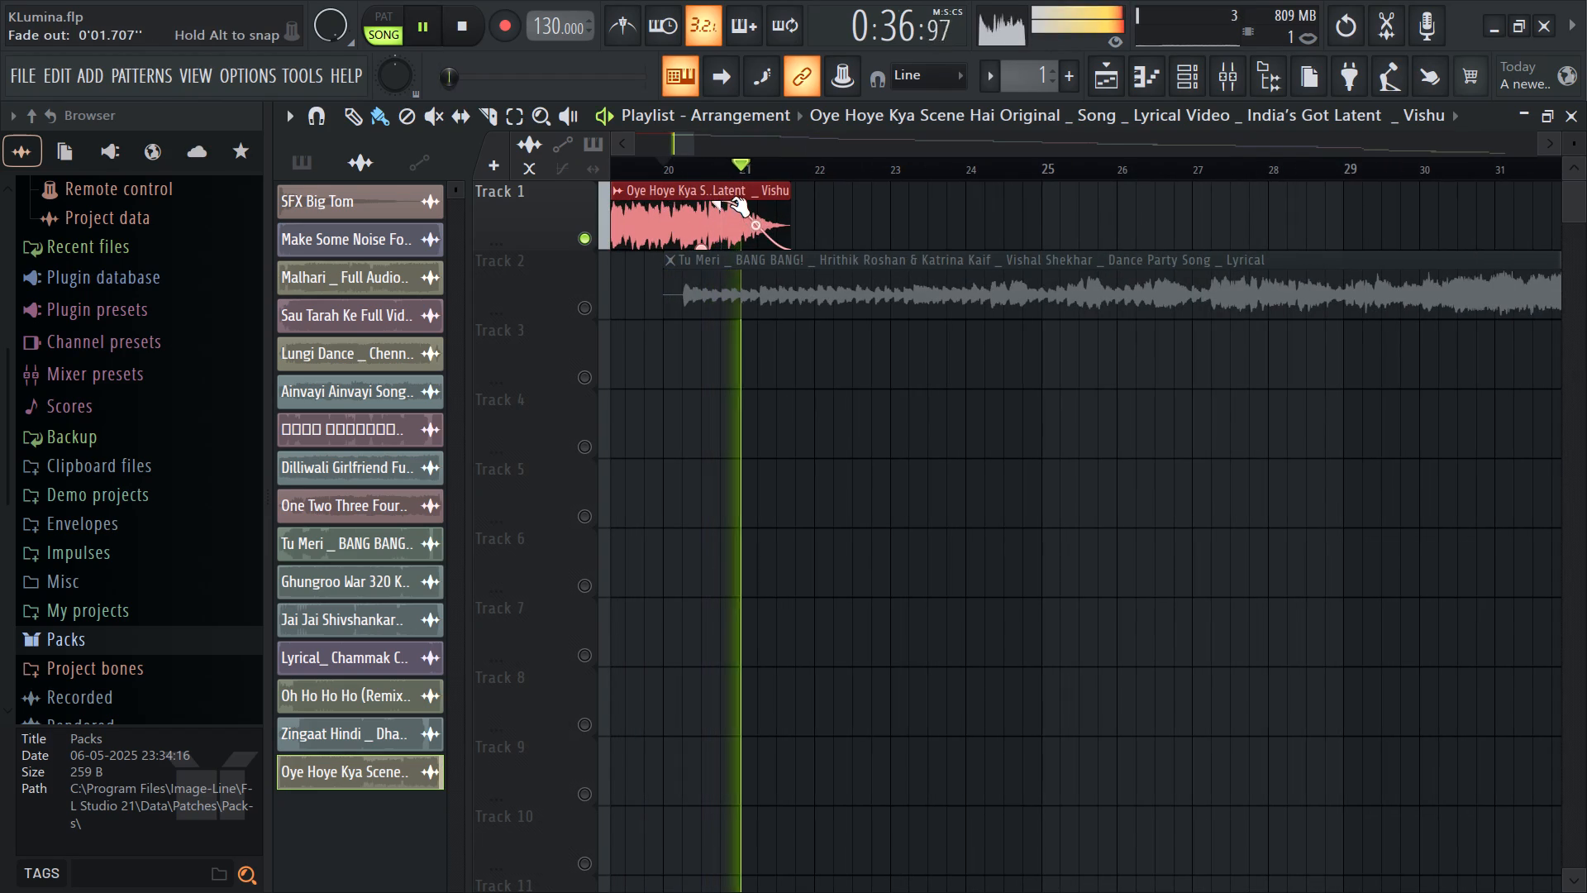
drag(756, 225, 824, 189)
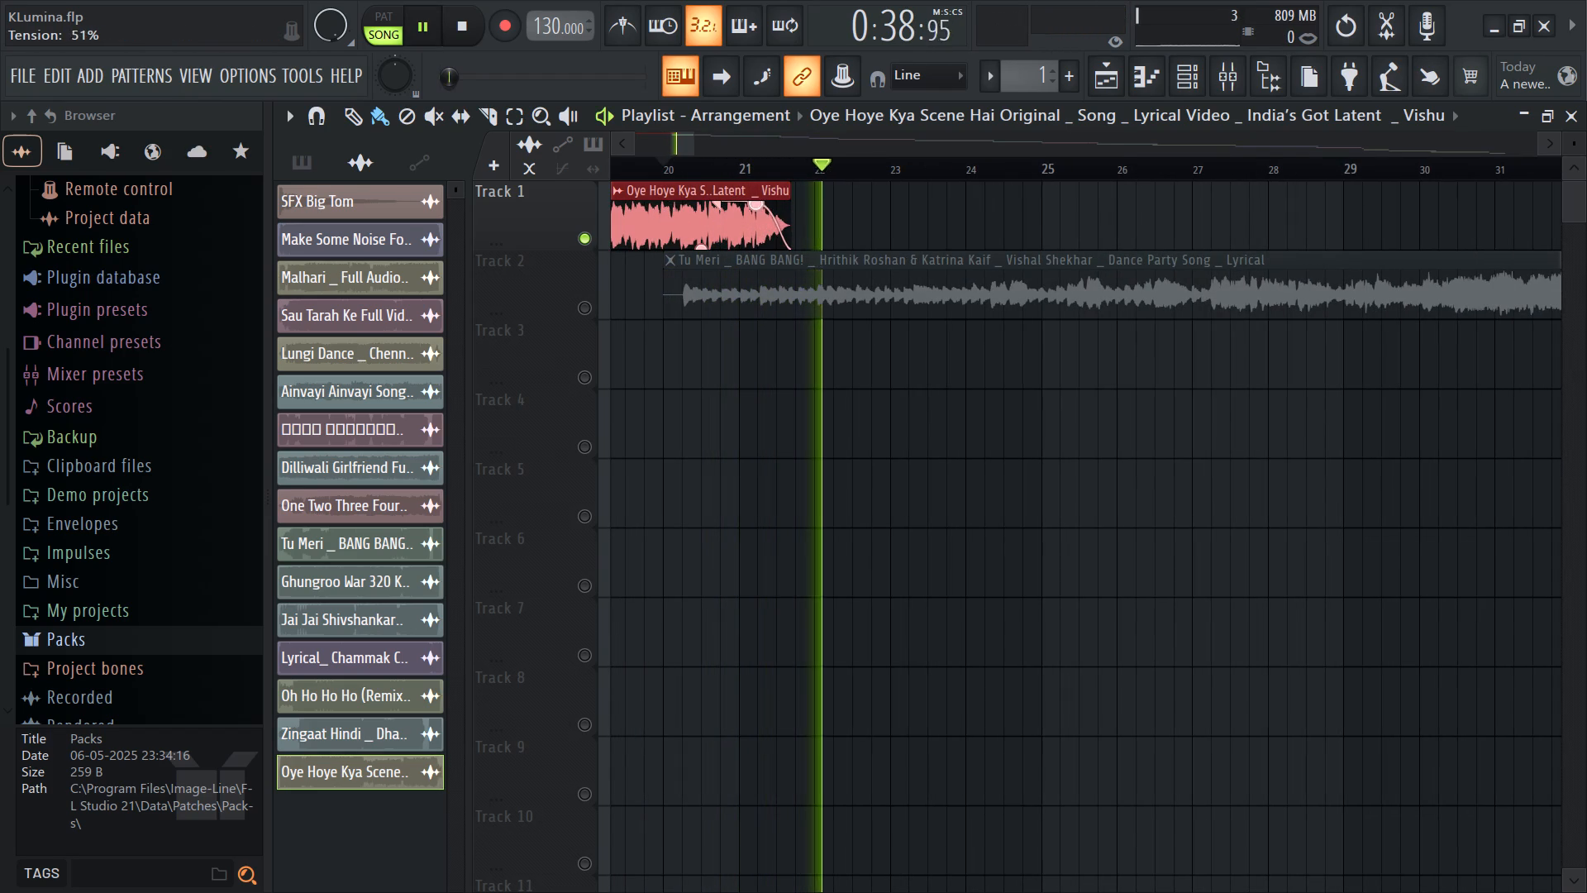
drag(824, 189, 821, 198)
key(space)
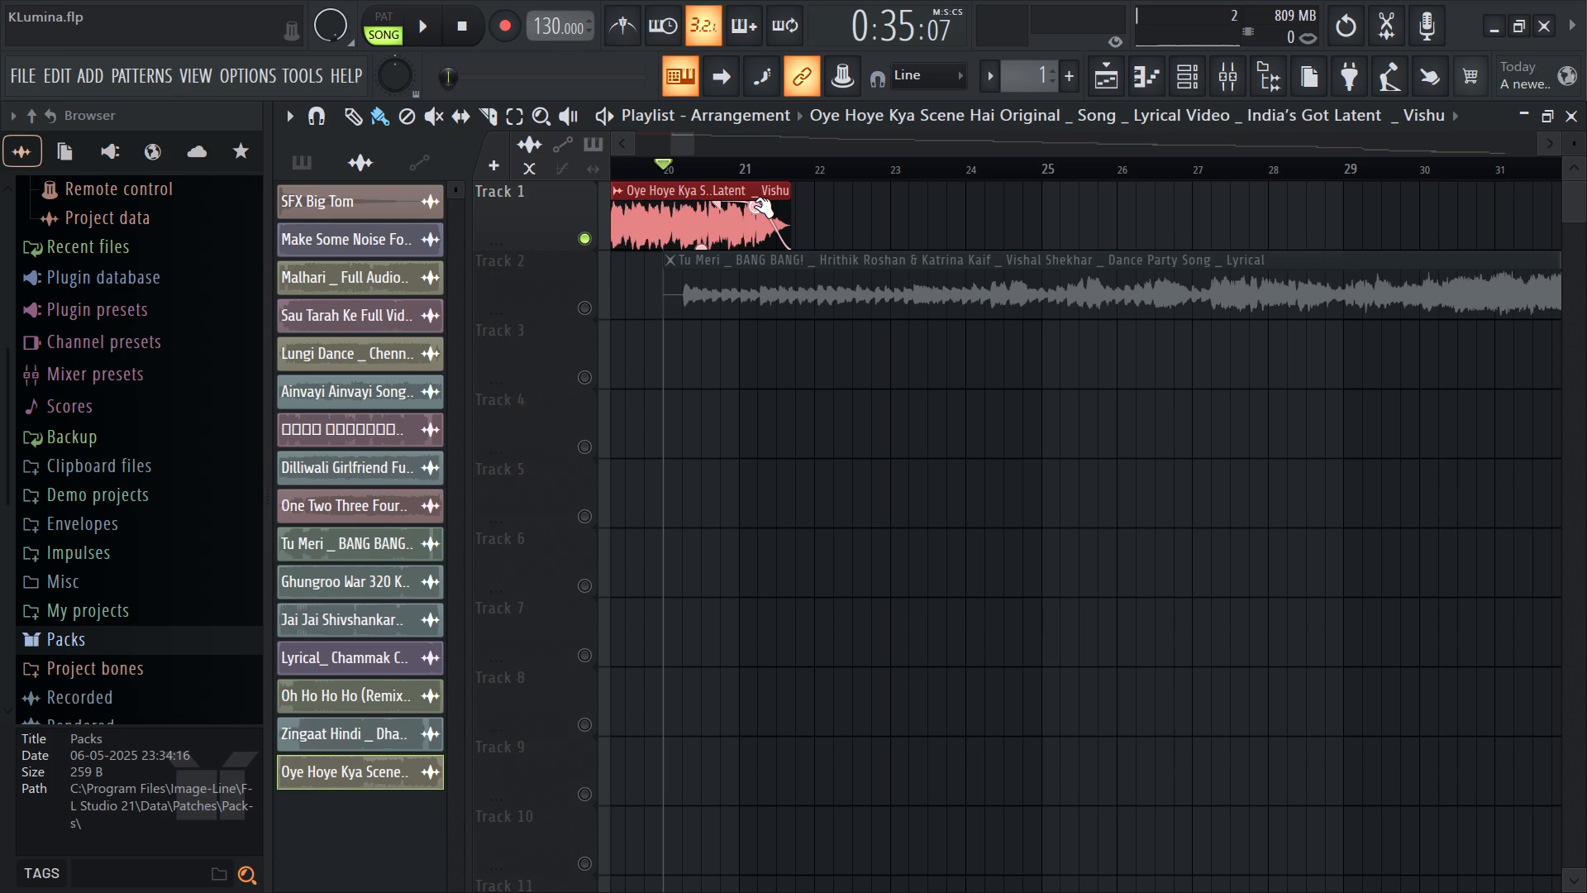
key(space)
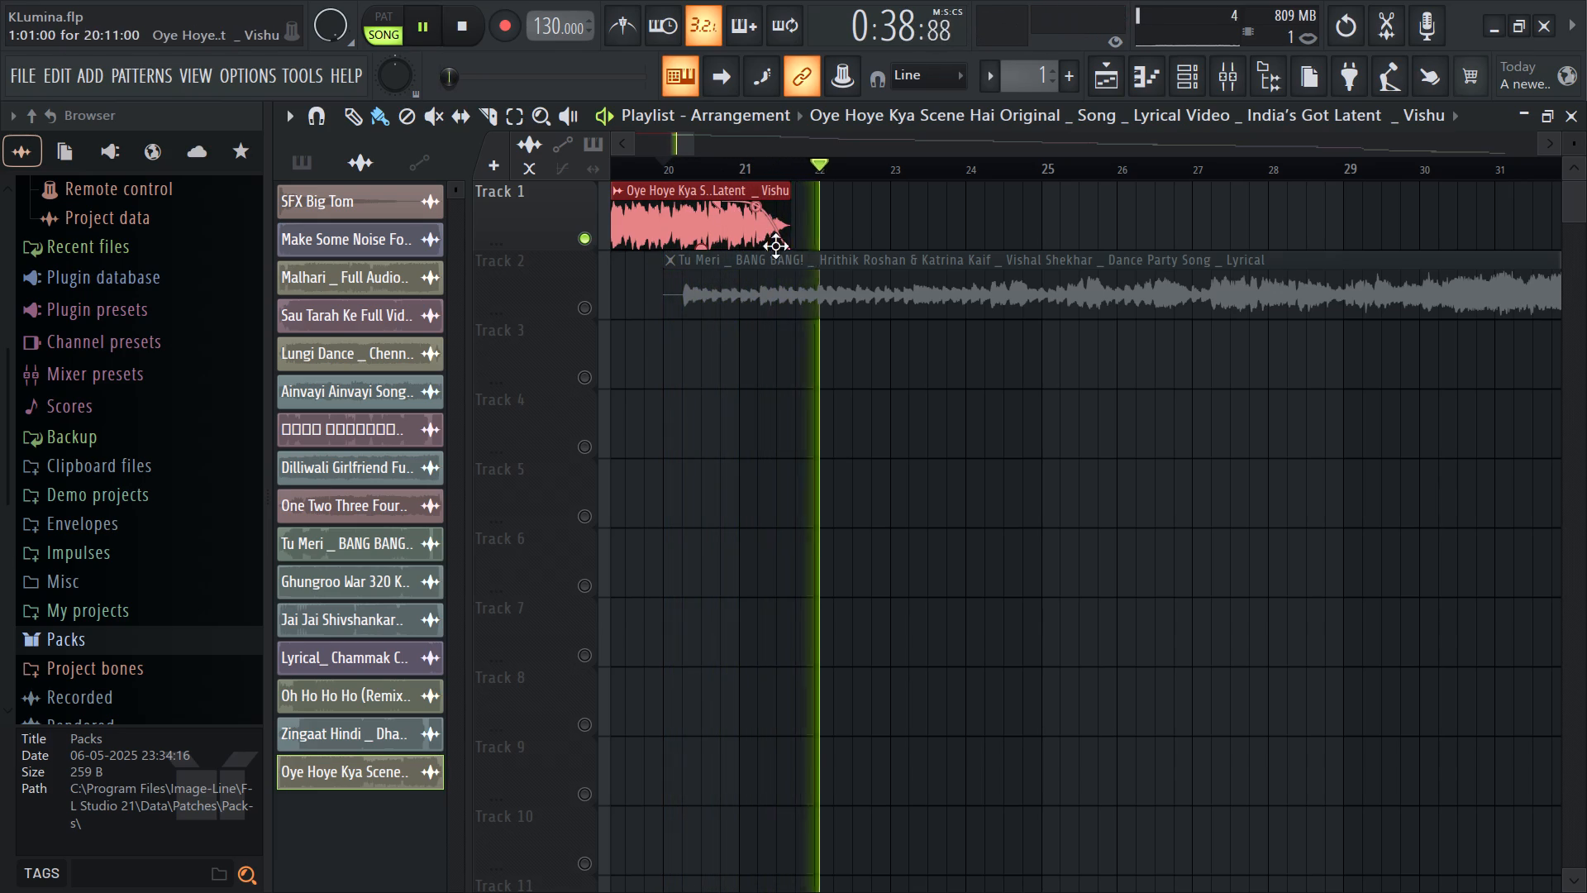
key(space)
Shorten the Oye Hoye clip's fade-out to 1.000 second and listen to it.
drag(719, 207, 748, 203)
key(space)
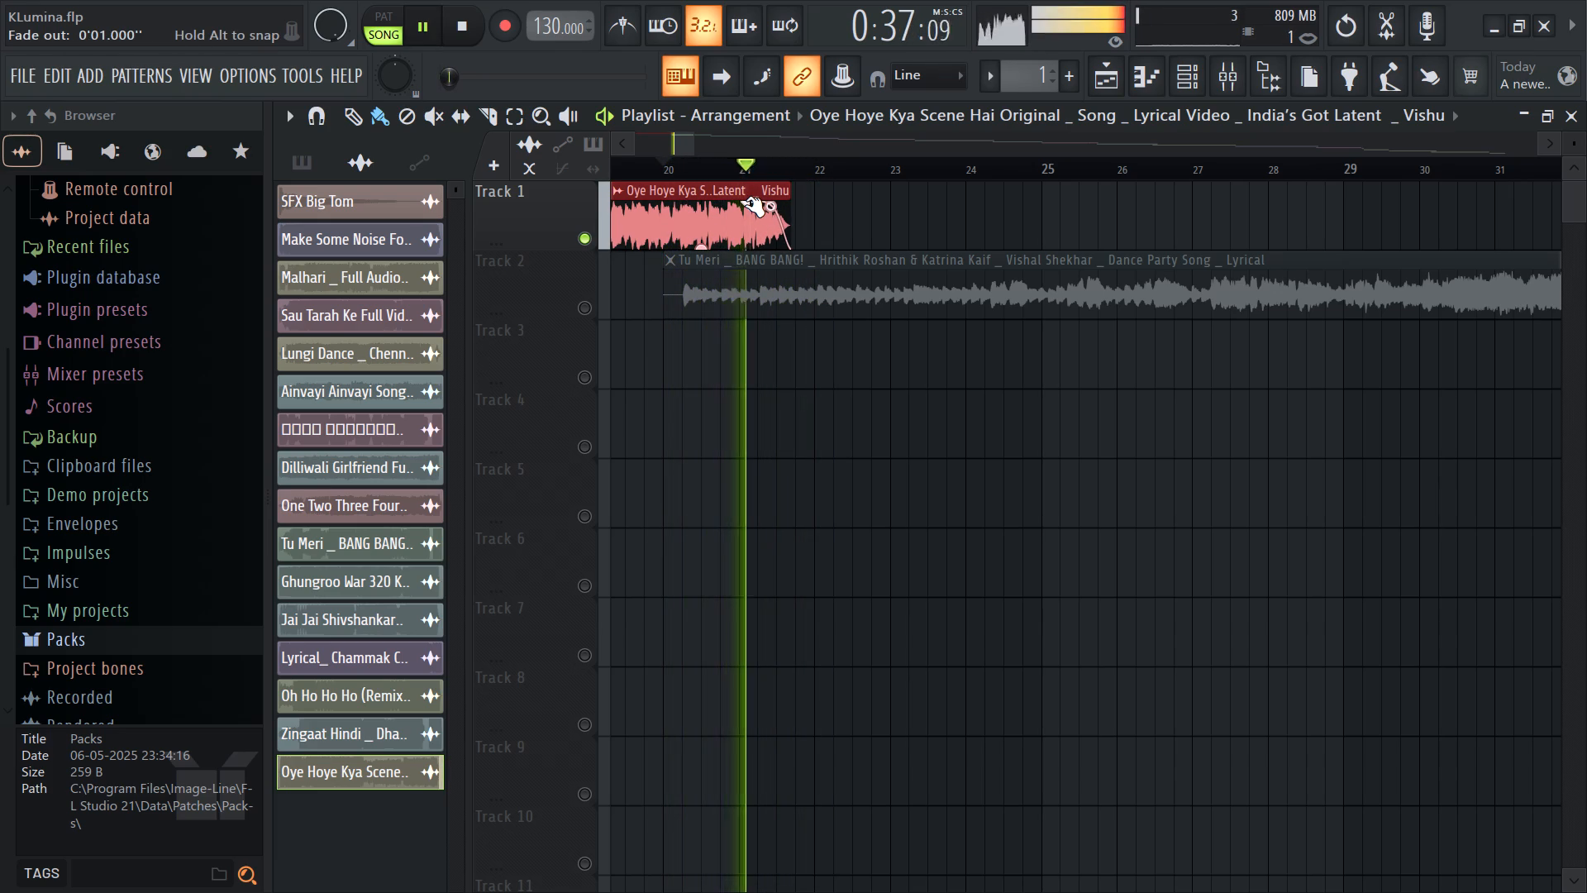
key(space)
Turn off soloing so all tracks sound, and play the transition from Oye Hoye into the Tu Meri clip from bar 20.
right_click(589, 306)
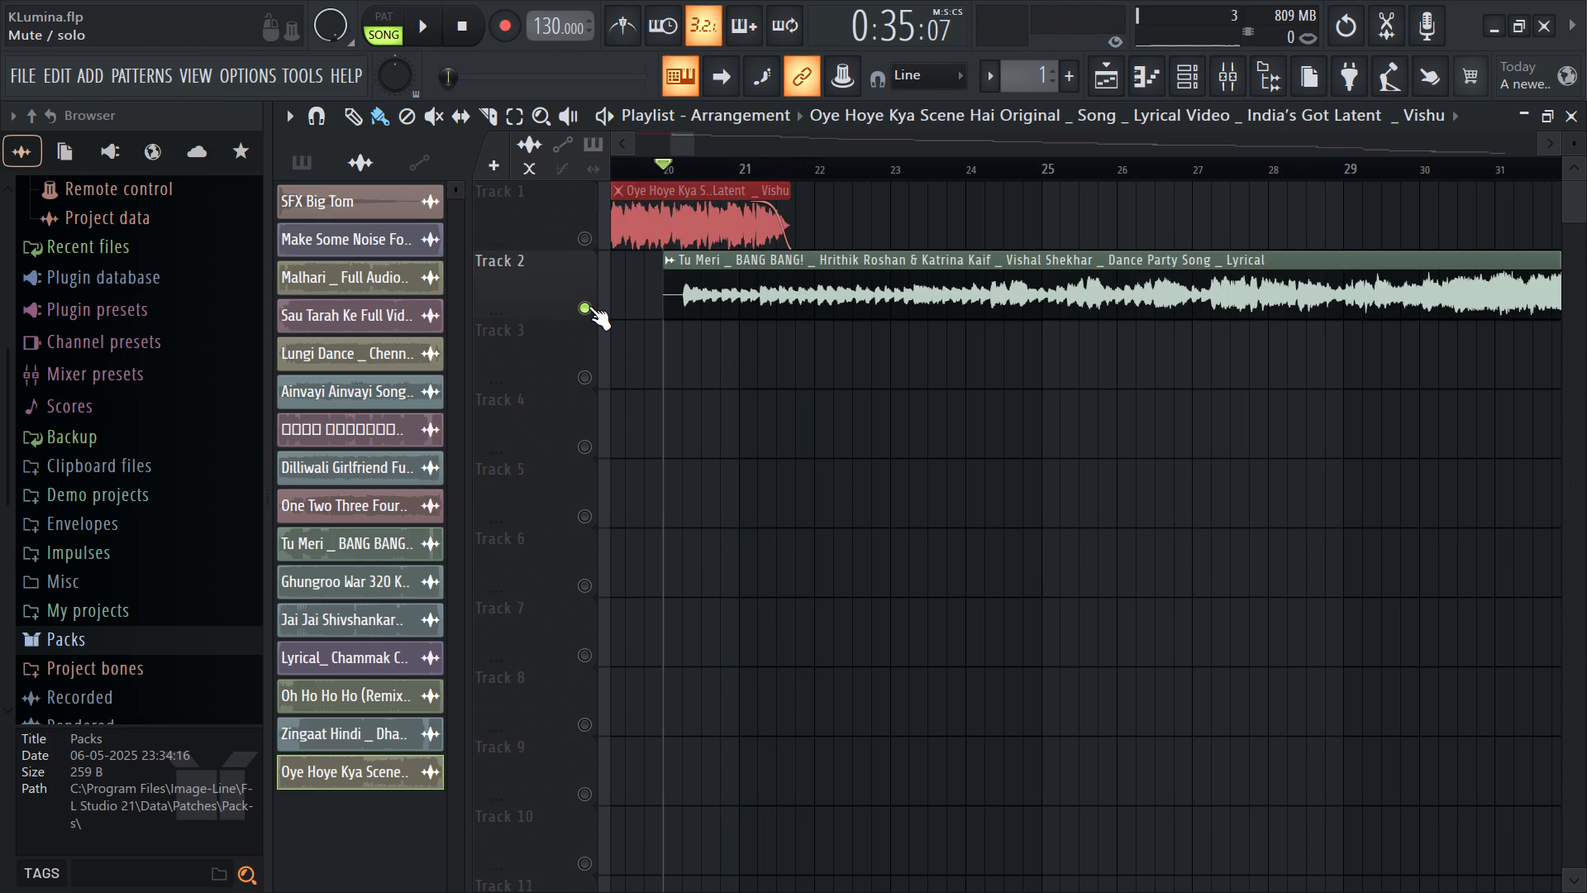
right_click(589, 306)
right_click(589, 306)
right_click(589, 306)
key(space)
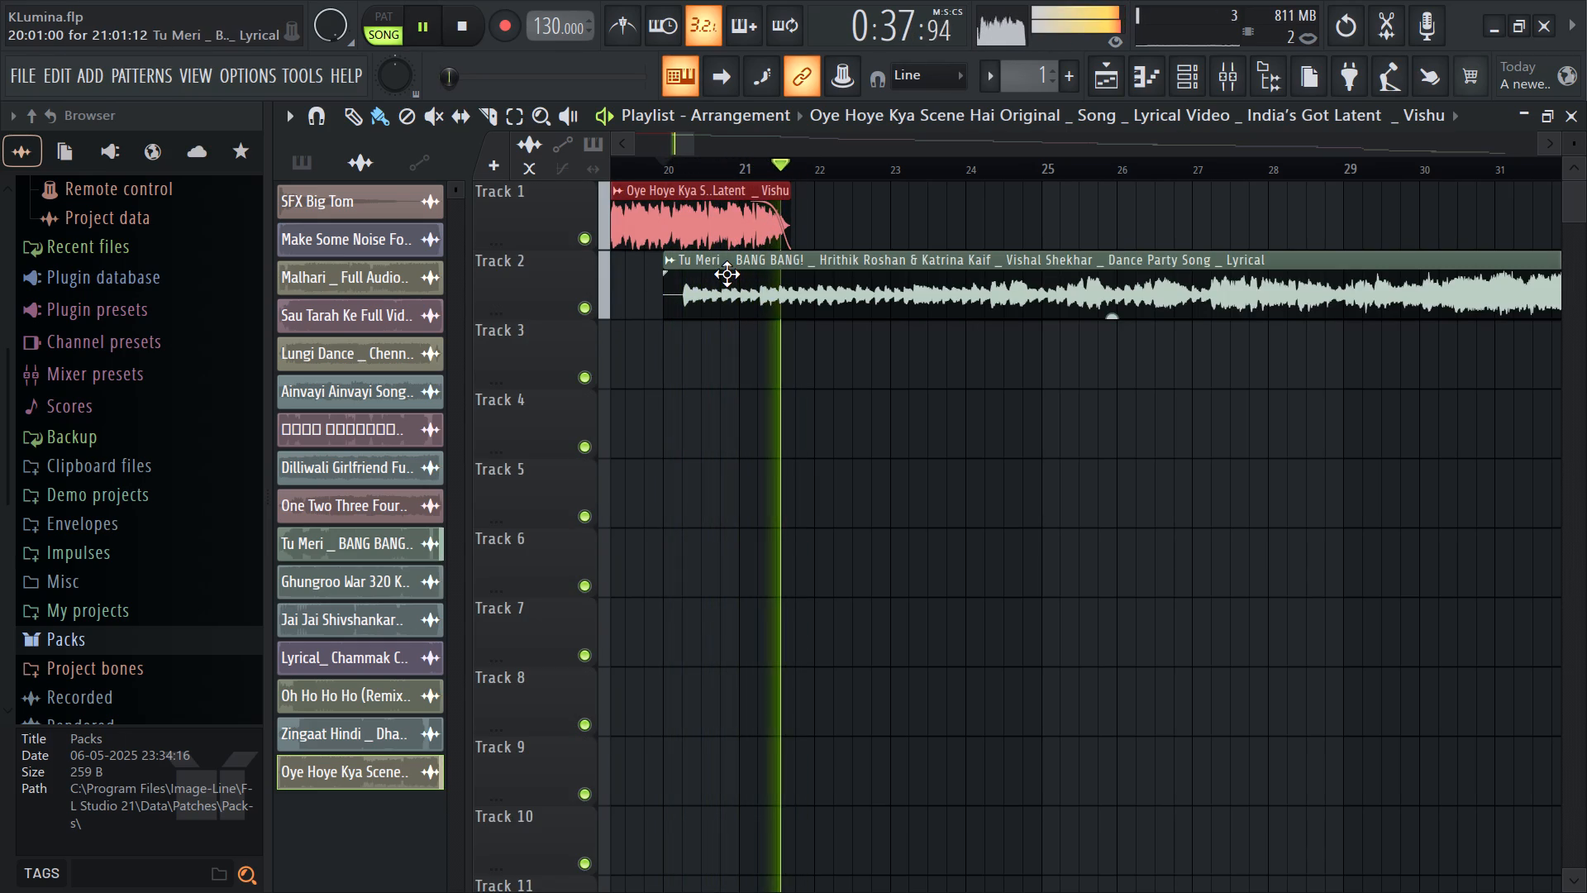
key(space)
key(space)
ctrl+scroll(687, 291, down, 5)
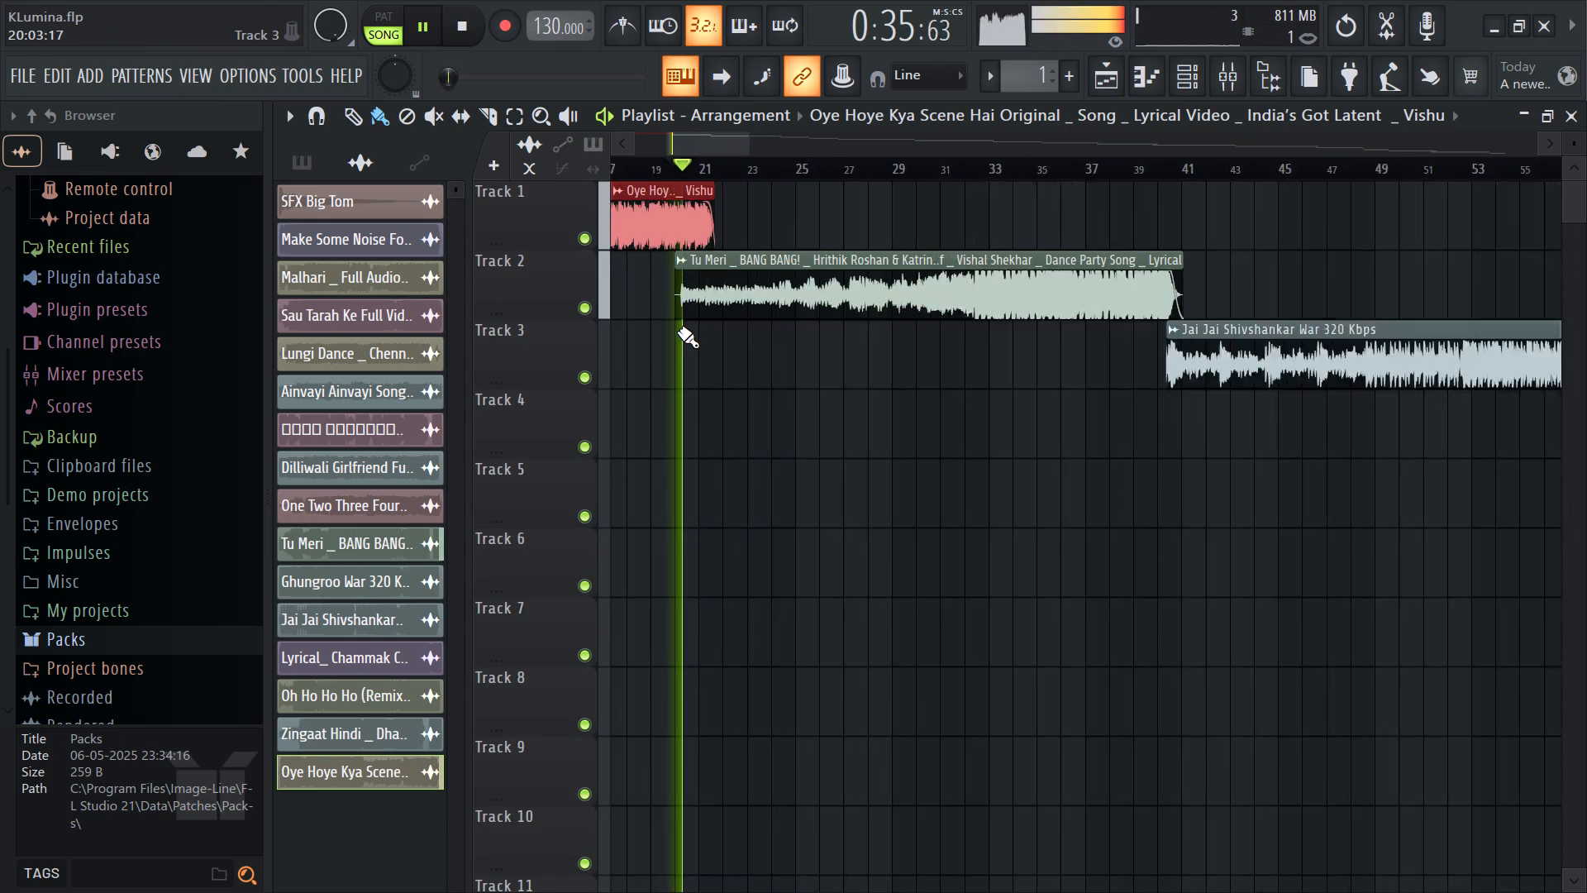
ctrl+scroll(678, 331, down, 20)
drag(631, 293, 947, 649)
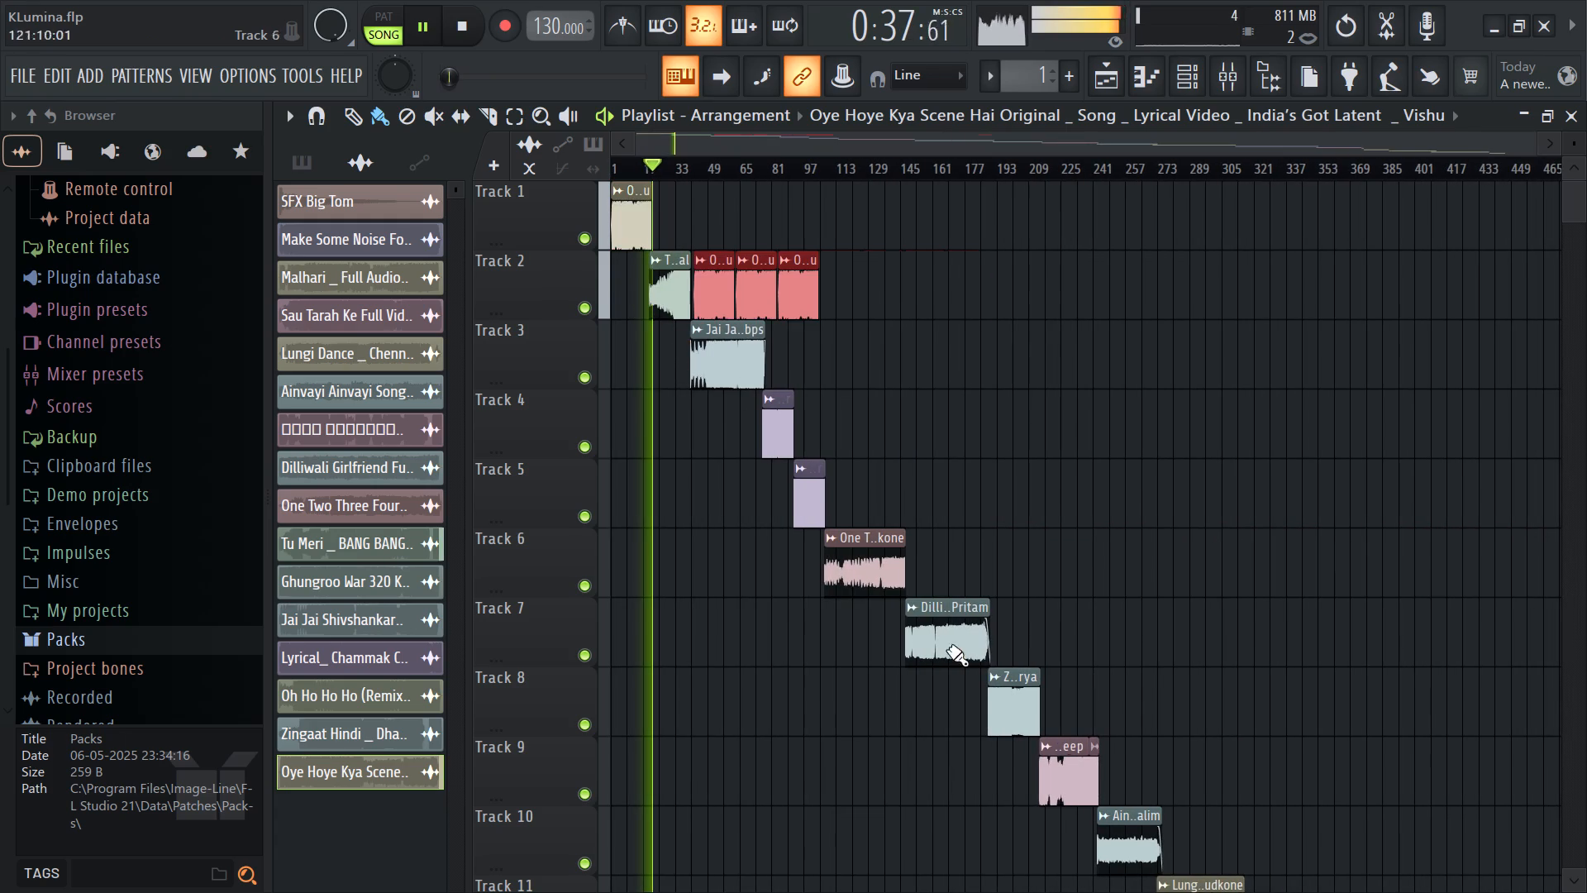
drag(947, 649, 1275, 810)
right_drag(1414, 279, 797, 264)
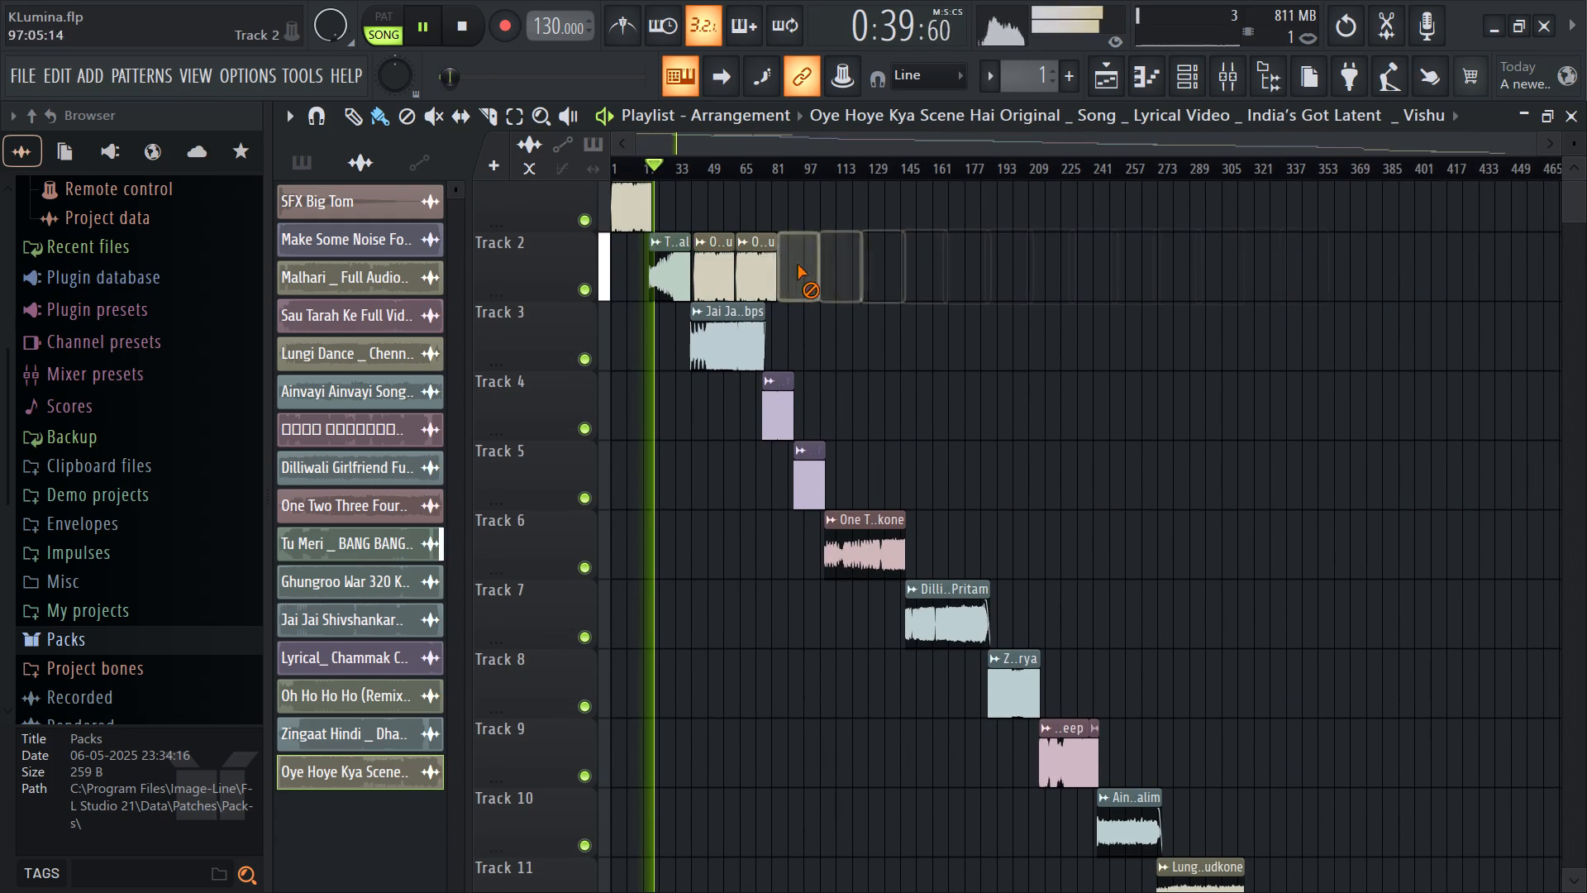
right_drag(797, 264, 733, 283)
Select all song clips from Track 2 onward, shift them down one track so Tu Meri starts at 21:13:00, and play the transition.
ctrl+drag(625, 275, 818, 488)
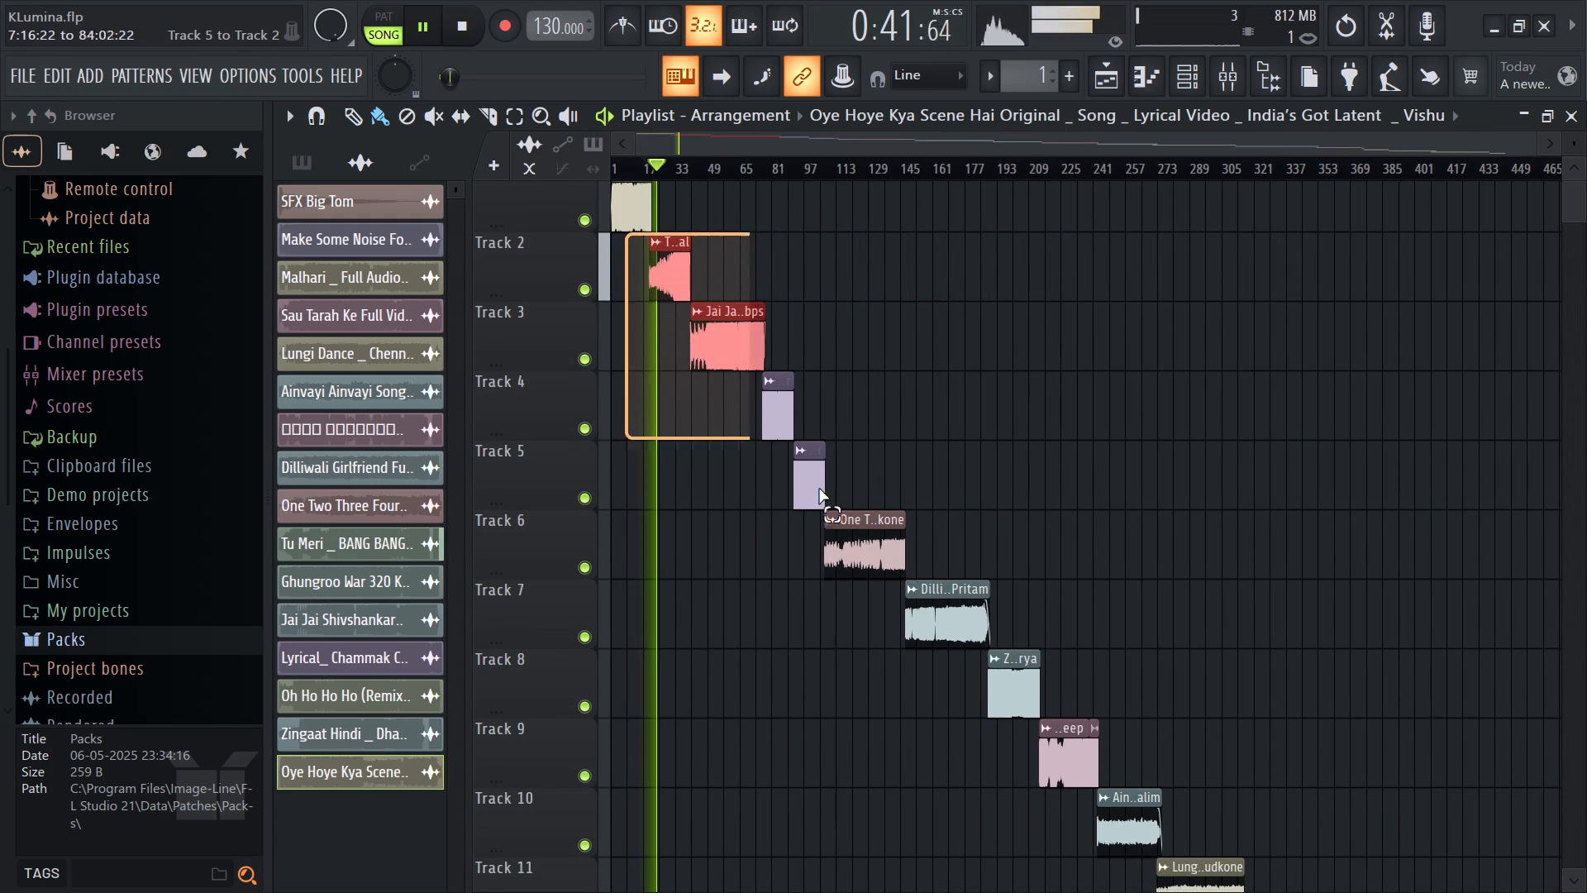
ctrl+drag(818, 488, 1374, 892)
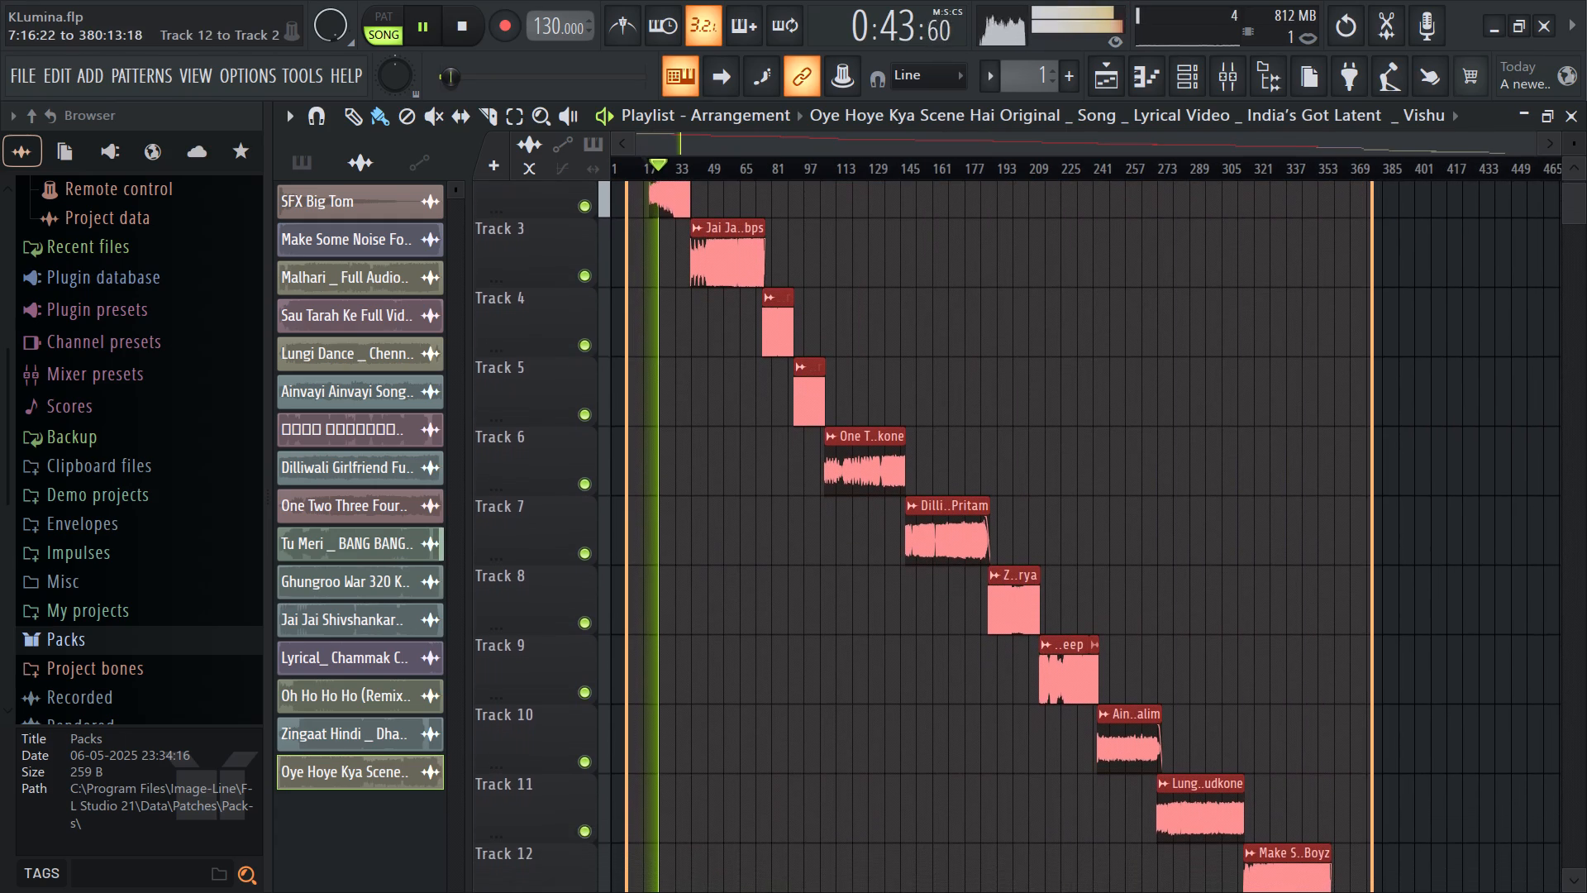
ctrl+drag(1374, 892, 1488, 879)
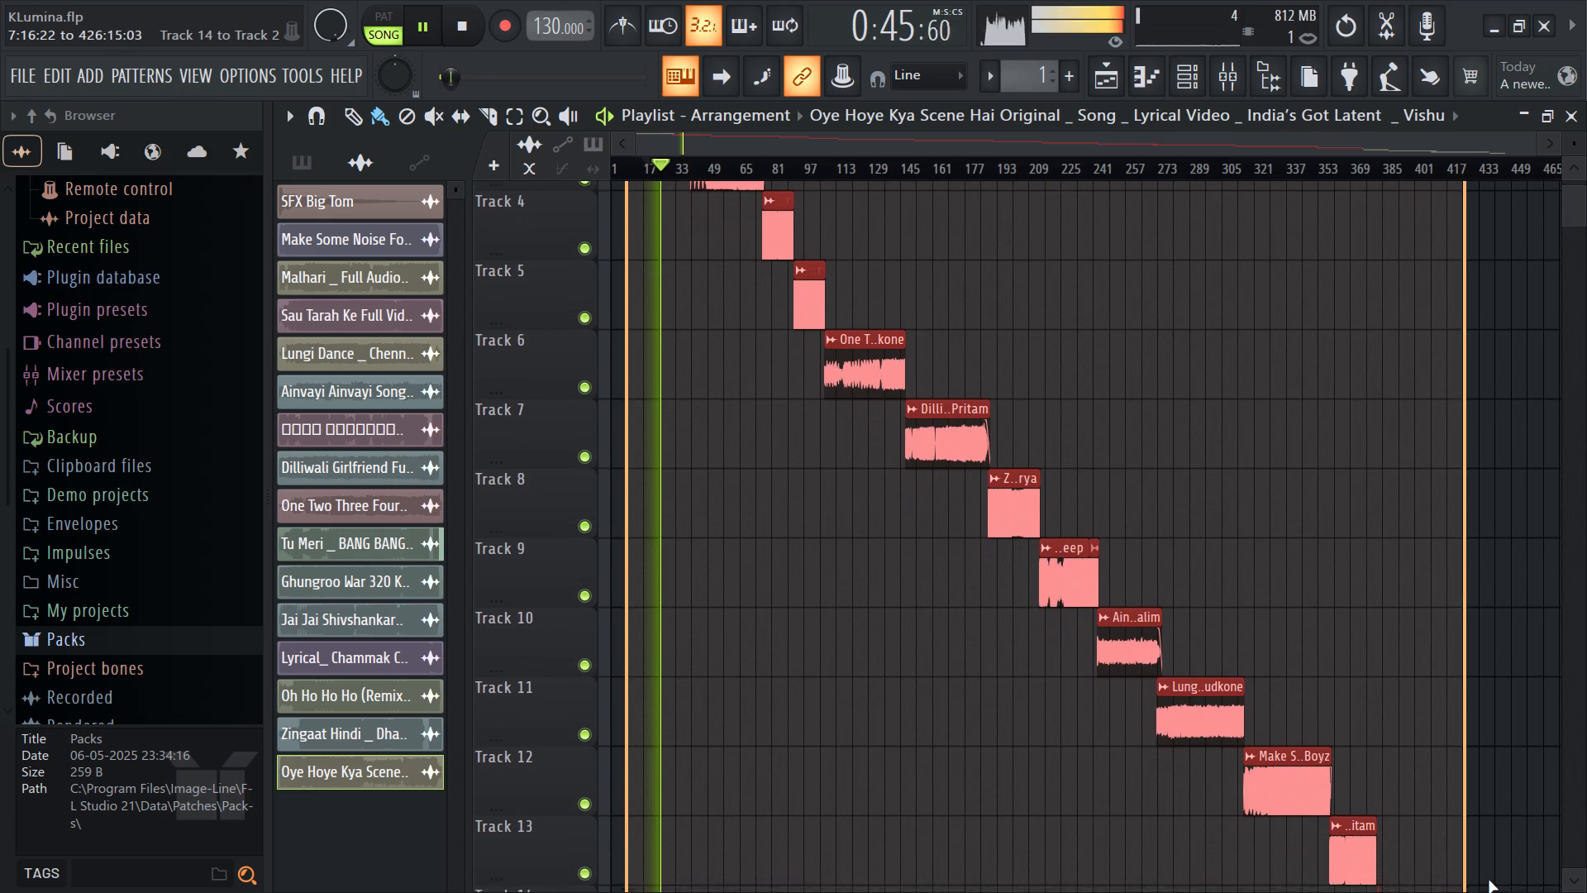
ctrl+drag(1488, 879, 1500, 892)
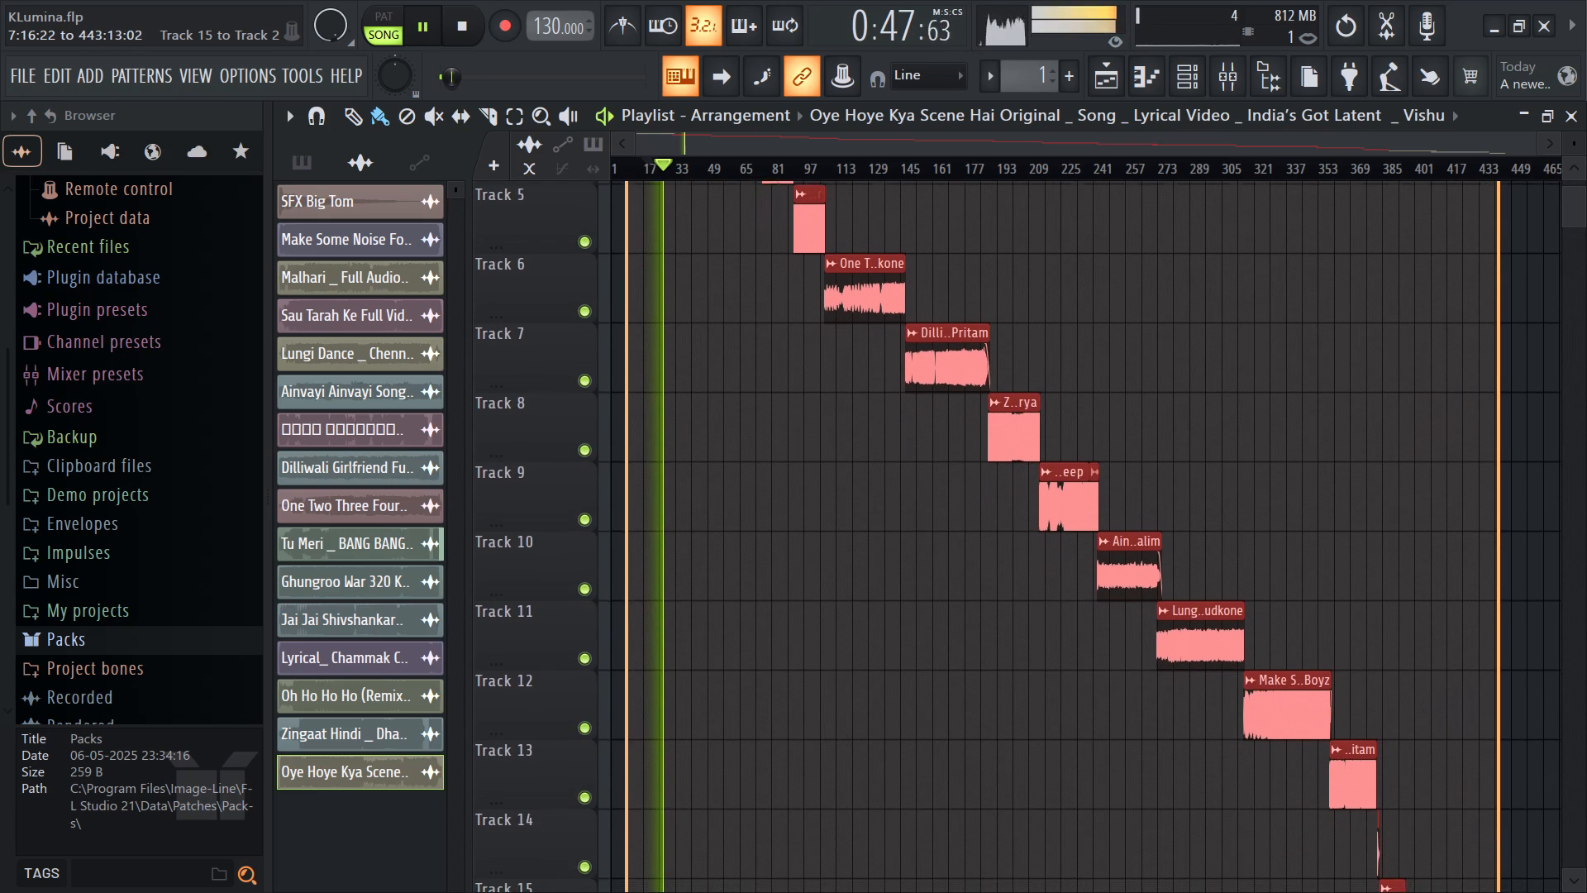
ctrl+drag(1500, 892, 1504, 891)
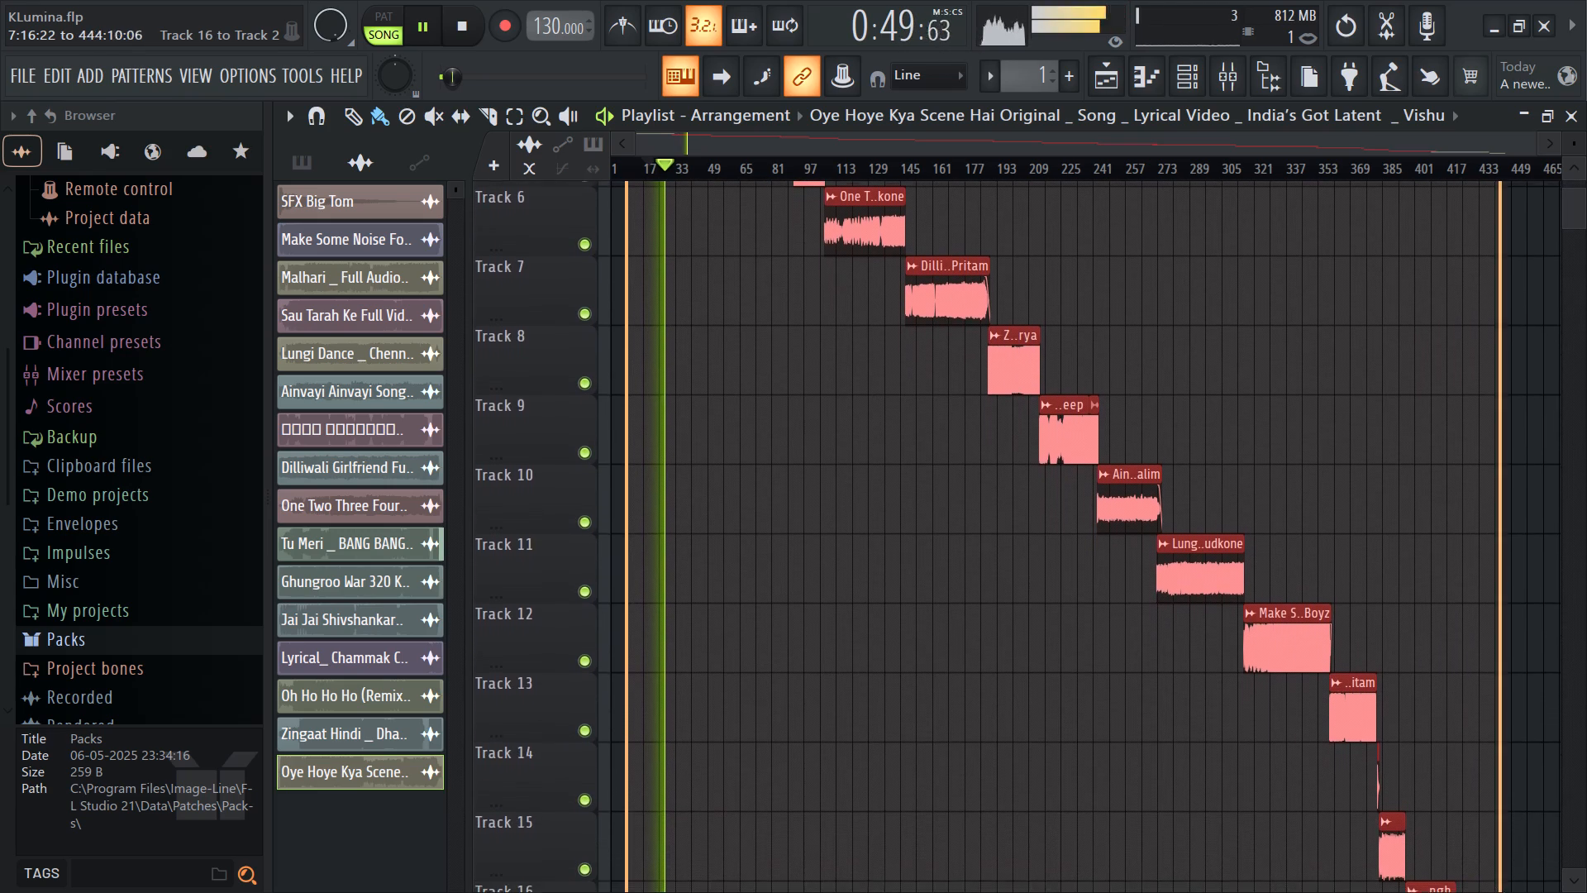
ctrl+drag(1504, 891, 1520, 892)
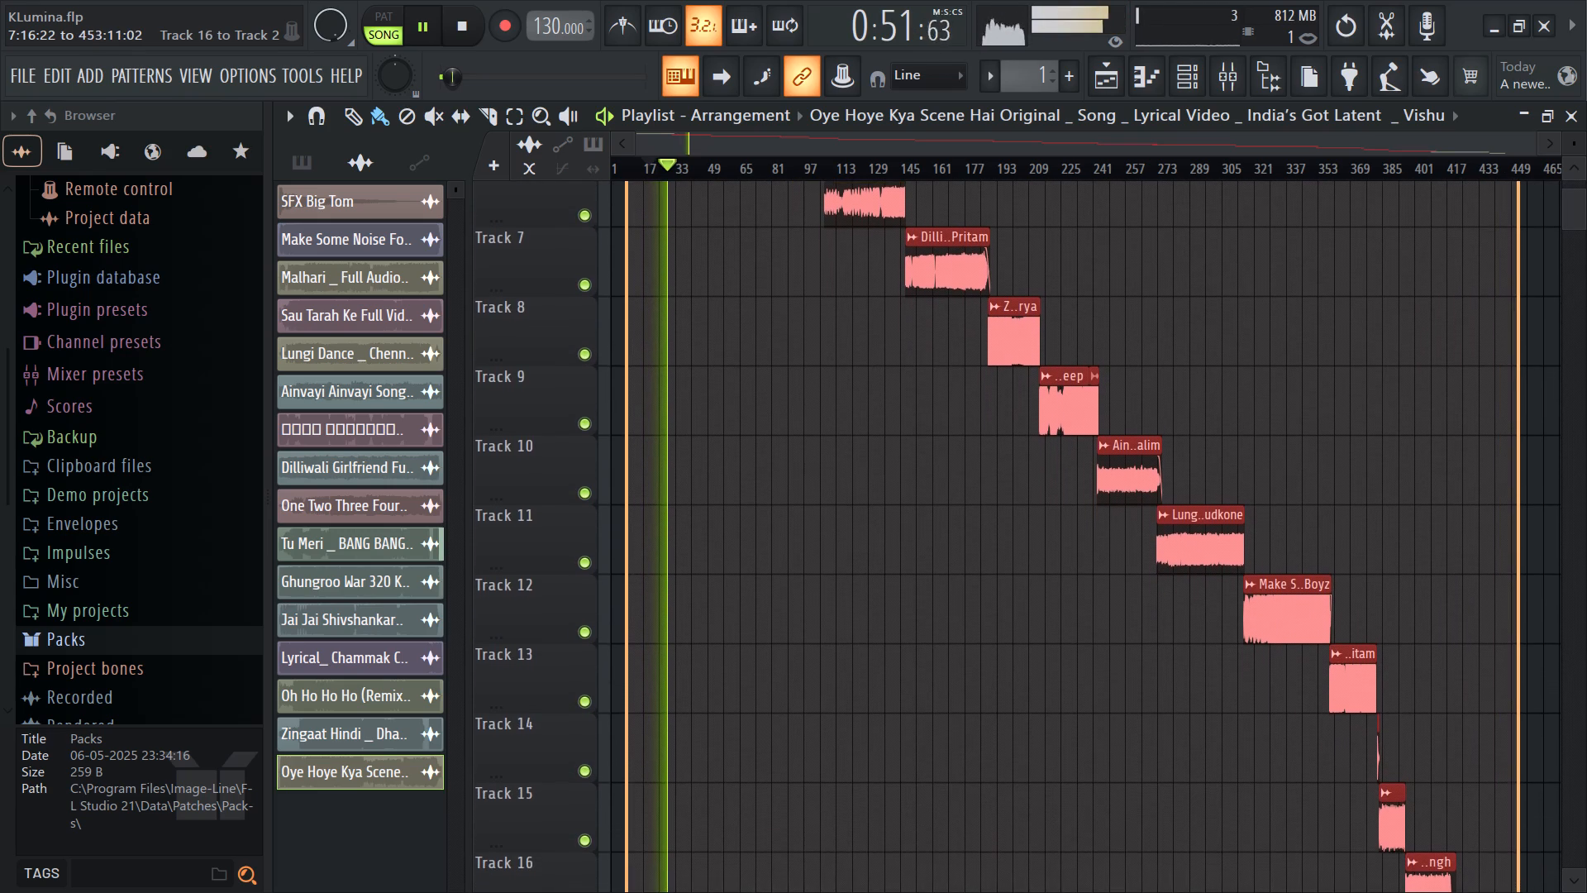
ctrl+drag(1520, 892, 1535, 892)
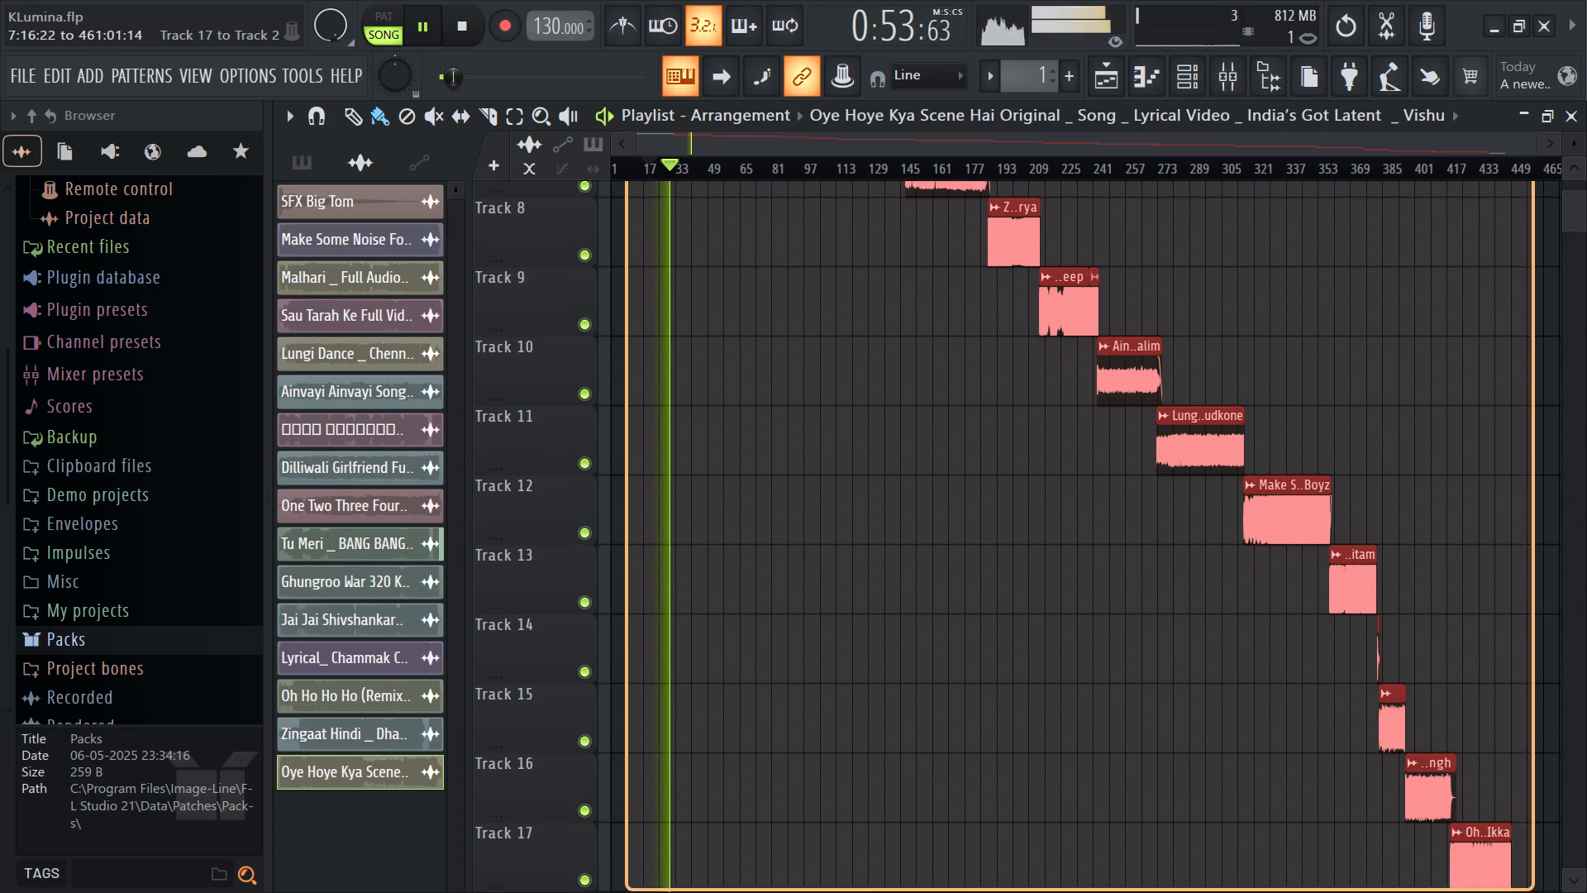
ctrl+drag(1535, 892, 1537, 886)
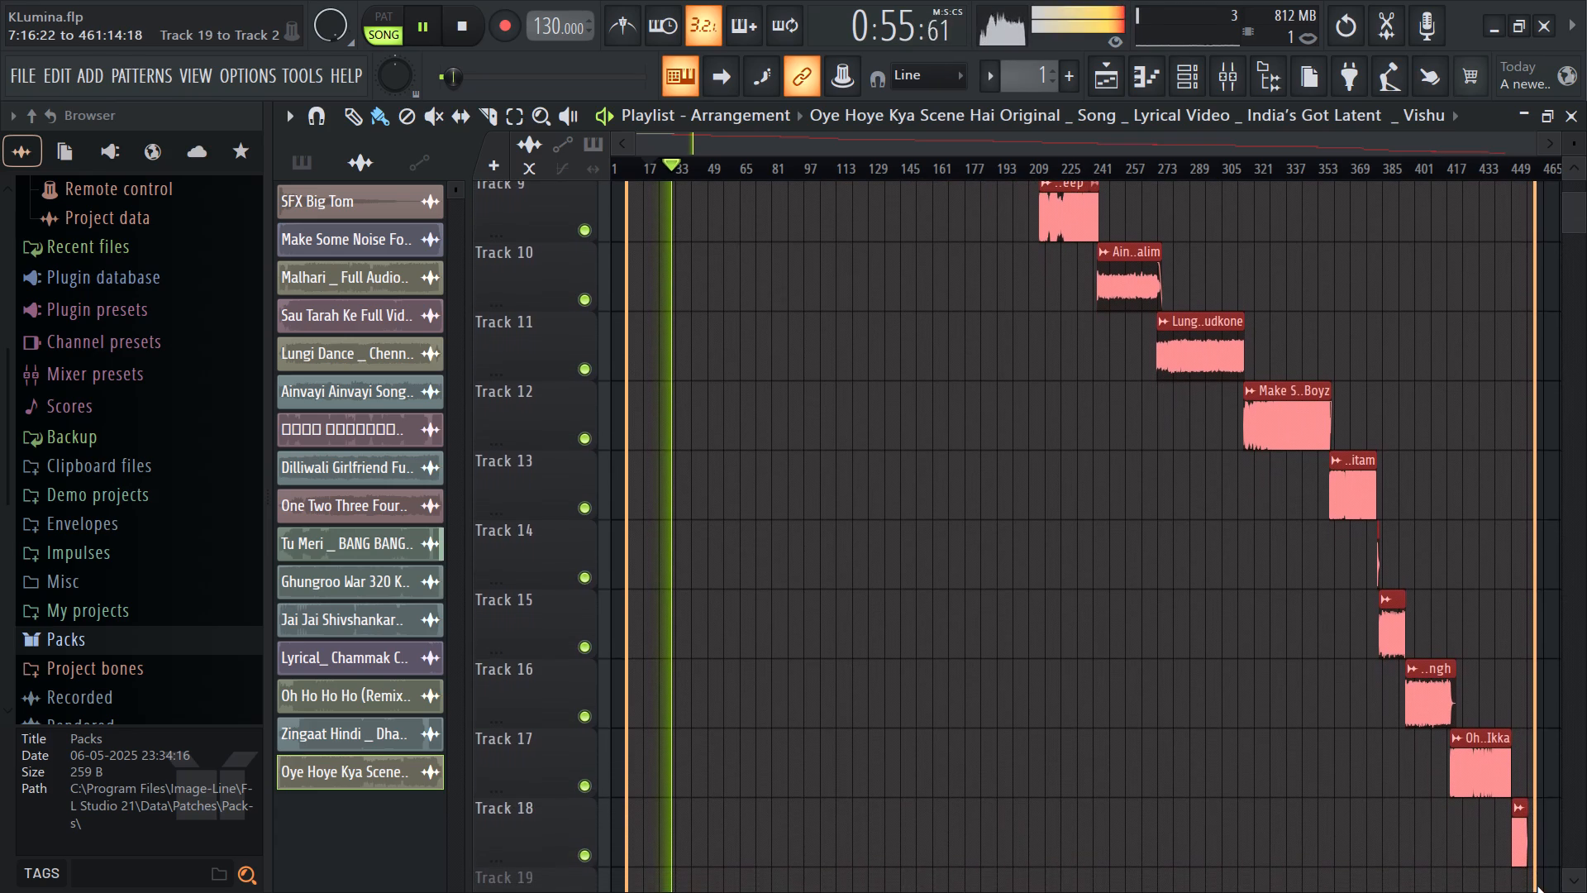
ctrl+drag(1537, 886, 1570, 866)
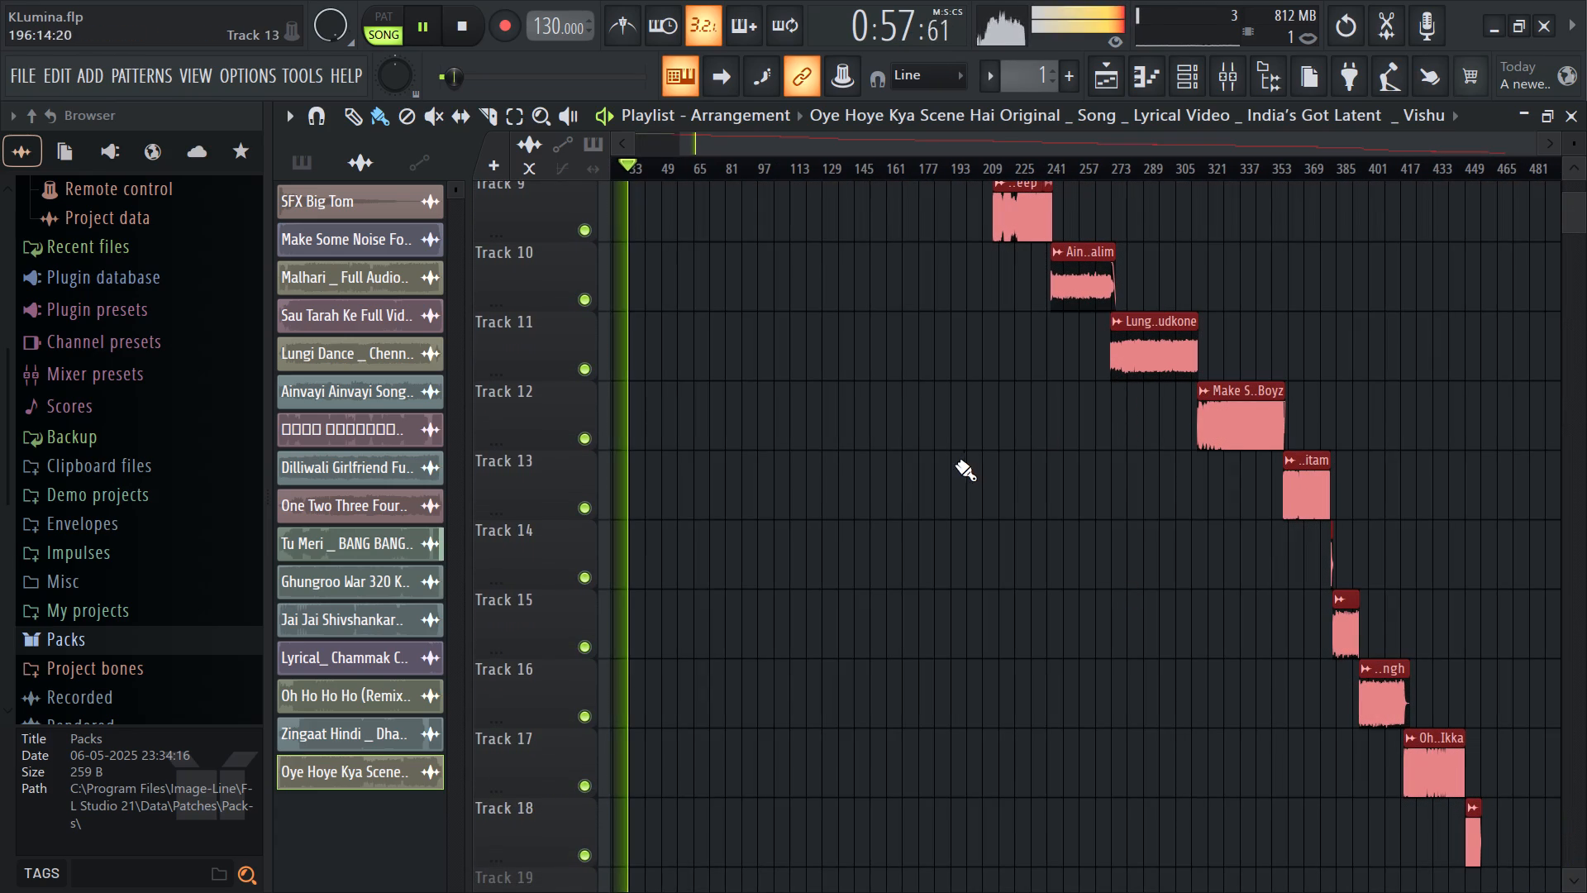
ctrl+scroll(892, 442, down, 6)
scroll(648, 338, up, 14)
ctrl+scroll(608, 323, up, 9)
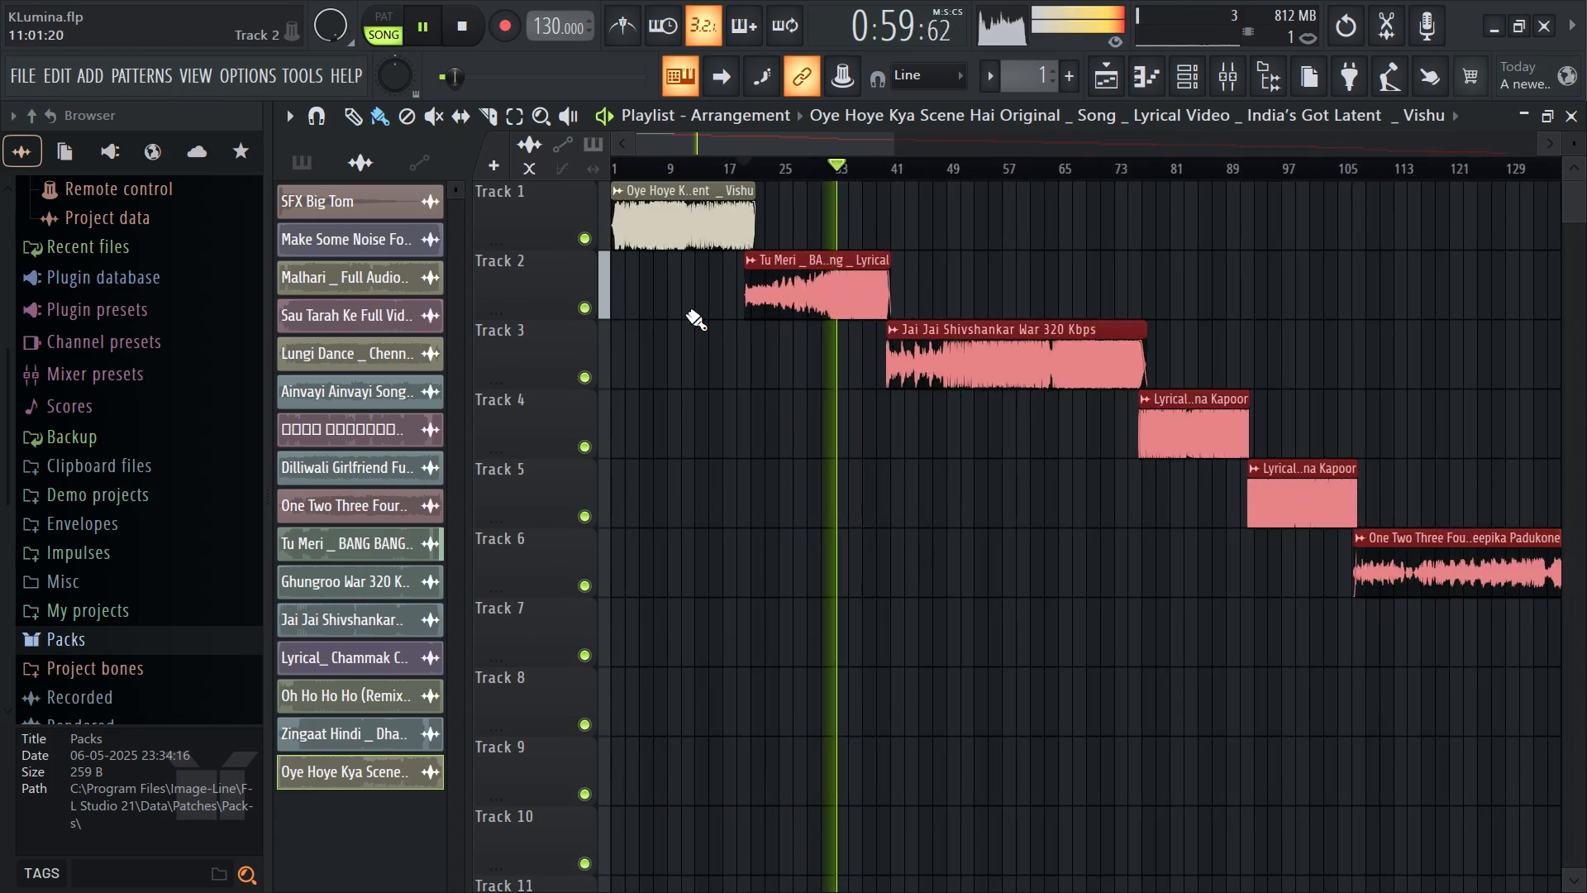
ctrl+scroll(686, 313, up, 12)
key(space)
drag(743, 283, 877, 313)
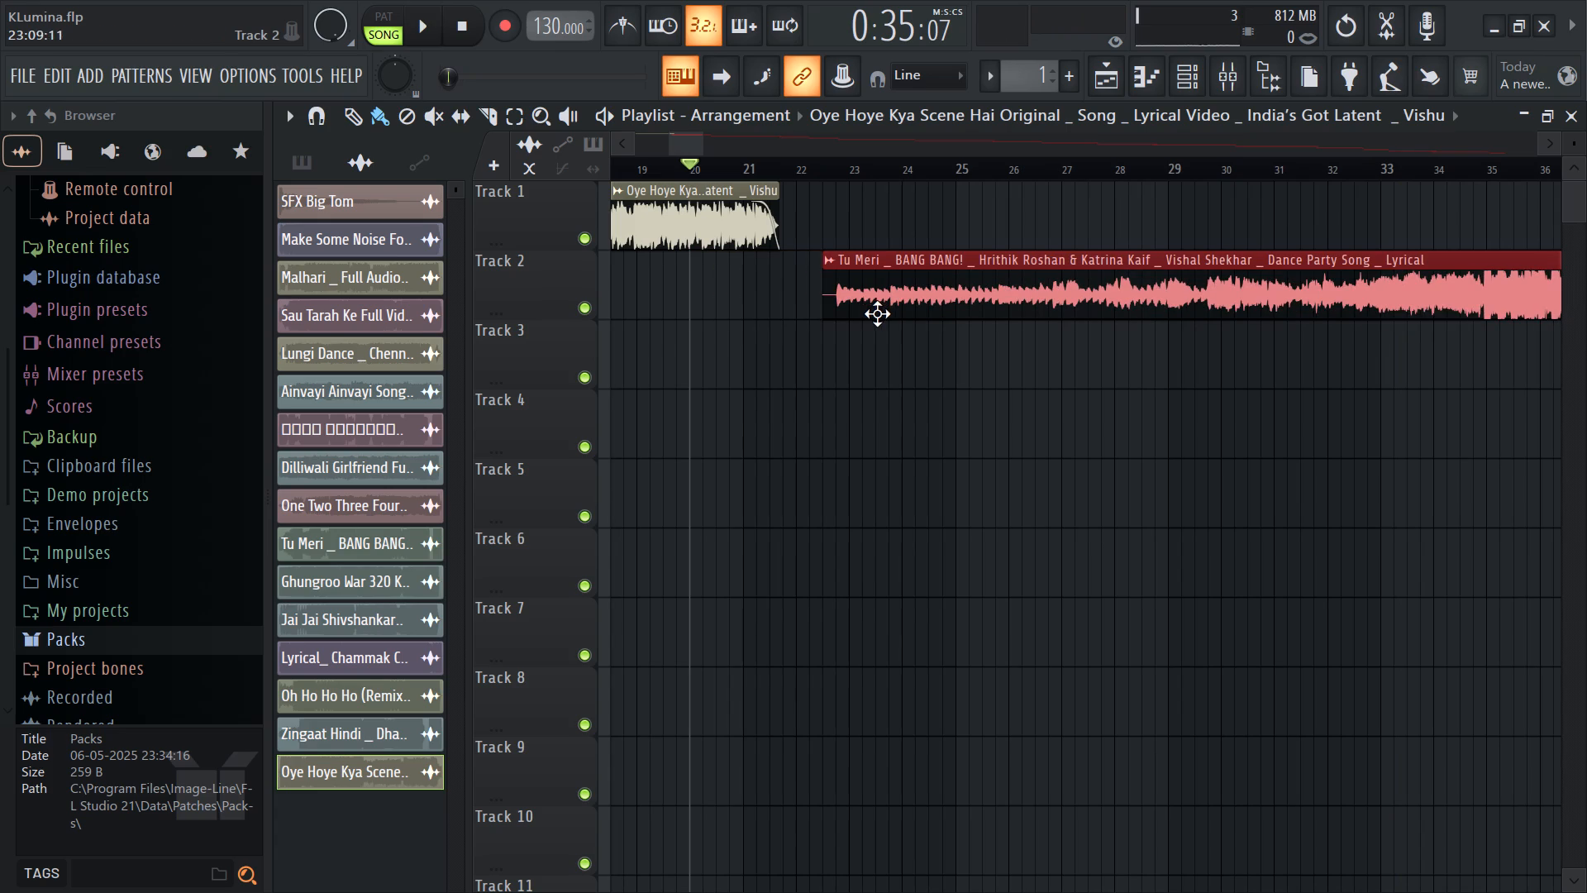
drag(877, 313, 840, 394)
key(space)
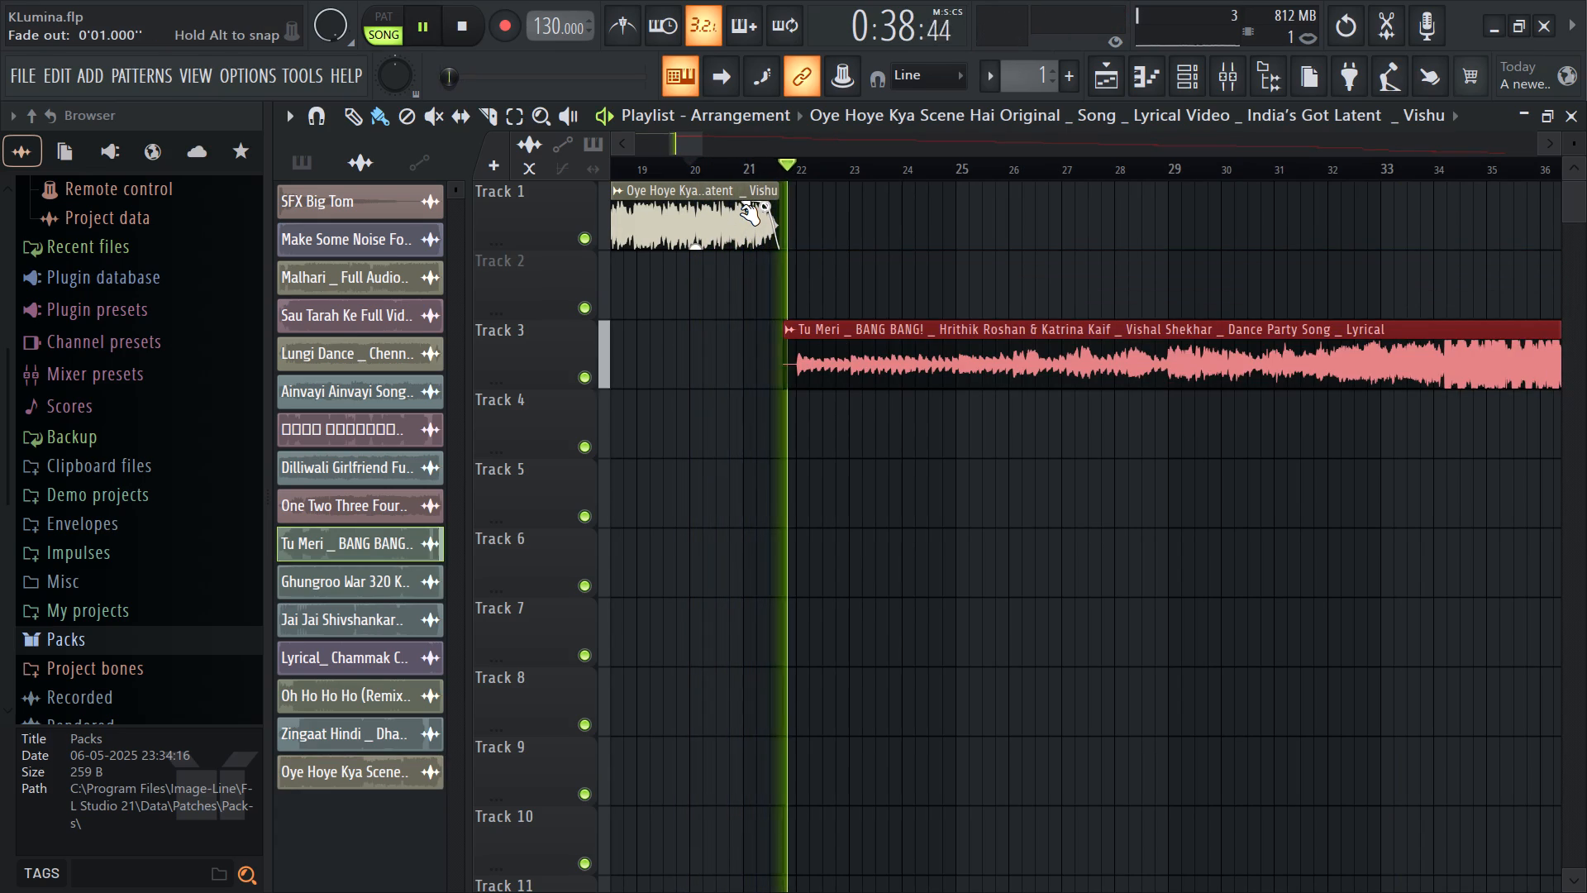
Lengthen the Oye Hoye clip's fade-out so it starts near bar 20, set its curve tension to -13%, and audition the ending.
key(space)
drag(742, 211, 689, 219)
drag(725, 216, 730, 269)
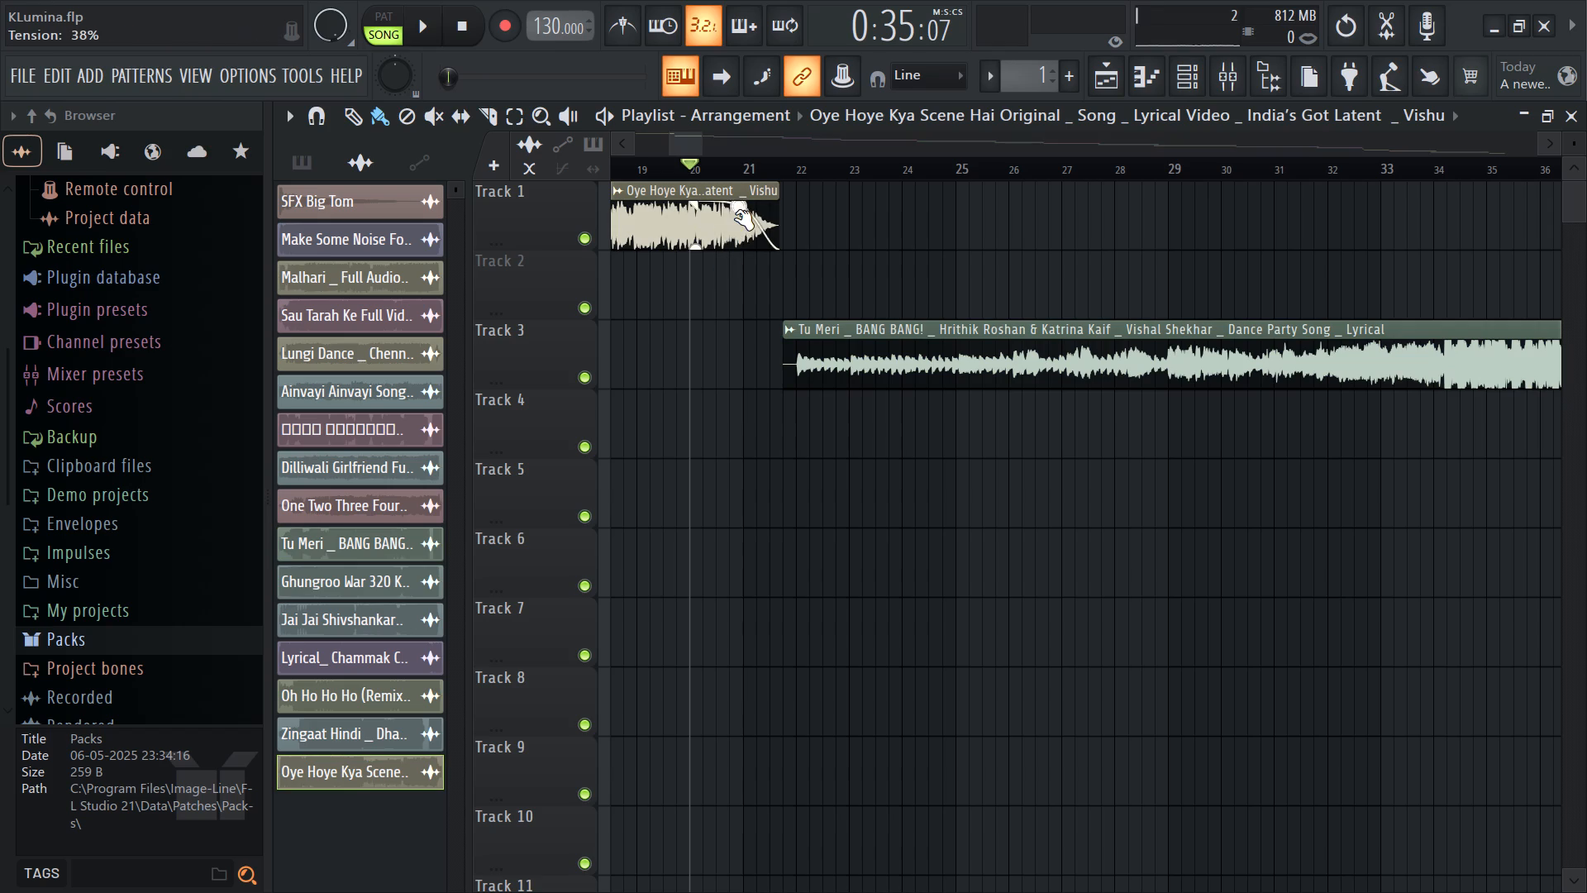
drag(736, 215, 740, 279)
click(736, 250)
drag(740, 244, 792, 222)
key(space)
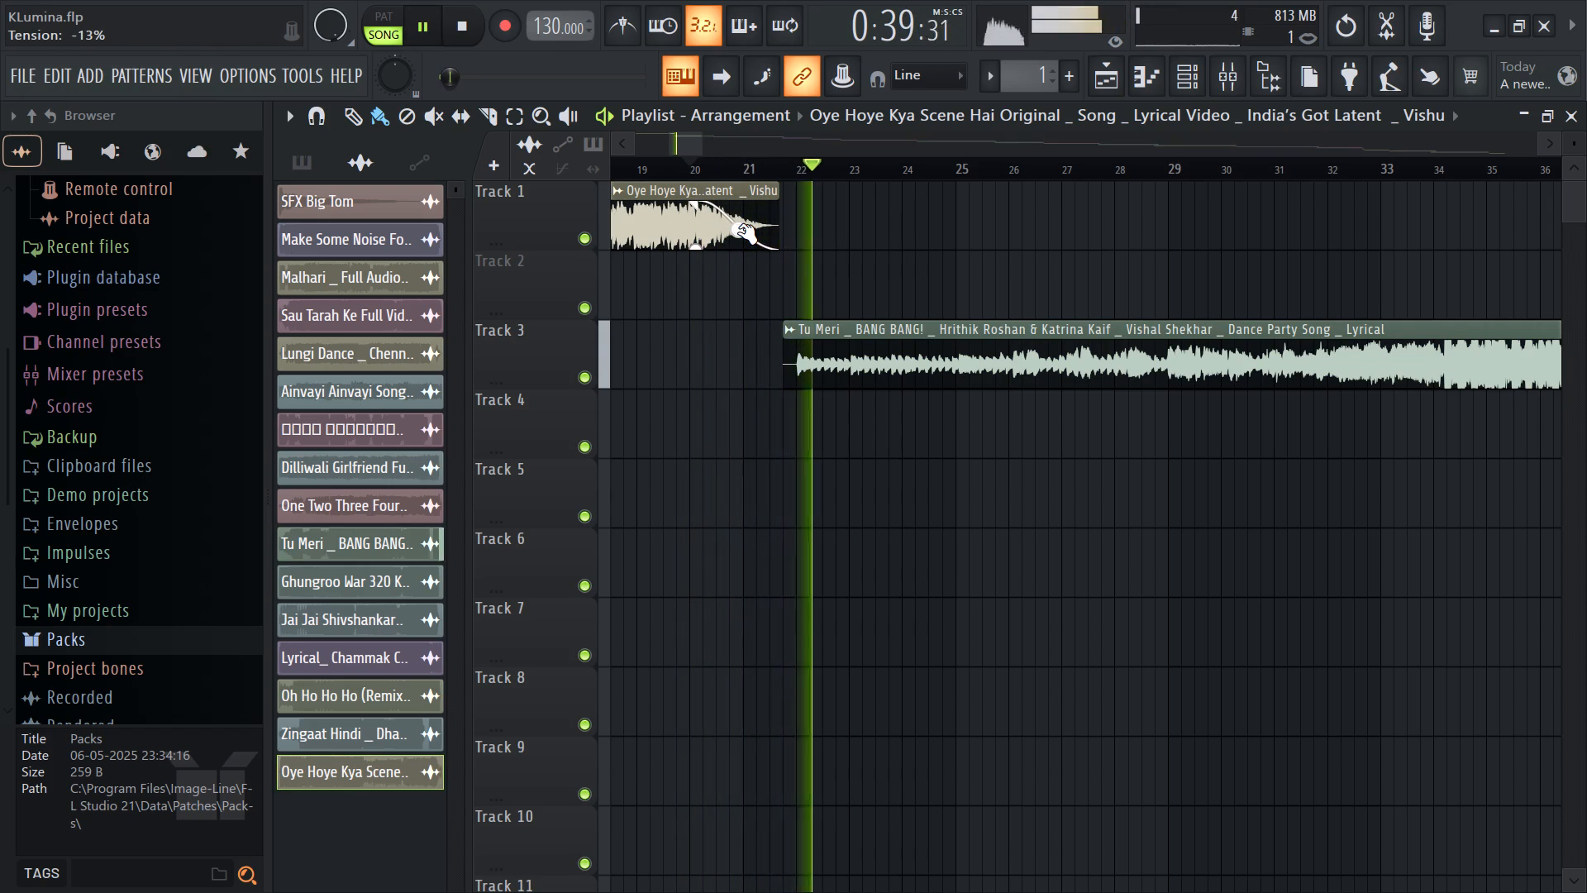
Select all song clips from Track 3 onward, move them up one track so Tu Meri starts at 20:13:00 on Track 2, and play the overlap.
ctrl+scroll(703, 241, down, 11)
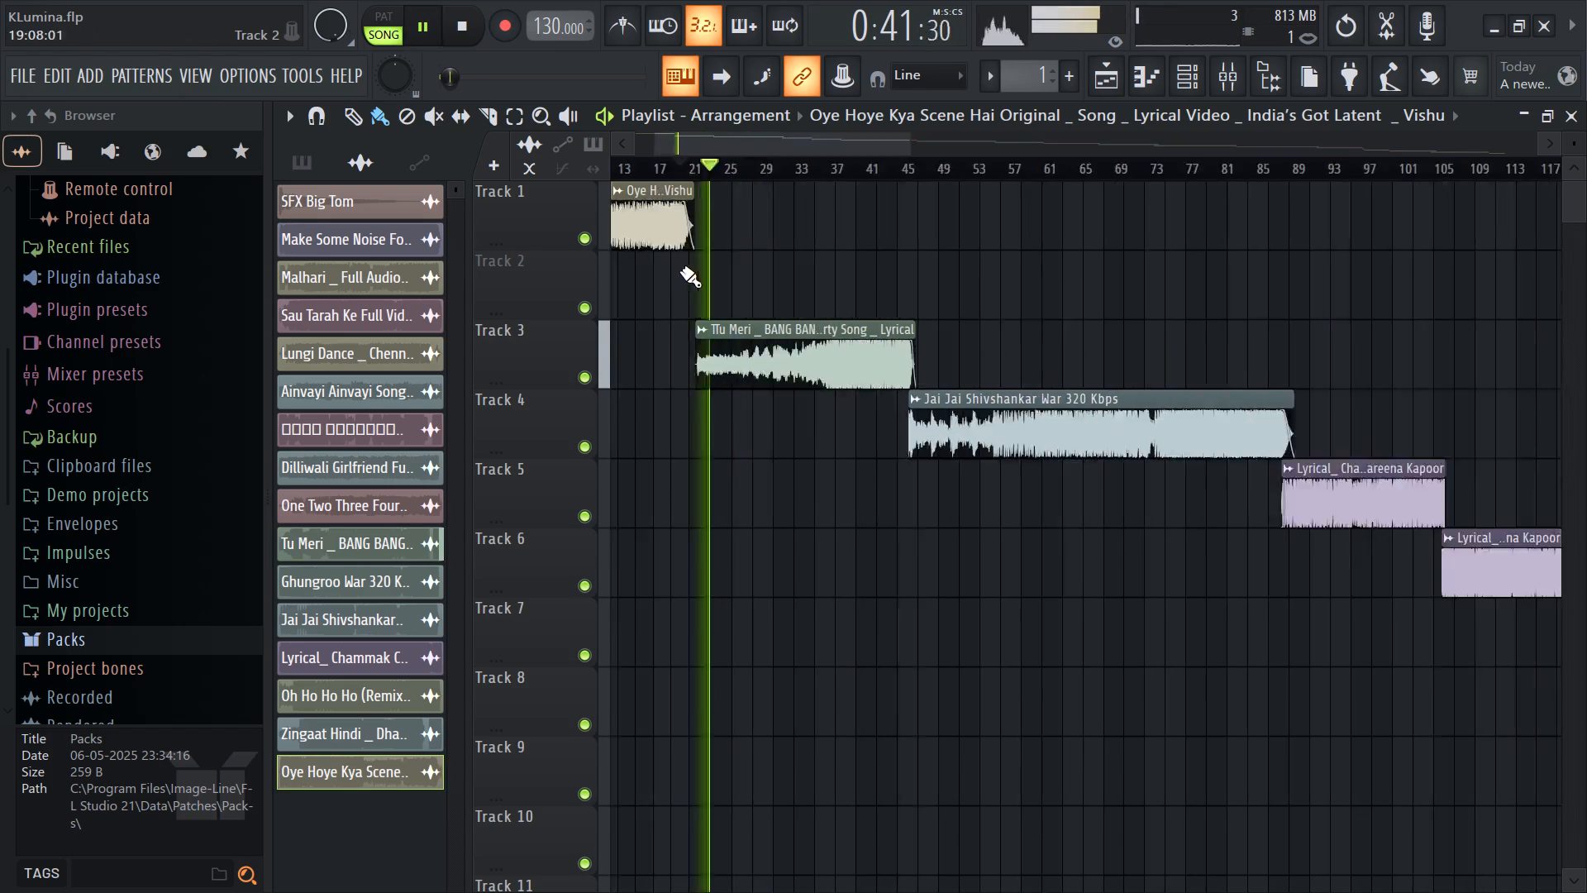
ctrl+scroll(680, 270, down, 11)
scroll(625, 336, down, 3)
scroll(625, 278, up, 1)
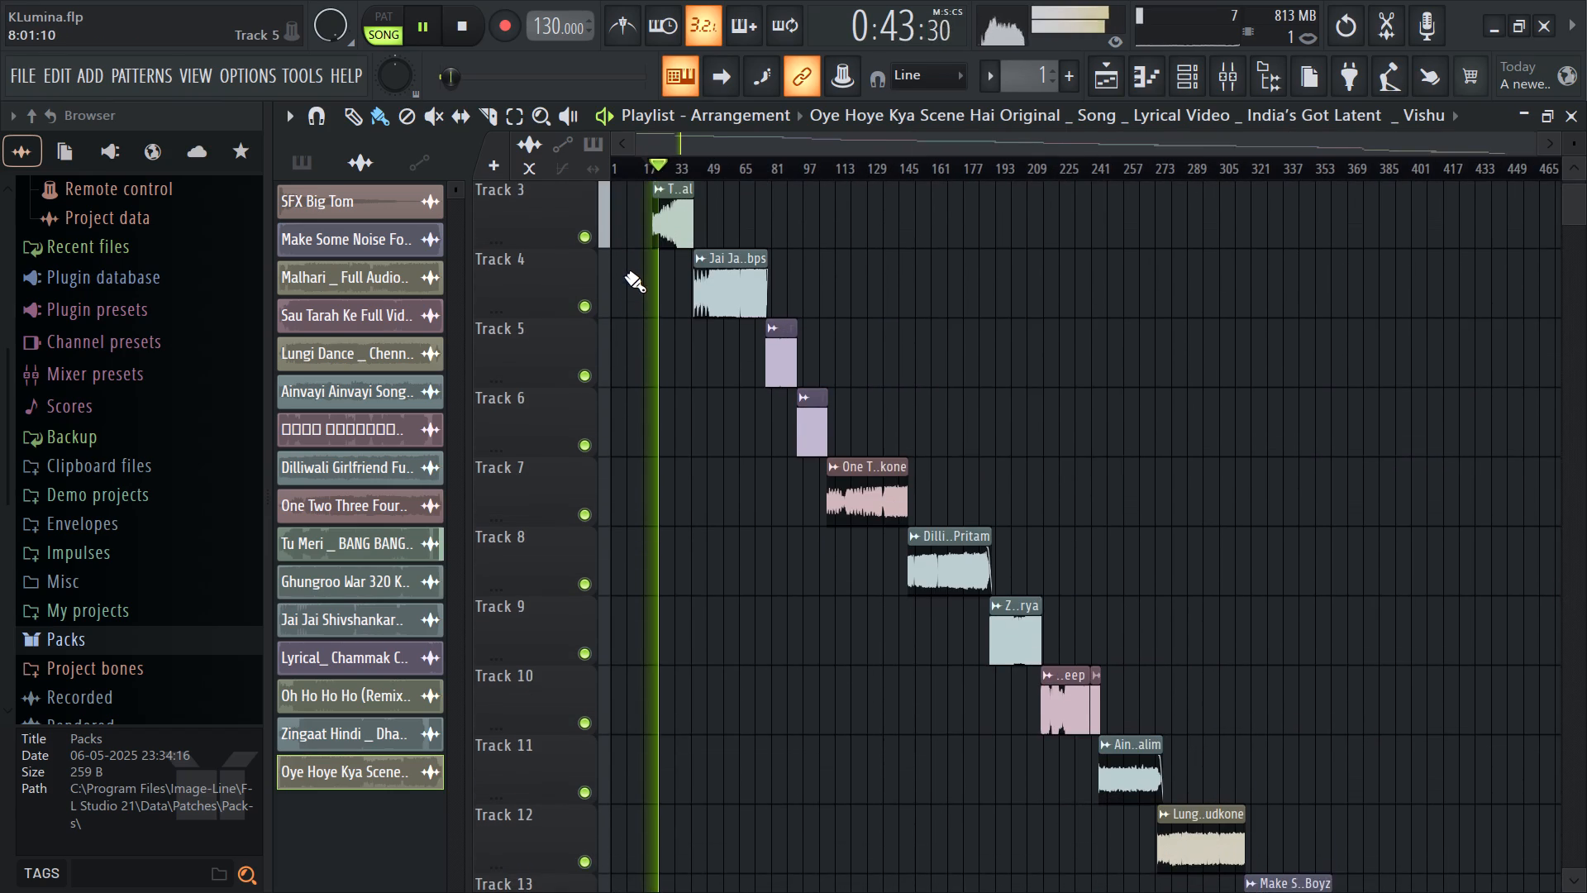
drag(619, 224, 1069, 745)
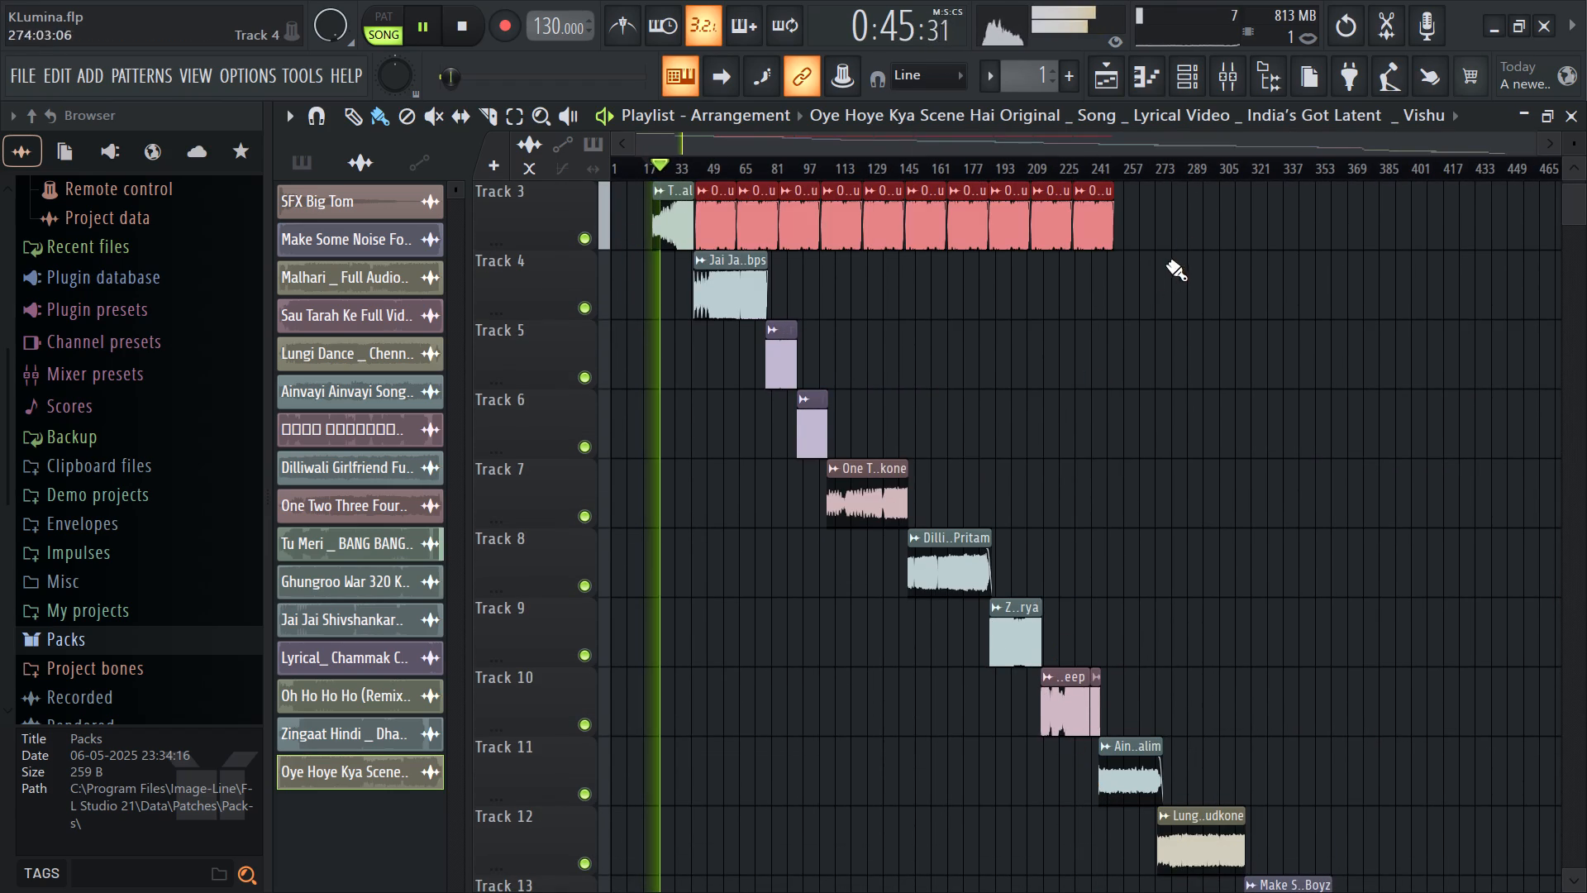
right_drag(1179, 240, 715, 229)
ctrl+drag(621, 220, 786, 386)
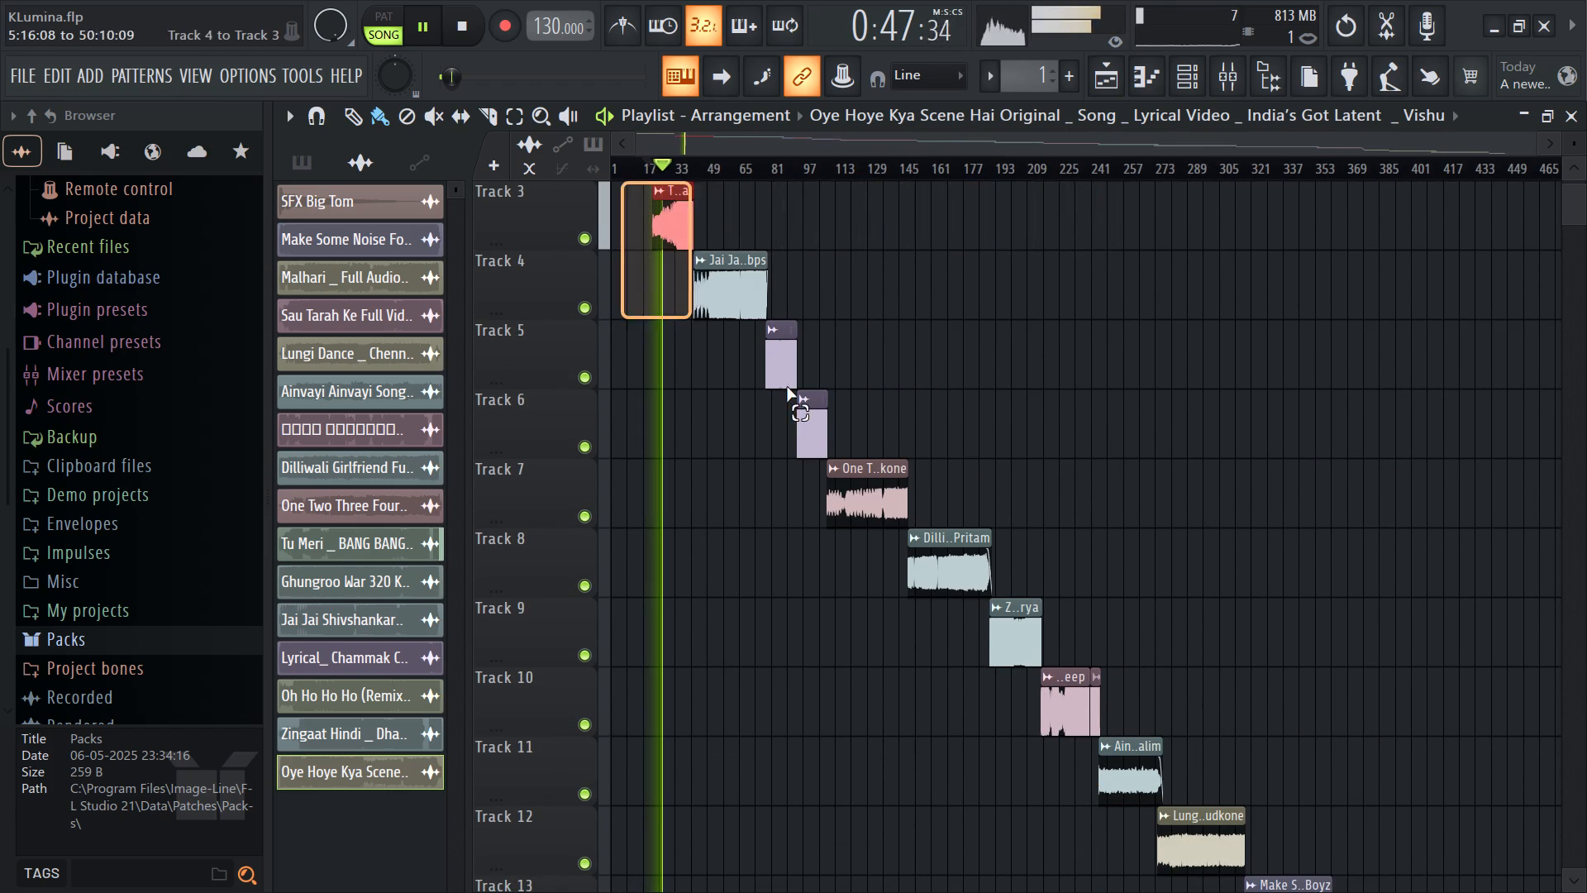
ctrl+drag(786, 386, 1393, 892)
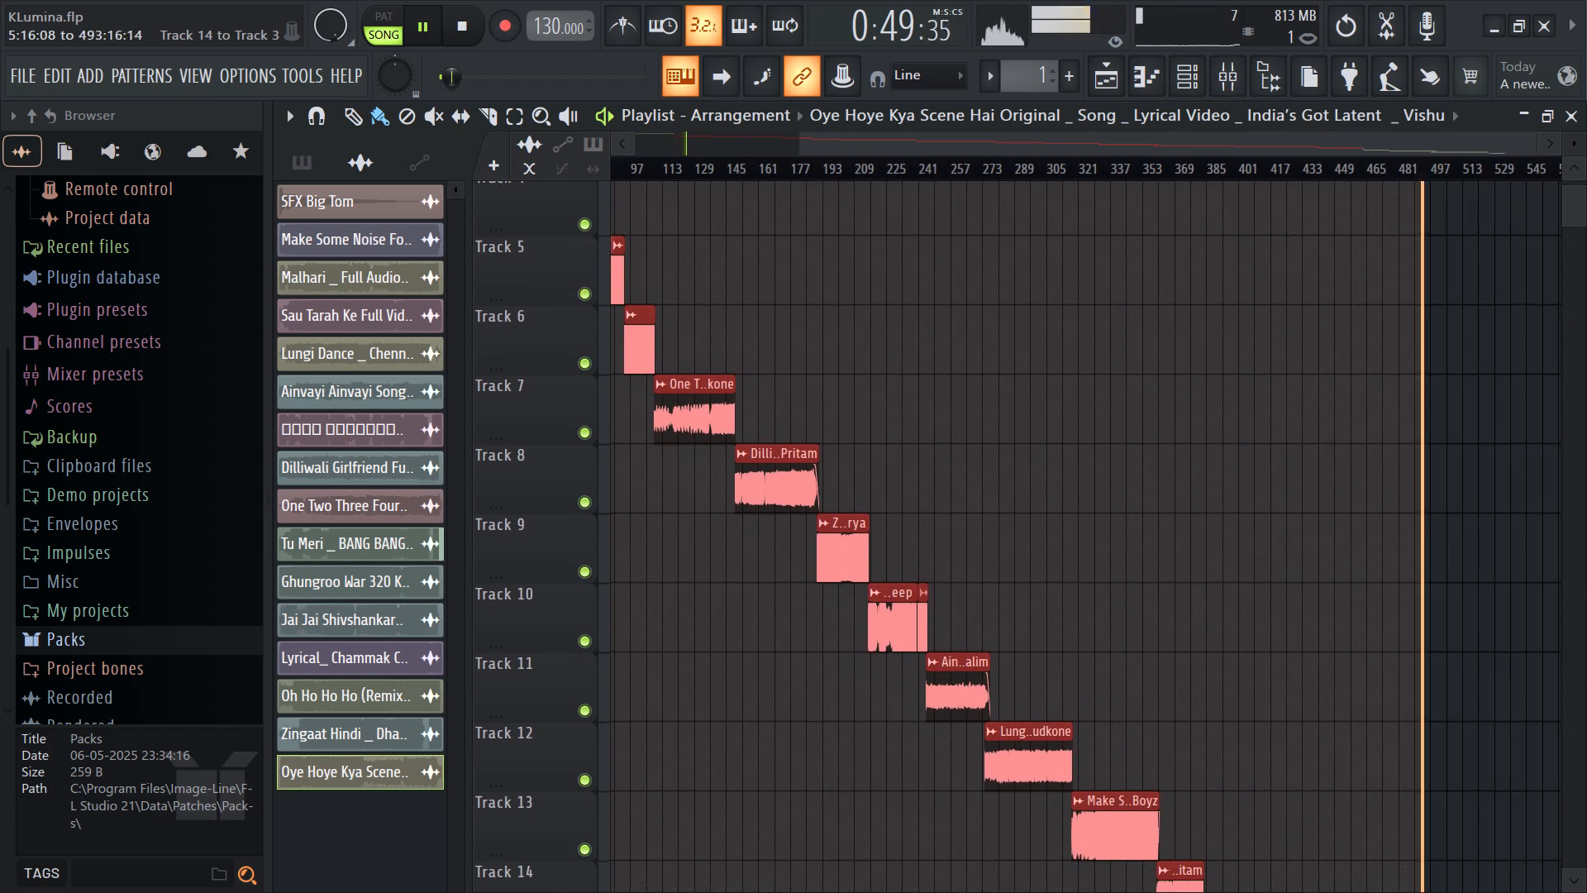
ctrl+drag(1393, 892, 1376, 891)
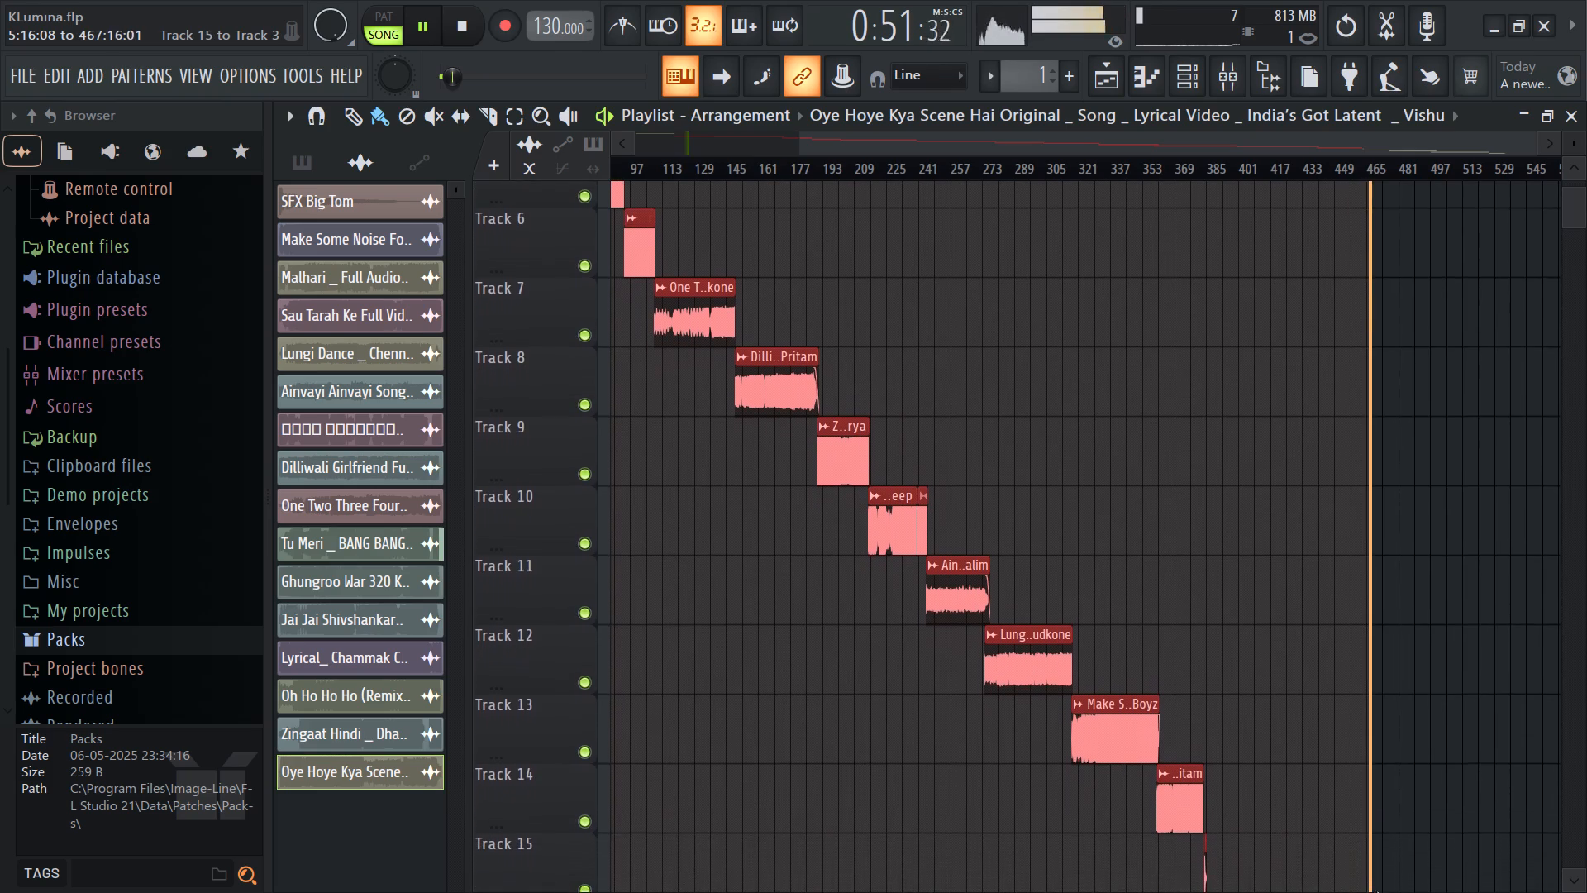
ctrl+drag(1376, 891, 1419, 890)
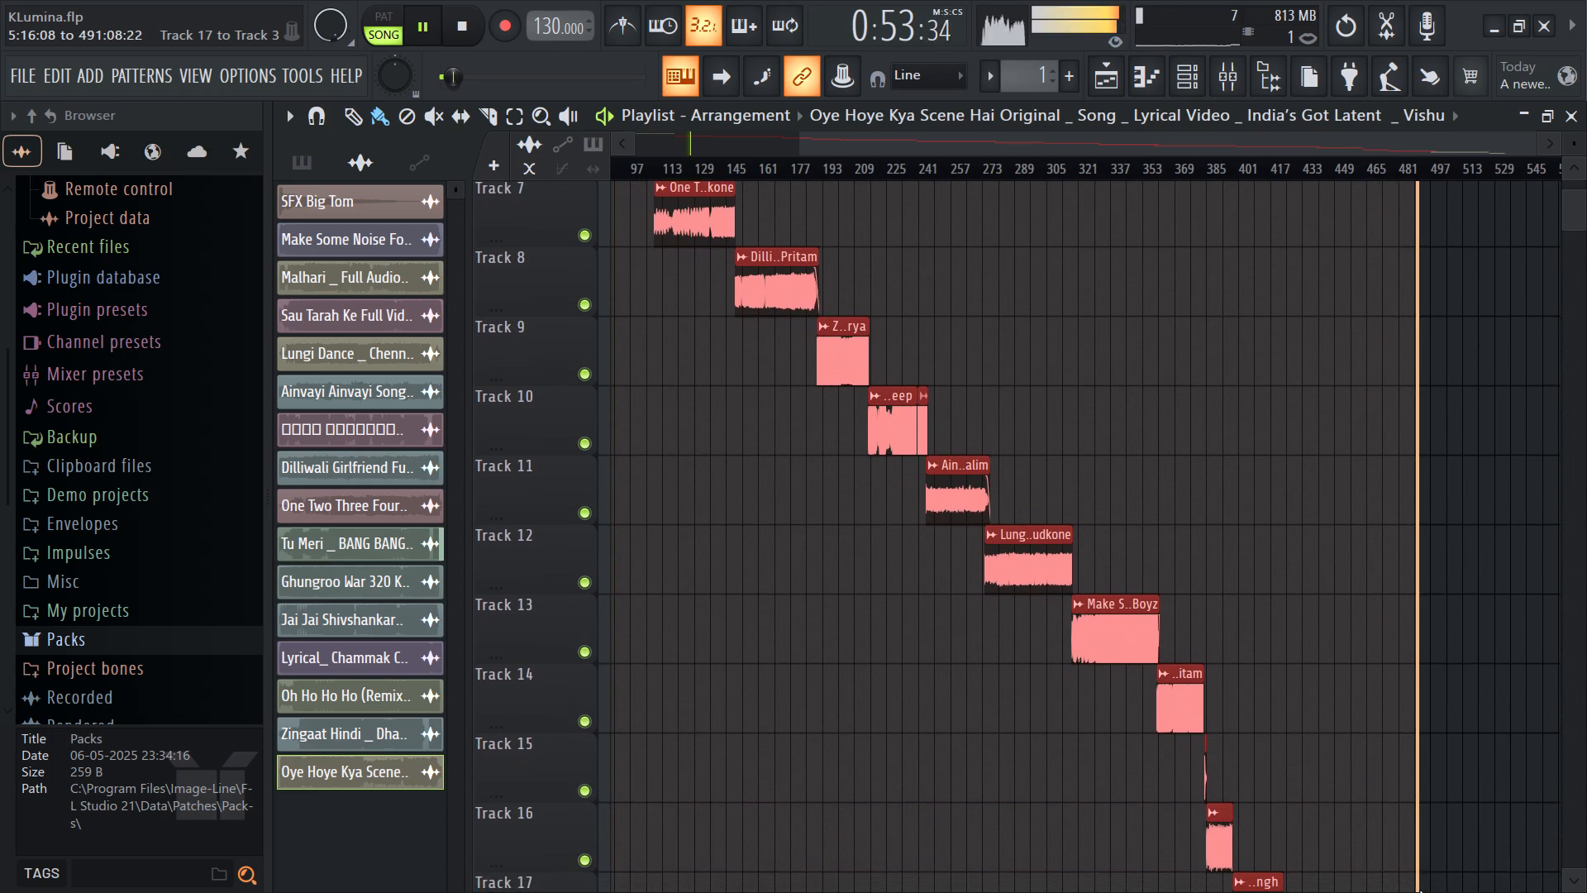
ctrl+drag(1419, 890, 1426, 892)
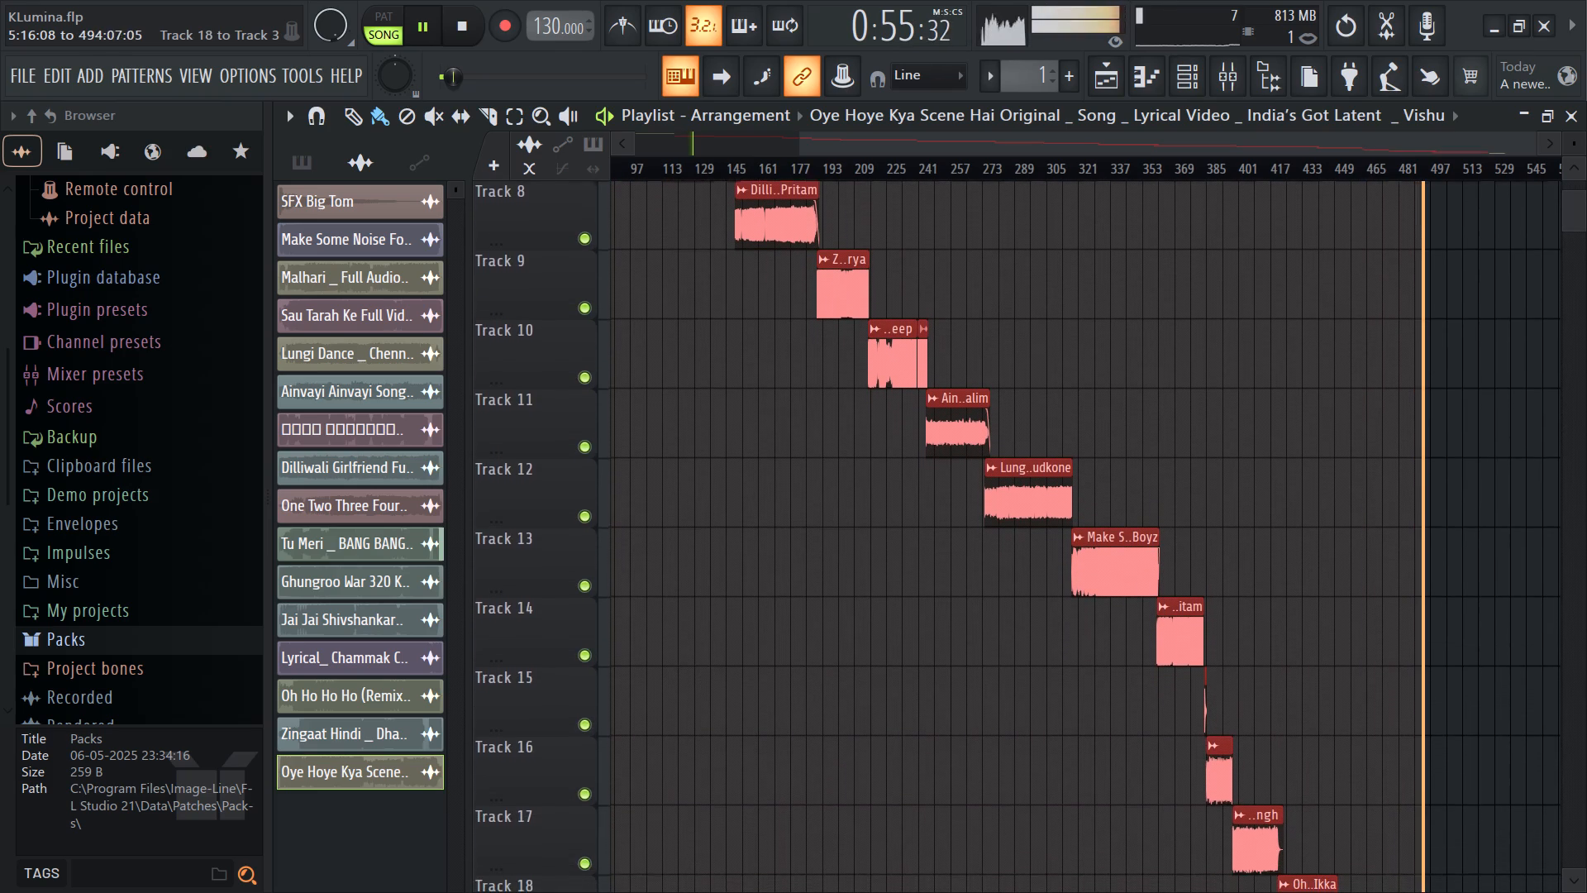
ctrl+drag(1426, 892, 1429, 881)
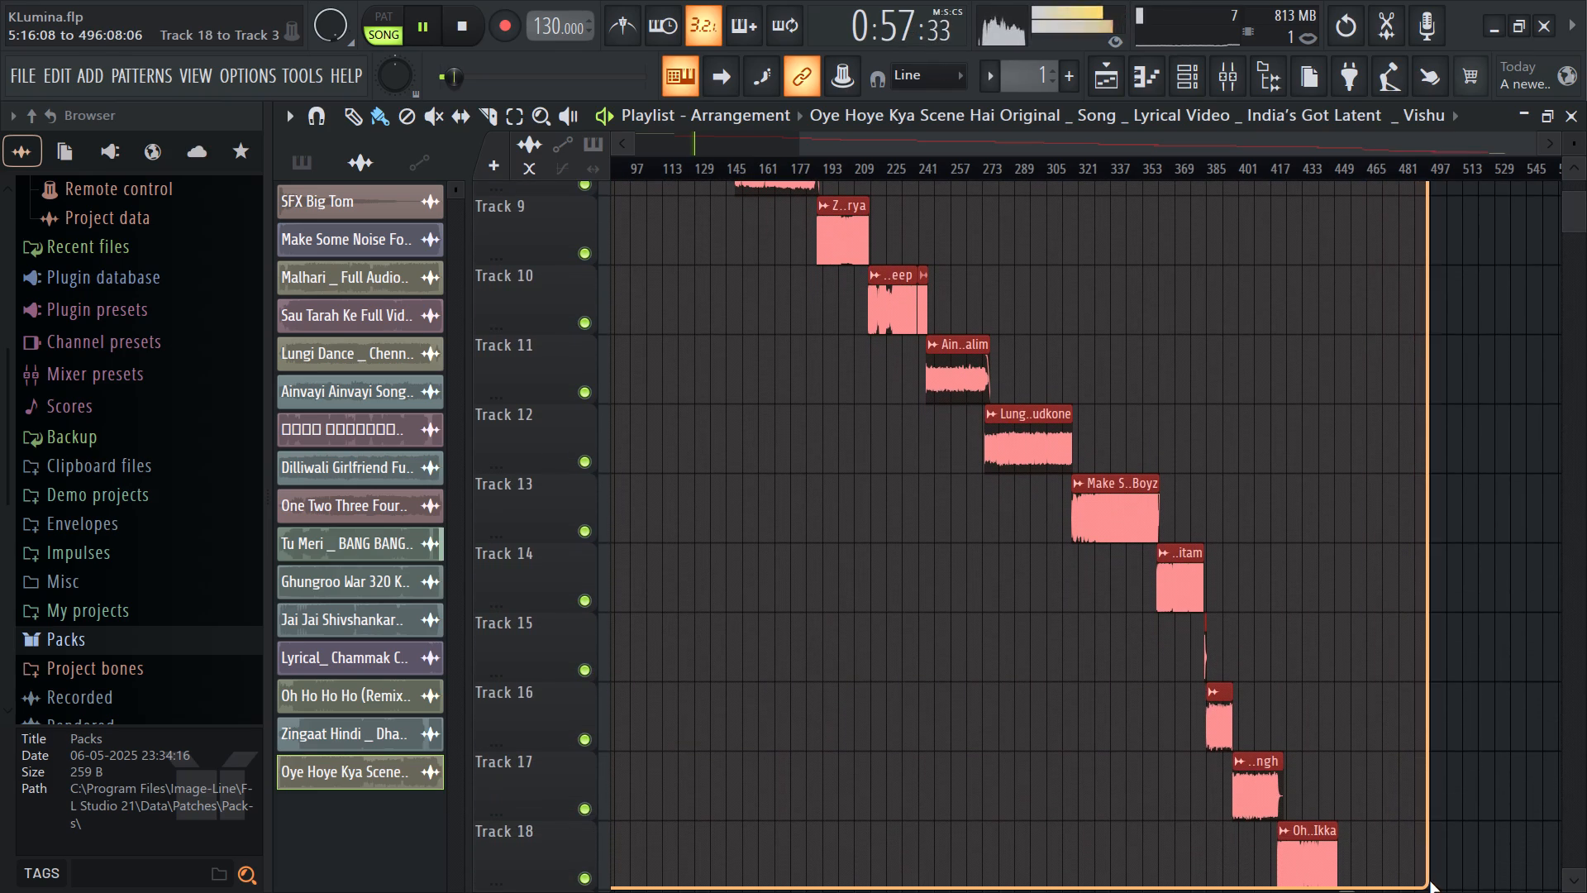
ctrl+drag(1429, 881, 1440, 892)
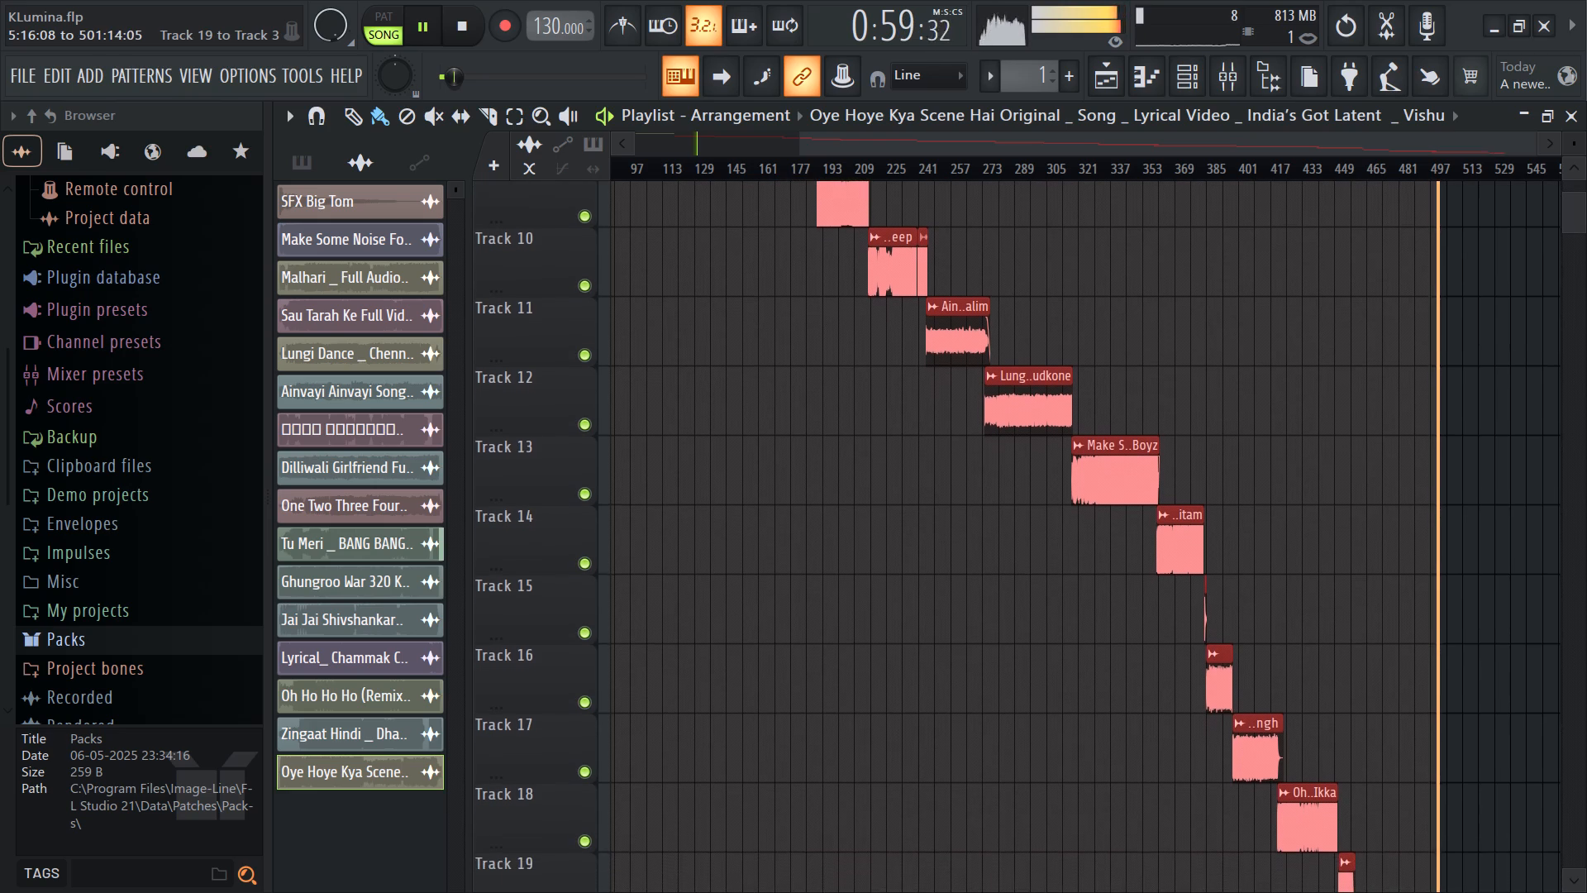
ctrl+drag(1440, 892, 1422, 886)
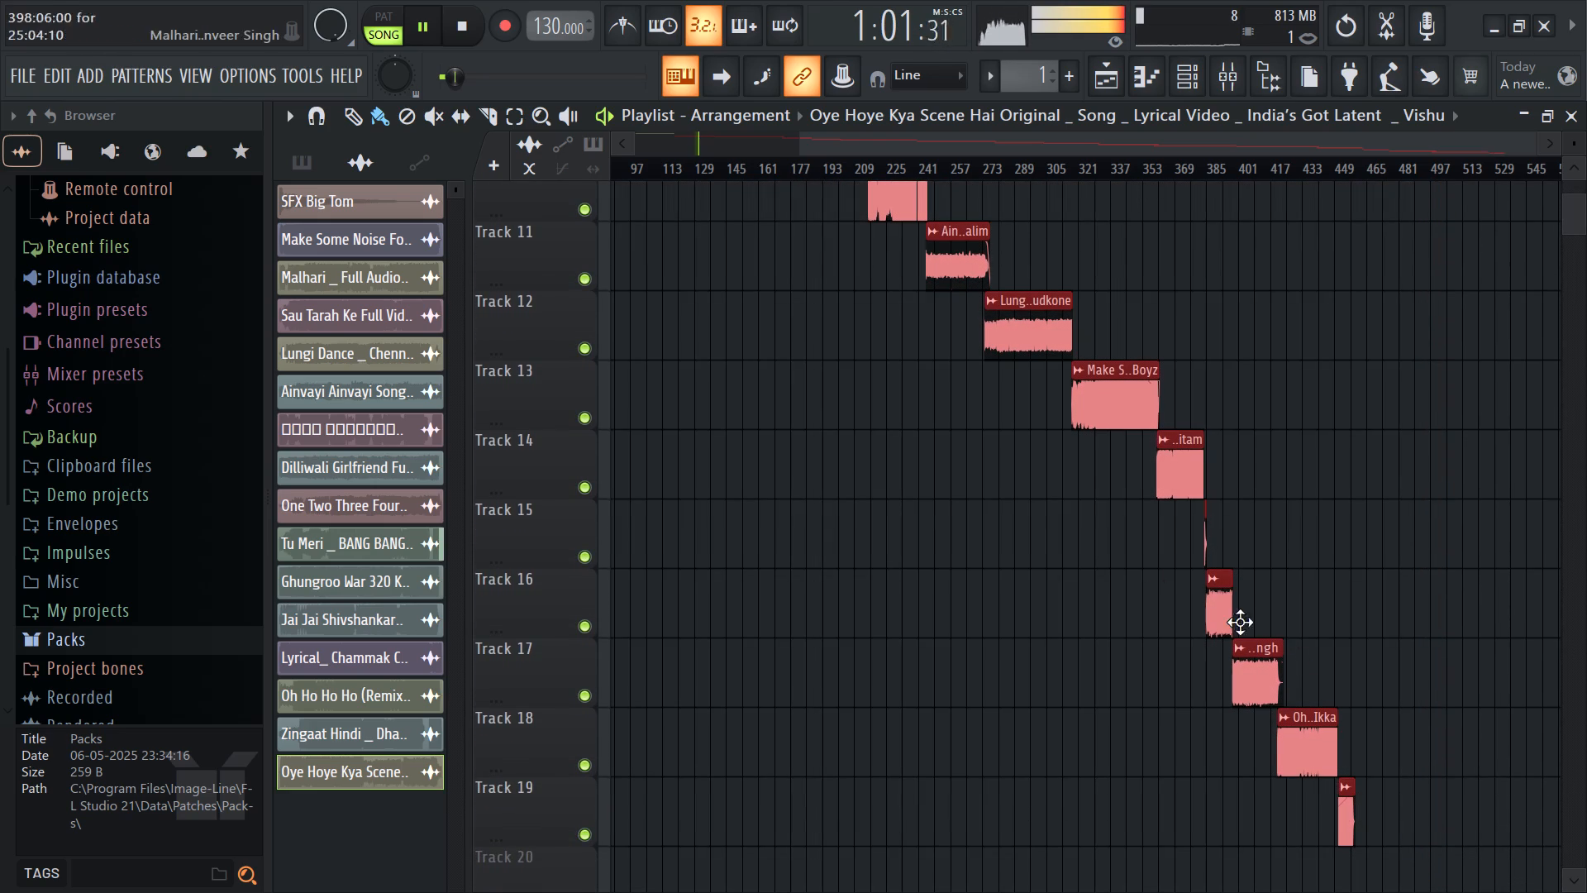
ctrl+scroll(931, 505, down, 7)
key(space)
scroll(759, 463, up, 7)
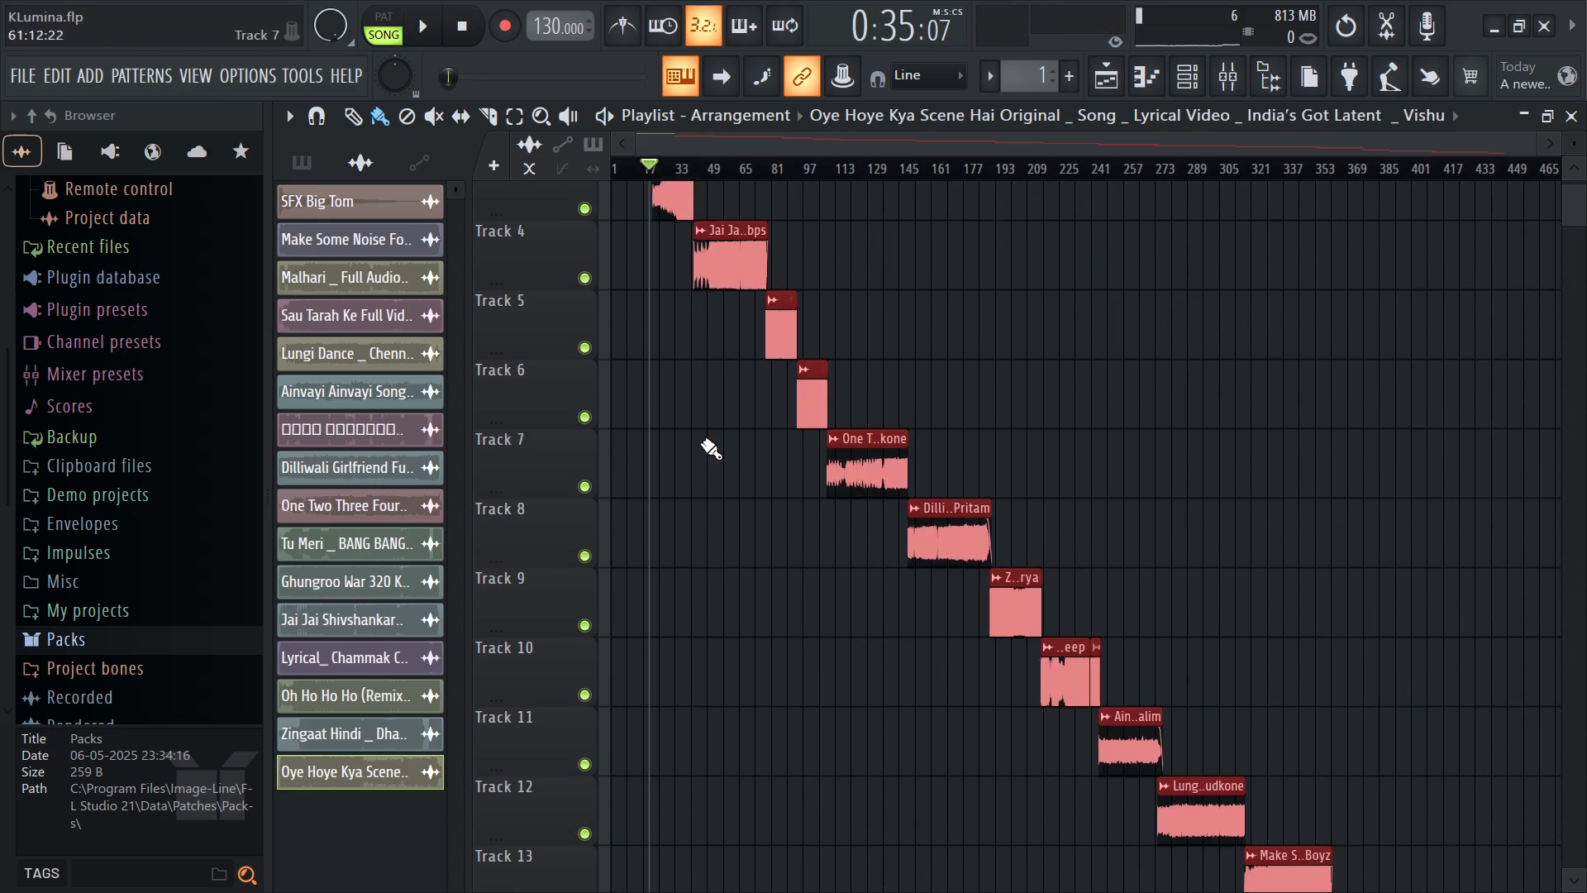
scroll(630, 423, up, 6)
ctrl+scroll(574, 380, up, 20)
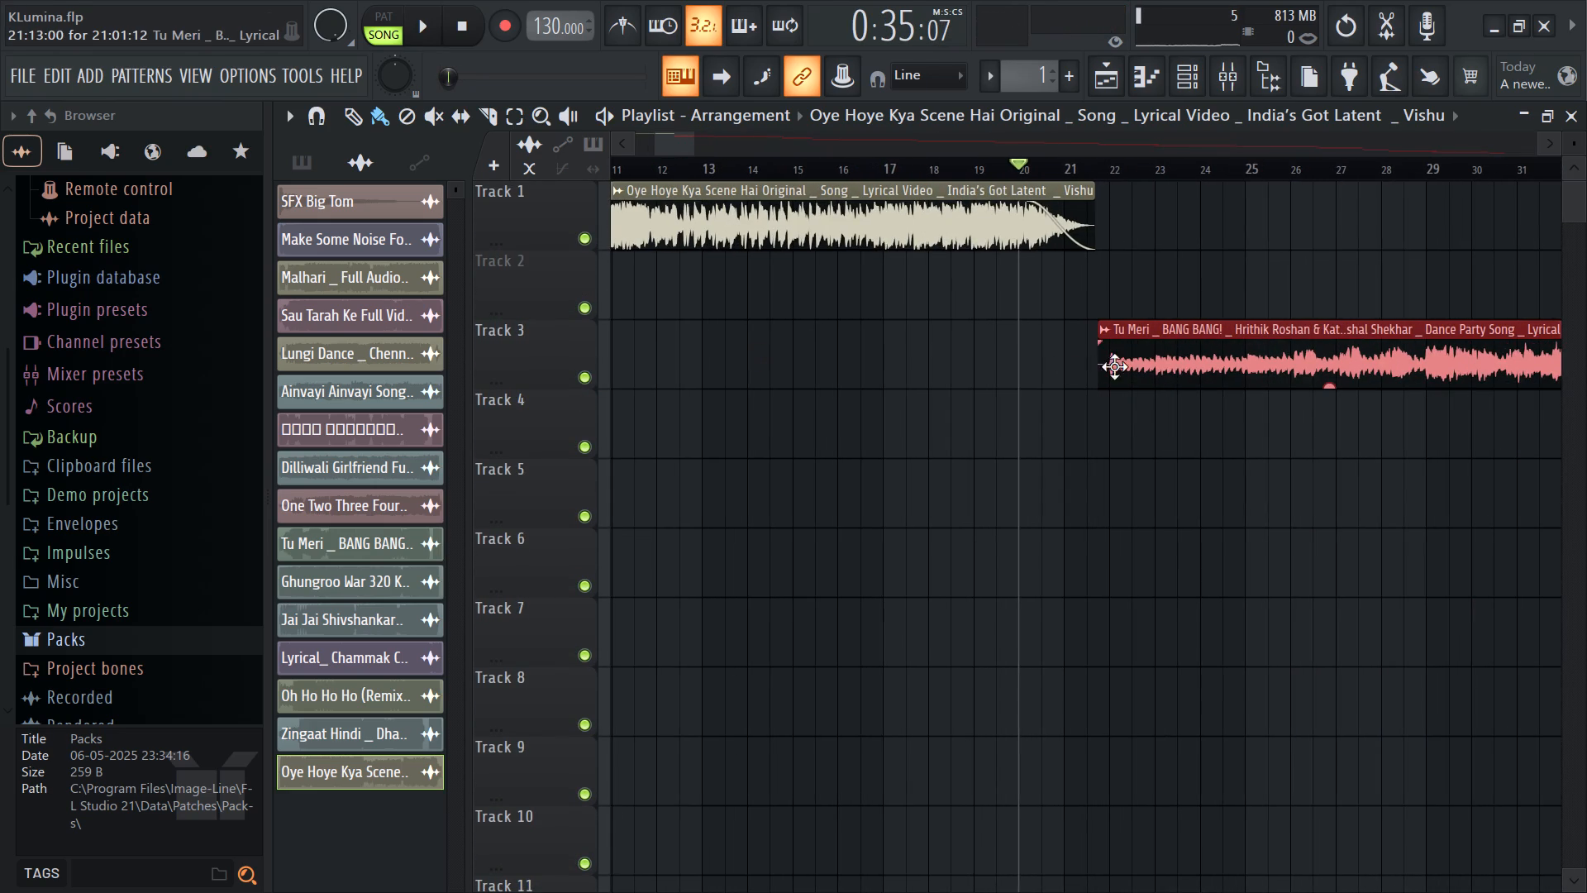
drag(1167, 361, 1123, 273)
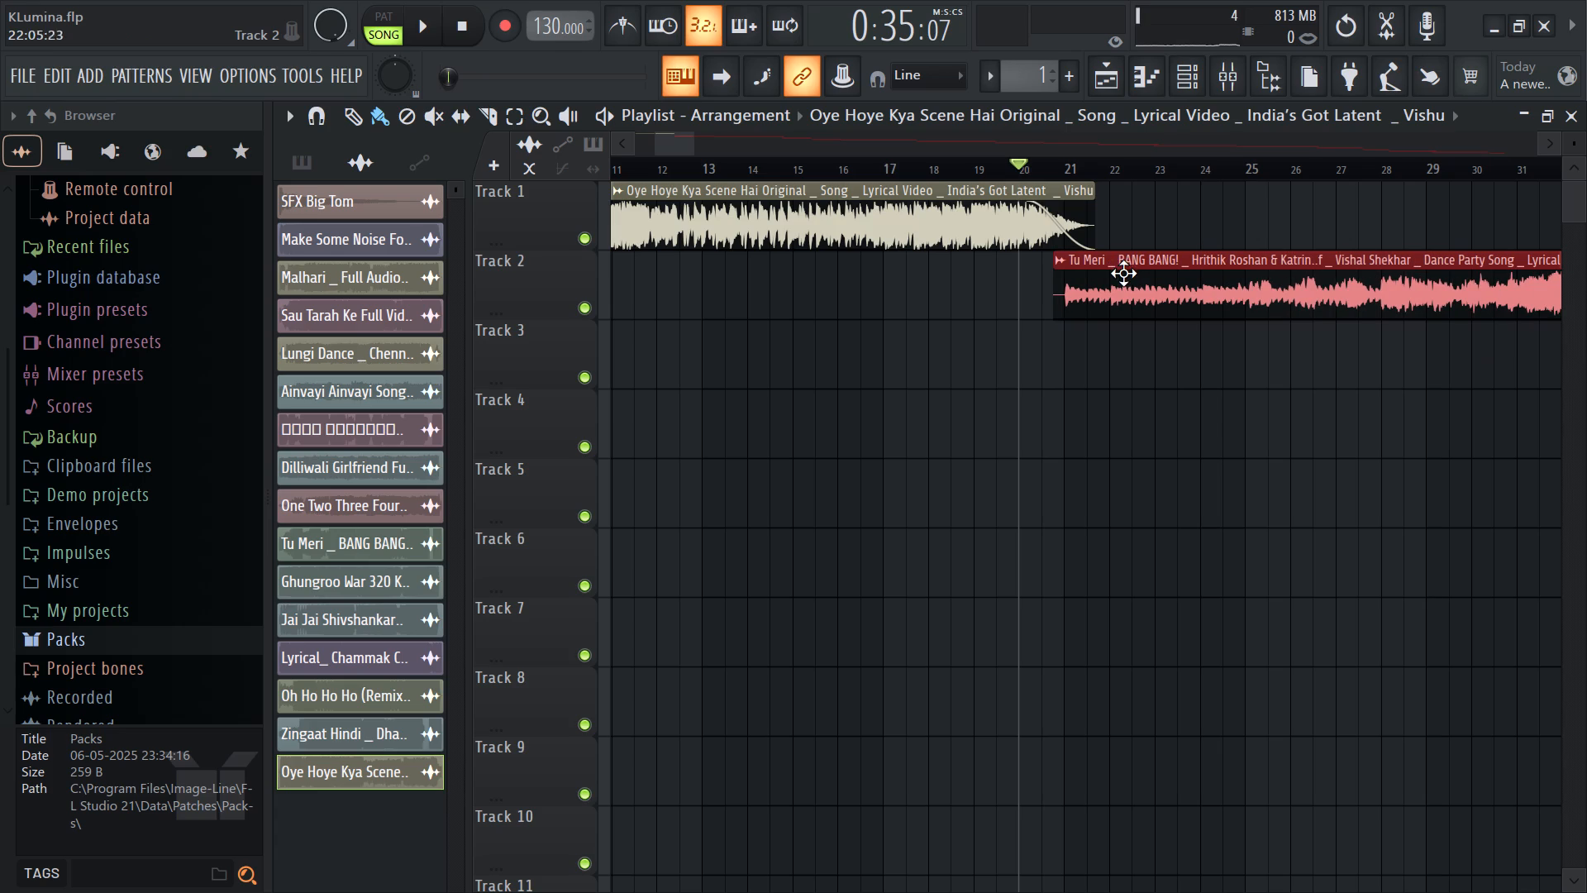
drag(1123, 273, 1119, 274)
key(space)
ctrl+scroll(1031, 377, up, 7)
ctrl+scroll(1129, 374, up, 5)
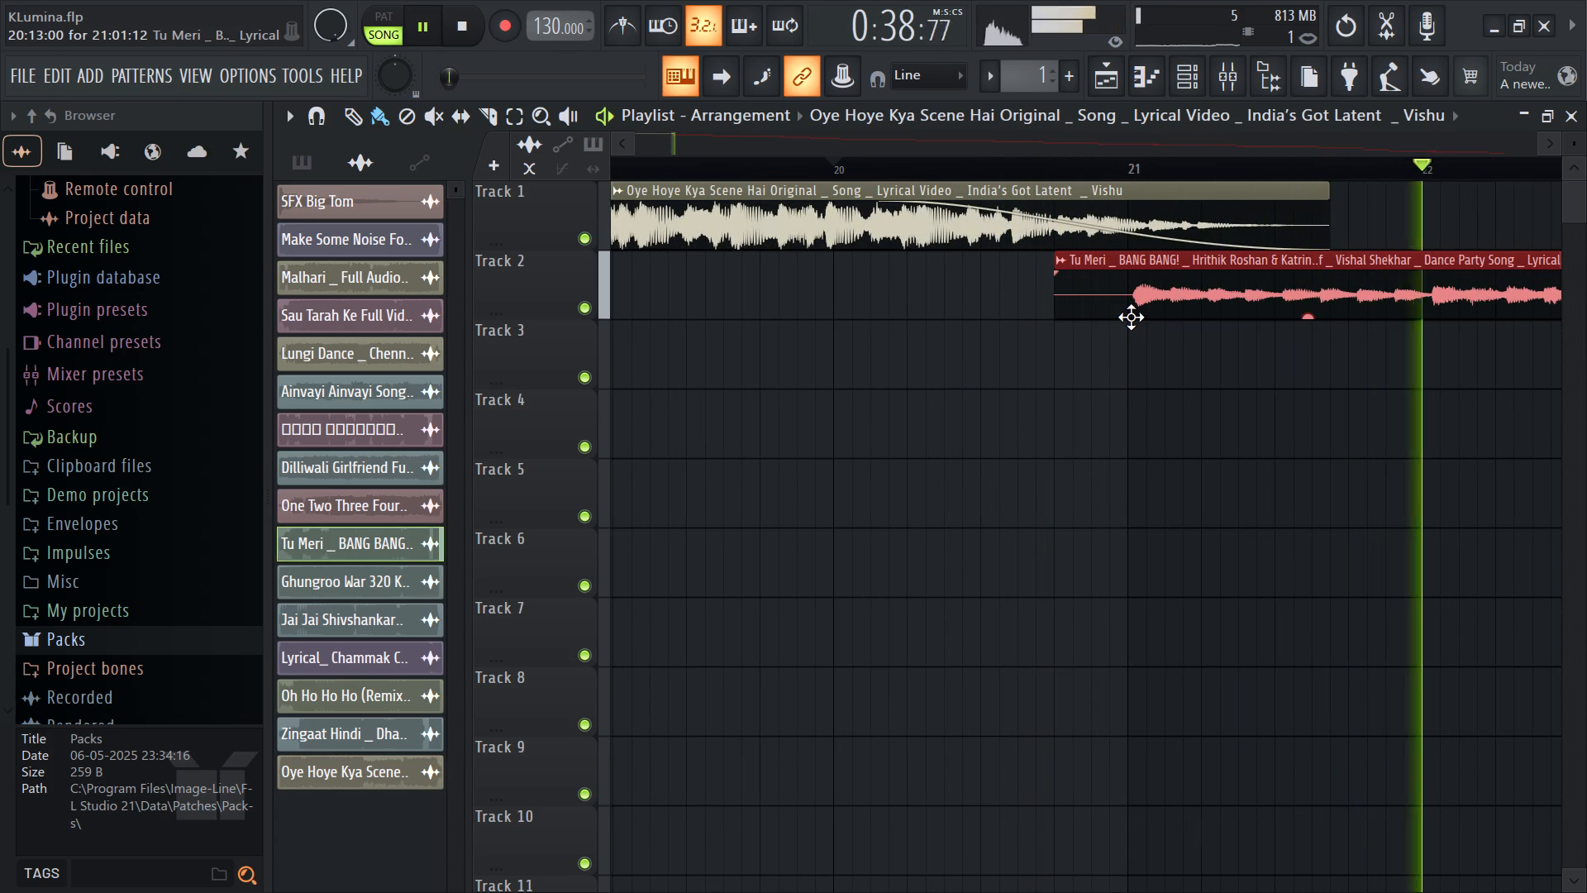
Save the project.
key(ctrl+s)
Give the Tu Meri clip a fade-in from its start to just before bar 22, deselect the clips and listen to the crossfade.
ctrl+scroll(936, 505, down, 20)
ctrl+scroll(936, 505, down, 11)
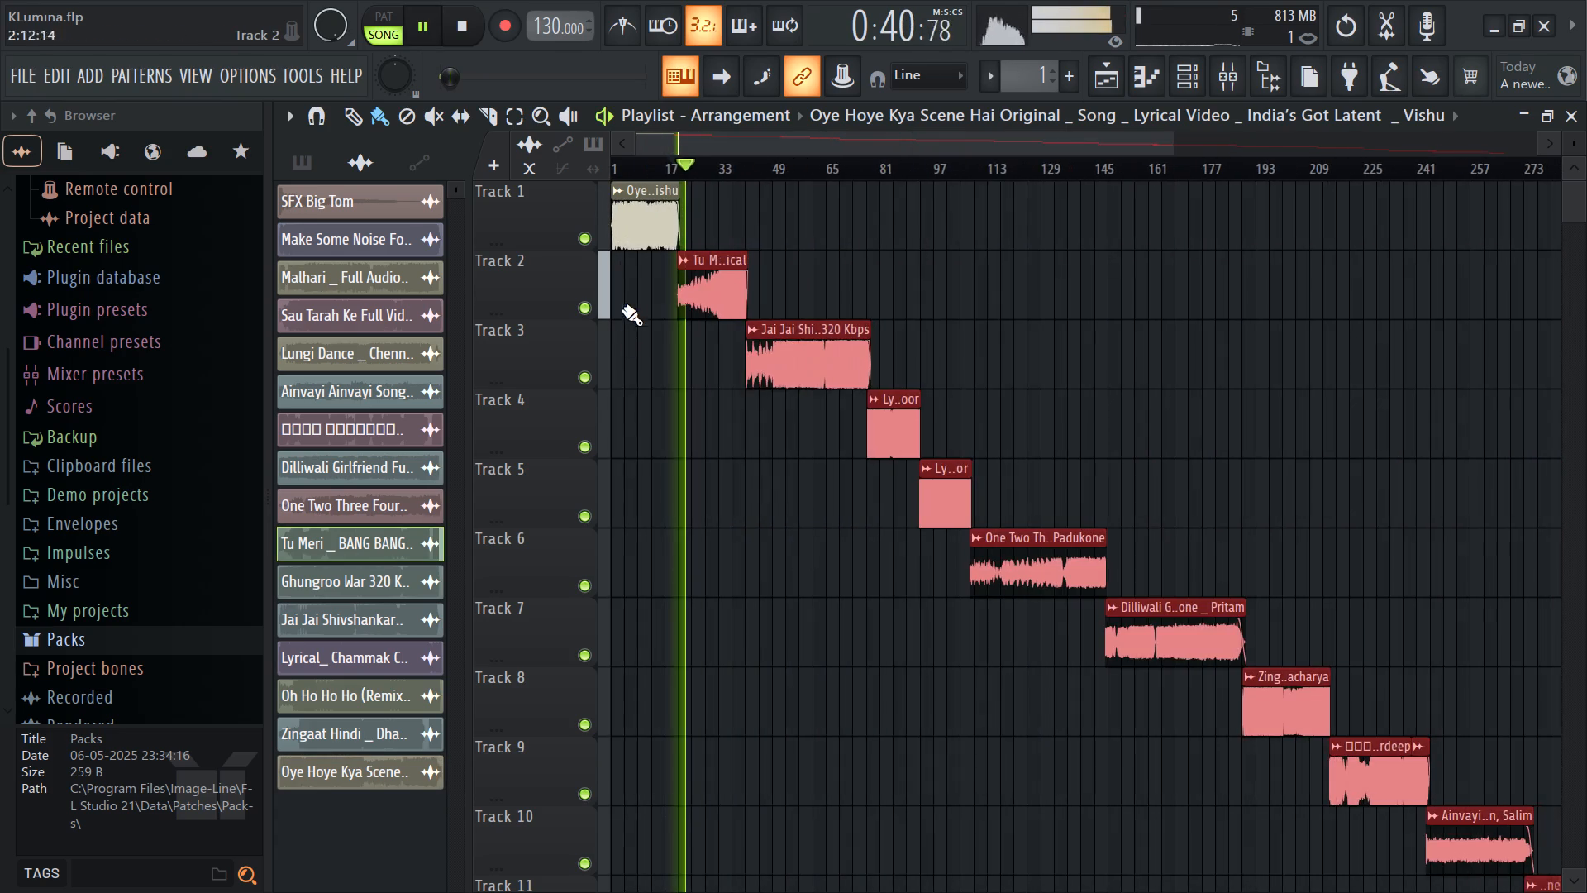
ctrl+scroll(623, 303, up, 19)
ctrl+scroll(939, 298, up, 5)
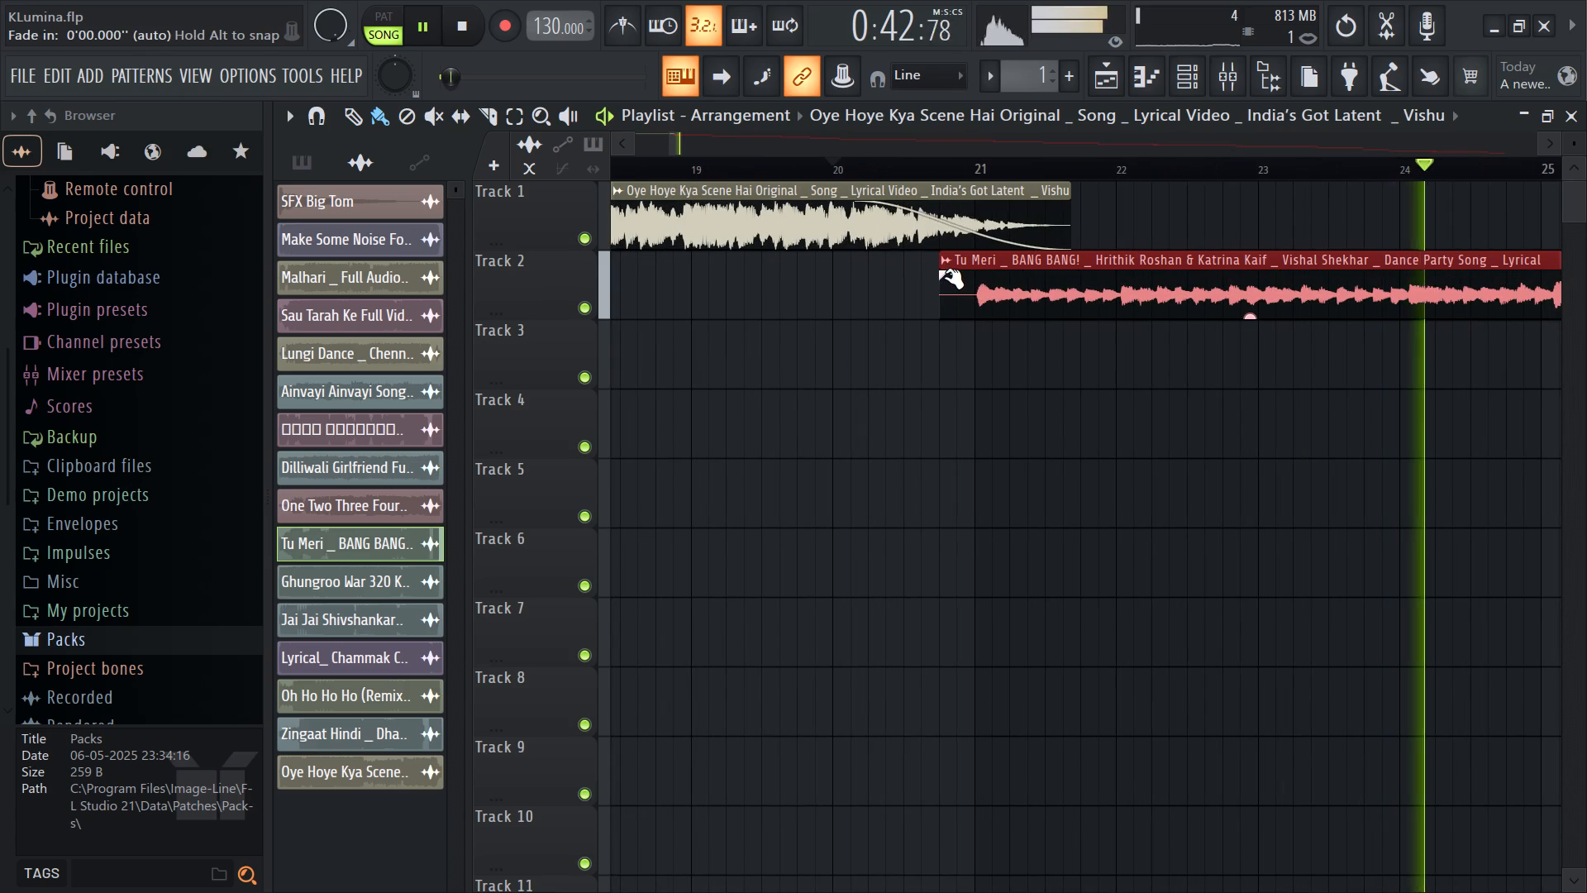
drag(946, 276, 1116, 277)
key(space)
key(space)
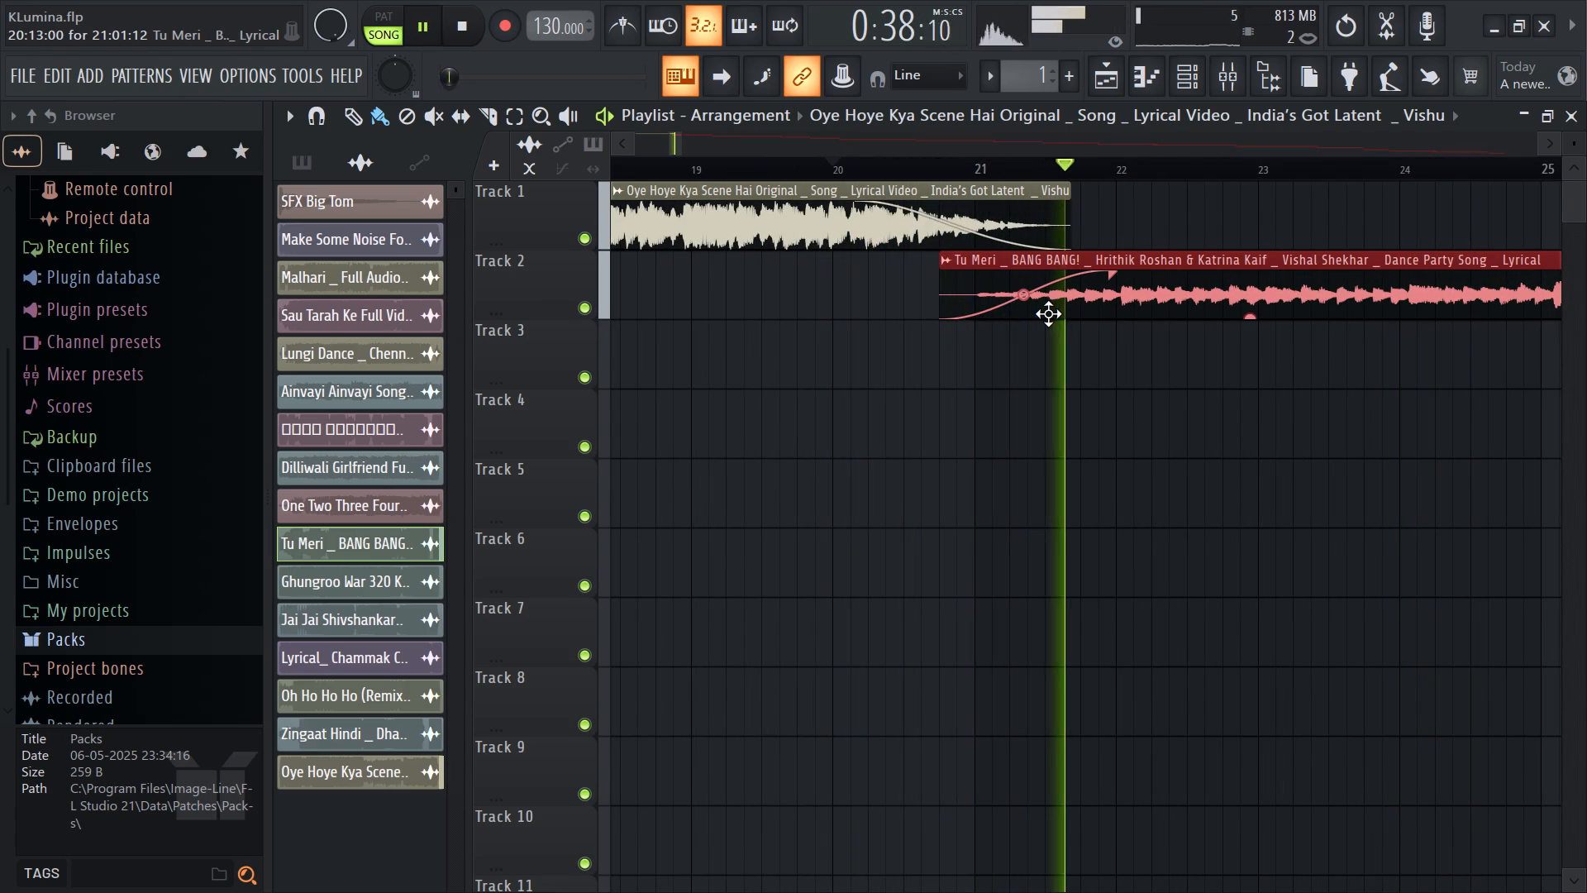
click(710, 606)
right_click(822, 603)
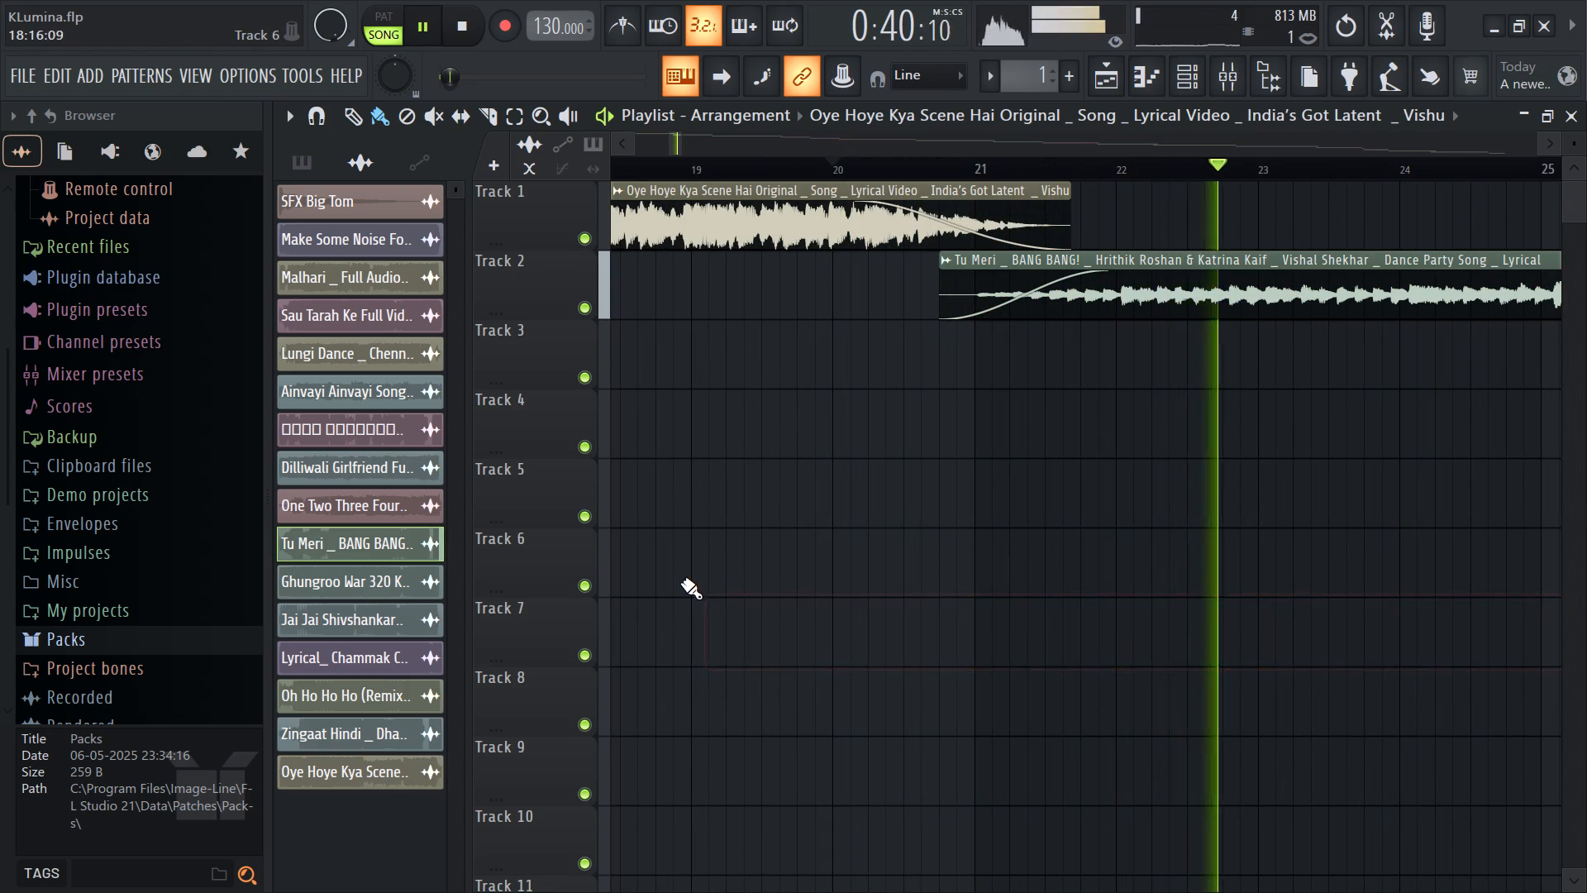
ctrl+scroll(670, 582, down, 20)
ctrl+scroll(670, 582, down, 2)
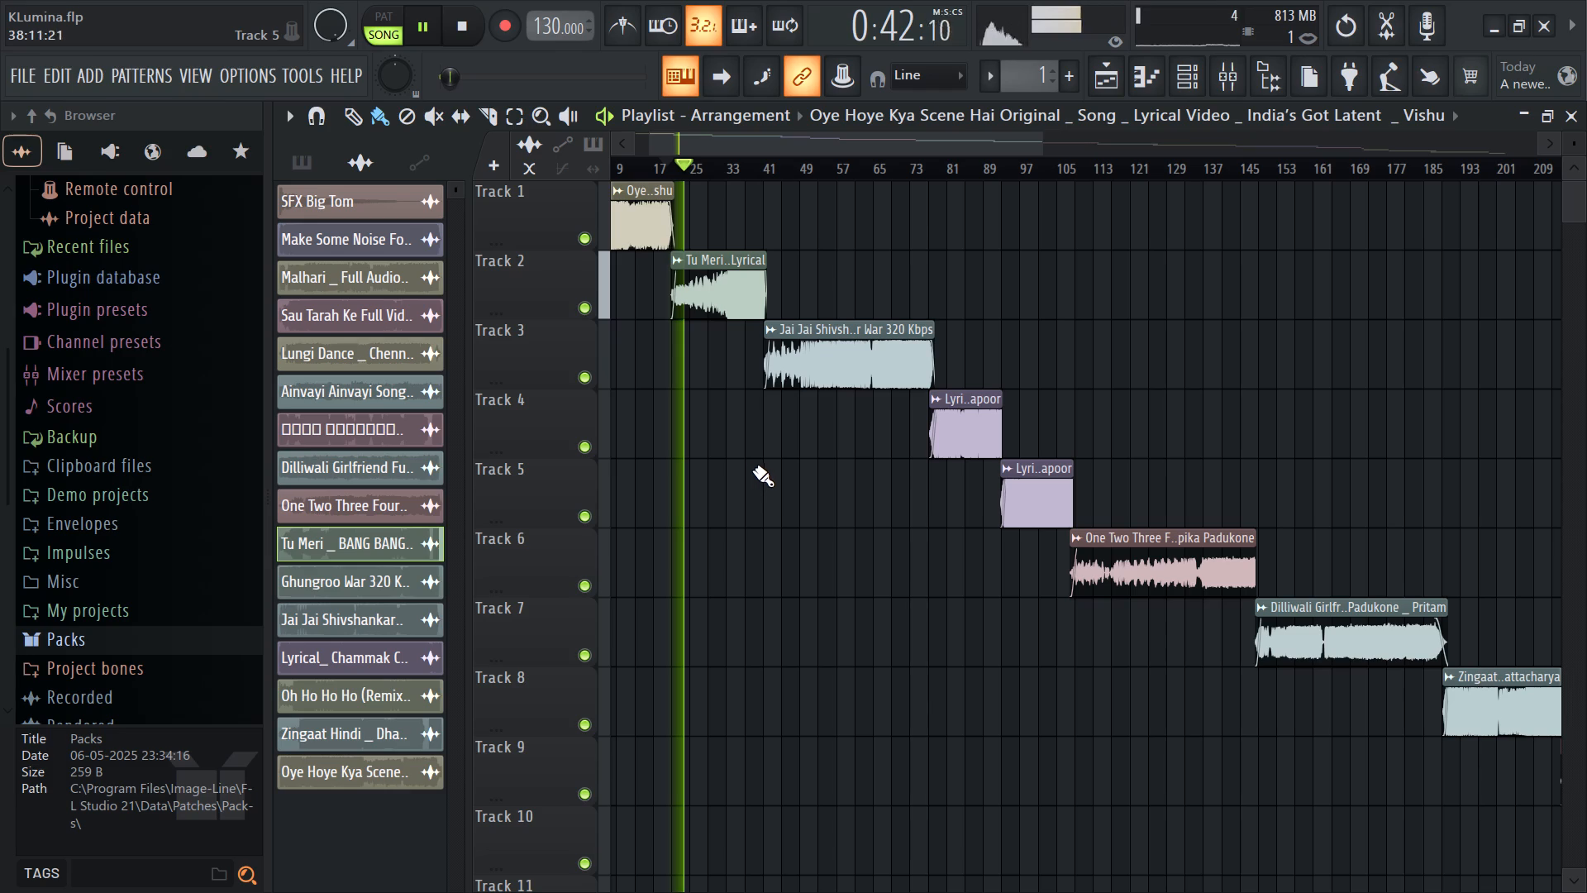
key(space)
Switch to the YouTube page in Chrome and search for "gangnam style shararat".
key(alt+Tab)
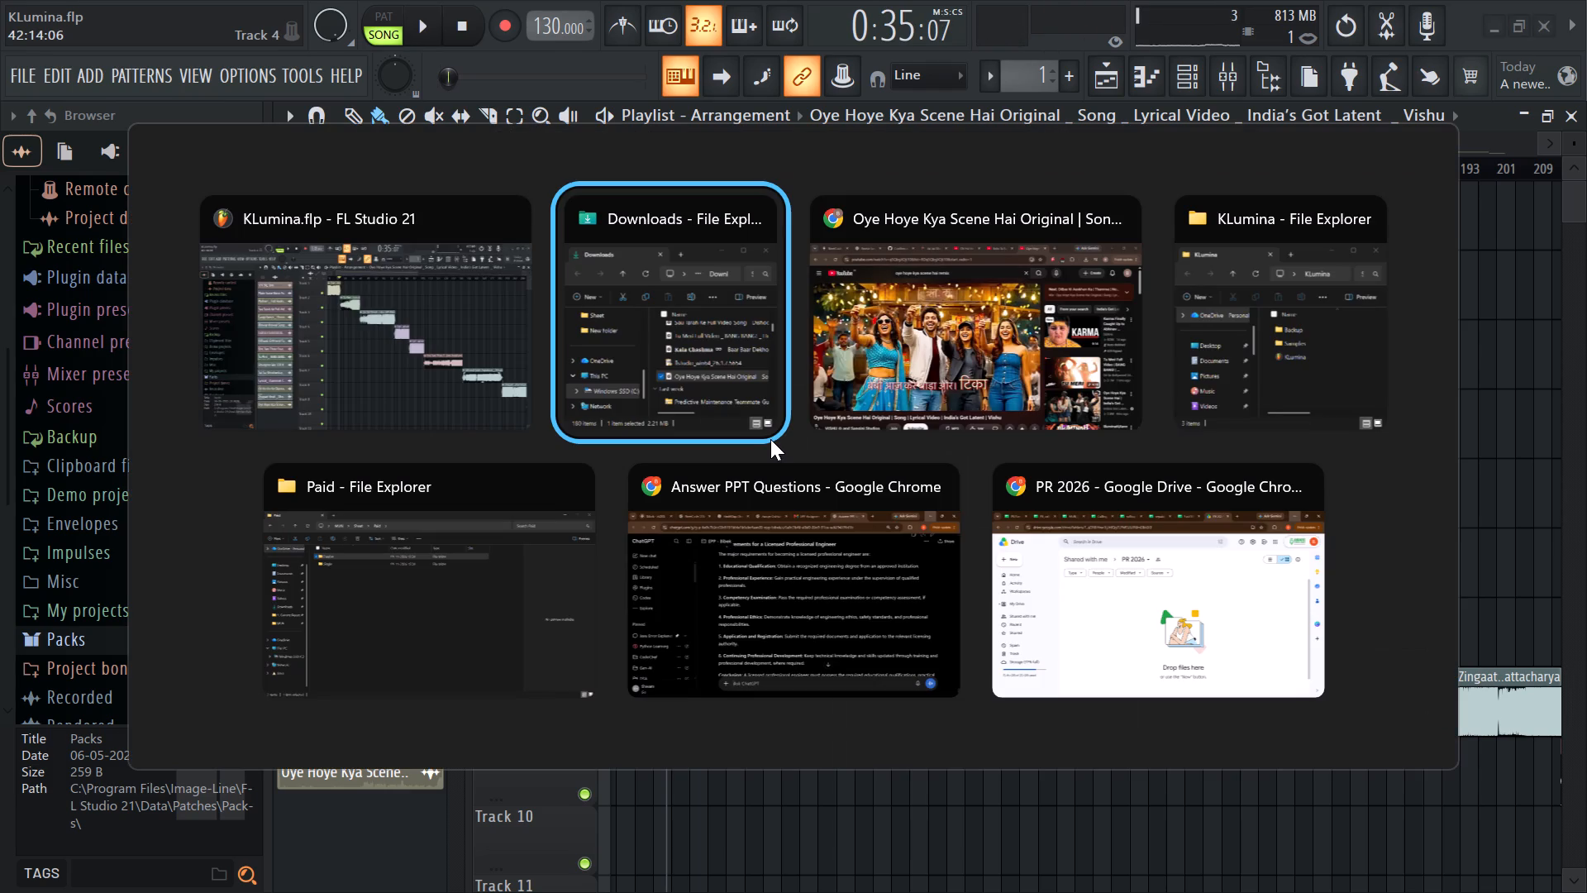
key(alt+Tab)
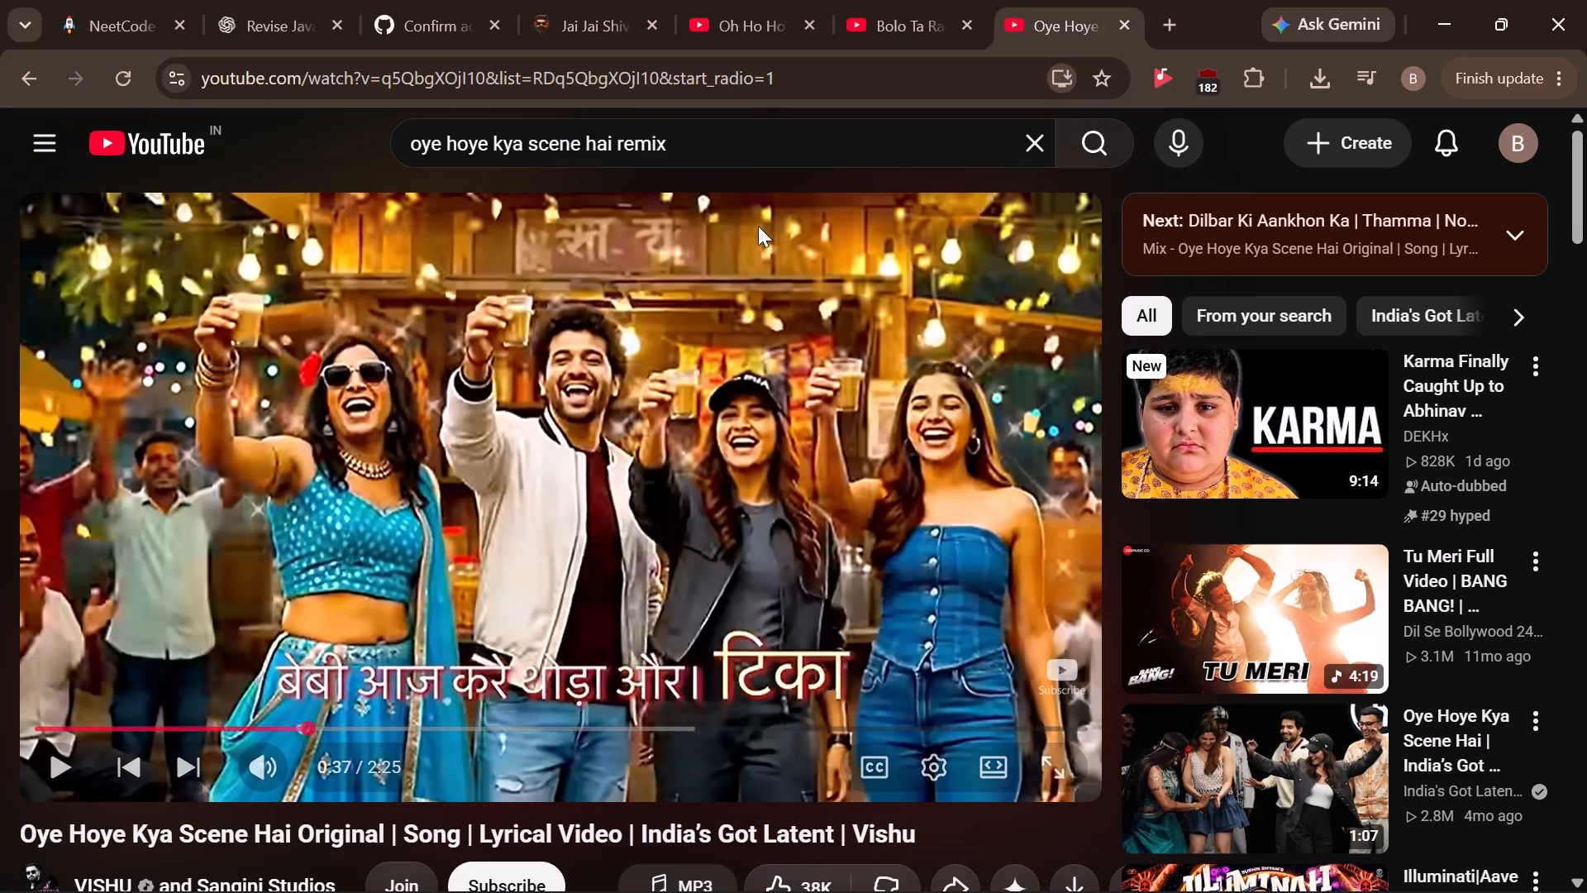
scroll(748, 220, down, 6)
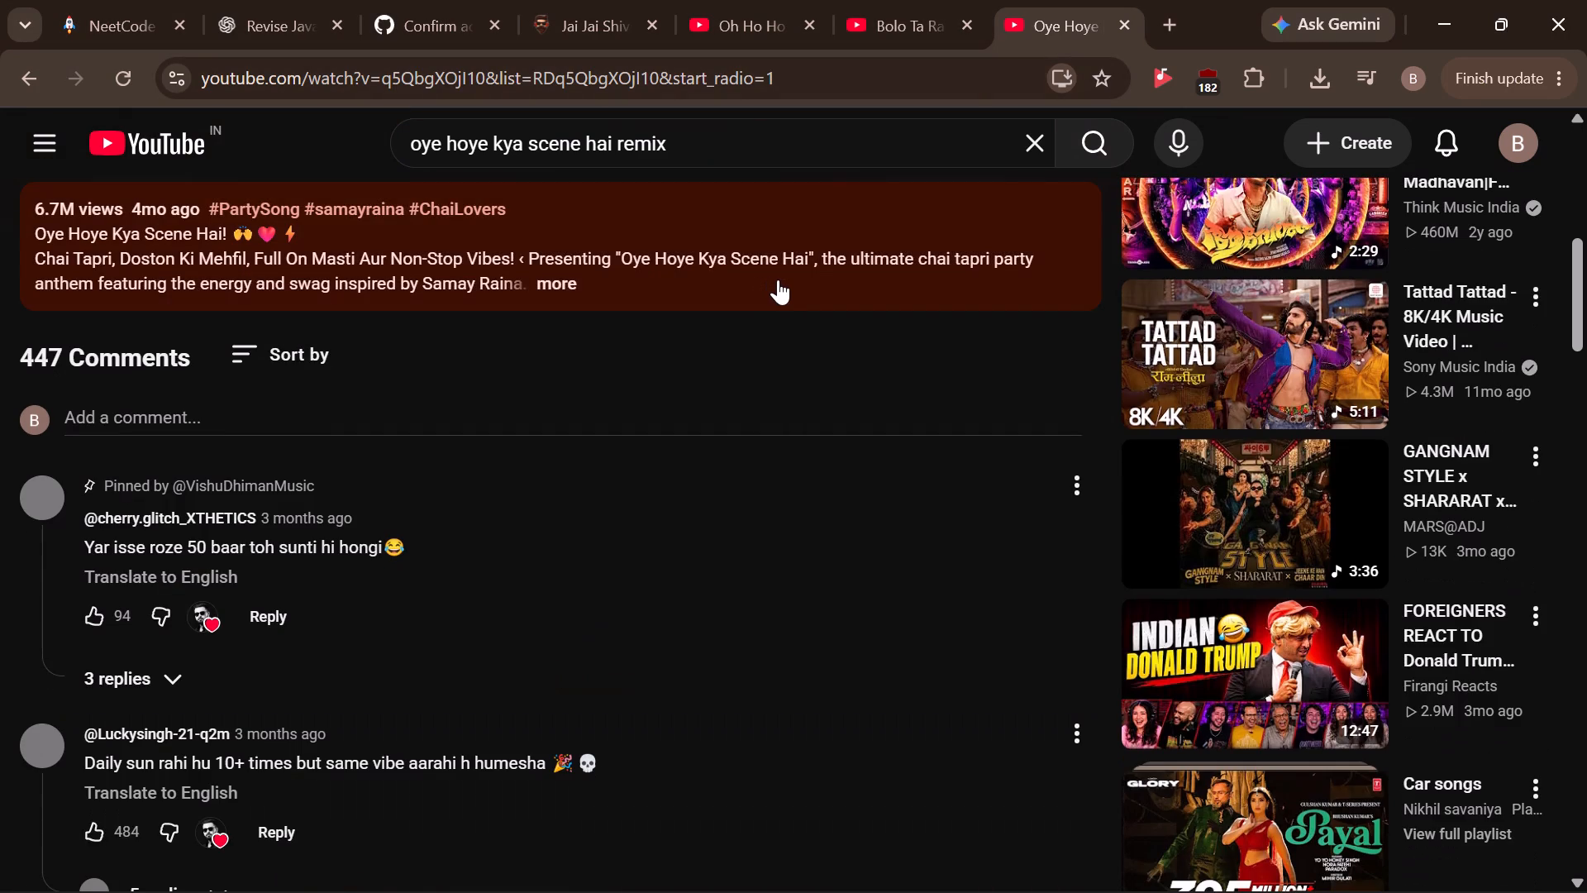
drag(707, 133, 378, 146)
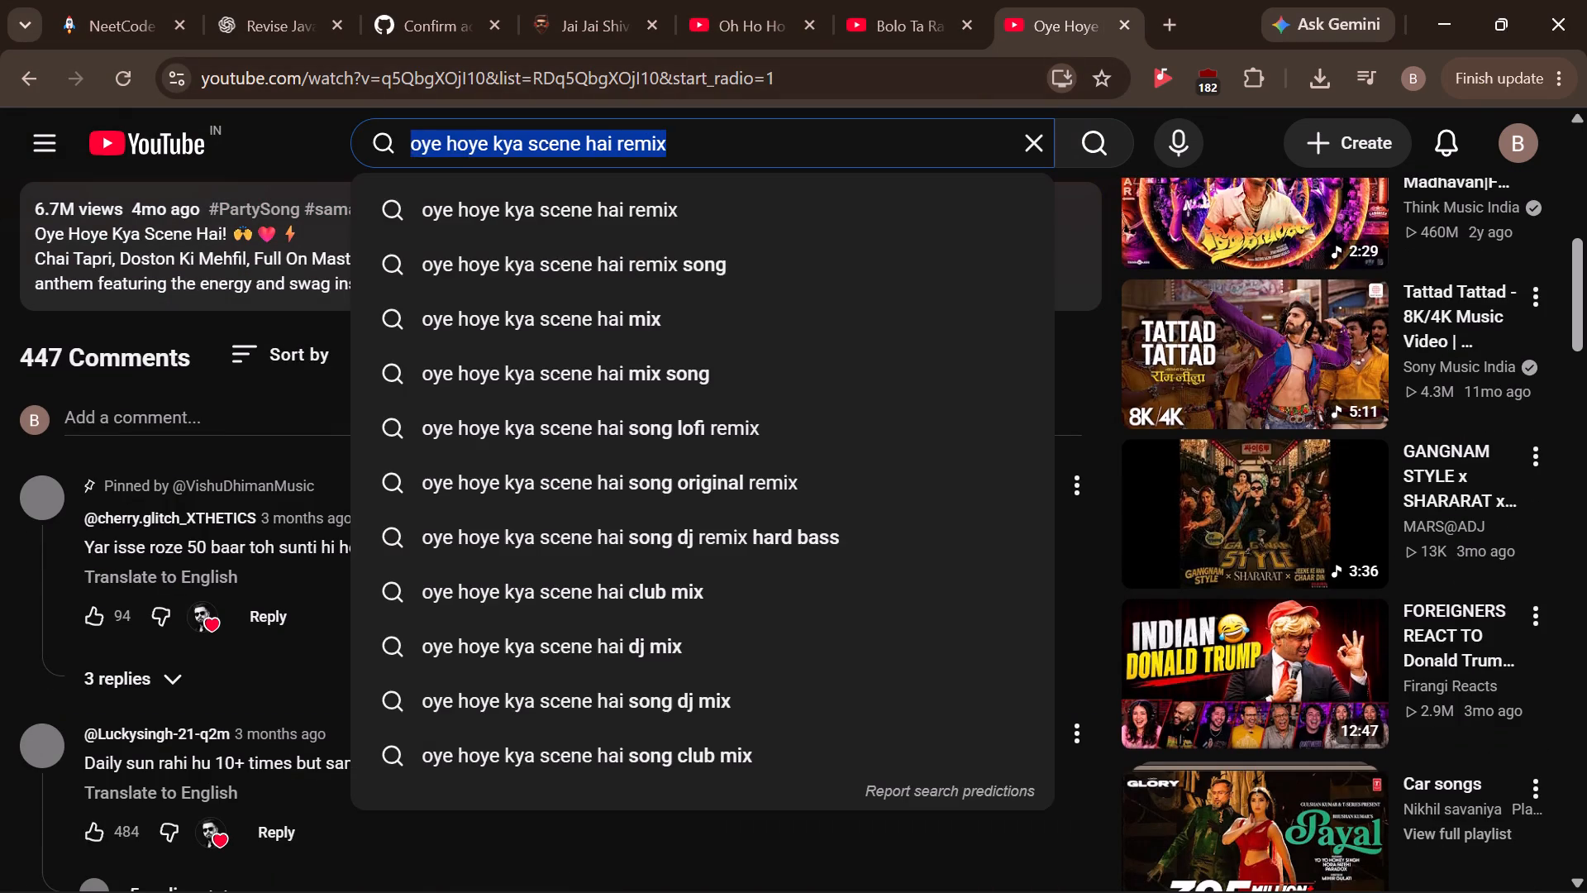
key(BackSpace)
key(BackSpace)
text(gangnam style sharat)
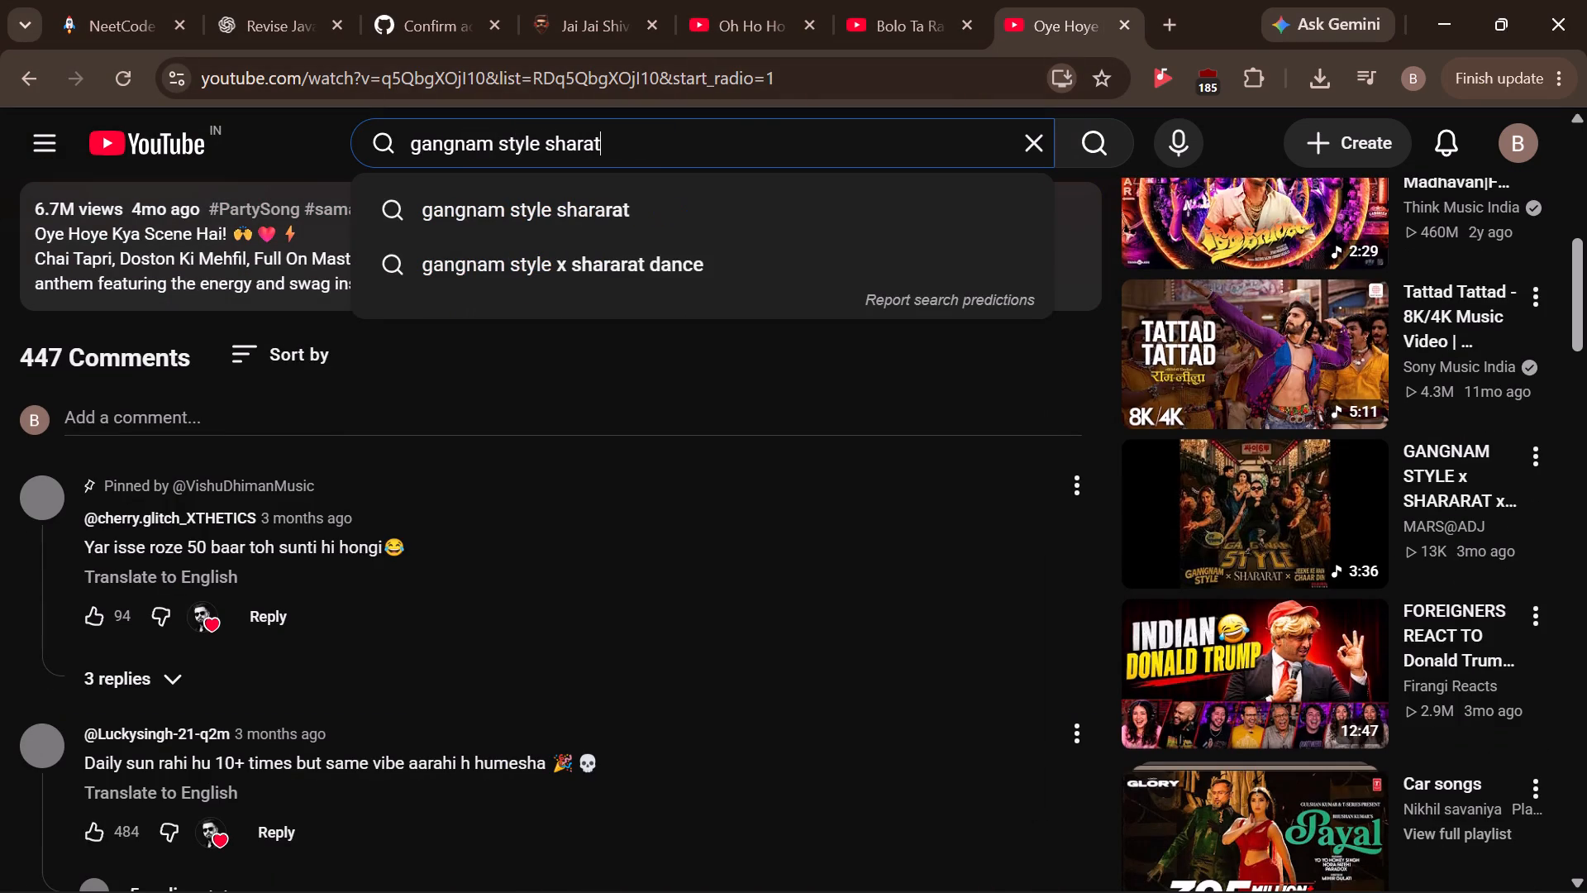
key(BackSpace)
text(rat)
key(Return)
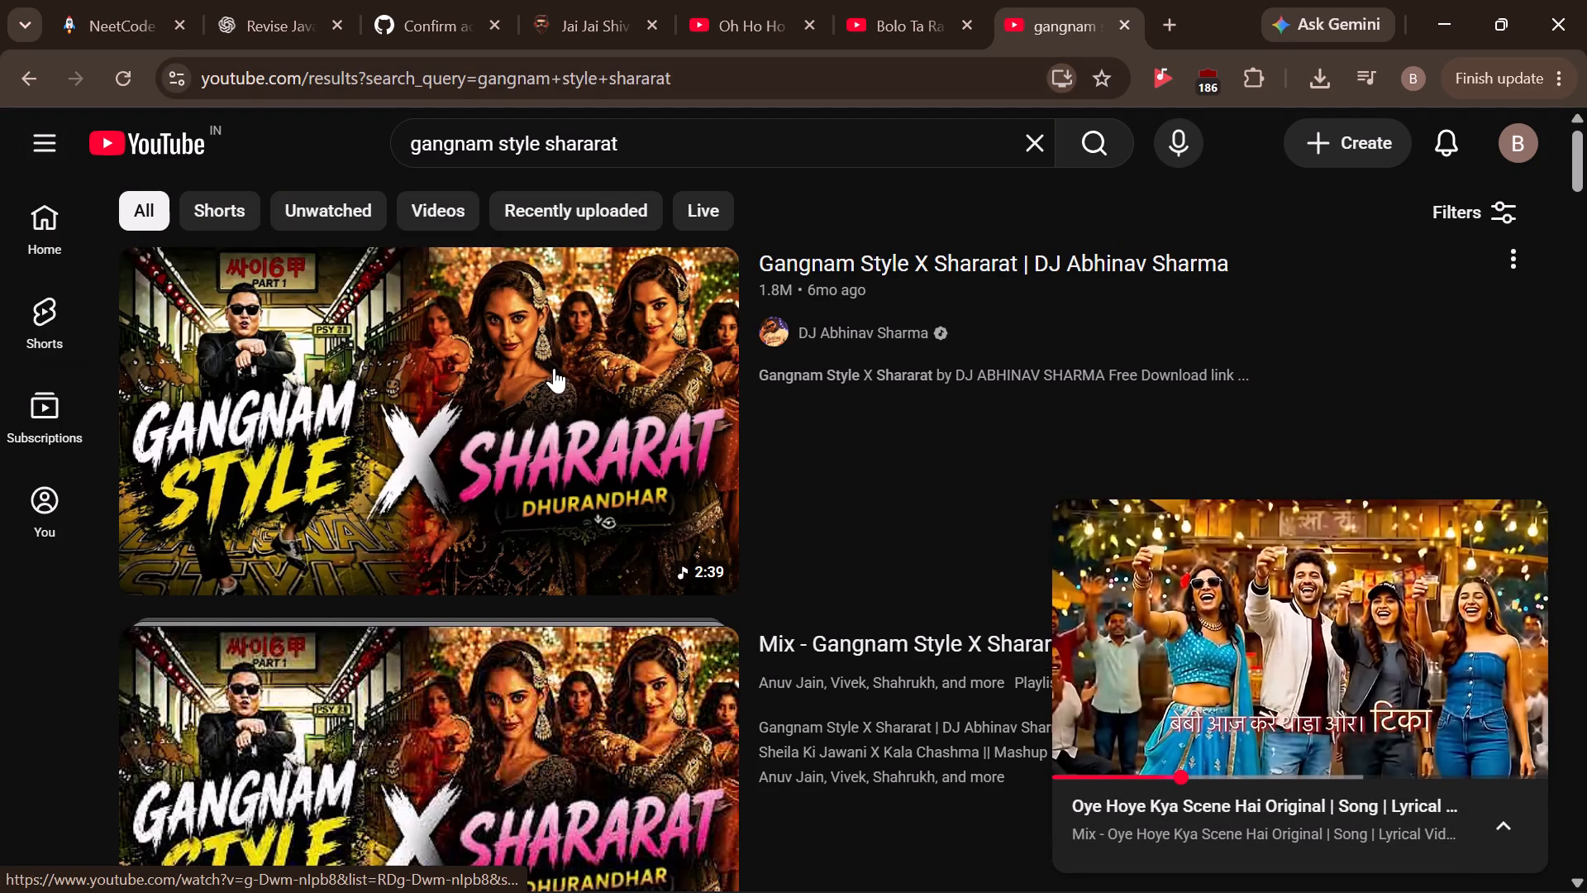
Look through the search results for a suitable Gangnam Style x Shararat mashup.
scroll(562, 361, down, 5)
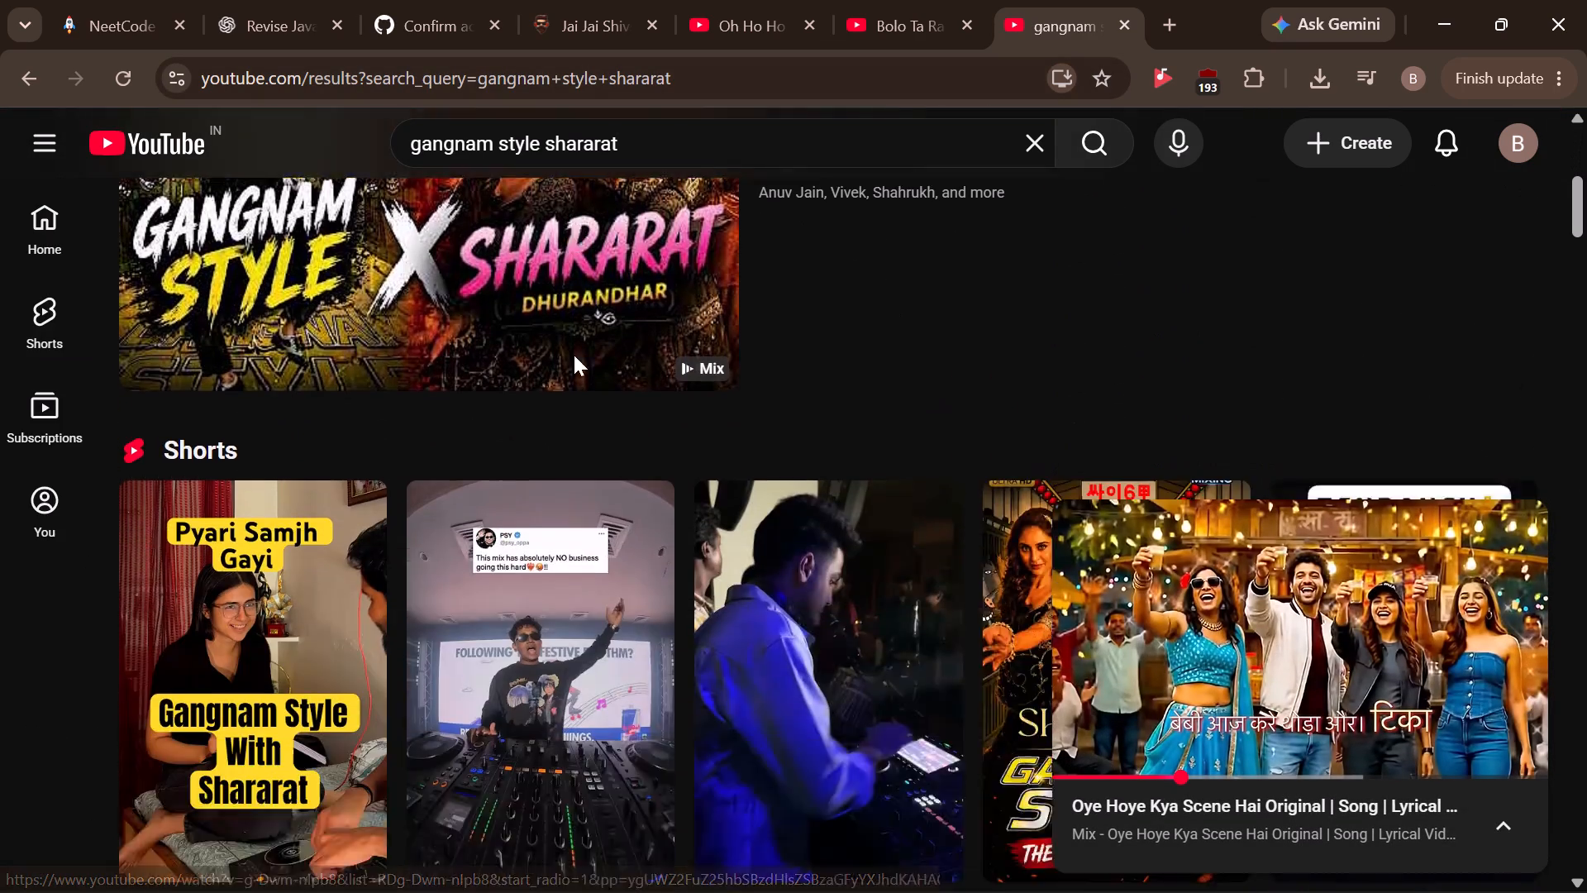
scroll(574, 355, down, 8)
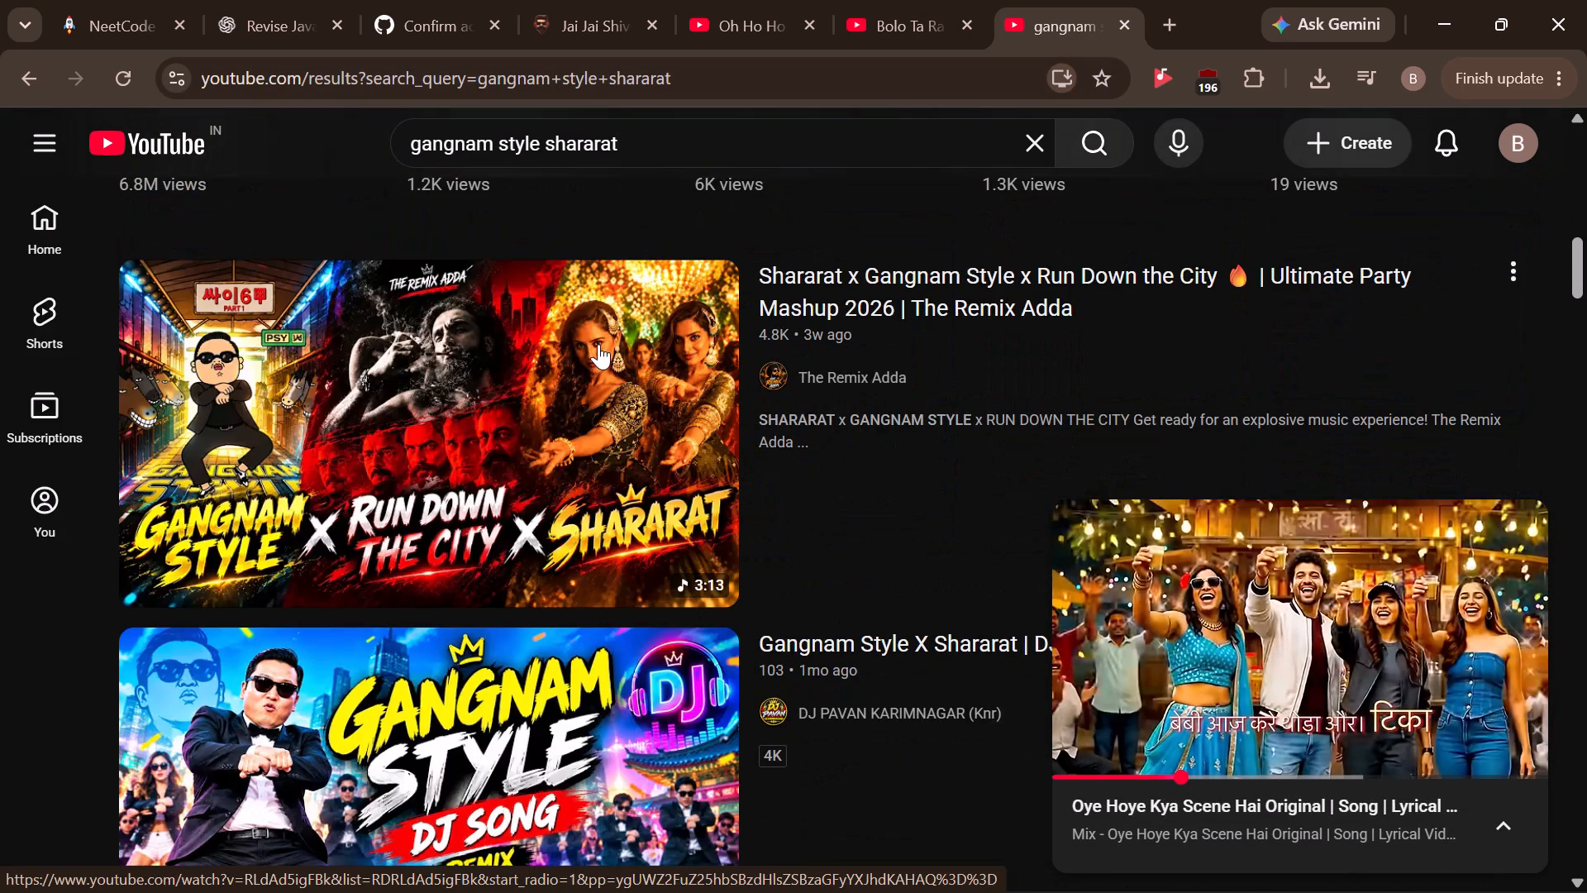
scroll(598, 344, down, 4)
scroll(598, 344, up, 2)
scroll(598, 344, down, 5)
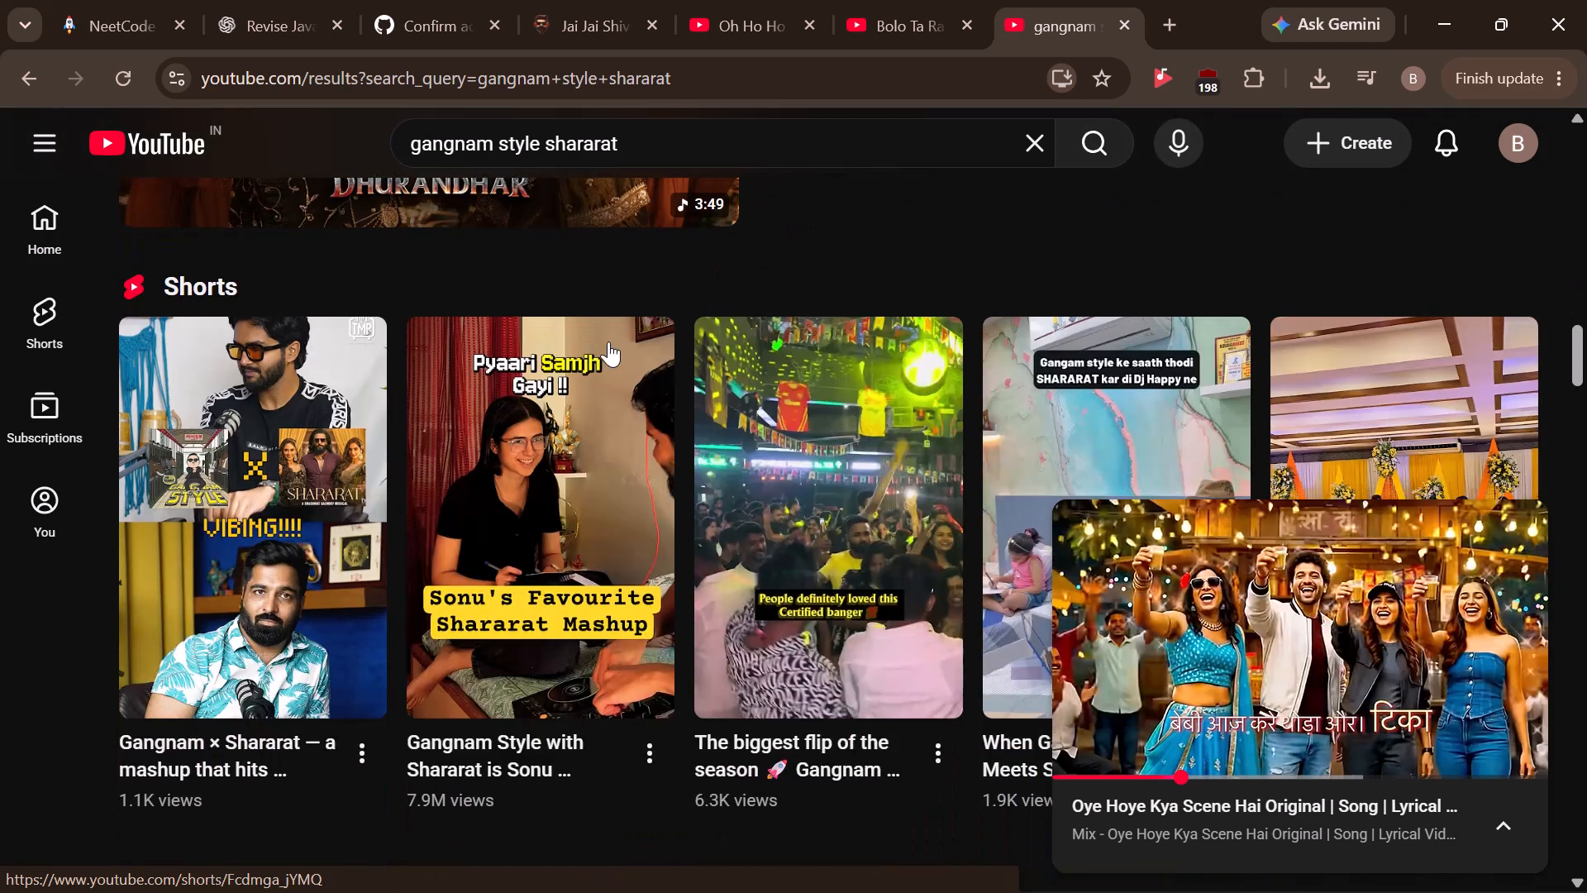
scroll(635, 375, up, 15)
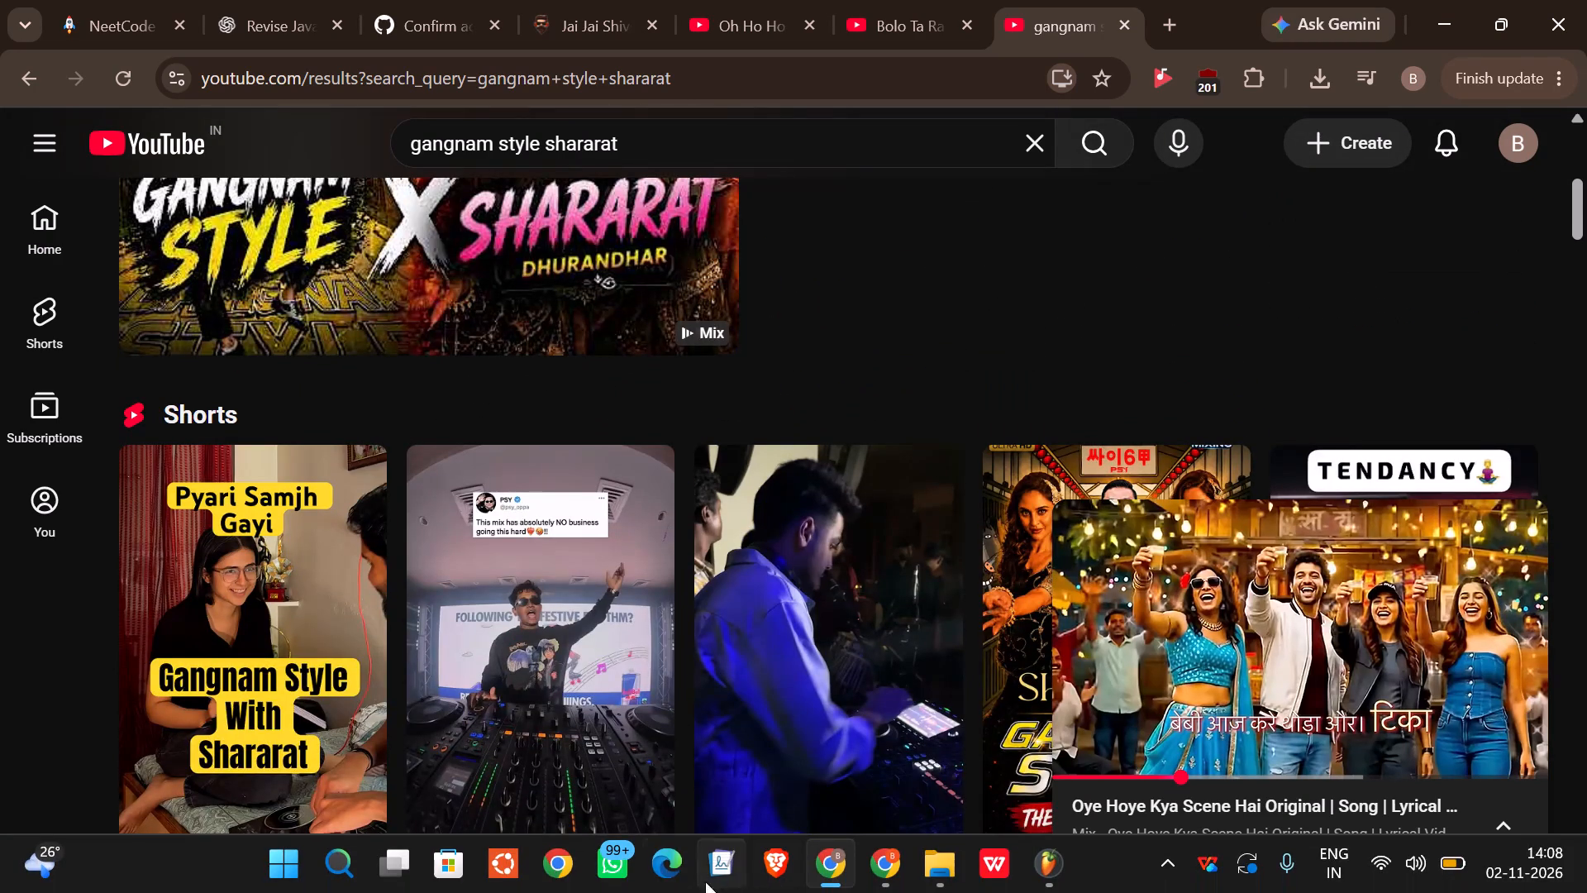
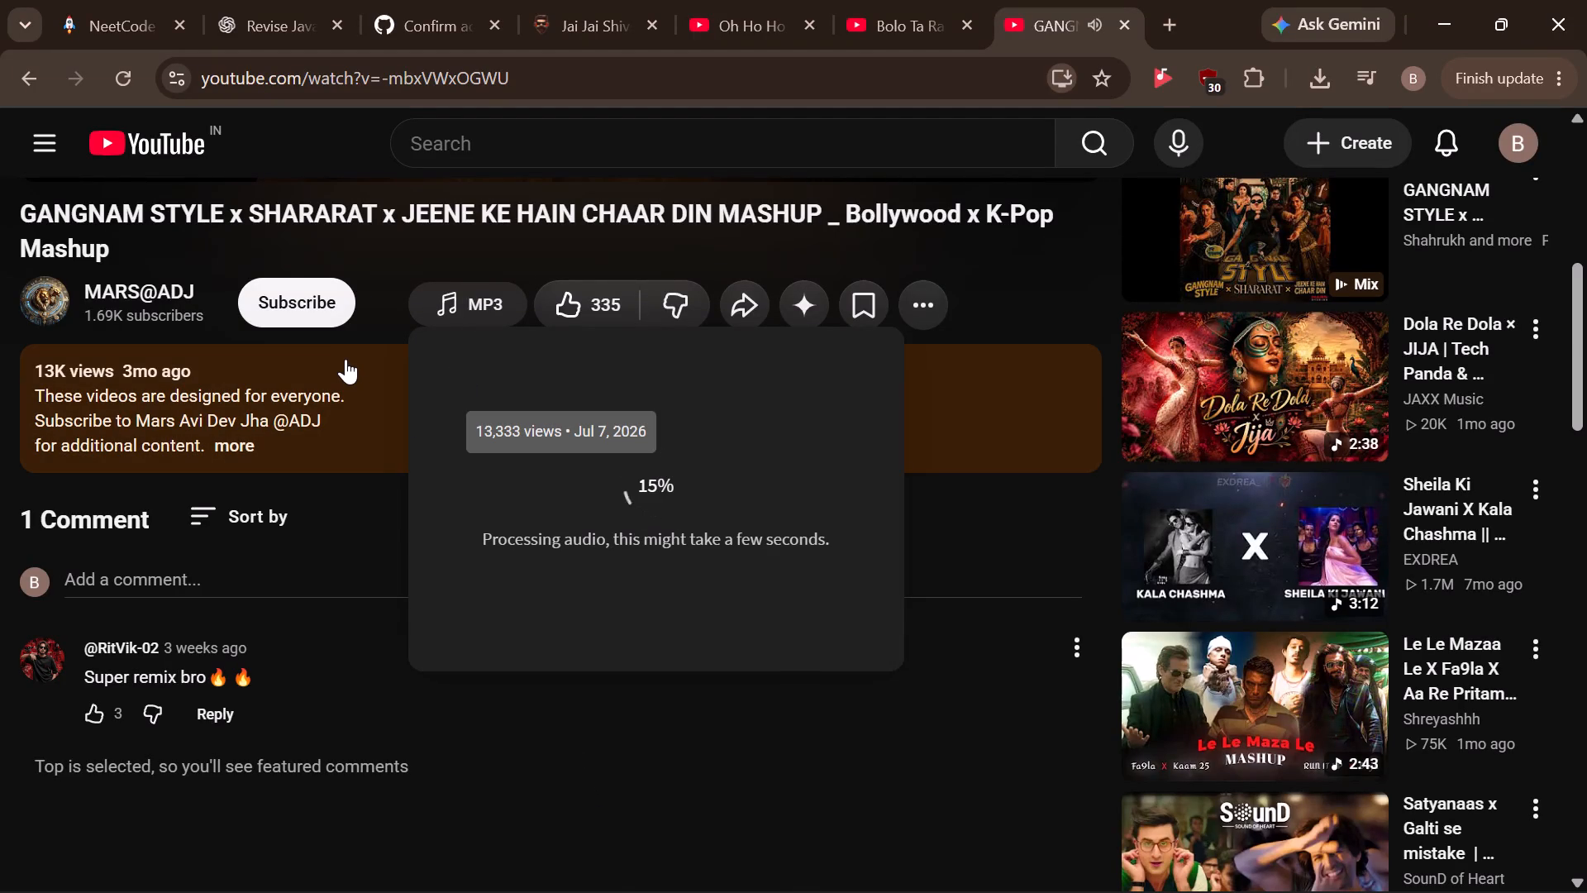
Show the downloaded GANGNAM STYLE x SHARARAT mashup MP3 in its folder and import it into the FL Studio project's audio clip list.
scroll(297, 542, up, 5)
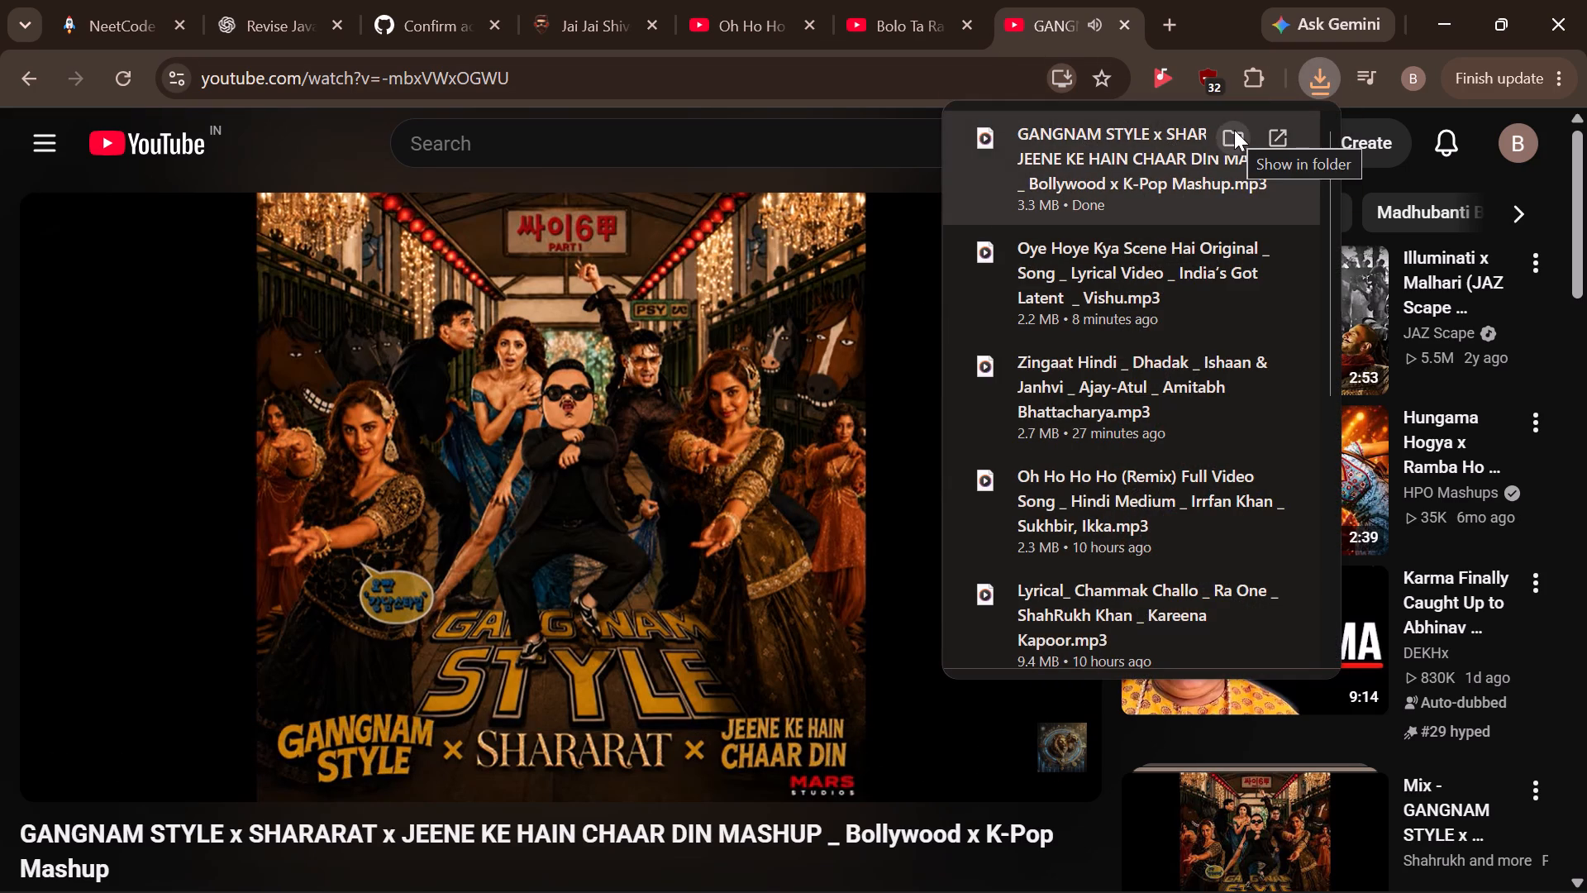
click(1234, 130)
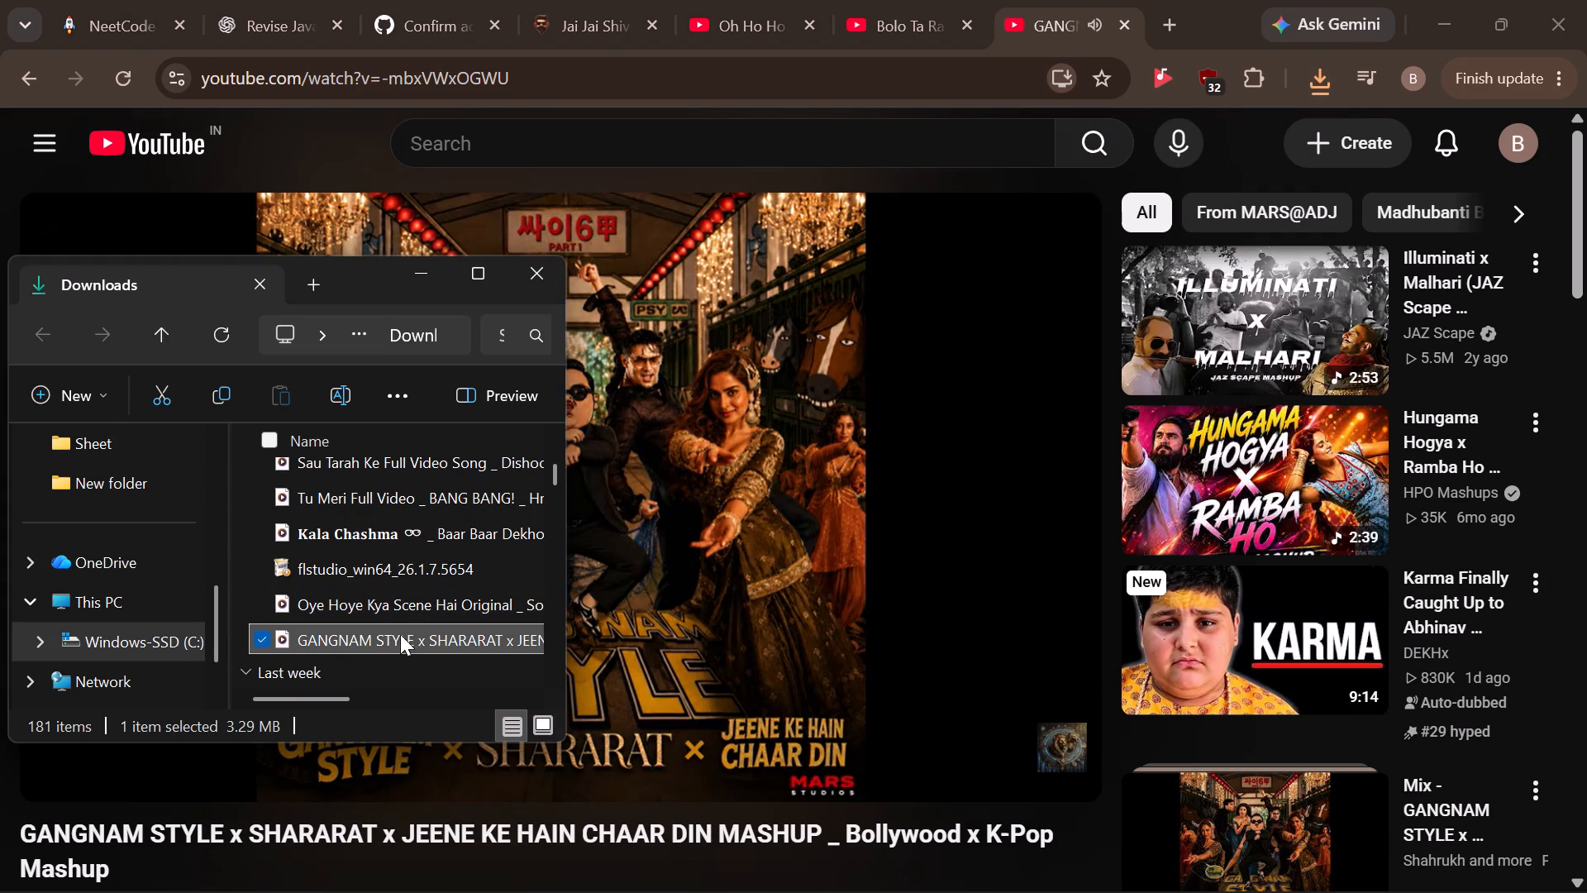
key(alt+Tab)
key(alt+Tab)
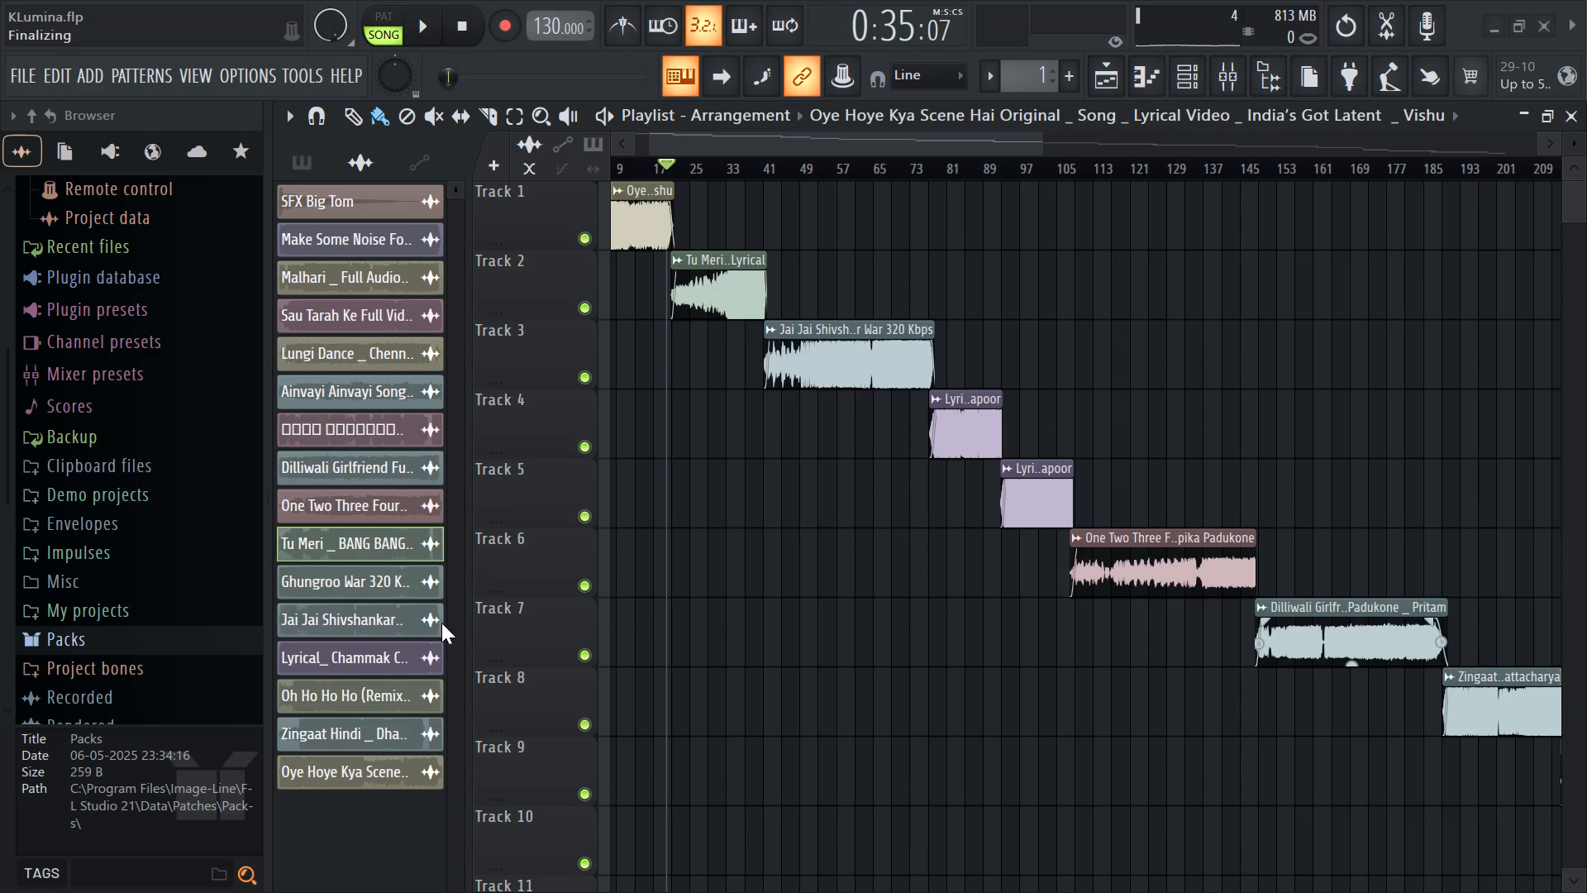
key(alt+Tab)
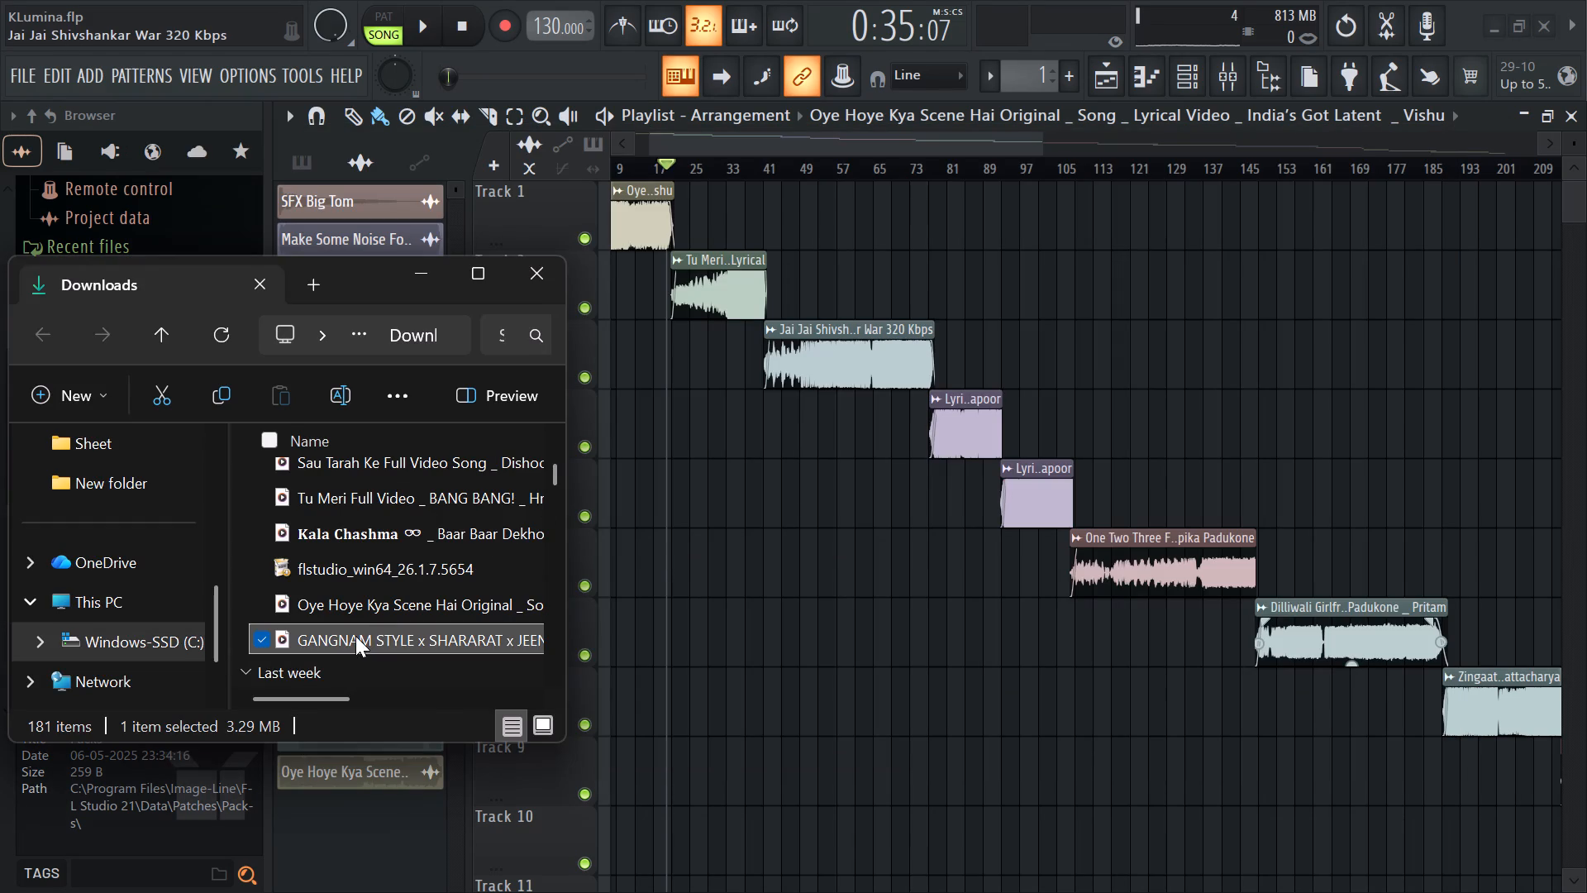
drag(355, 636, 366, 808)
Switch to Chrome, pause the mashup video on YouTube and return to FL Studio.
key(alt+Tab)
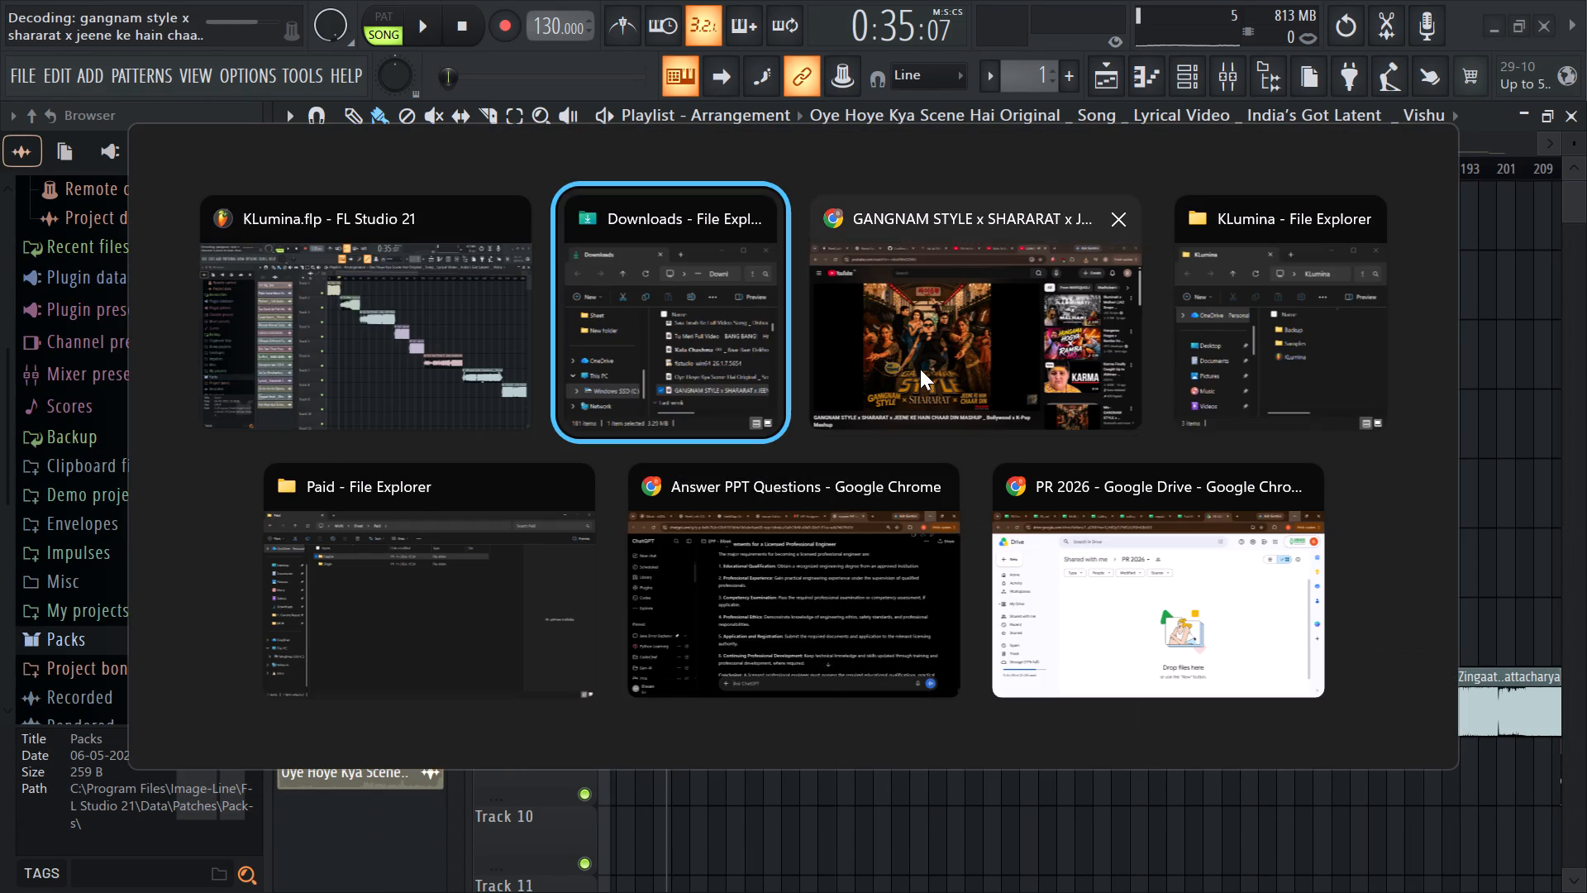
key(alt+Tab)
key(space)
key(alt+Tab)
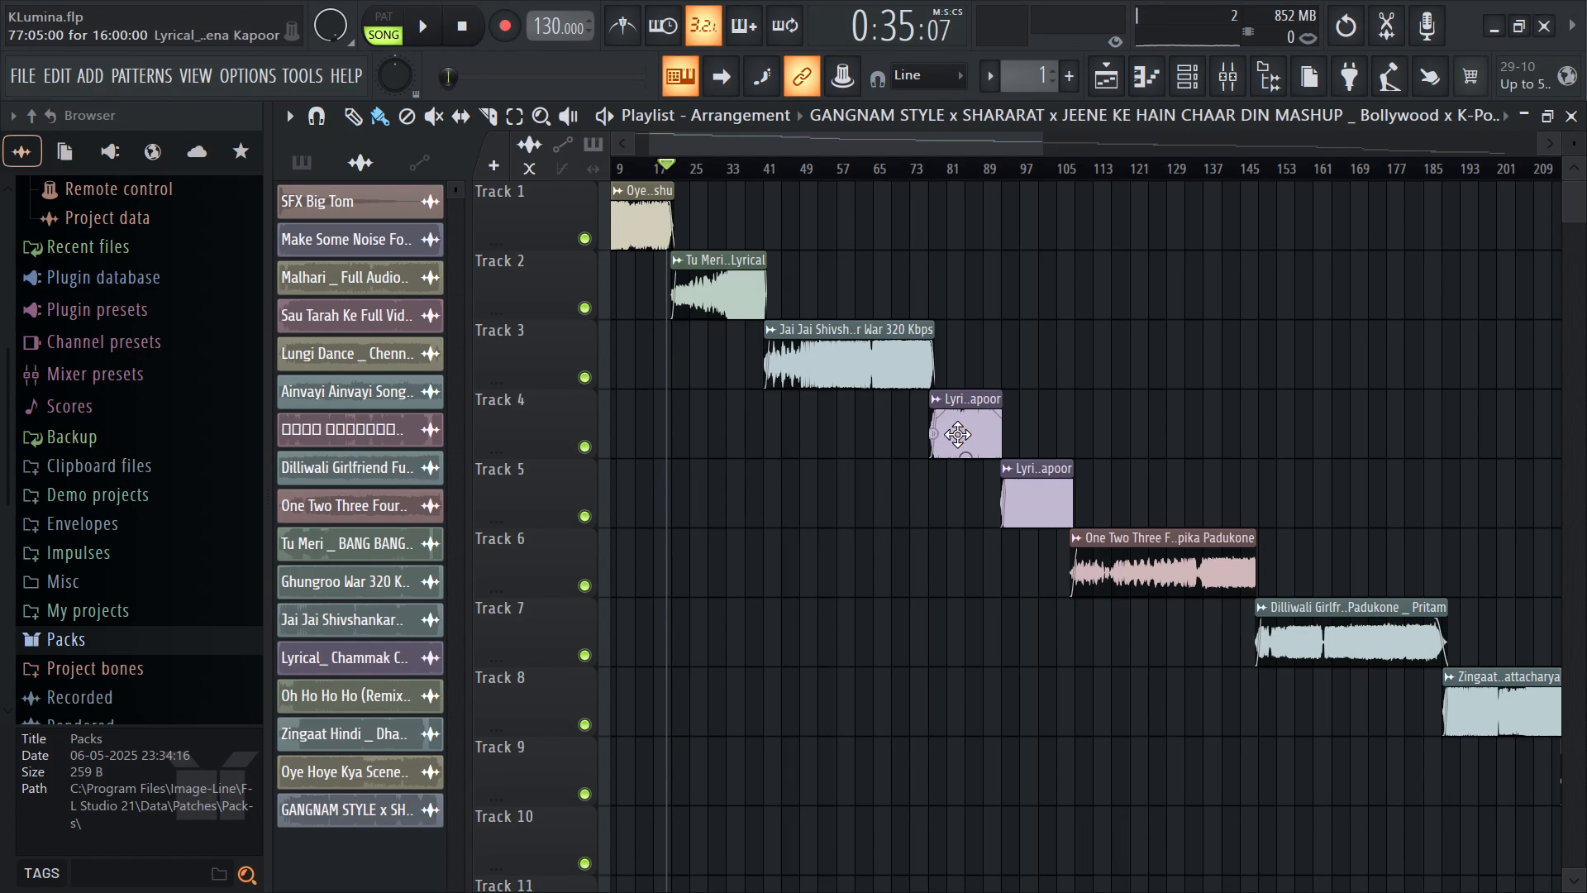
Move all clips from Dilliwali Girlfriend onward down one track and later, so that Dilliwali Girlfriend starts on Track 8 around bar 172.
ctrl+scroll(820, 442, down, 4)
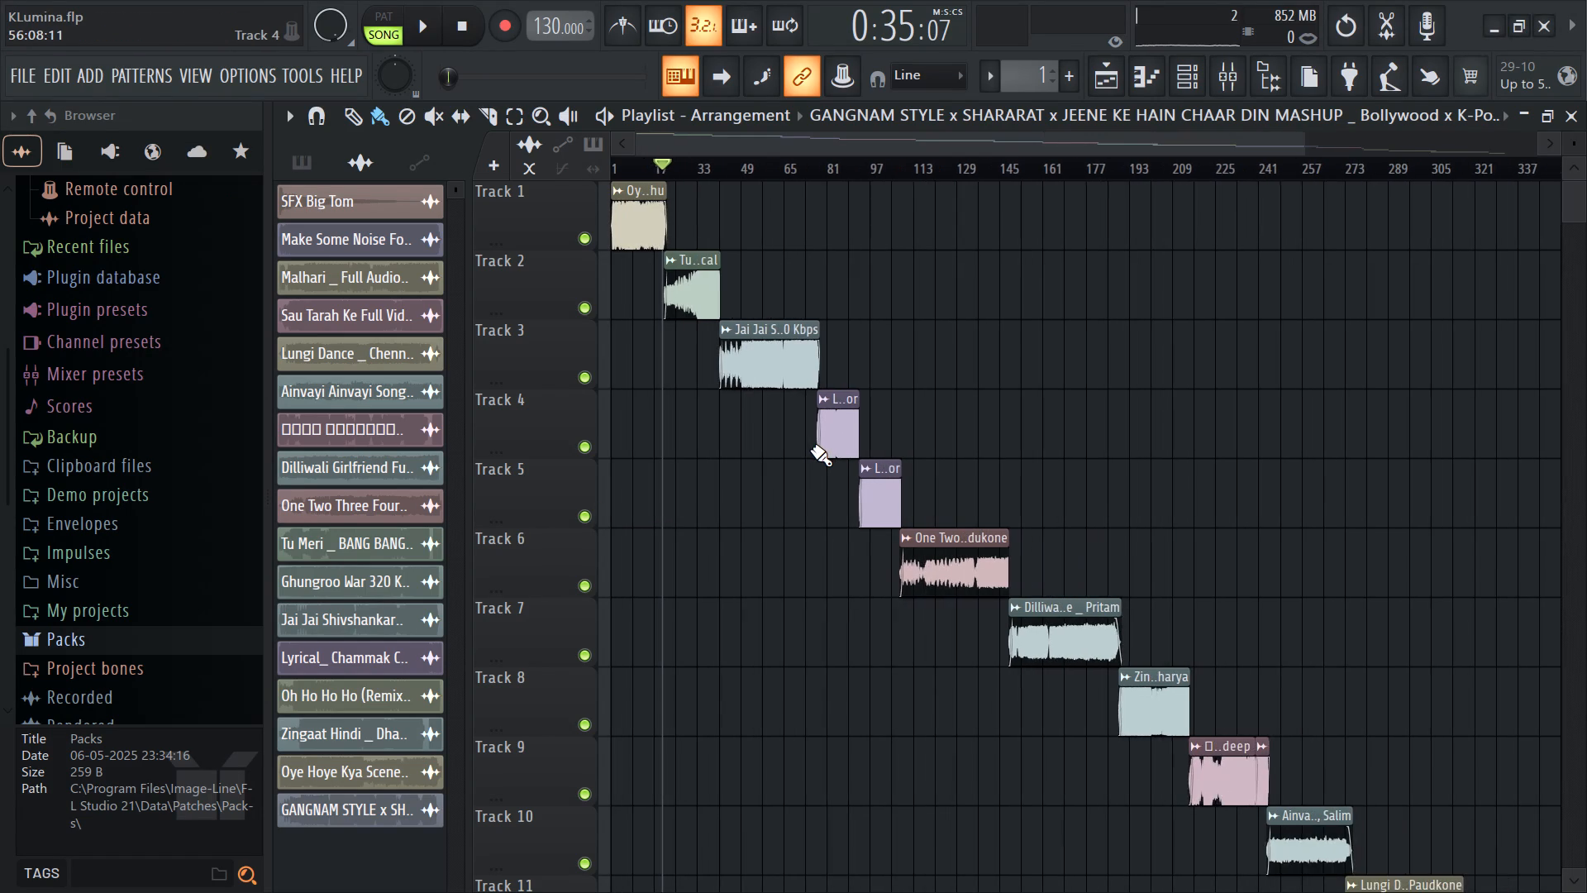
ctrl+scroll(811, 449, down, 3)
scroll(972, 462, down, 3)
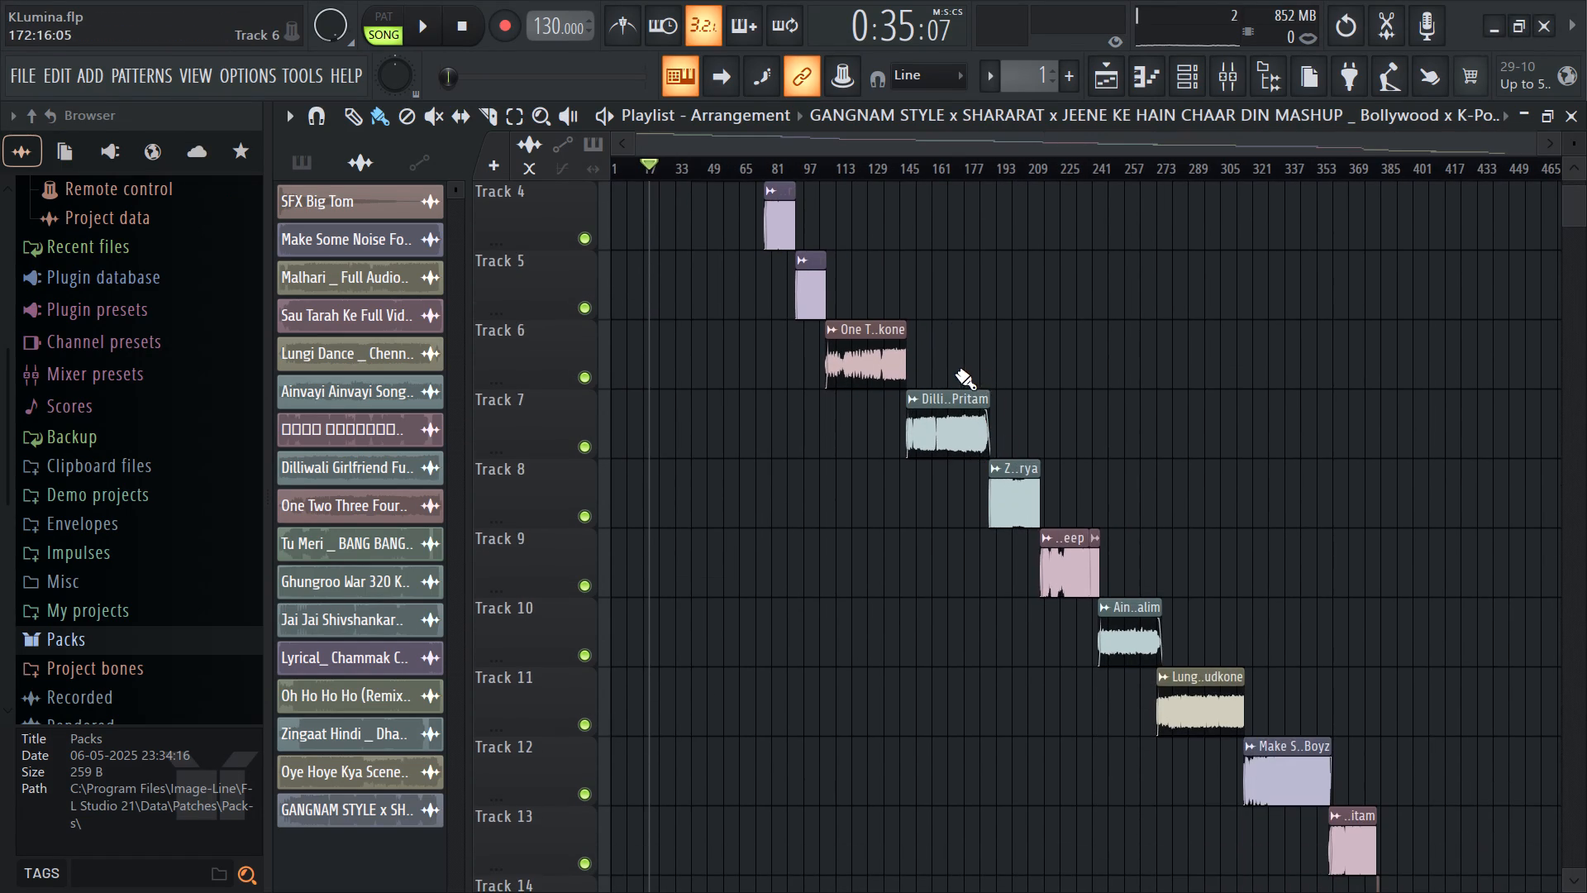
ctrl+drag(956, 373, 1494, 892)
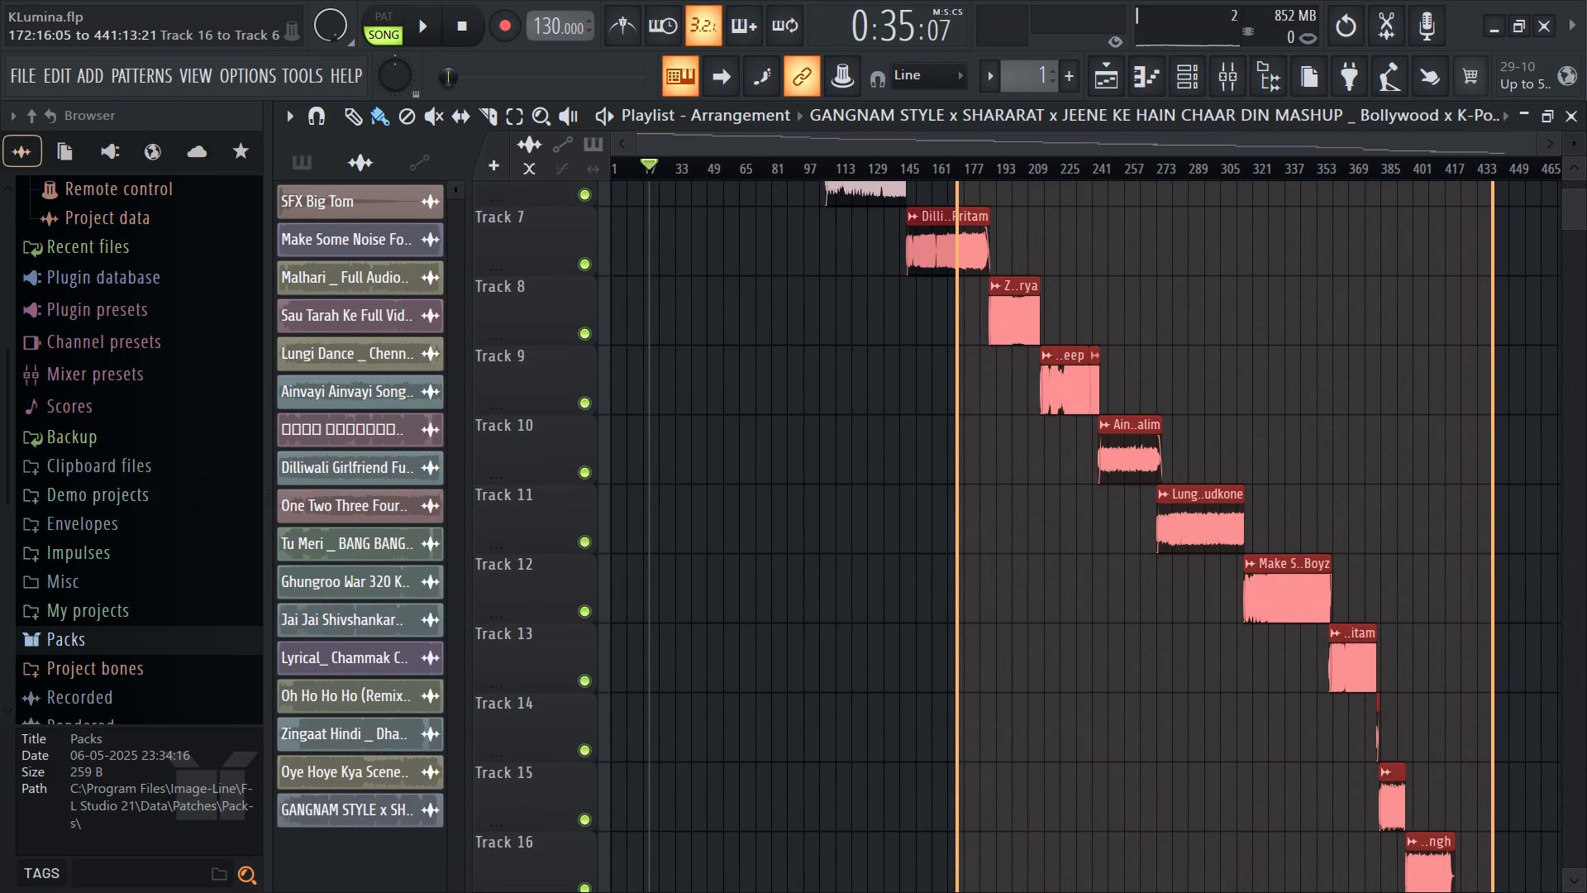
ctrl+drag(1494, 892, 1537, 892)
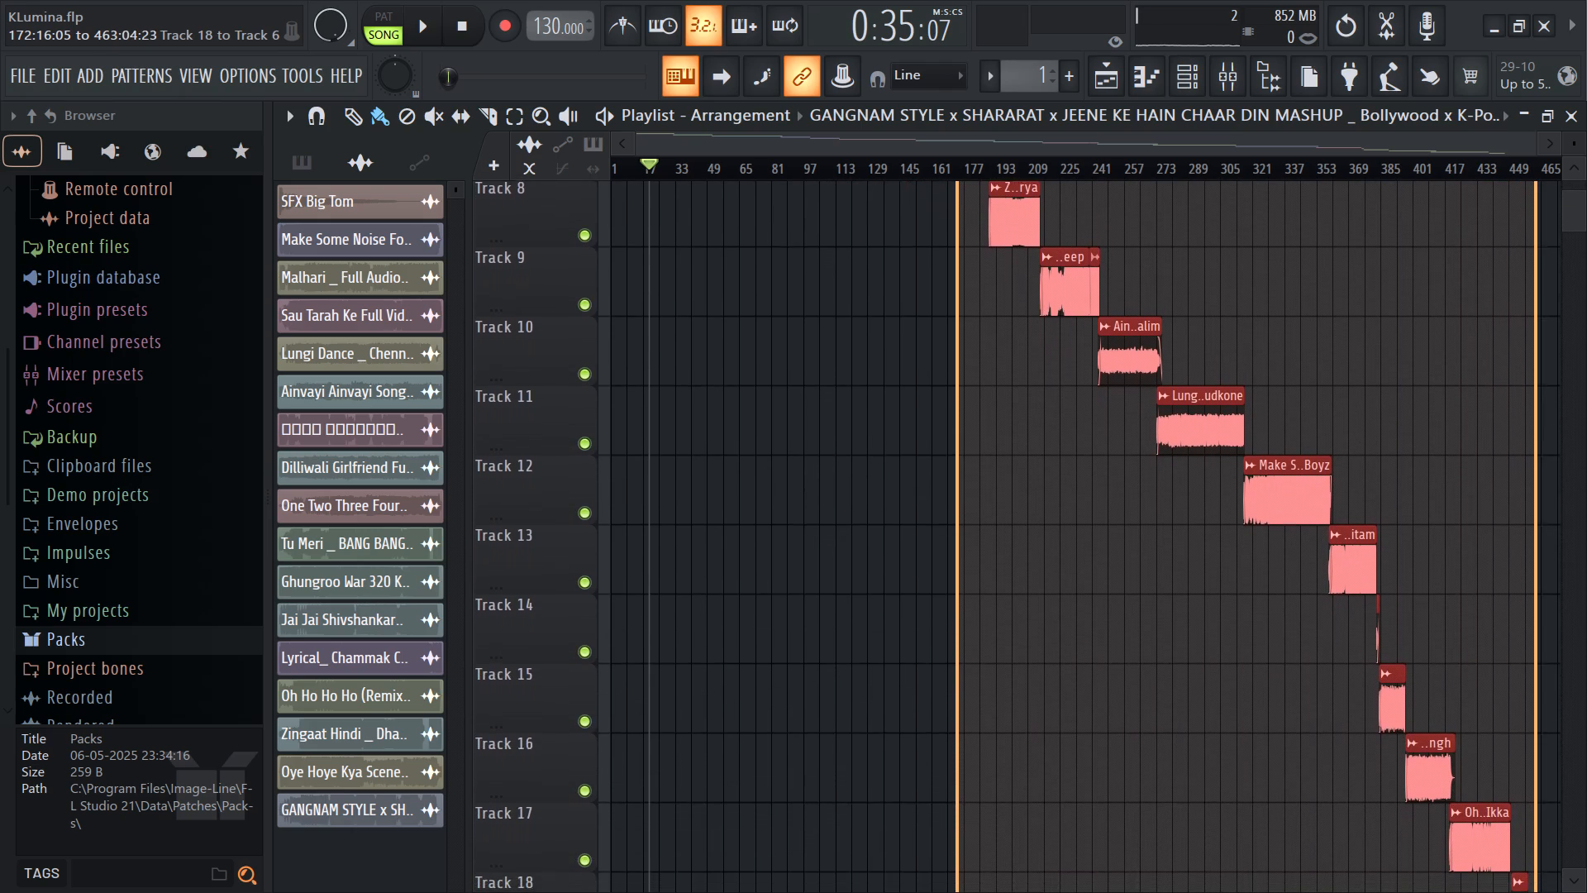
ctrl+drag(1537, 892, 1536, 853)
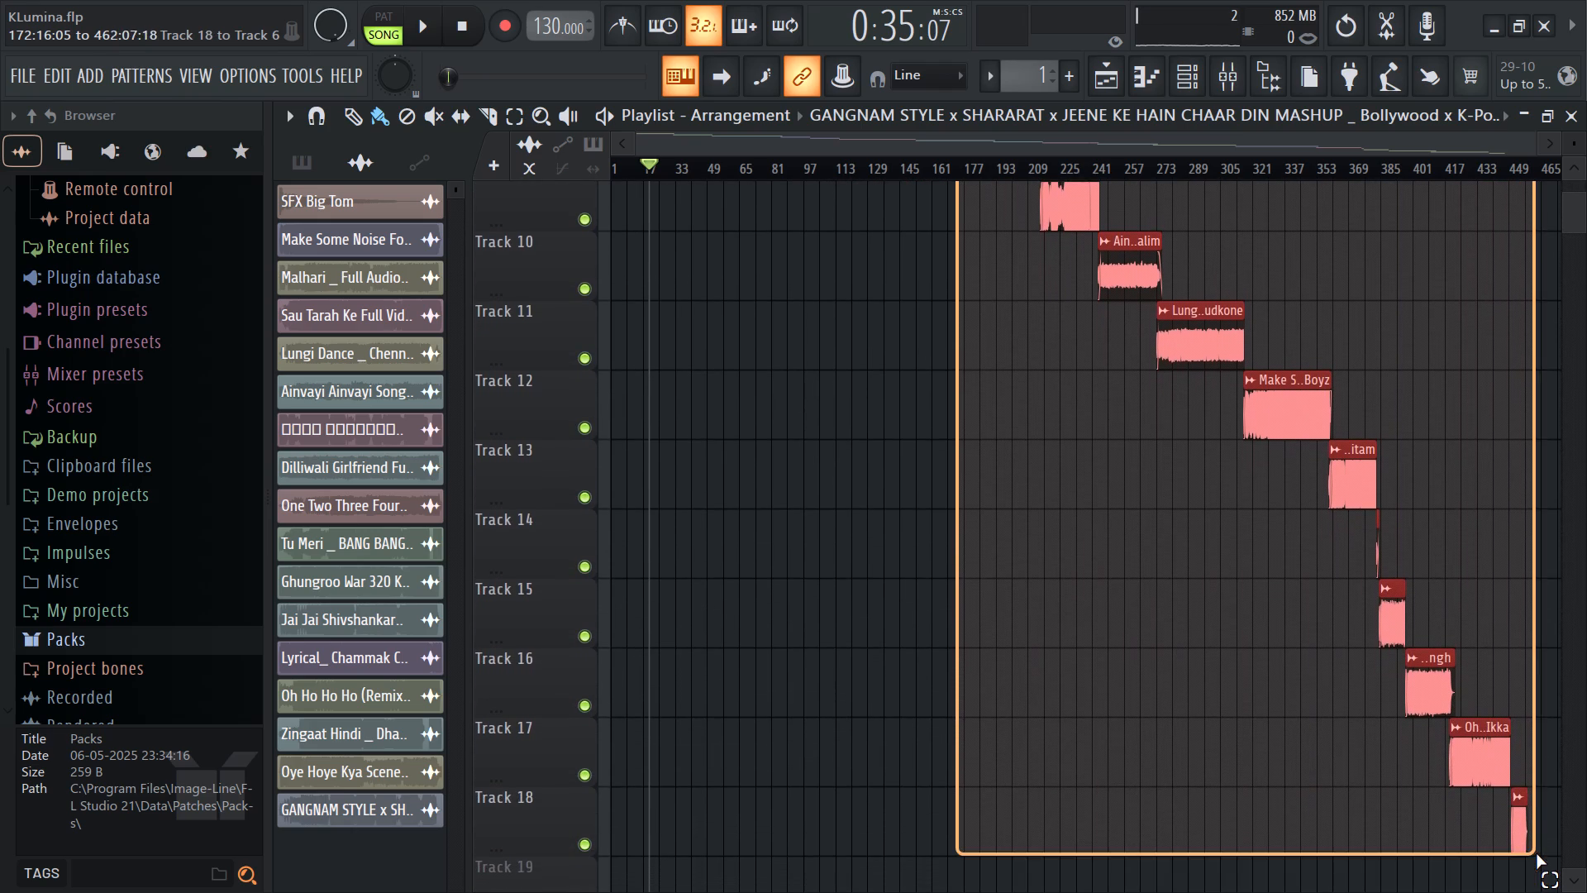
ctrl+drag(1536, 853, 1536, 852)
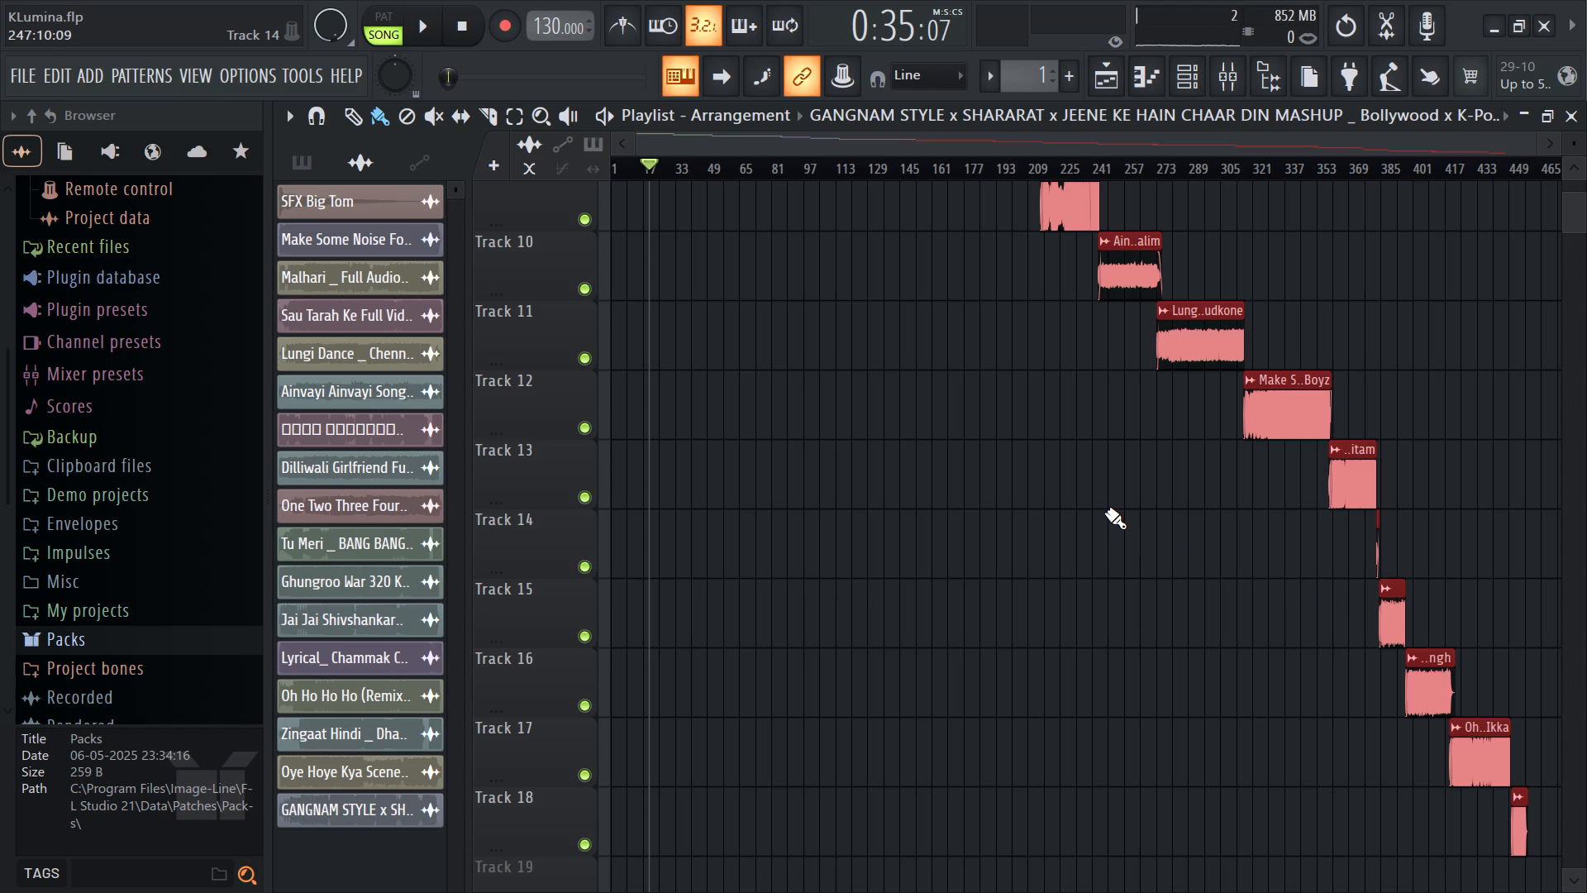
scroll(1032, 410, up, 2)
scroll(969, 380, up, 2)
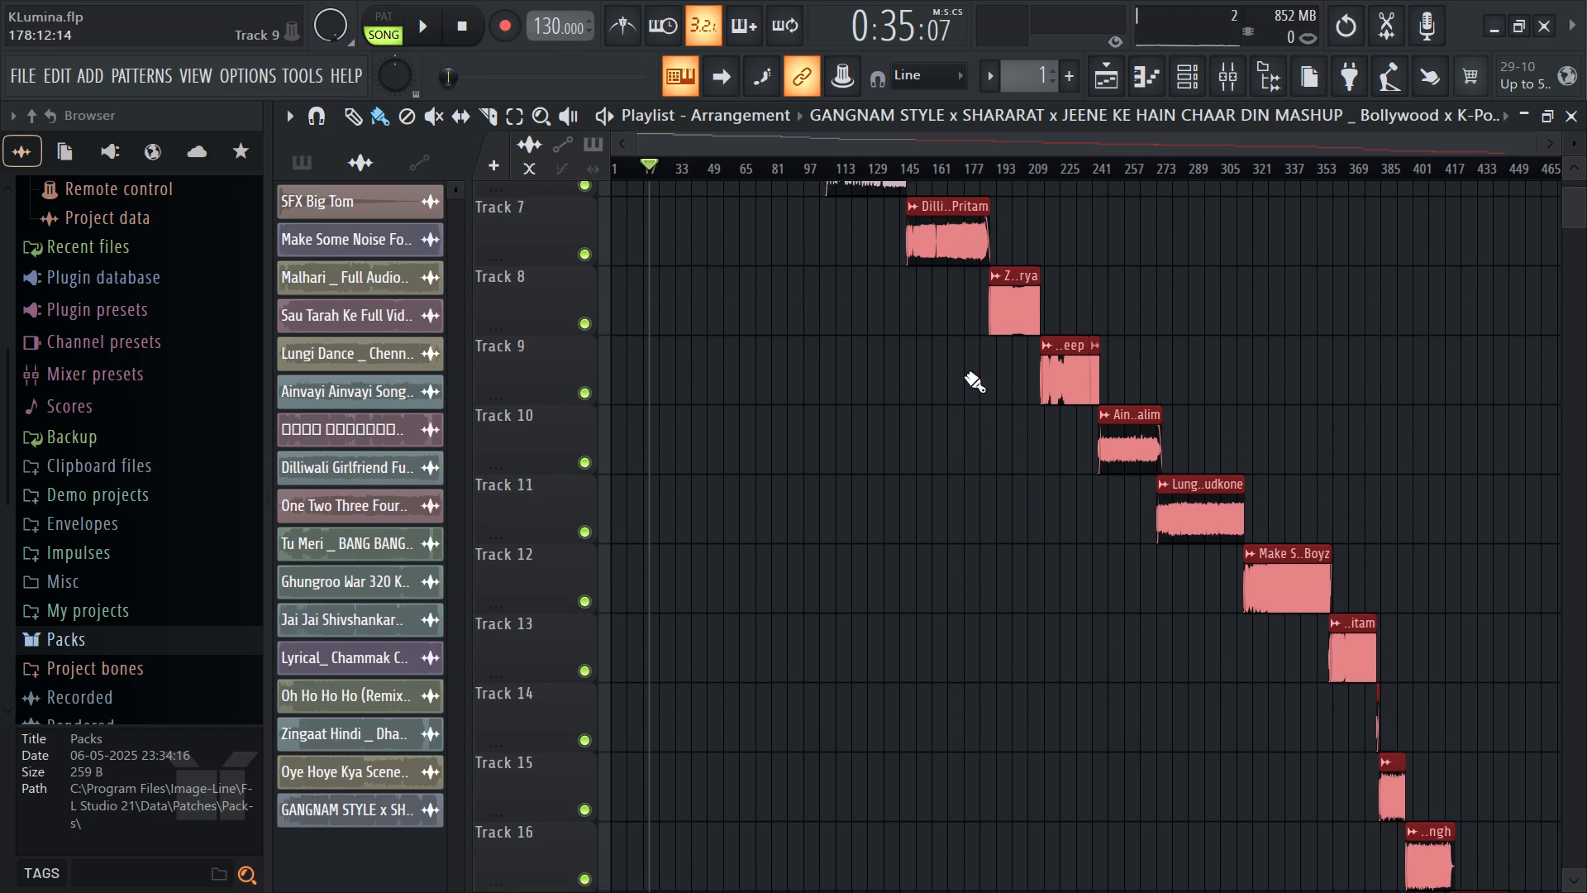
scroll(965, 375, up, 1)
ctrl+scroll(918, 428, up, 16)
drag(875, 413, 1431, 534)
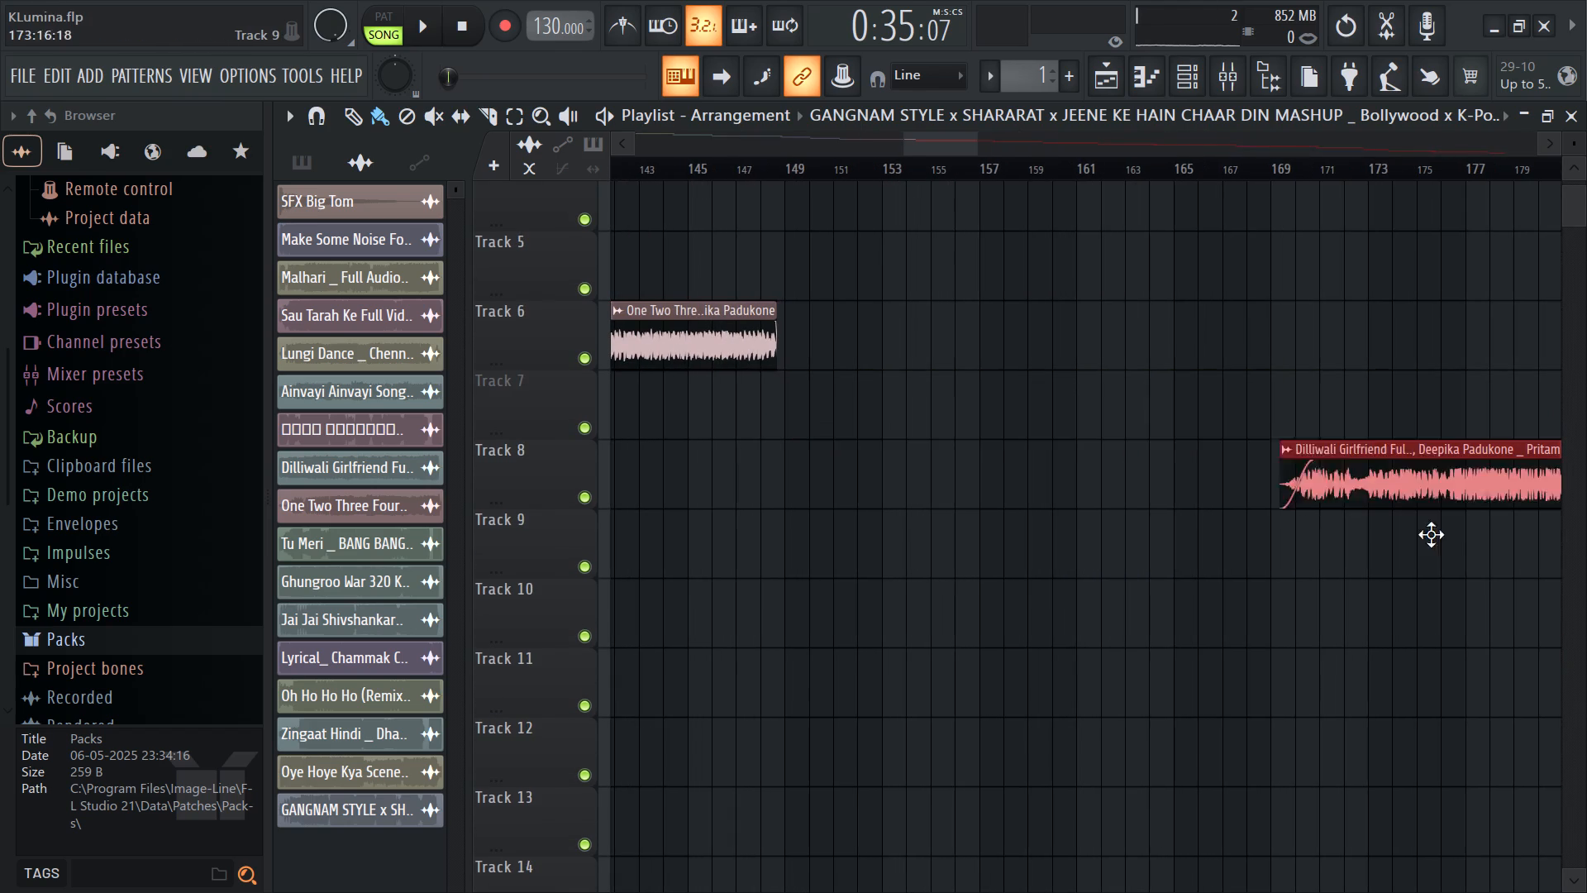
drag(1431, 534, 1470, 545)
Place the GANGNAM STYLE x SHARARAT mashup clip on Track 7, starting at bar 149, after One Two Three Four.
drag(368, 807, 785, 345)
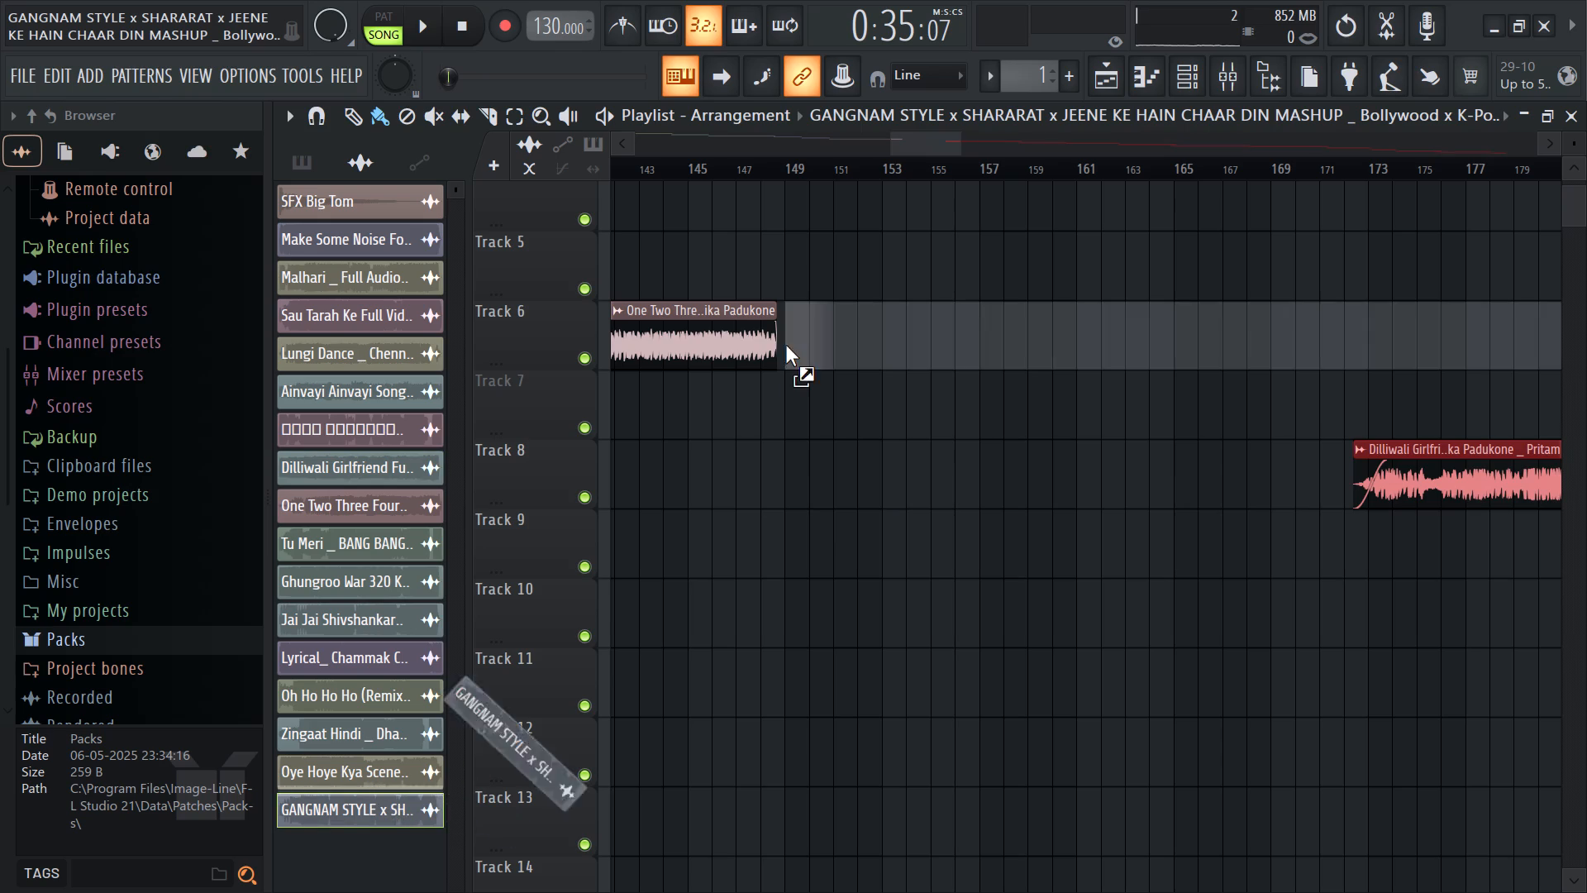
drag(785, 345, 686, 395)
click(660, 167)
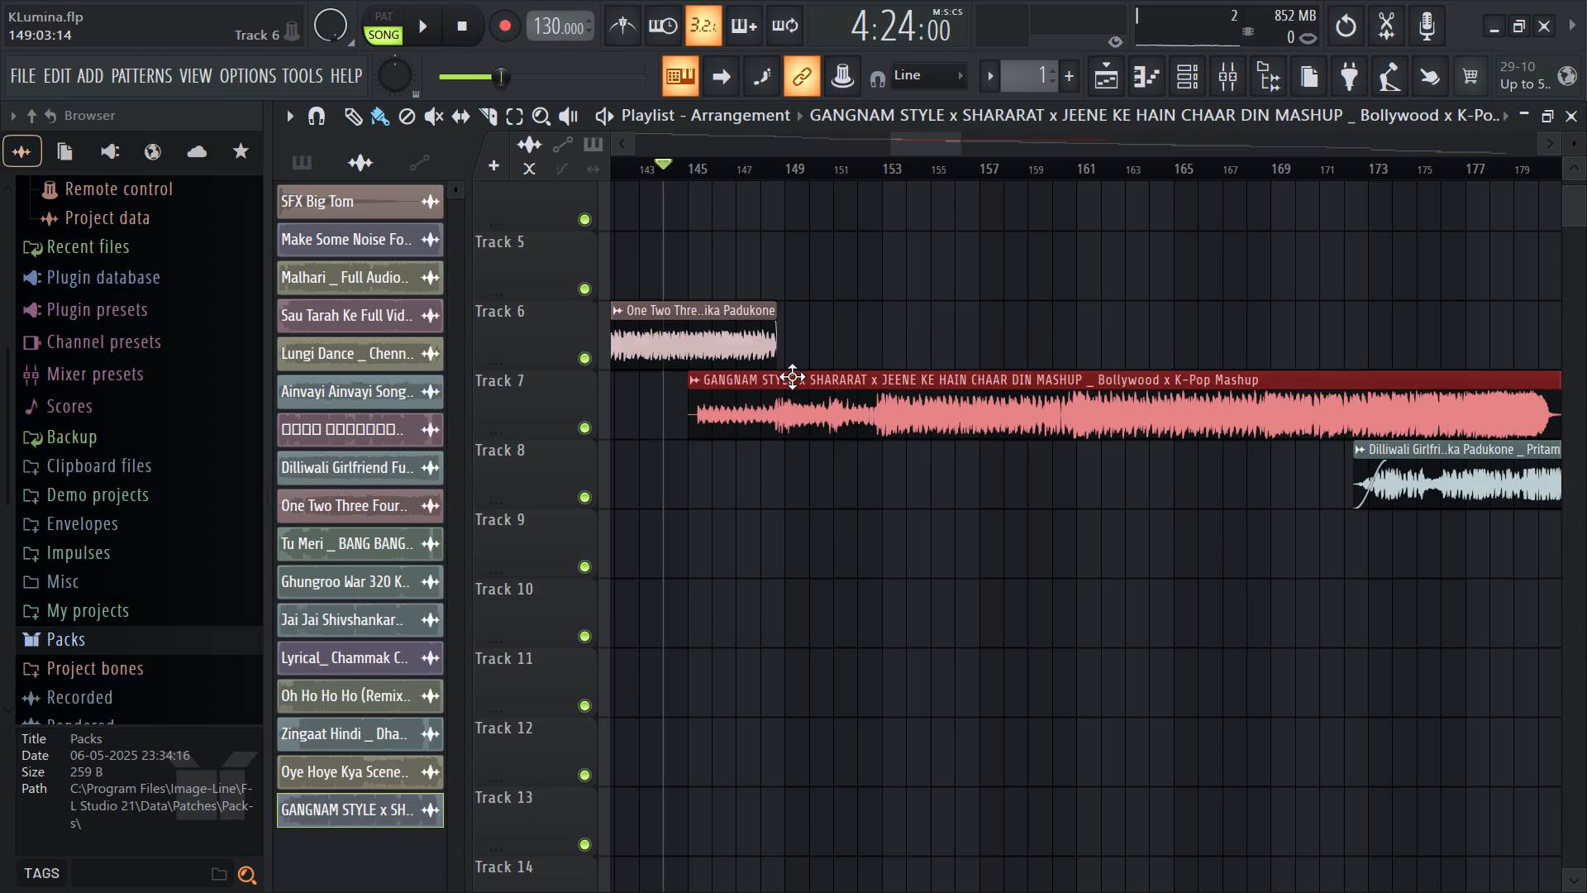
drag(812, 415, 900, 411)
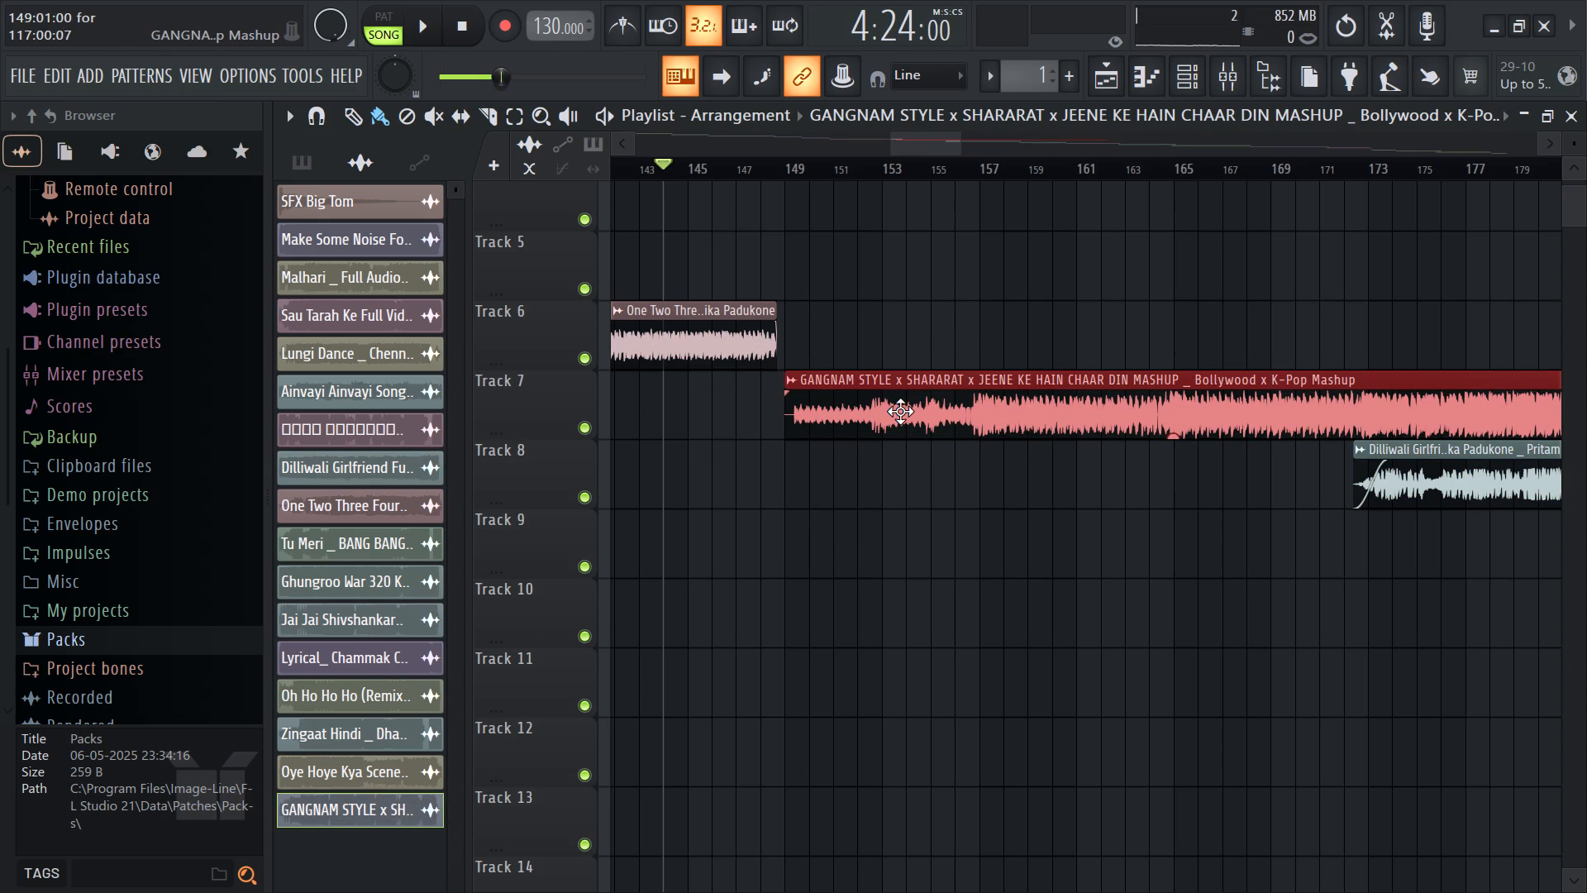
drag(900, 411, 899, 411)
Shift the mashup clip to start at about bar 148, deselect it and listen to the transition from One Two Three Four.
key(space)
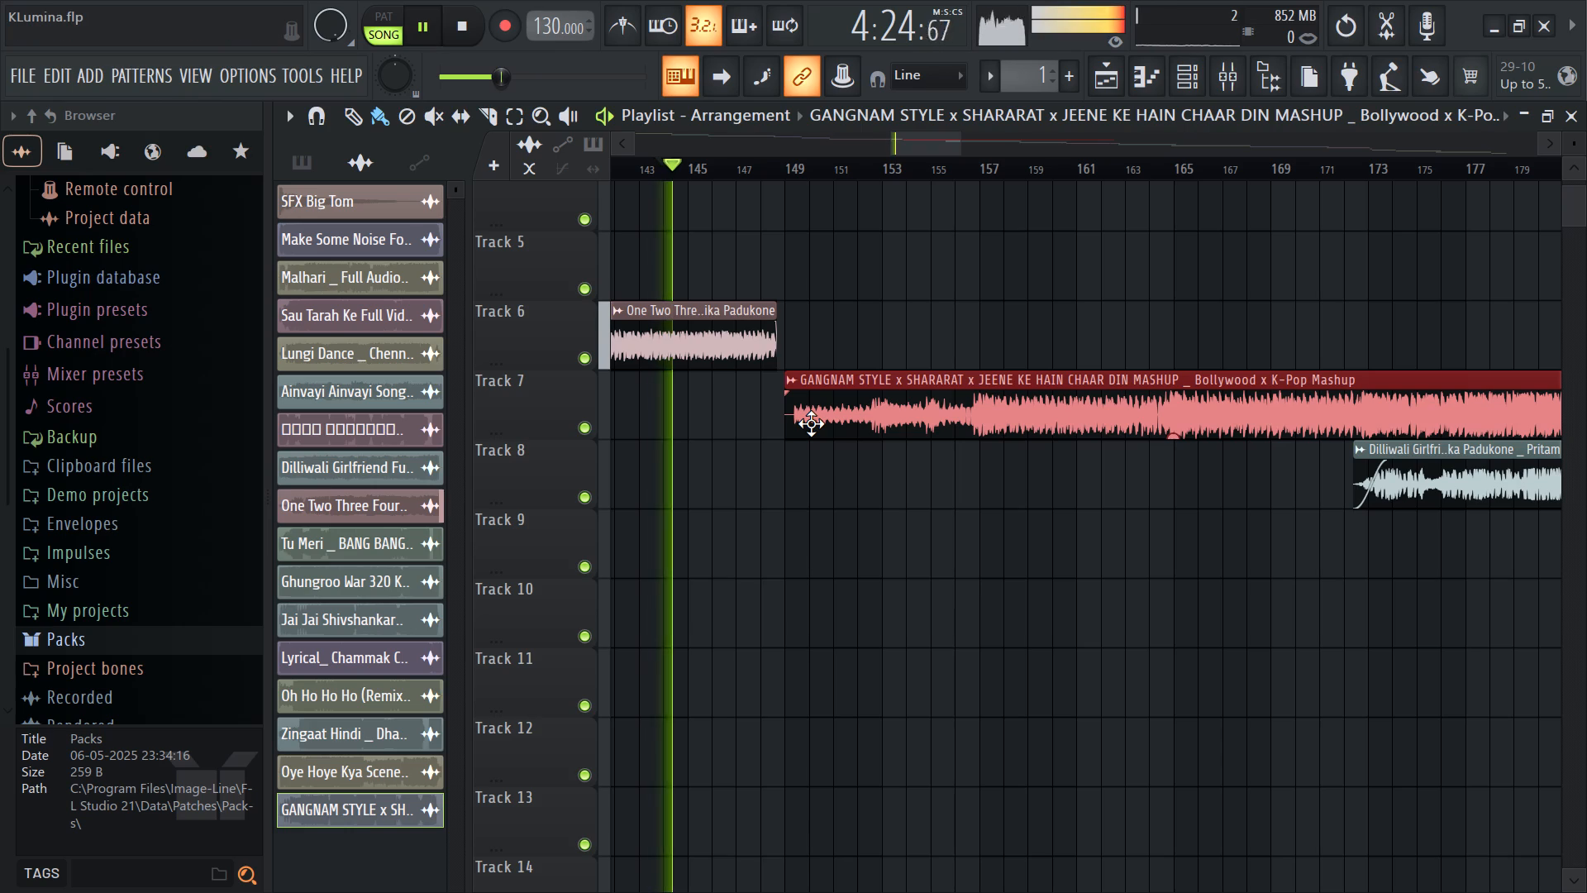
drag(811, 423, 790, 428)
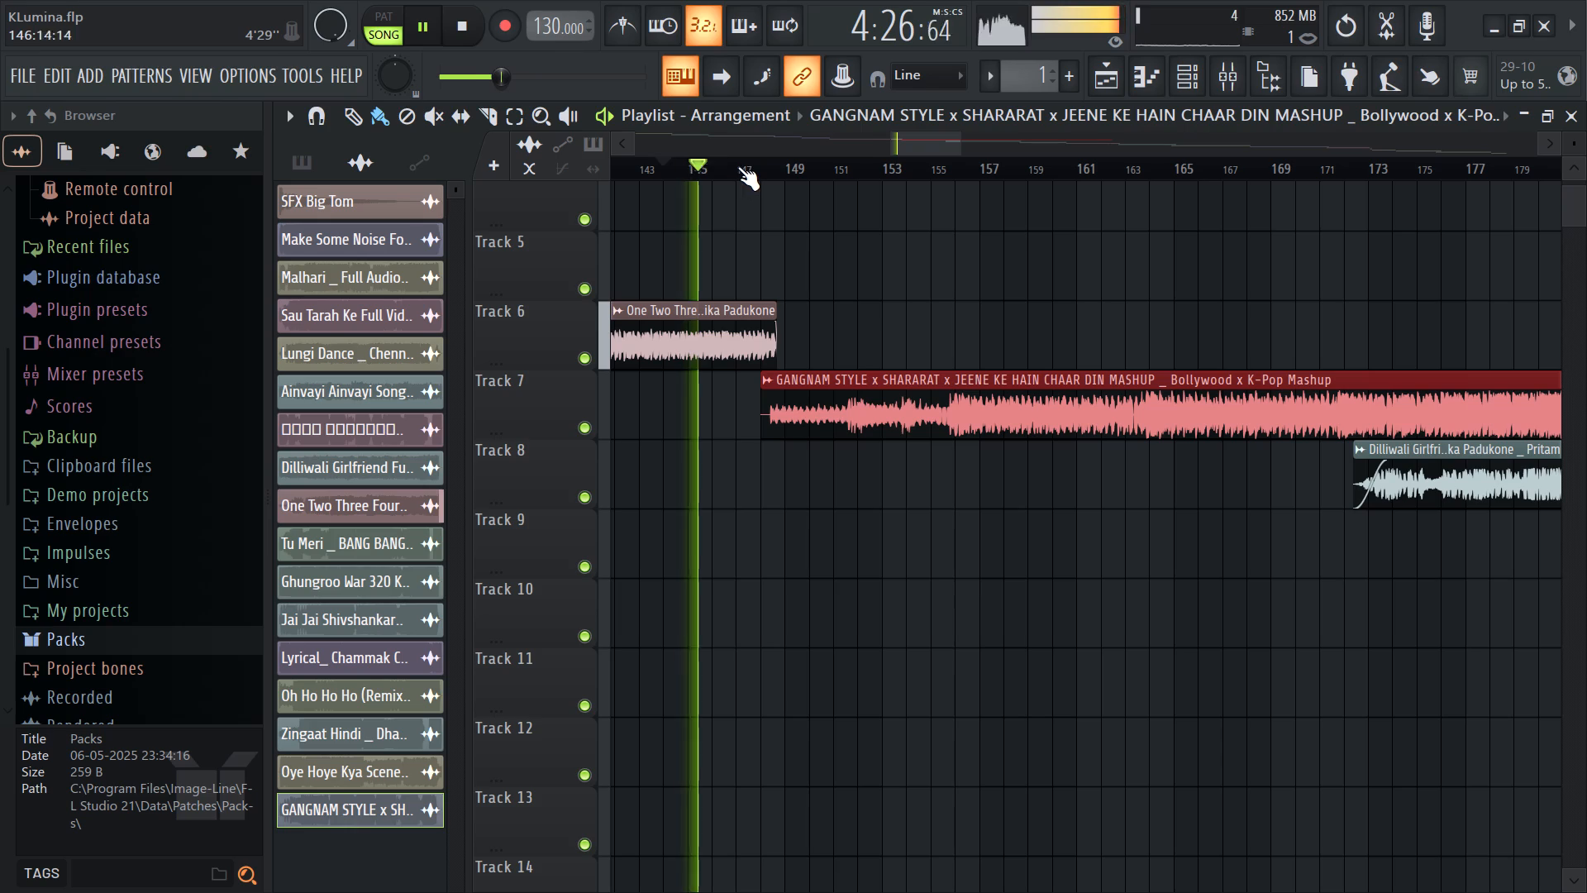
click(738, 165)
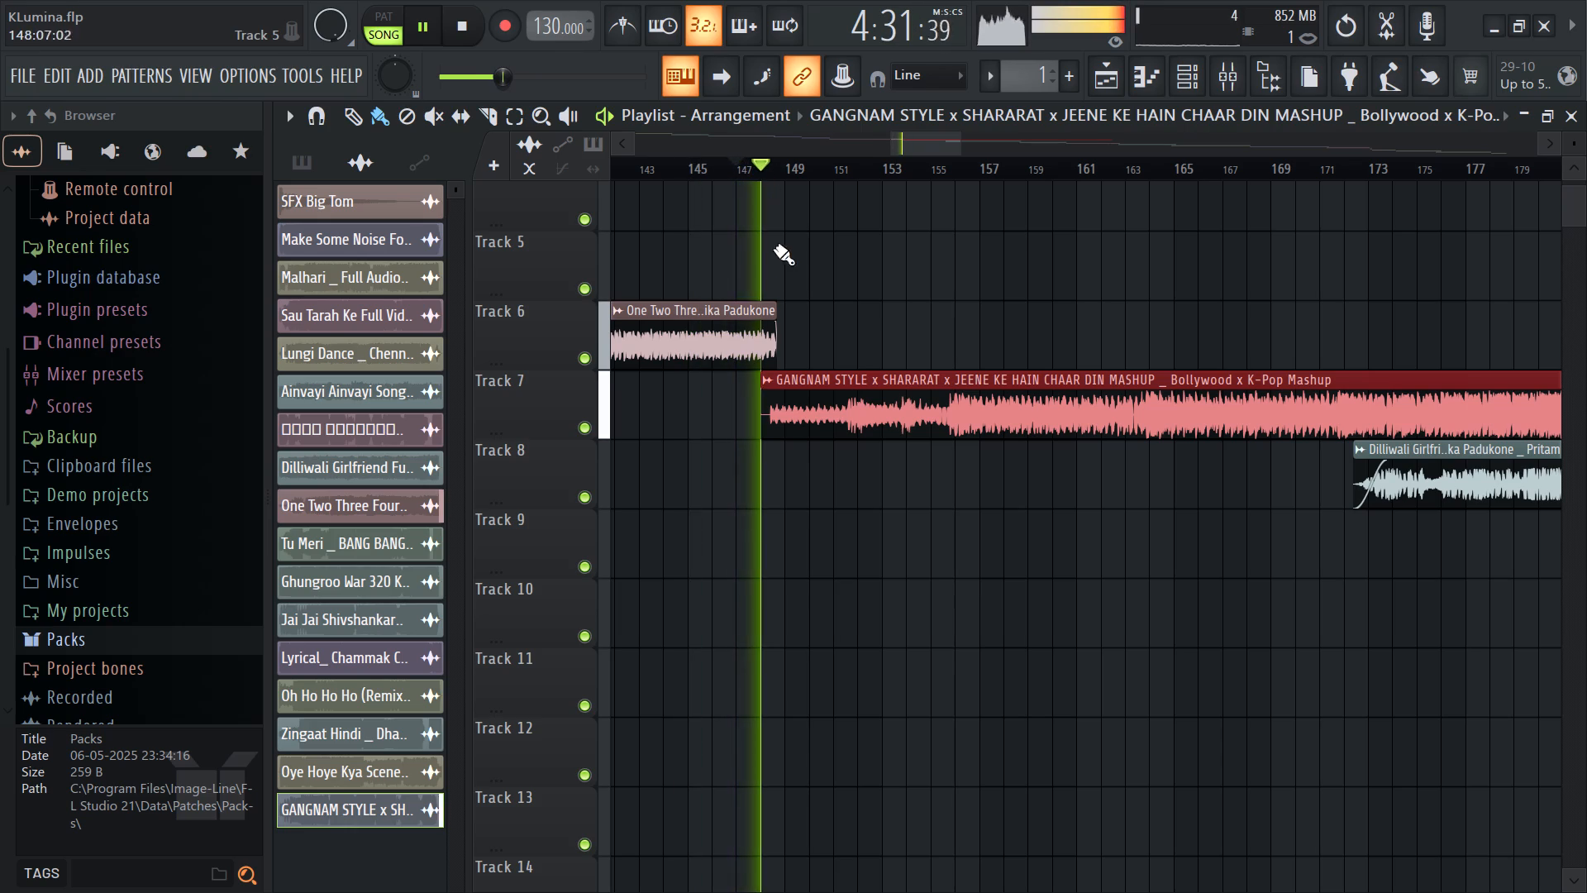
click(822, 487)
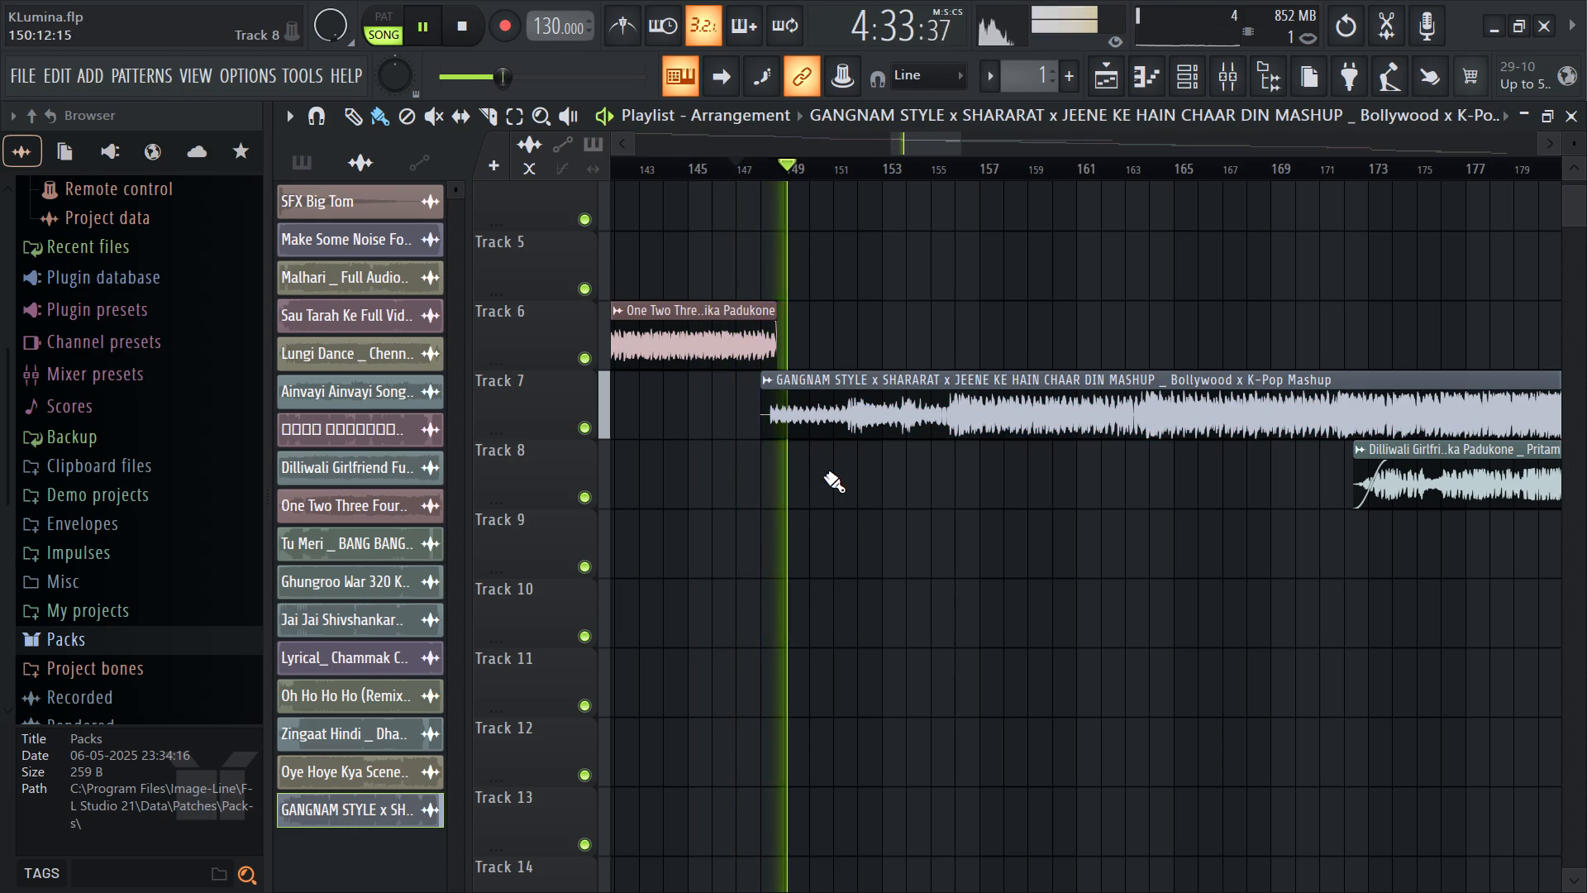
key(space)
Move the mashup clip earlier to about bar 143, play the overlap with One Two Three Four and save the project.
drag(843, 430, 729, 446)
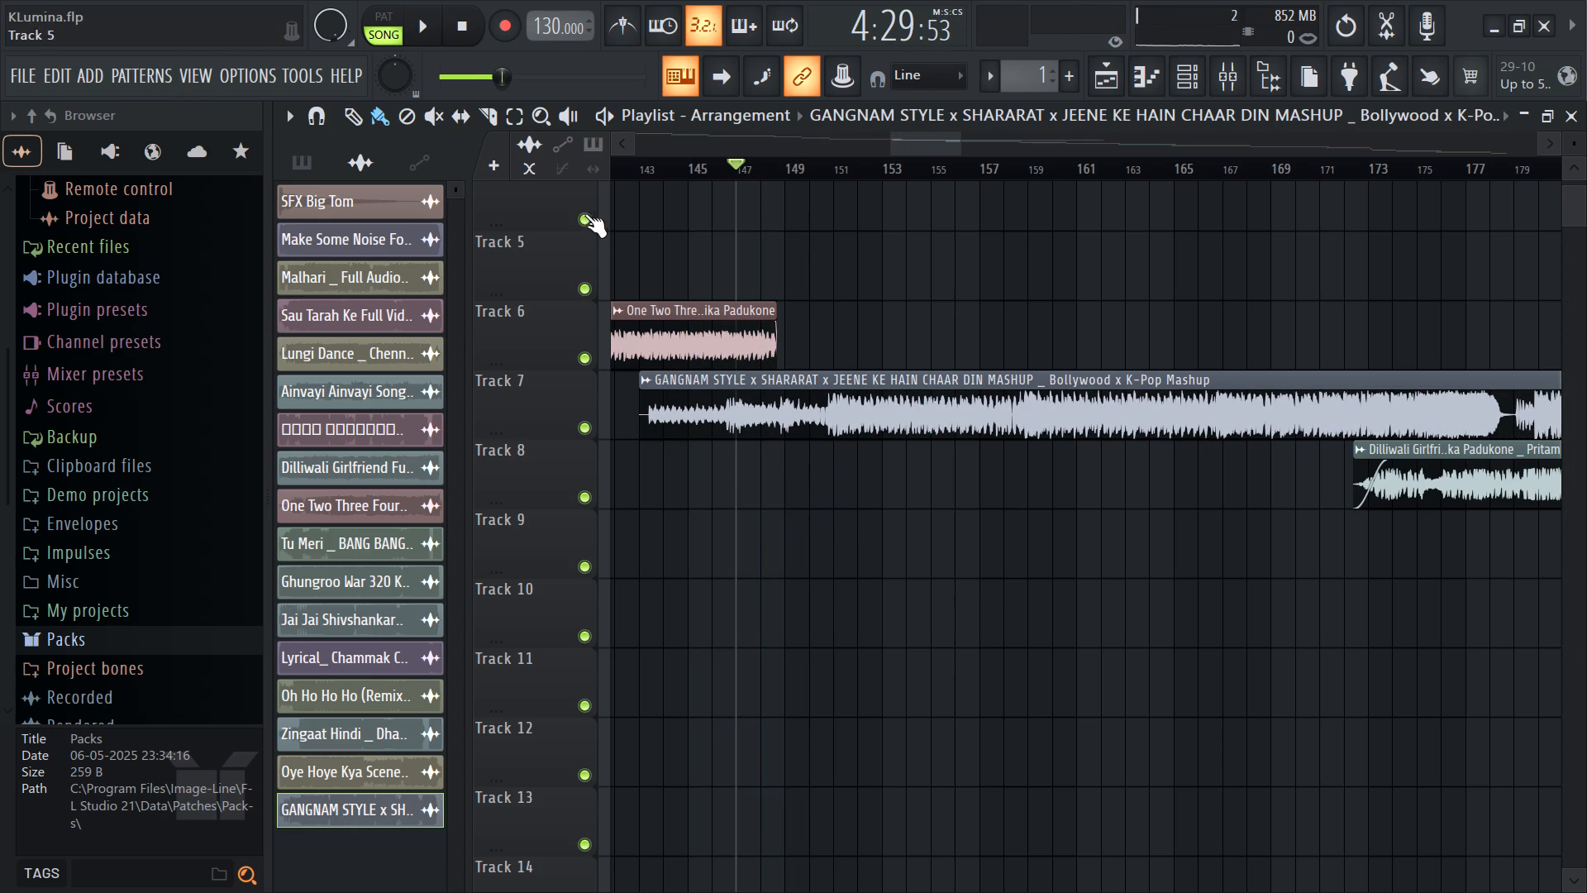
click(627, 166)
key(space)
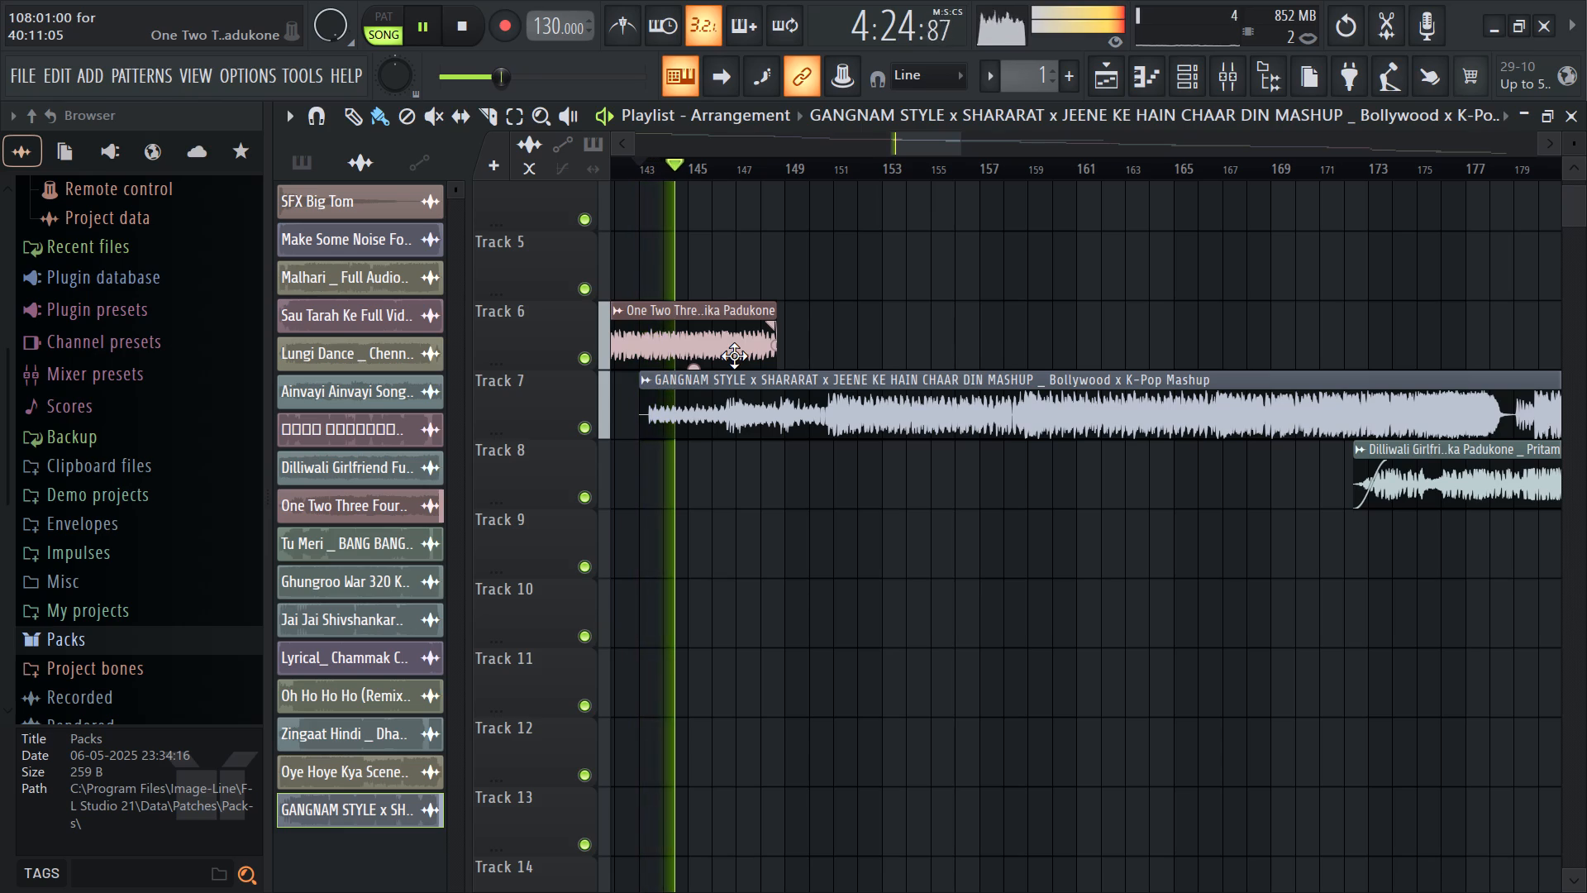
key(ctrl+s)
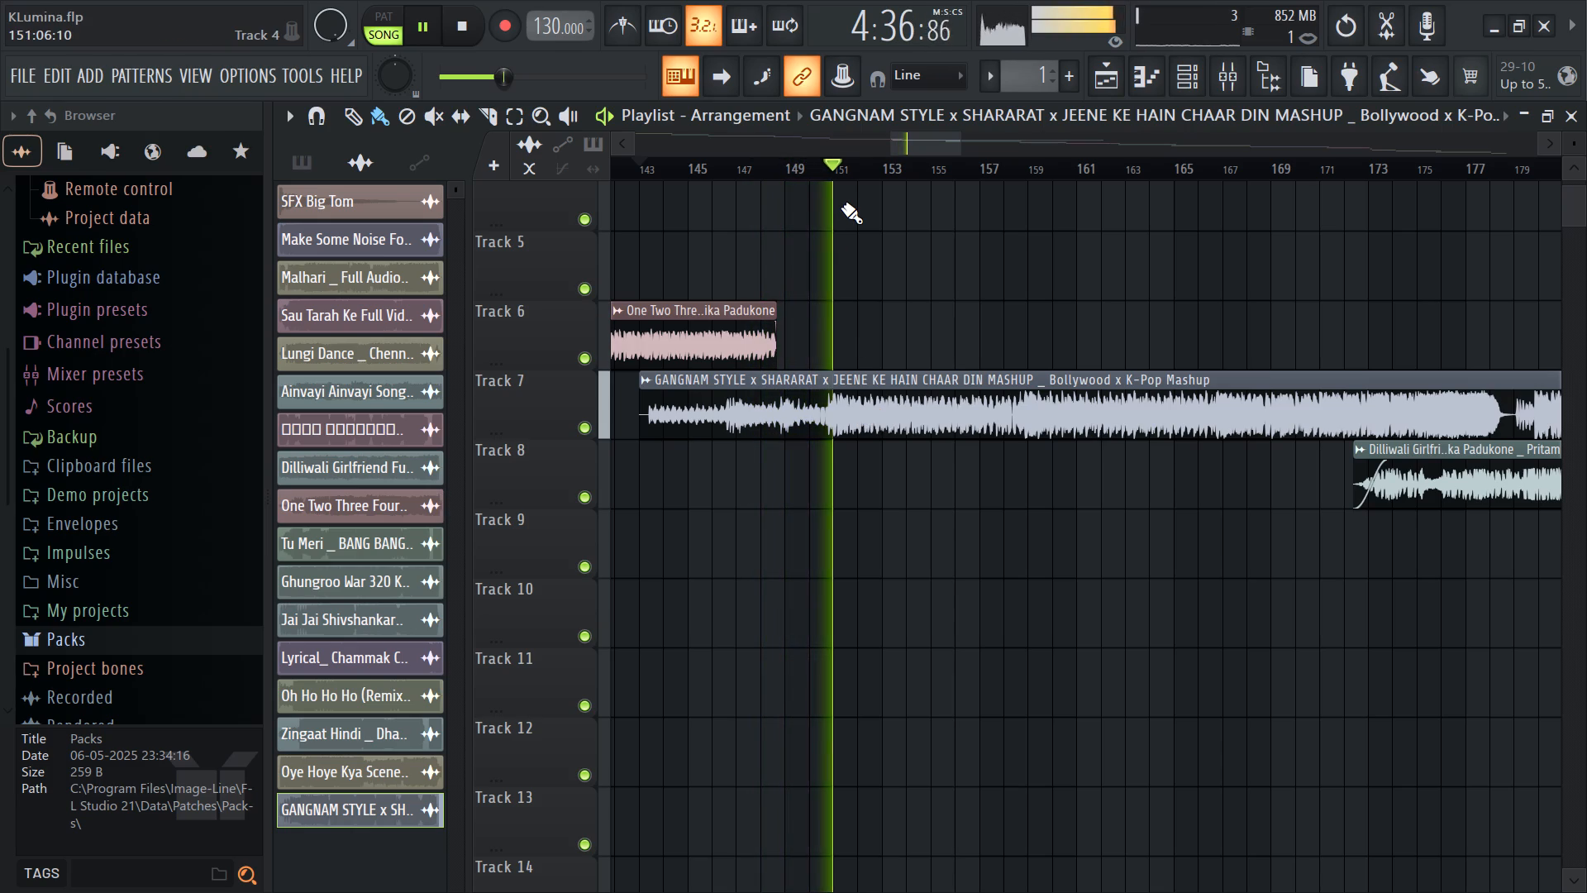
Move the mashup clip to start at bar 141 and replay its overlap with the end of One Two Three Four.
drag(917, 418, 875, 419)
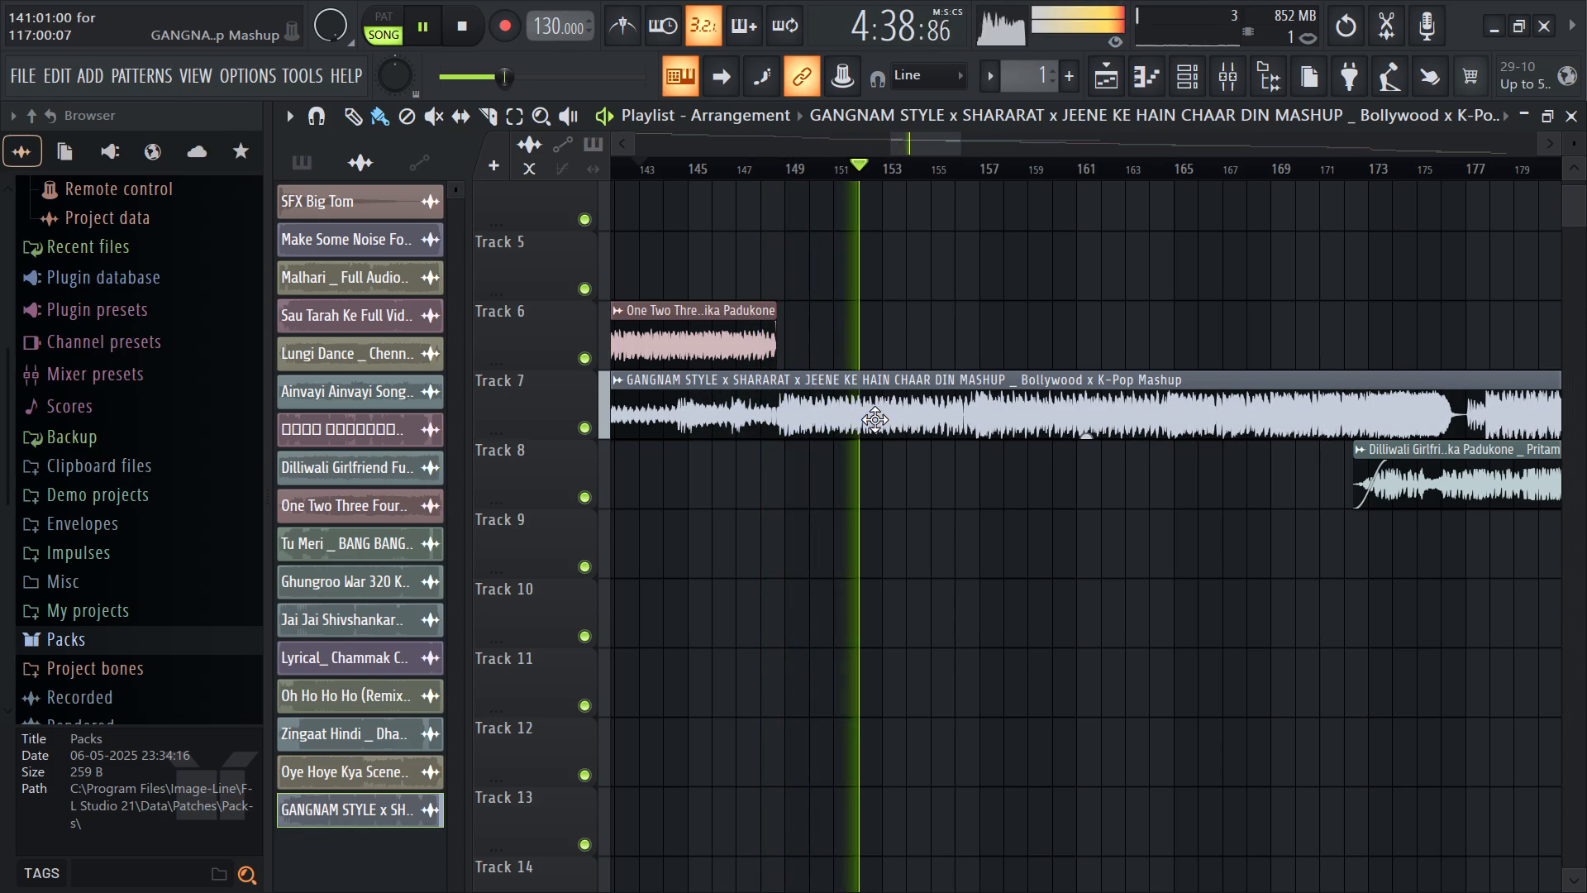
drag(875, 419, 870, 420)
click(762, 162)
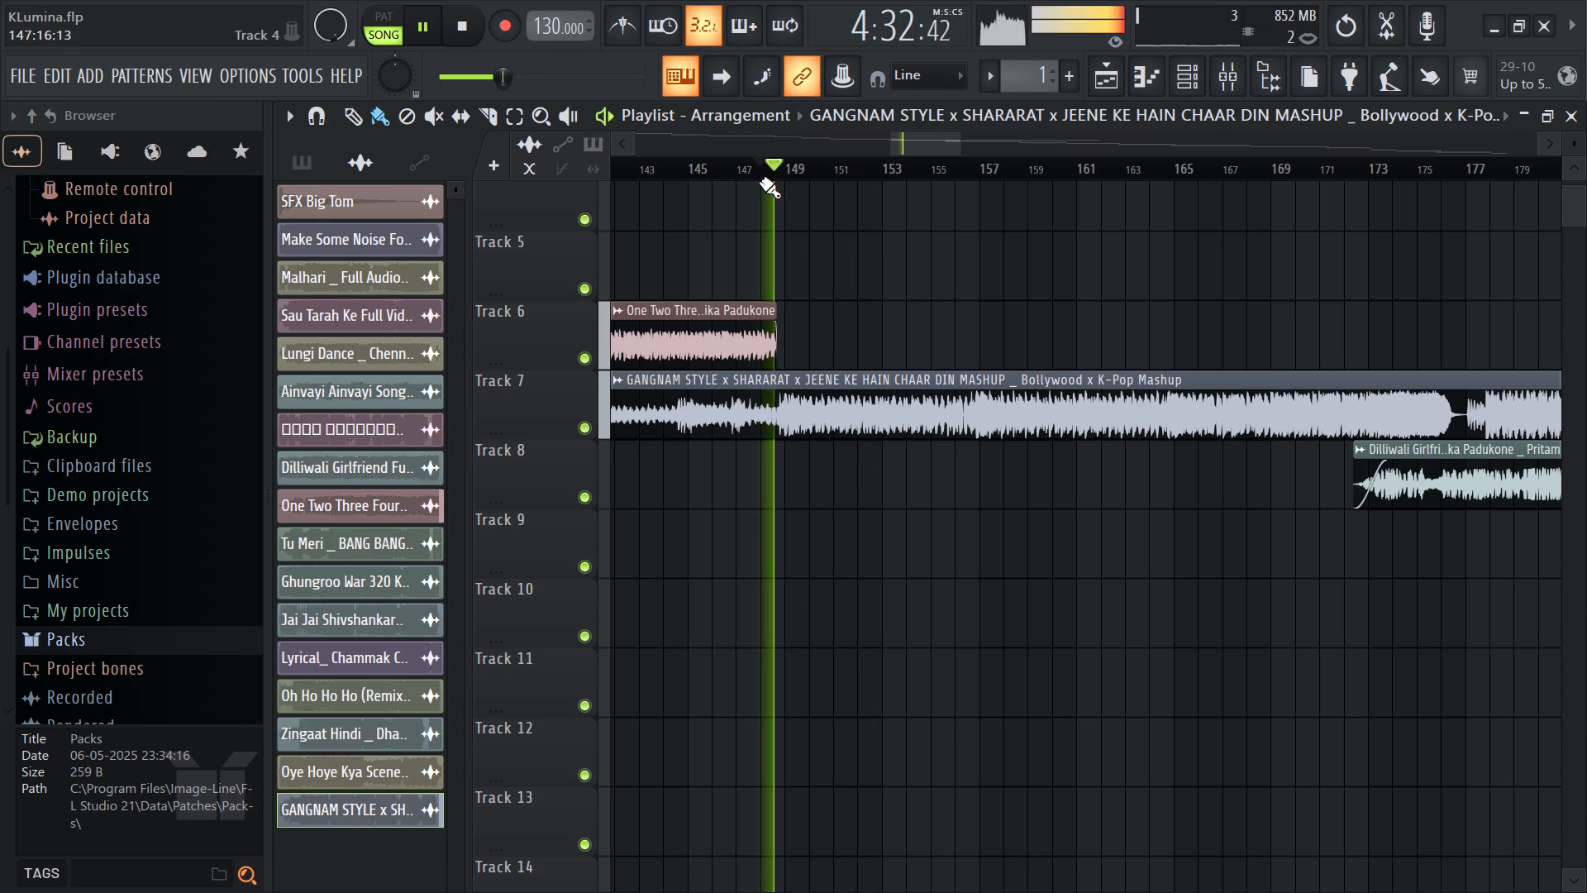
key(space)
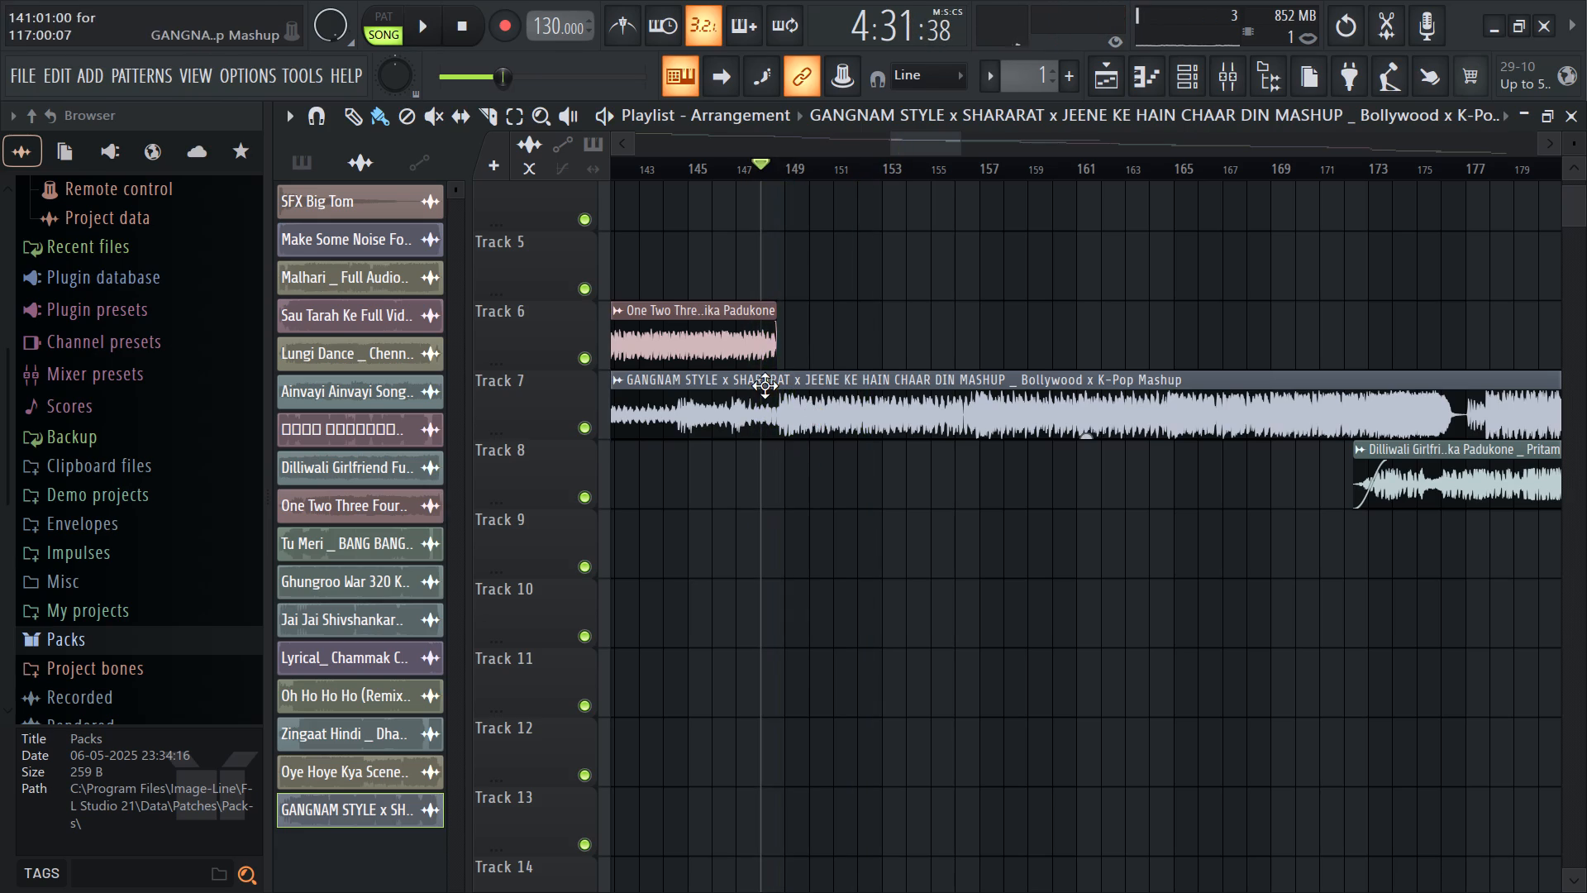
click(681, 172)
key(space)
Nudge the mashup clip slightly earlier to start at 140:15:00 and save the project.
ctrl+scroll(751, 452, up, 7)
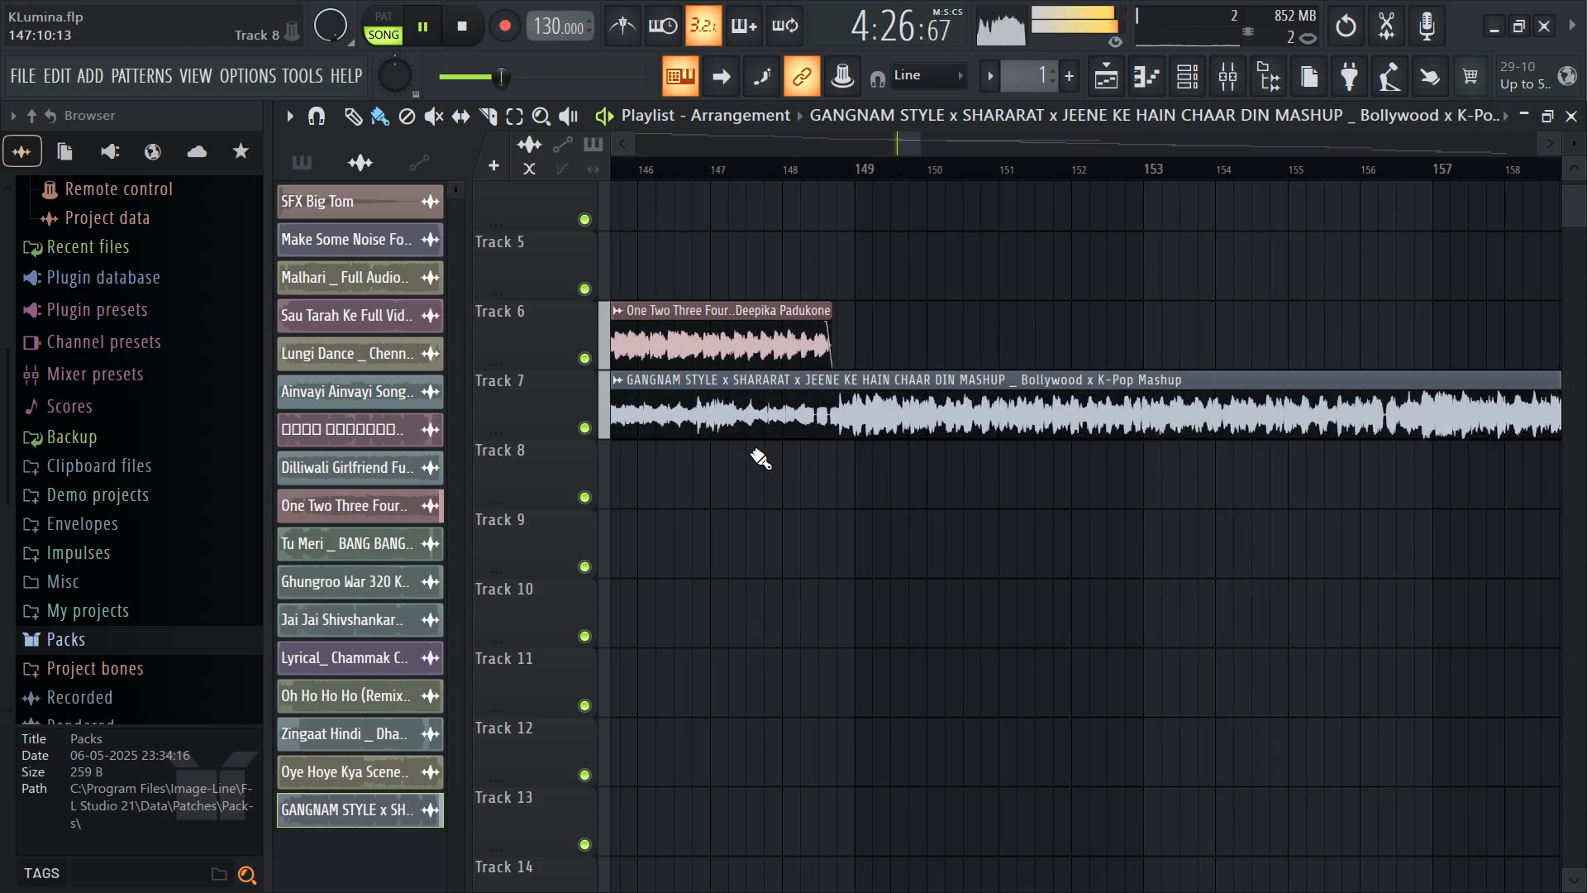
ctrl+scroll(751, 452, up, 5)
drag(984, 420, 968, 423)
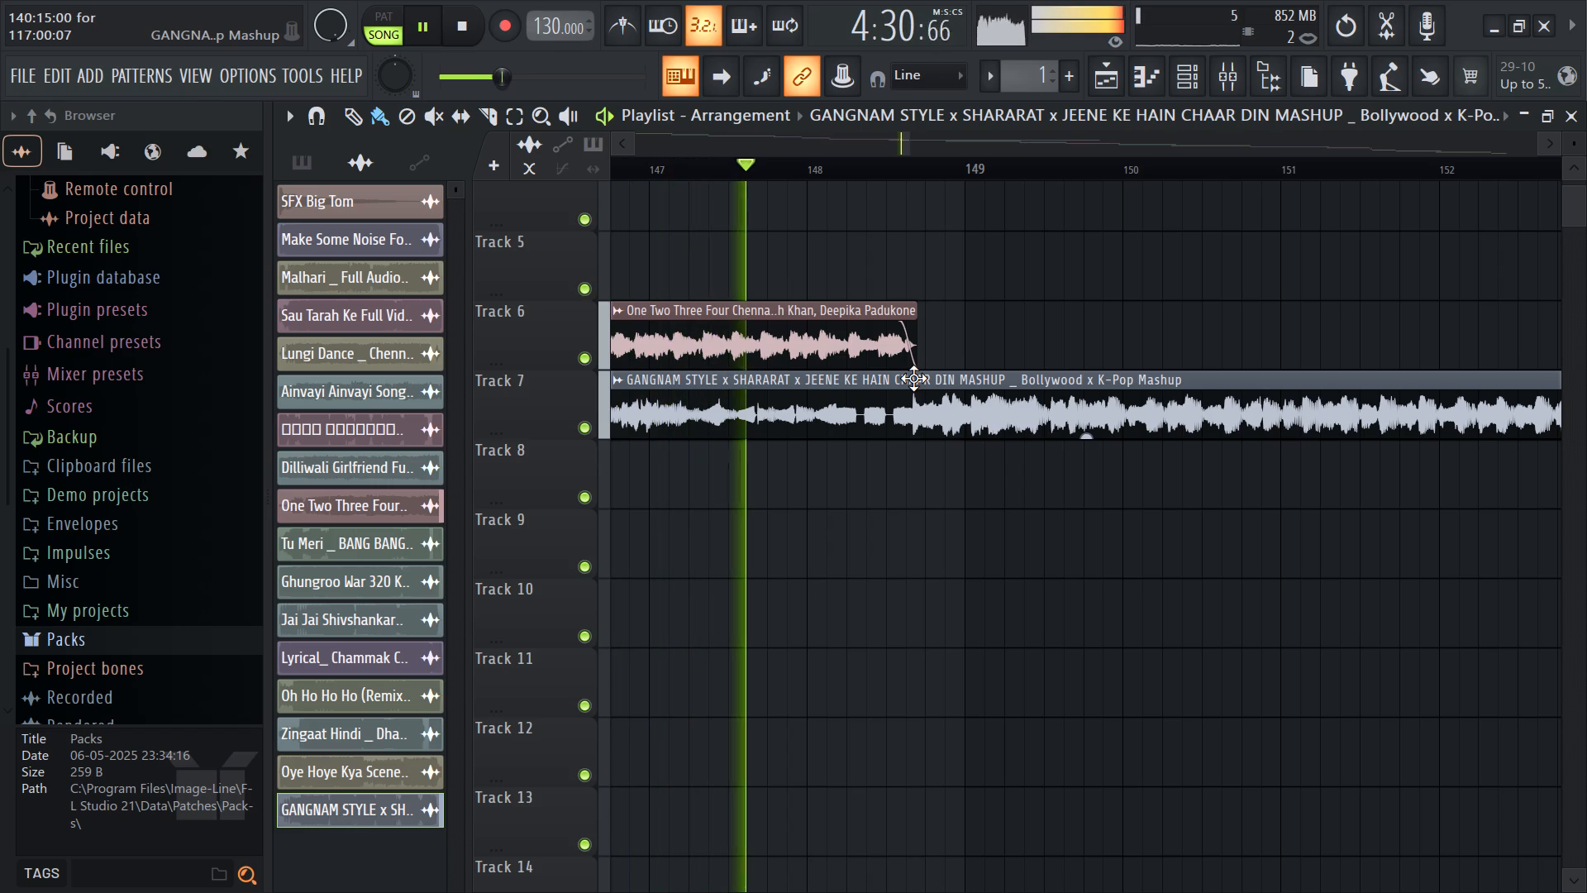
key(ctrl+s)
key(ctrl+s)
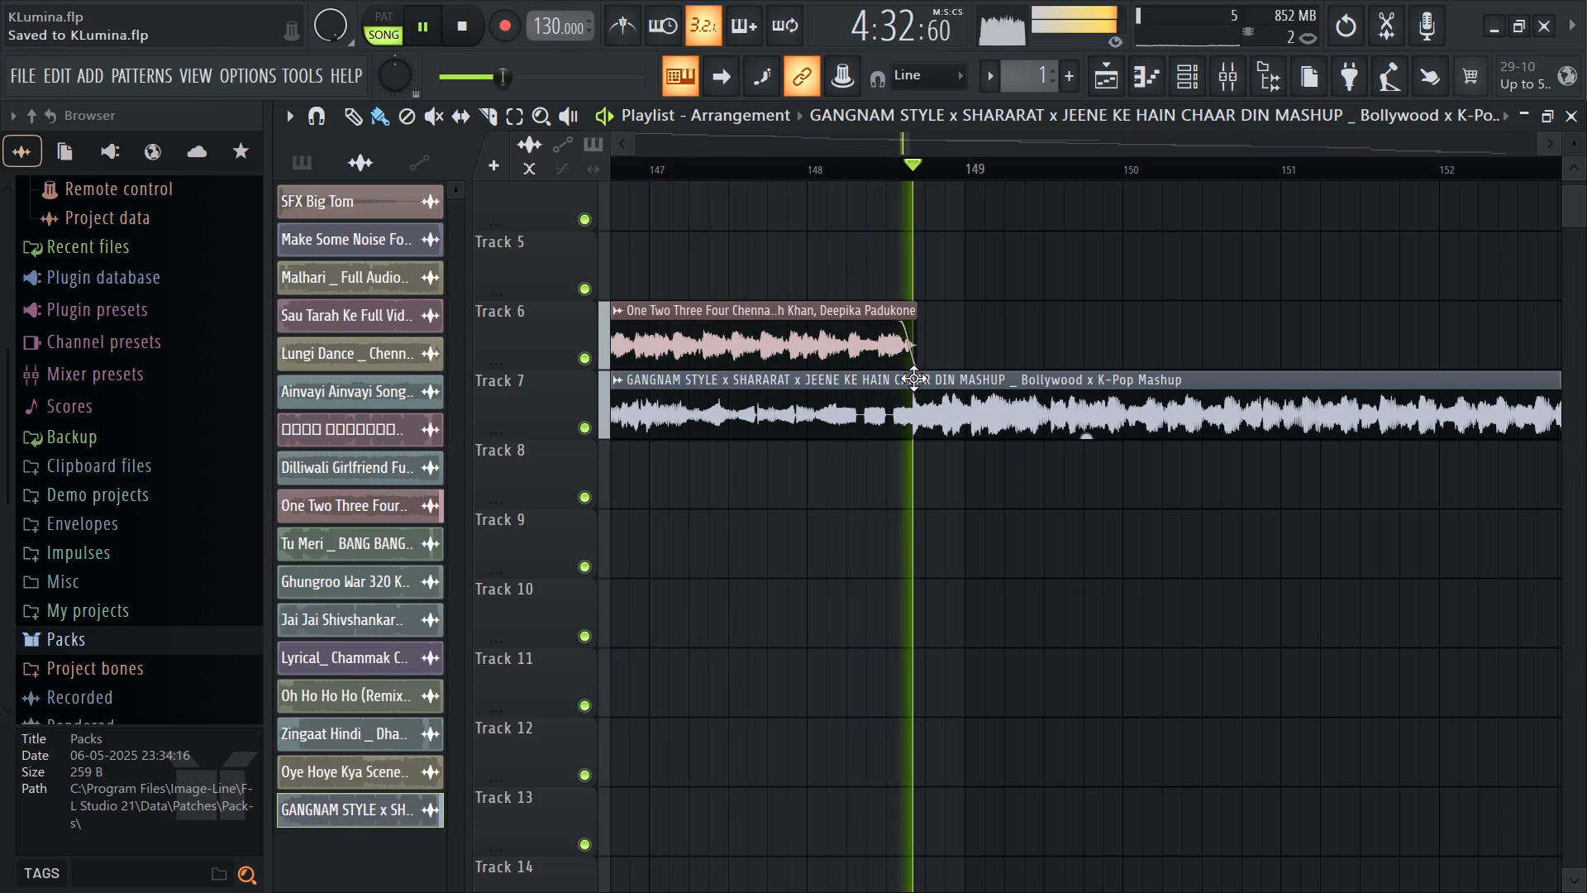
Play the arrangement from about bar 138 to check how the mashup enters under One Two Three Four.
ctrl+scroll(926, 456, down, 6)
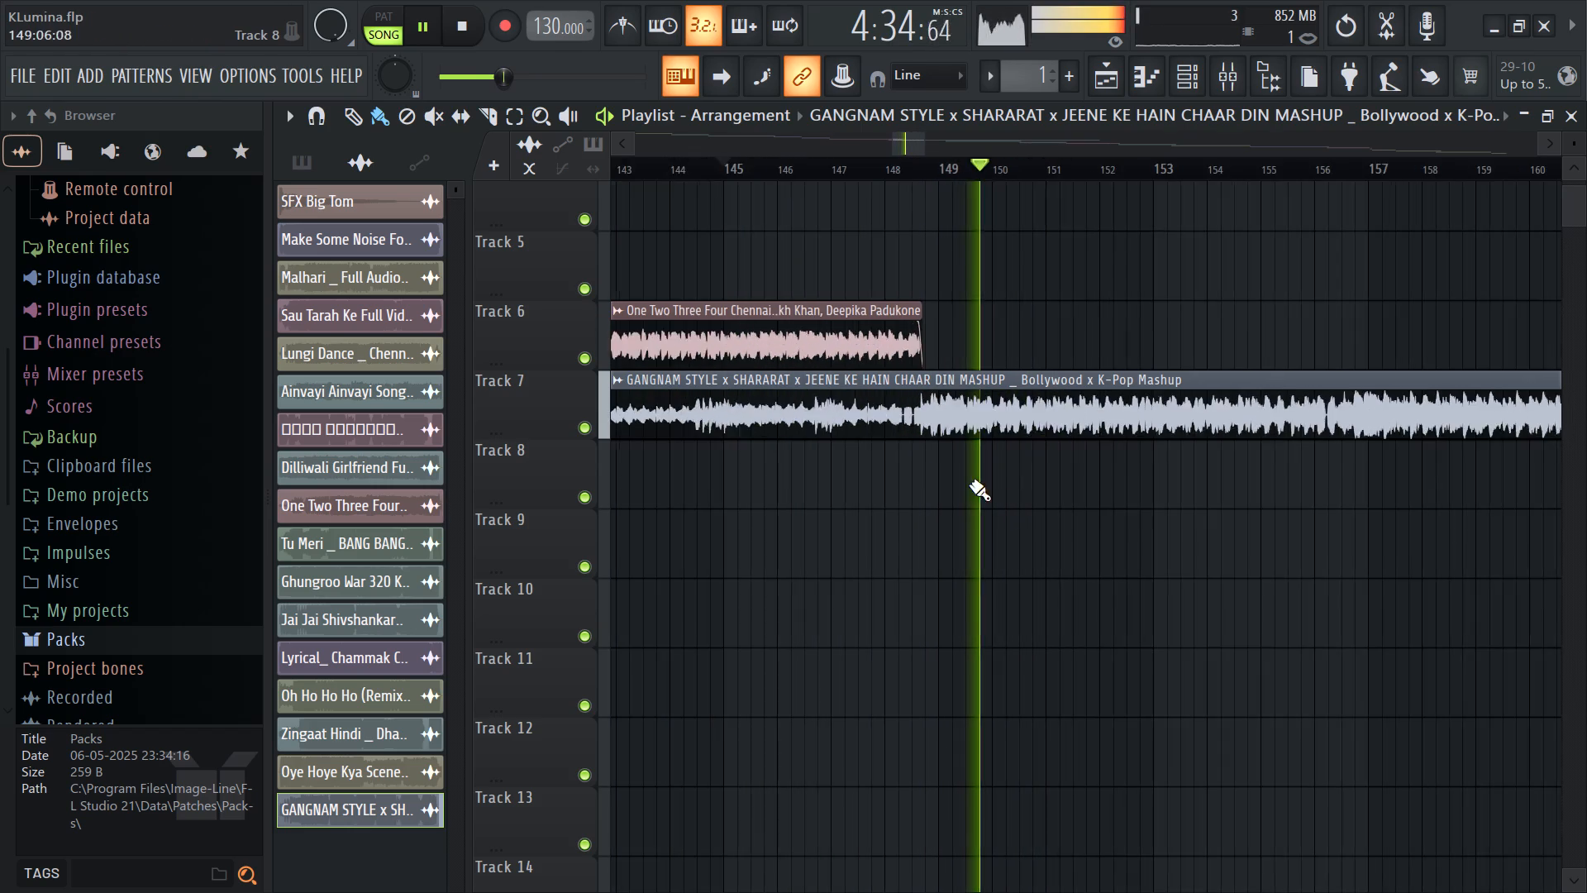
ctrl+scroll(970, 484, down, 13)
key(space)
click(924, 163)
key(space)
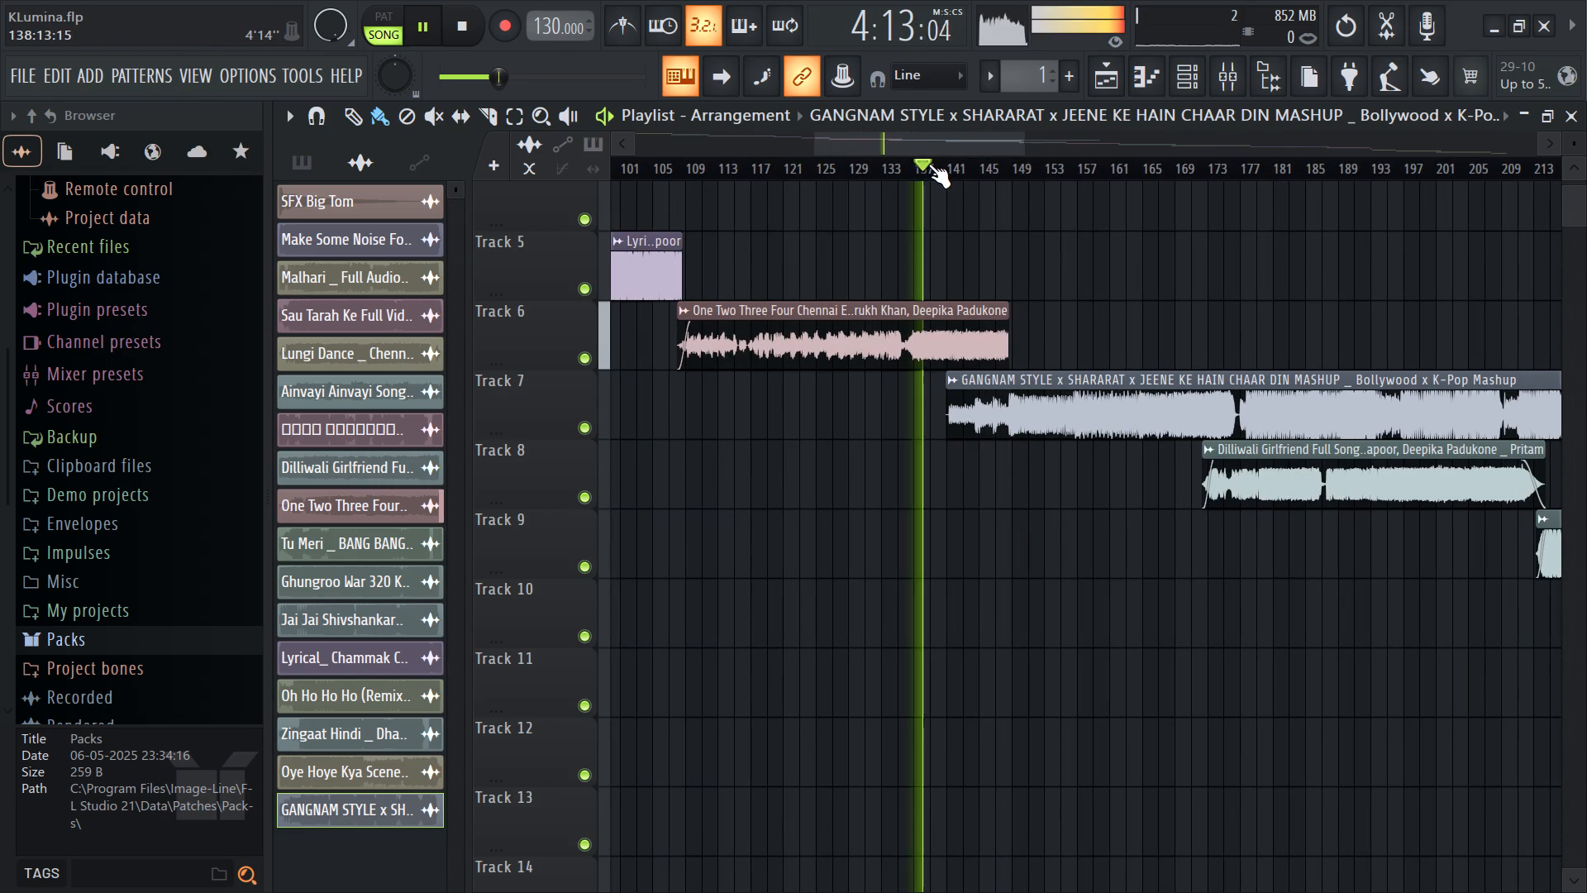
ctrl+scroll(952, 354, up, 14)
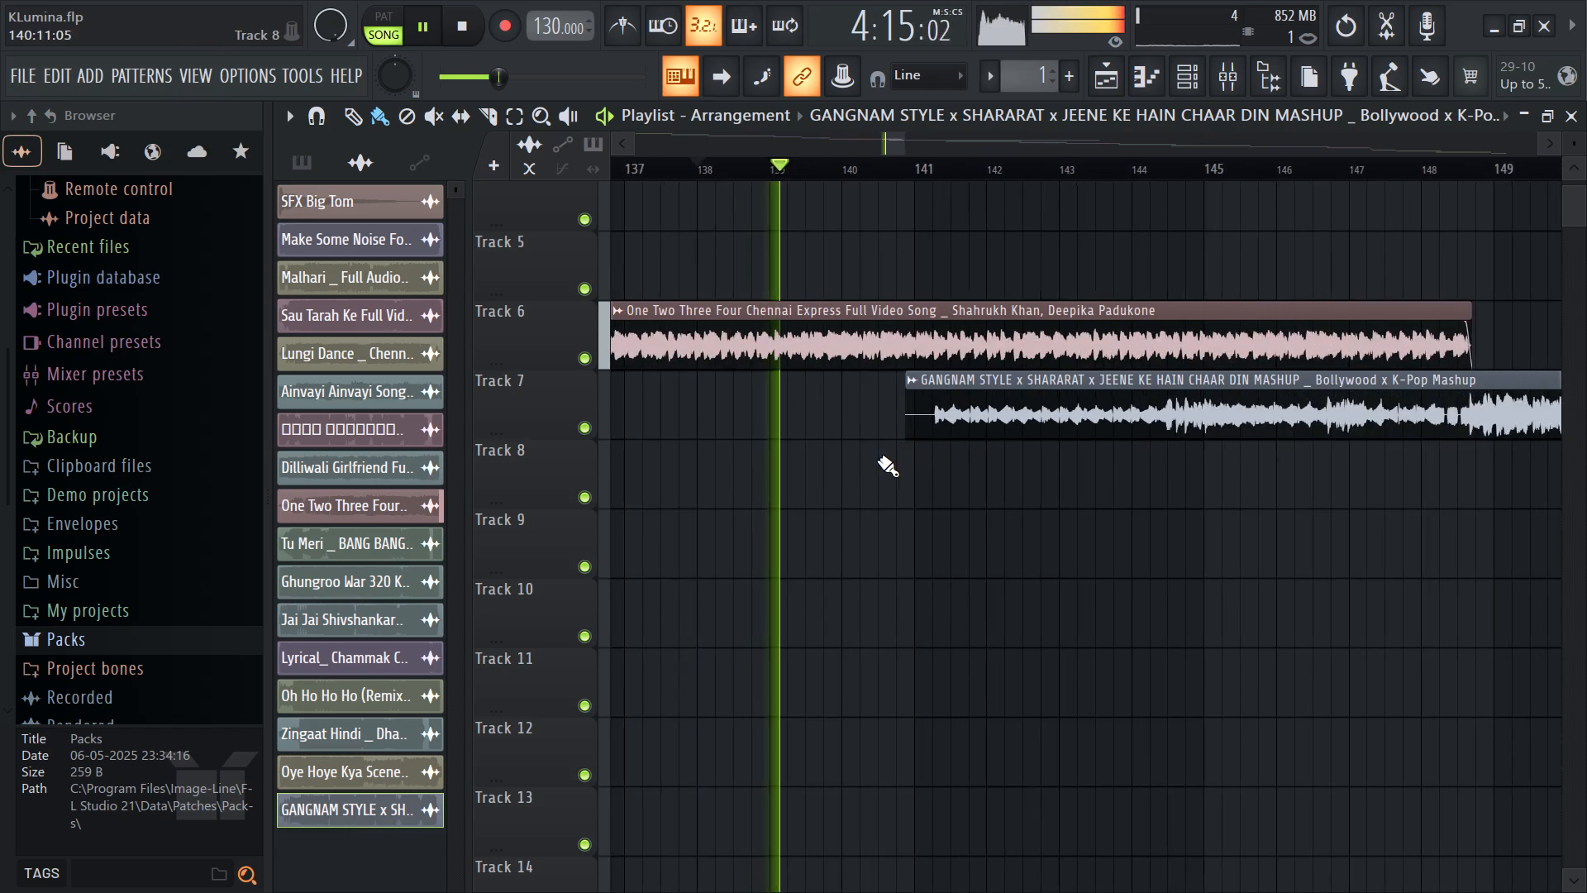
ctrl+scroll(878, 460, up, 1)
Save the project.
key(ctrl+s)
key(ctrl+s)
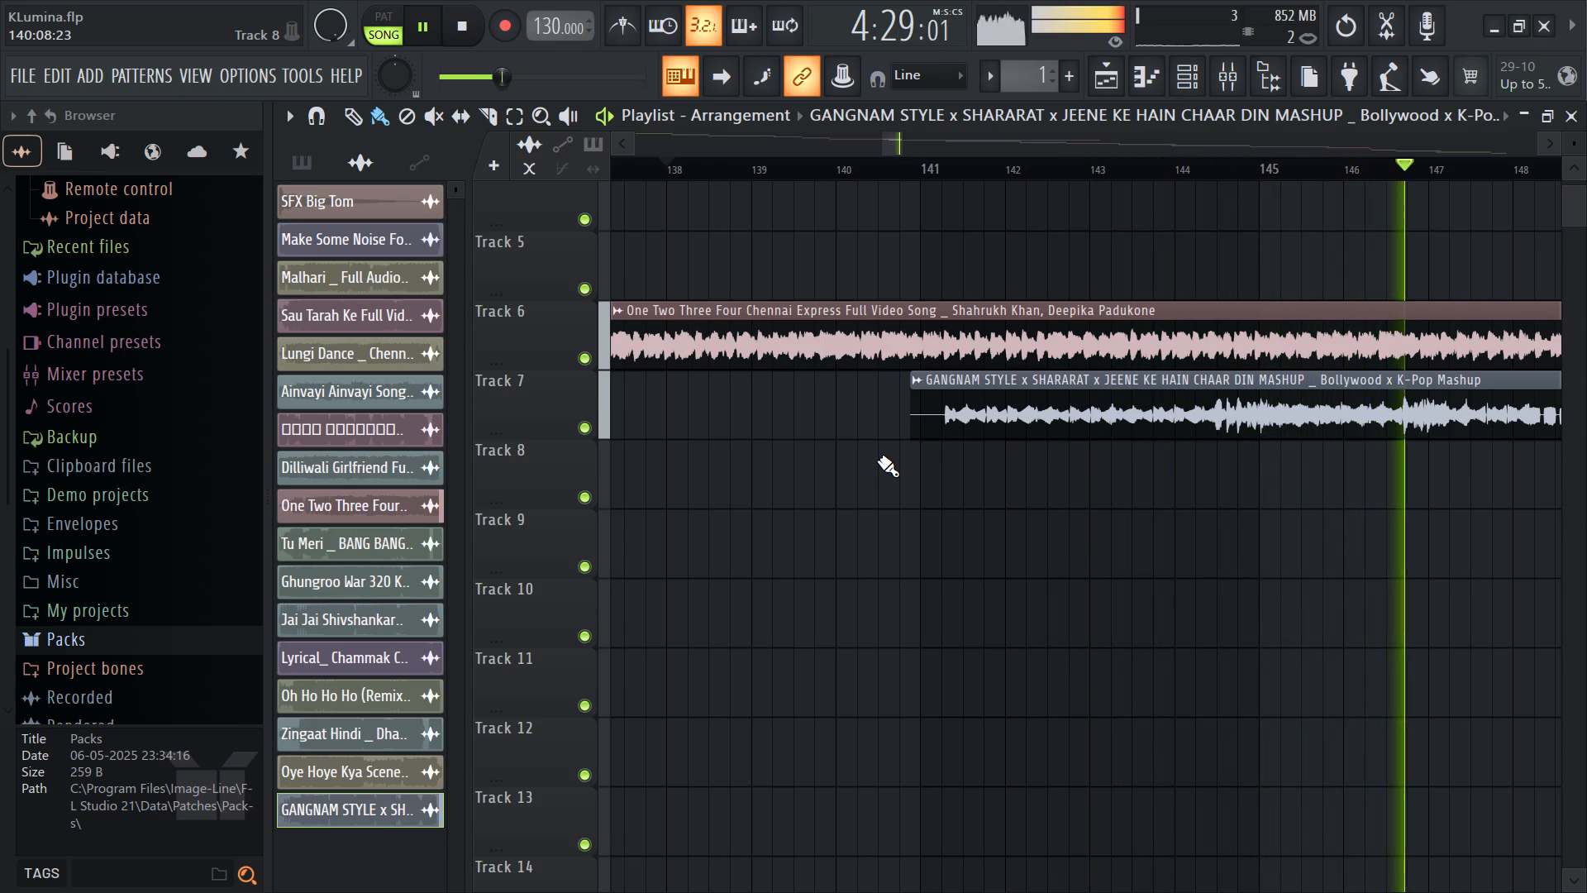
Listen through the mashup clip, skipping ahead from about bar 155 to about bar 173.
ctrl+scroll(886, 481, down, 5)
ctrl+scroll(781, 499, down, 1)
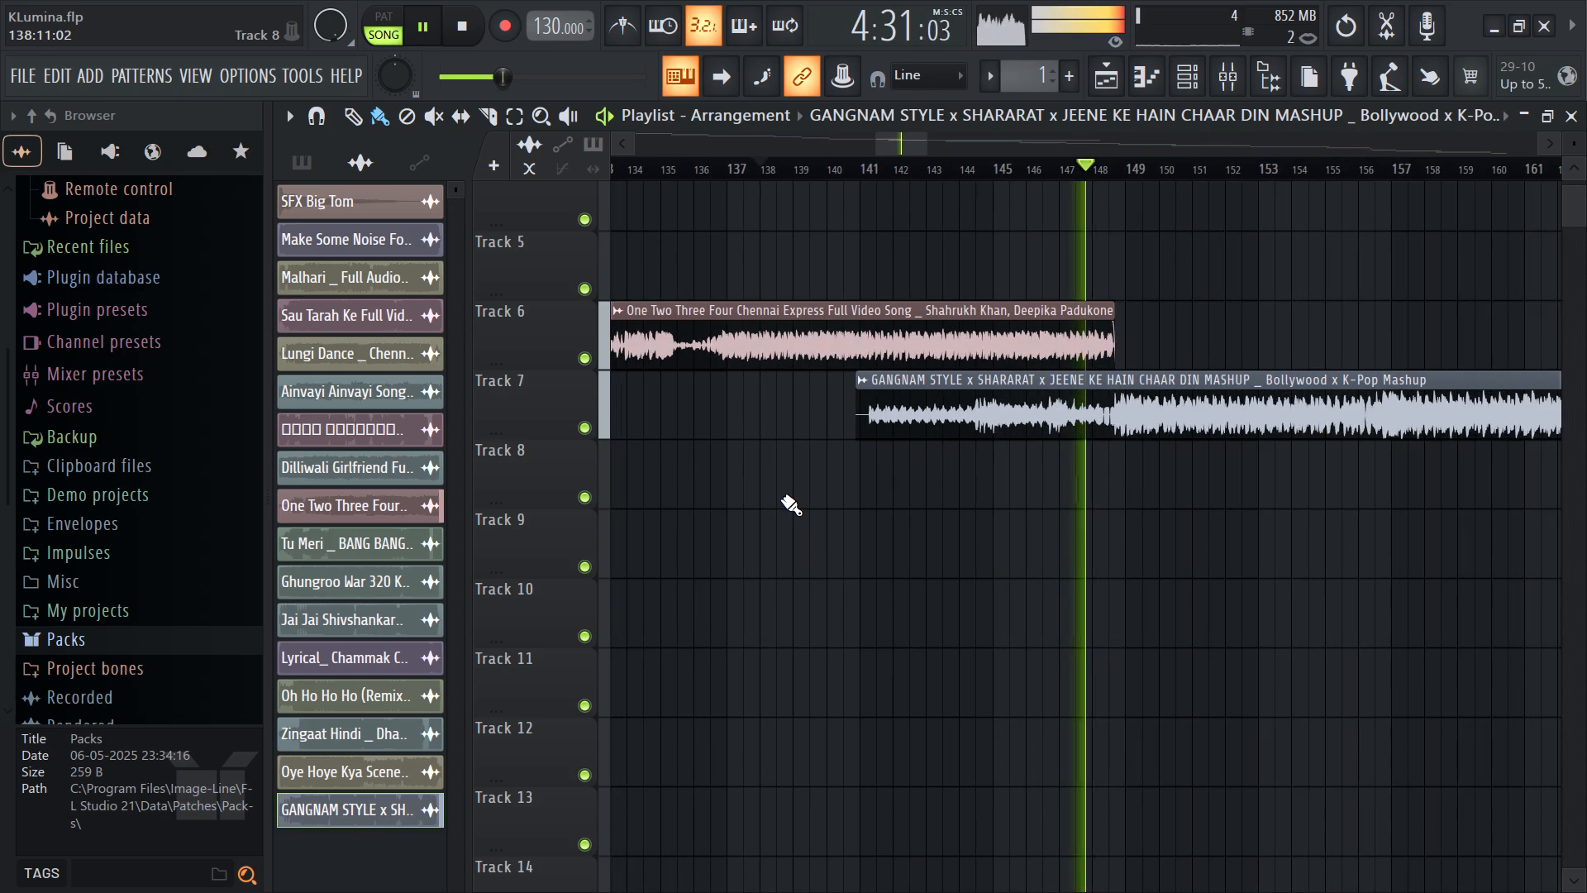
ctrl+scroll(781, 499, down, 1)
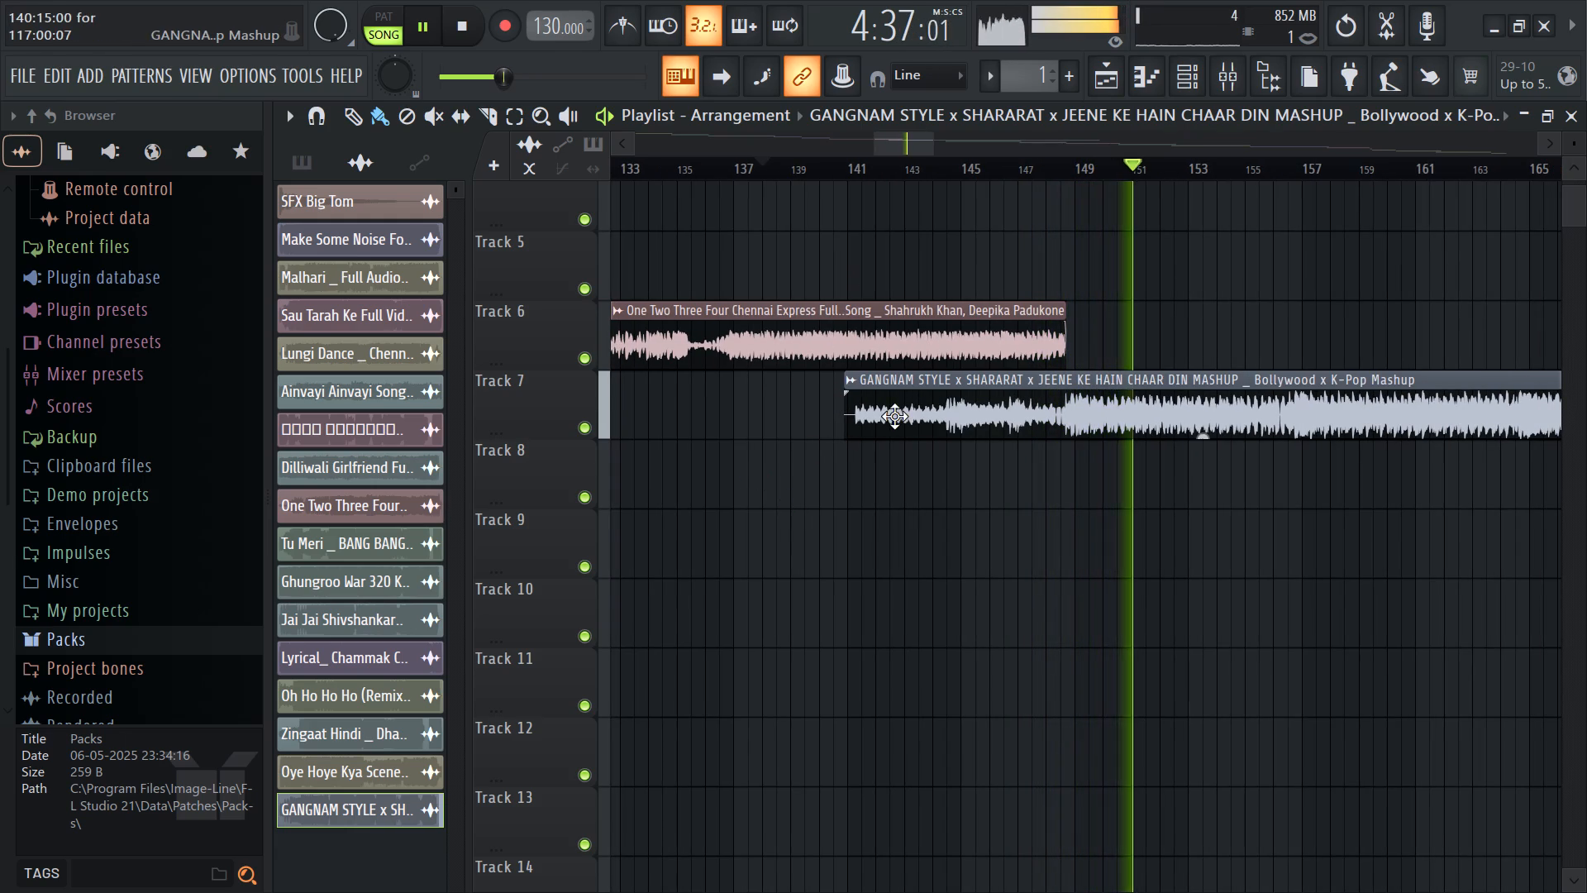
ctrl+scroll(915, 525, down, 6)
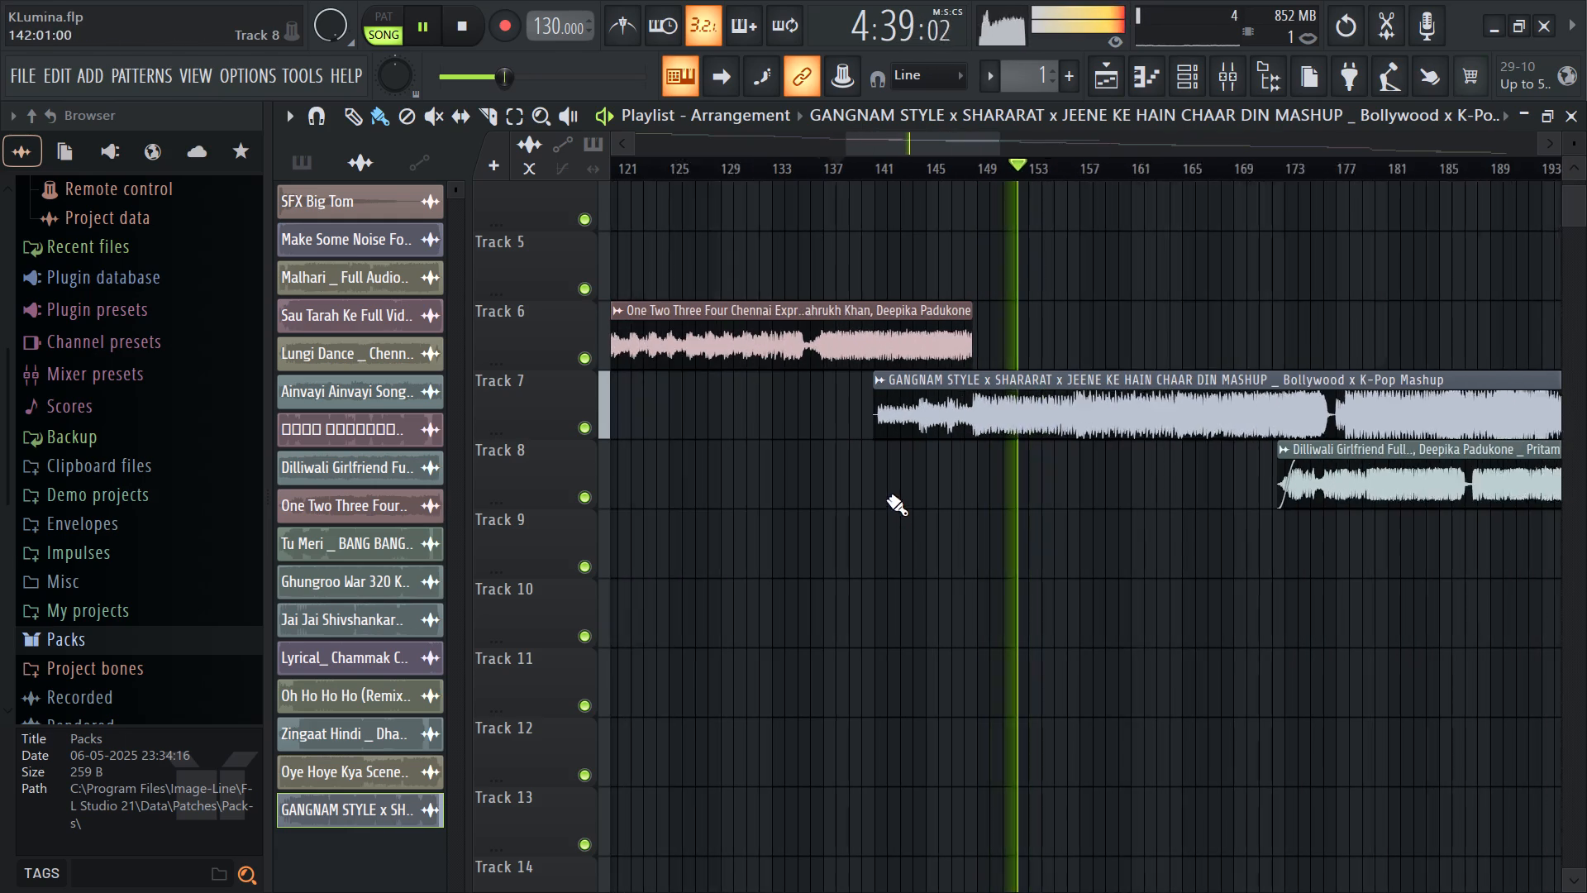
click(1039, 167)
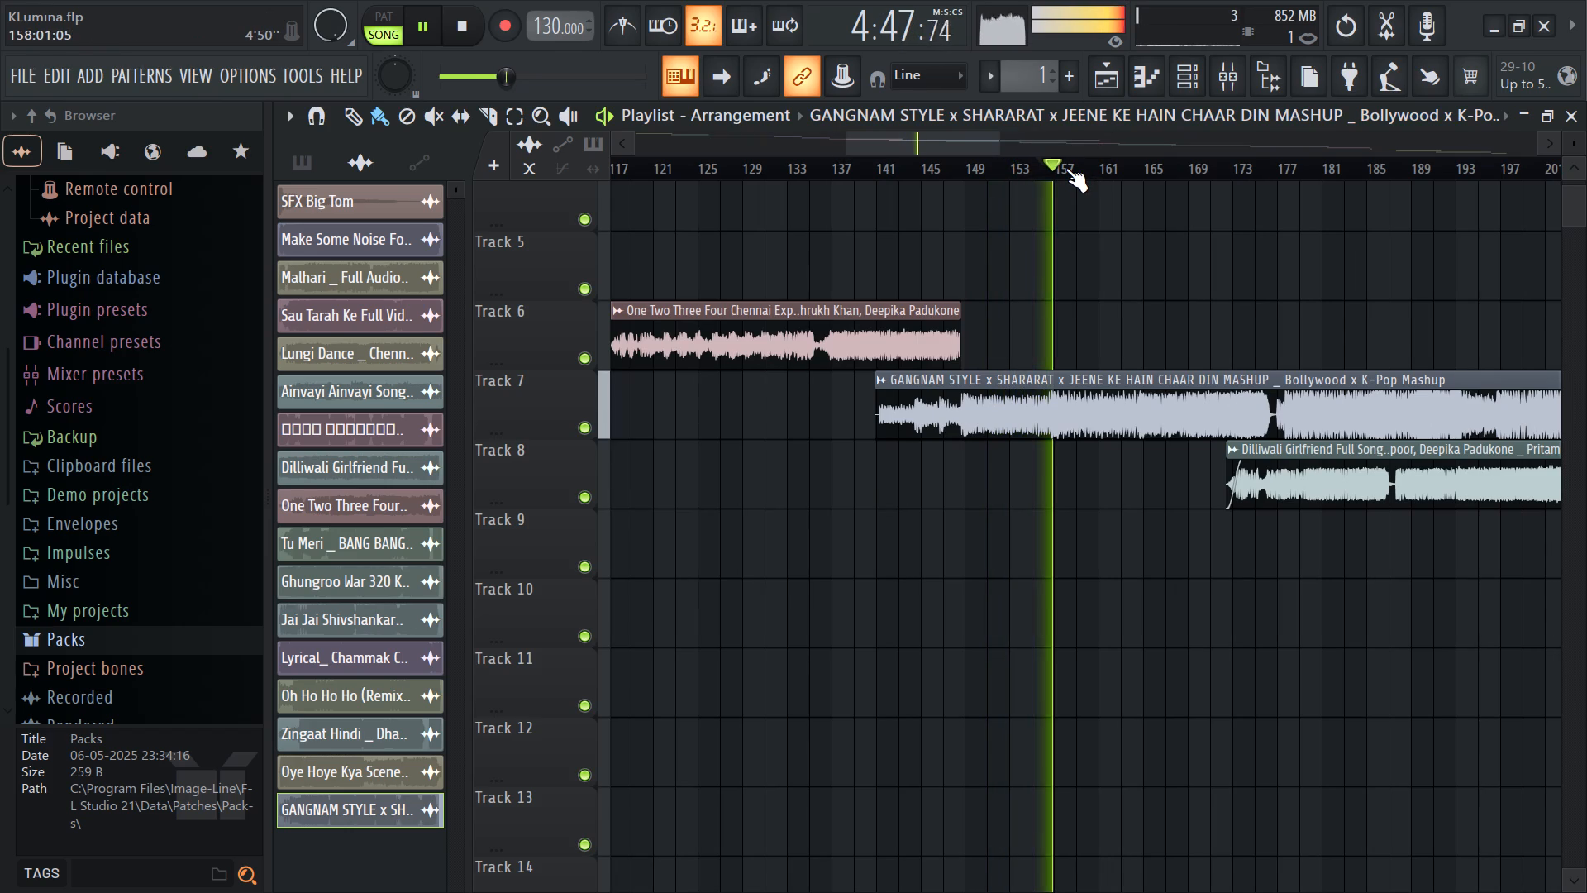
click(1101, 170)
click(1174, 168)
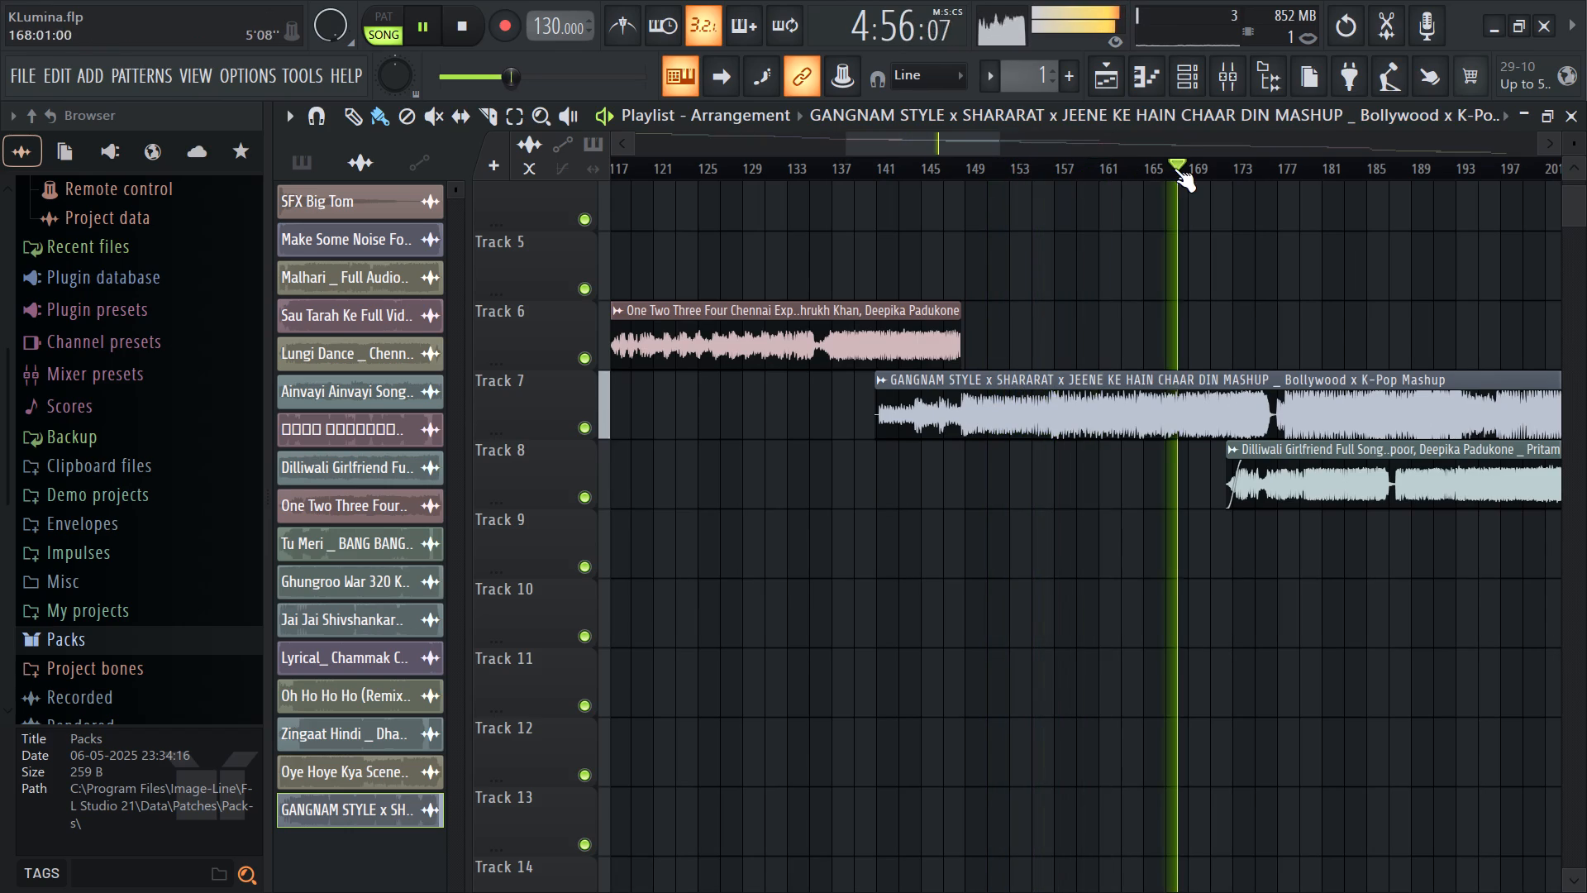
click(1237, 168)
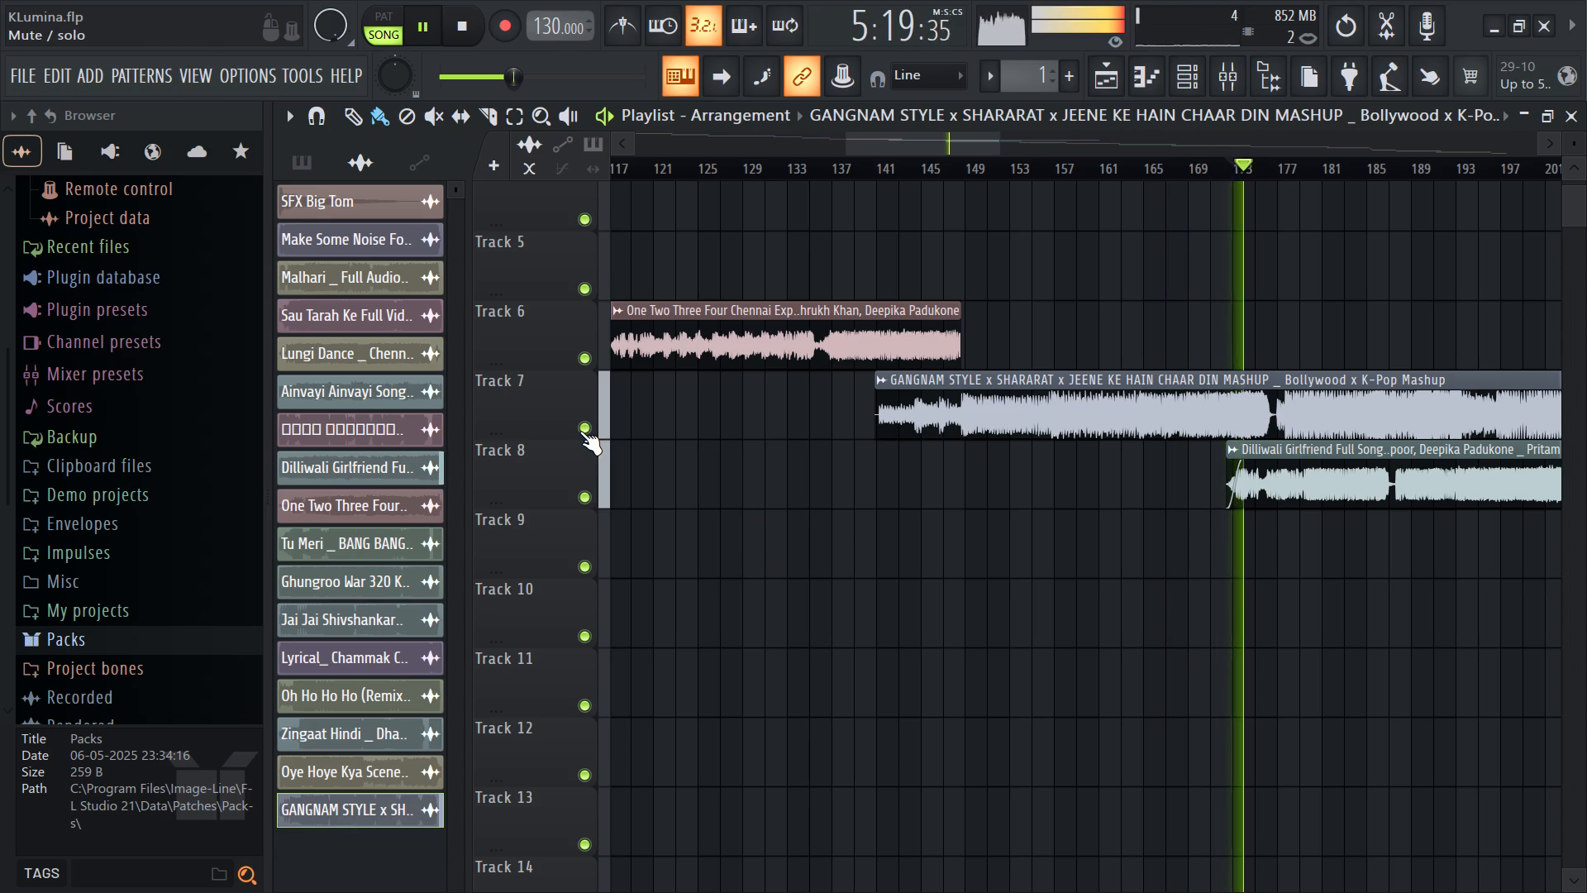
Solo Track 7 and replay the mashup around bars 175 to 178 to locate a new starting point.
right_click(579, 431)
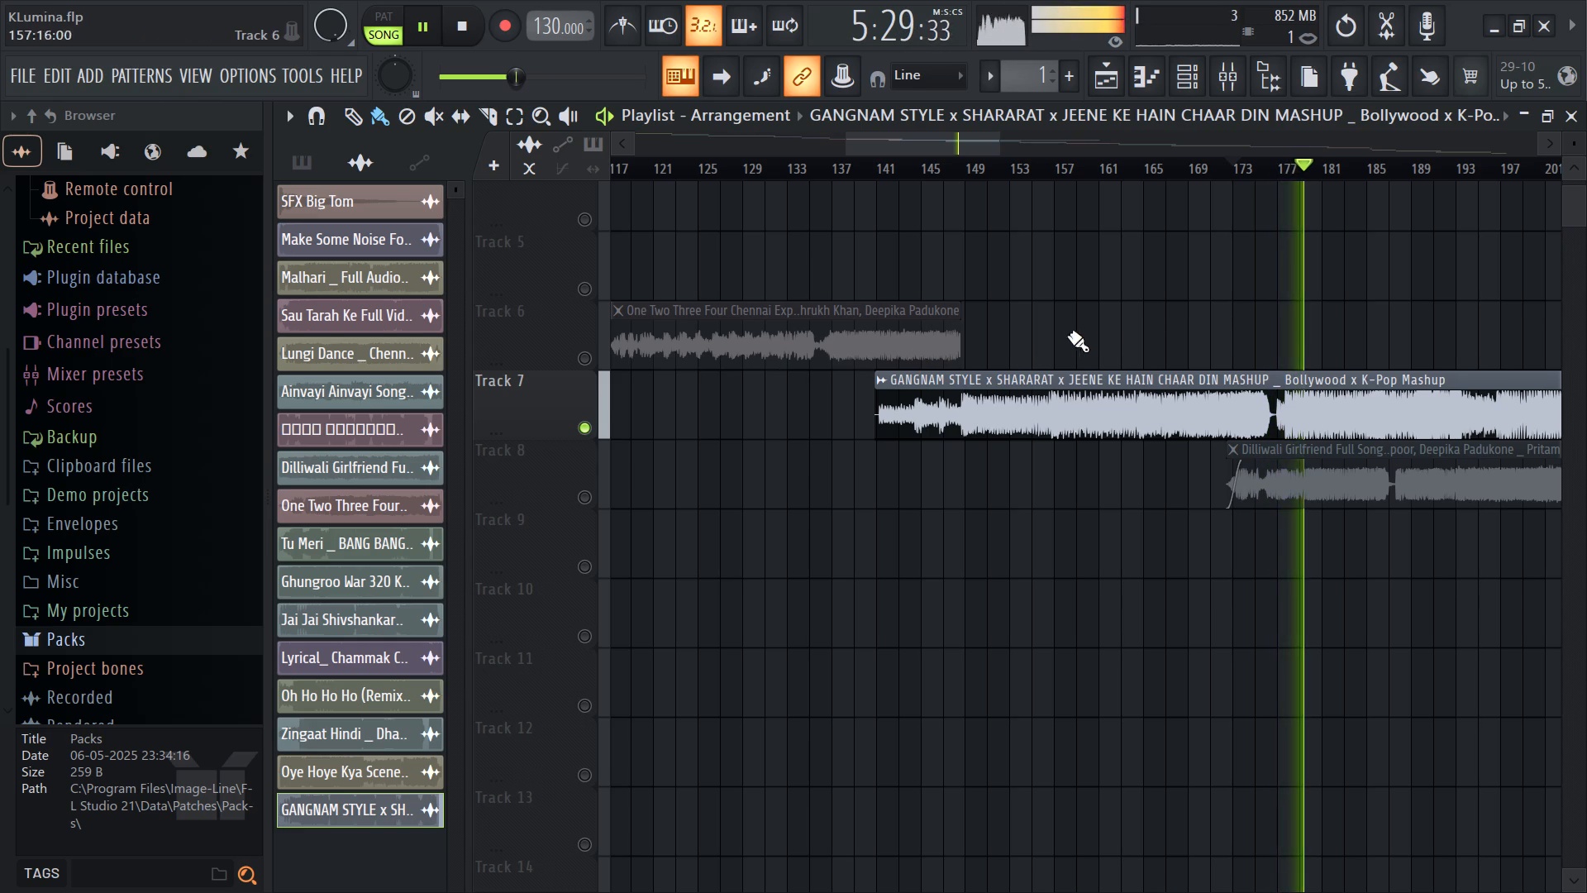
click(1285, 171)
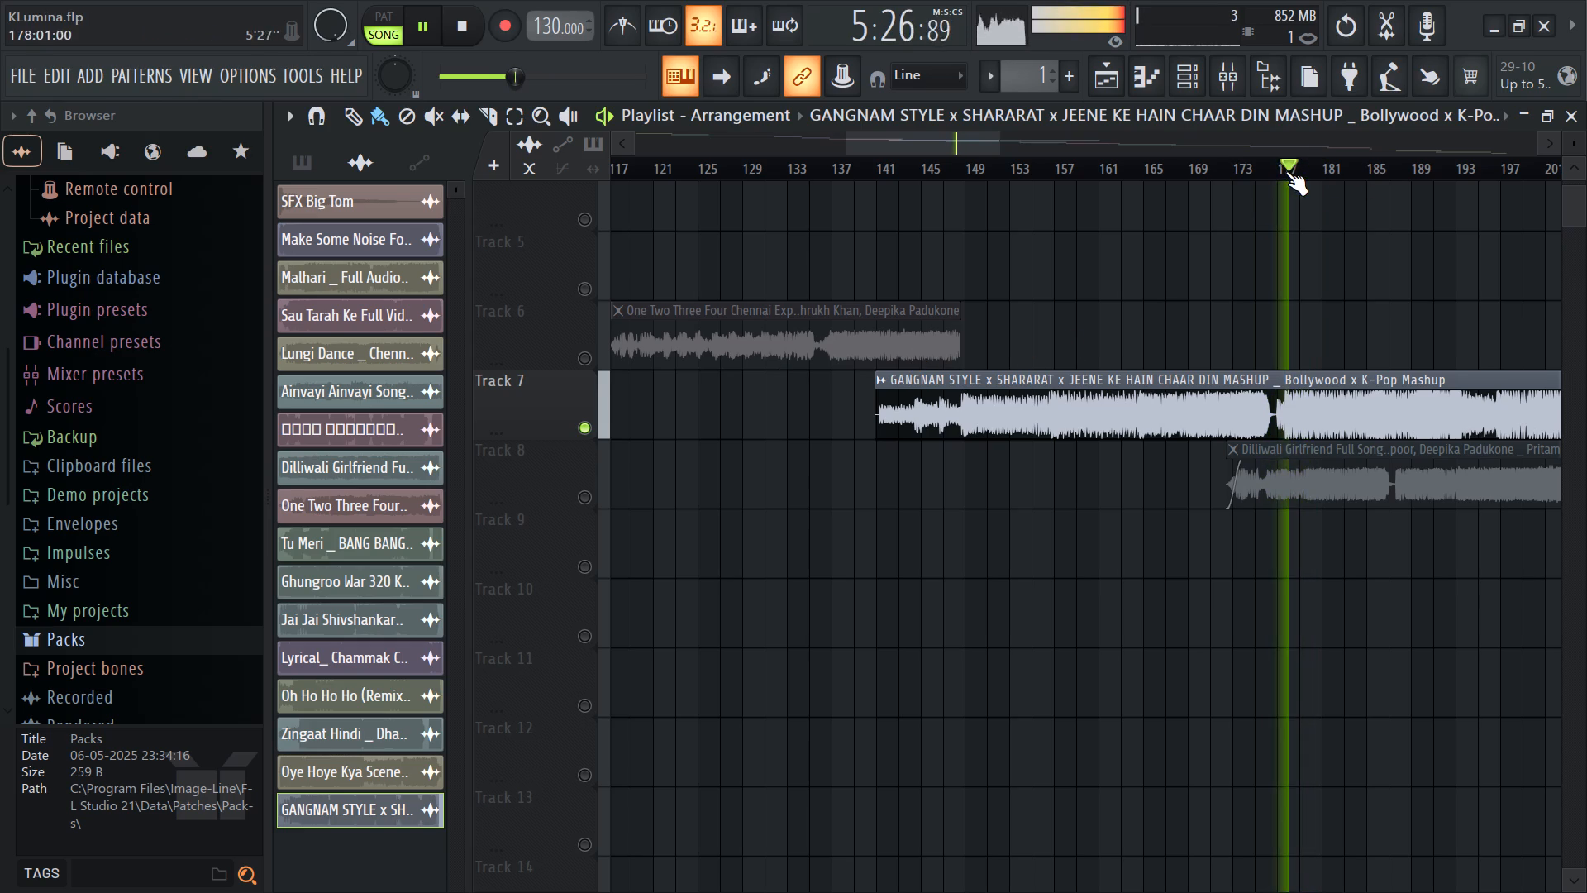
click(1265, 164)
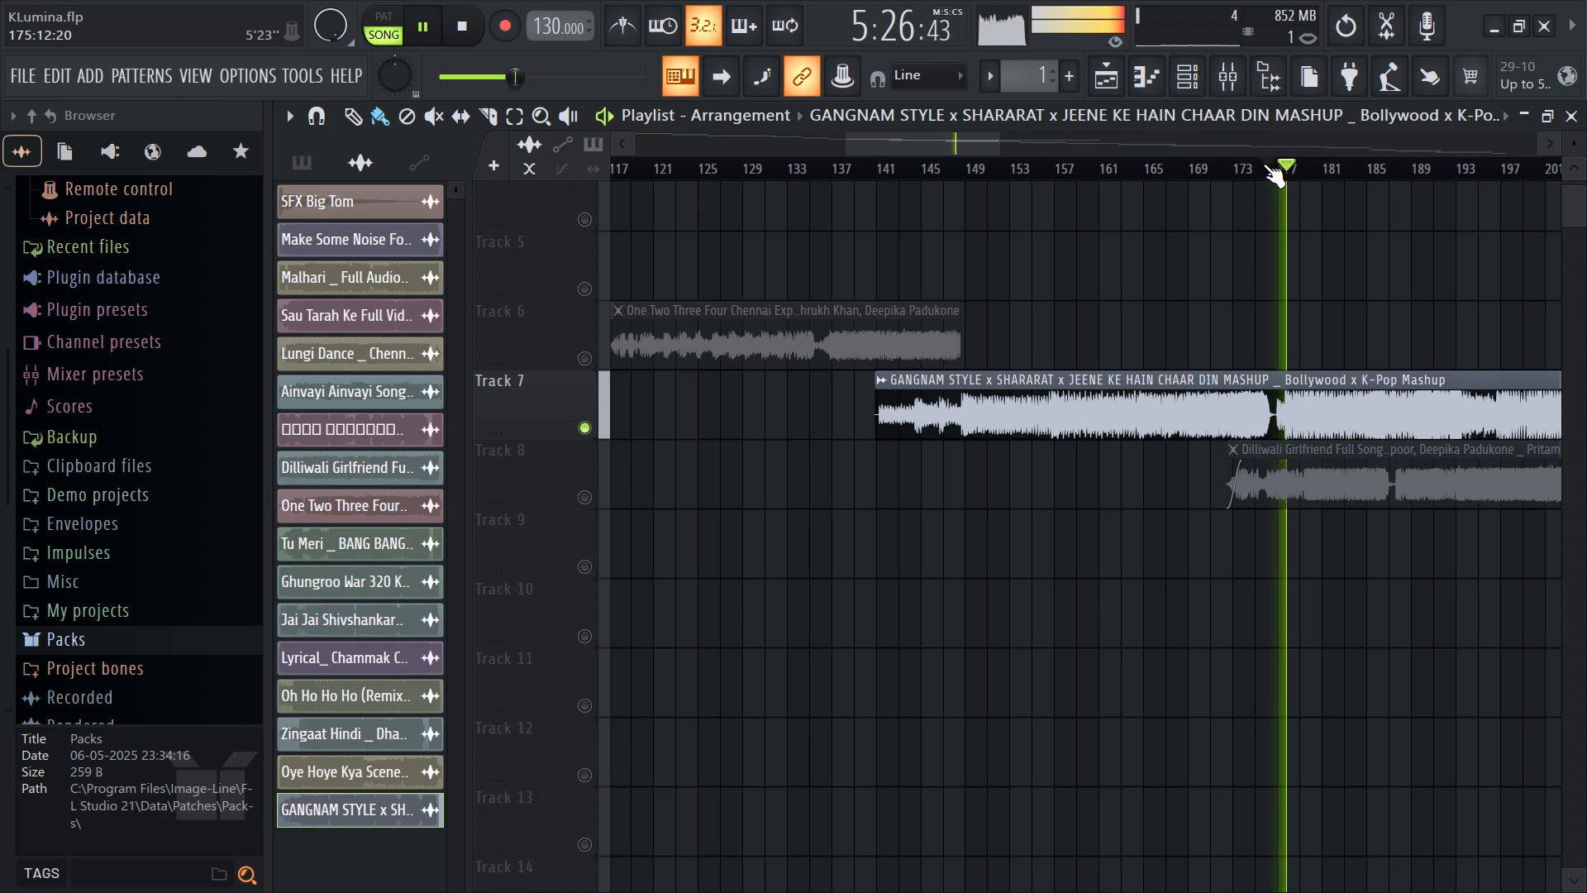
key(space)
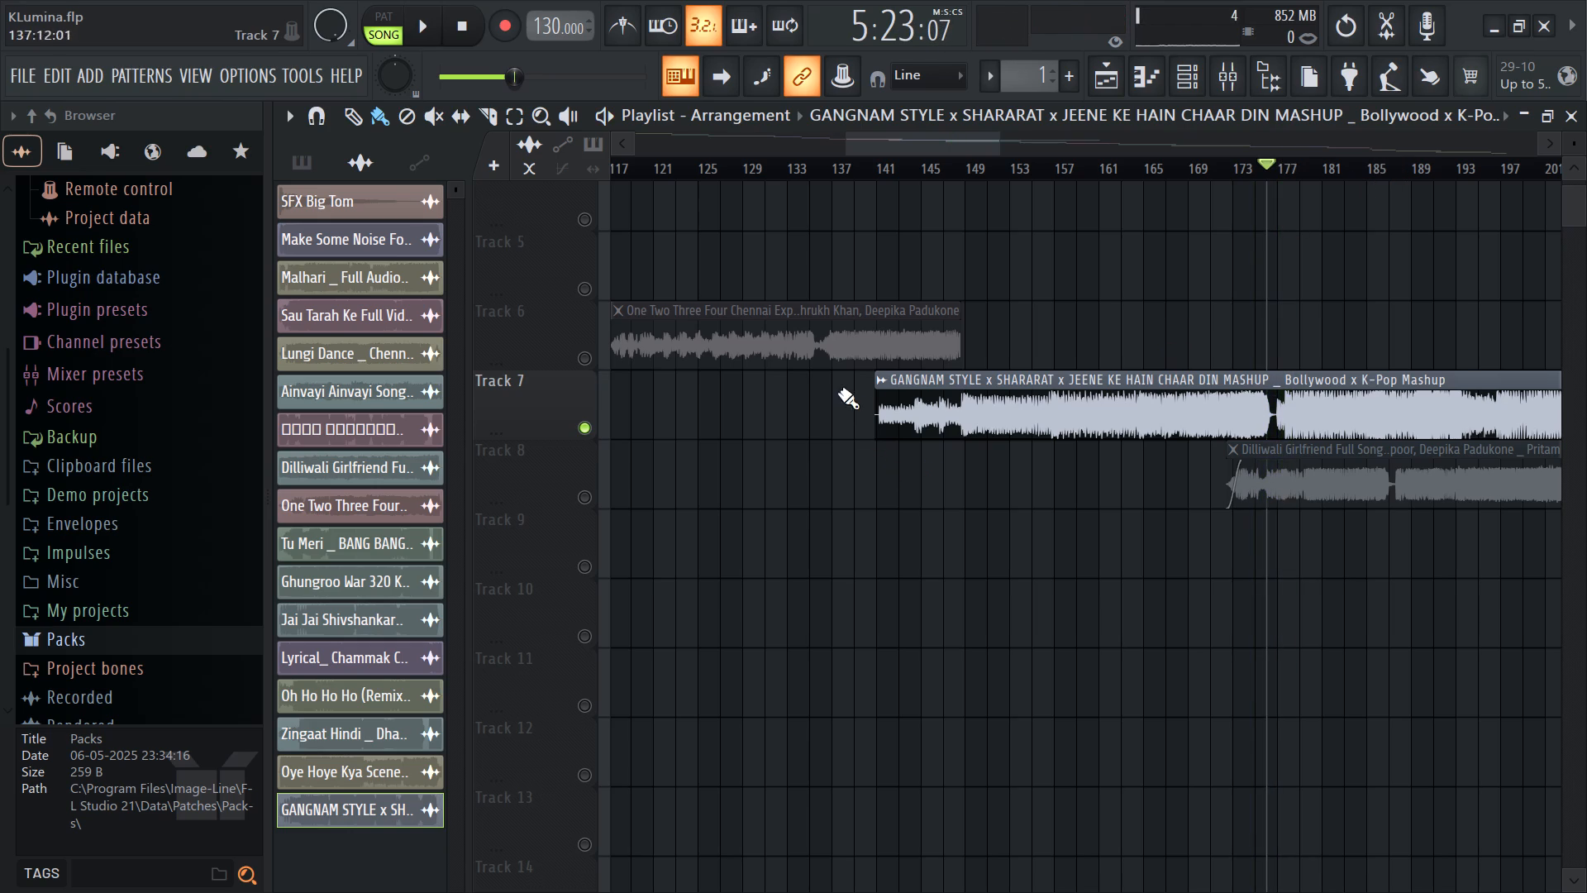
Trim the mashup's start to about bar 176, move the clip right after One Two Three Four's end, and unsolo the tracks.
drag(872, 382, 1277, 434)
drag(1322, 413, 1008, 444)
right_click(576, 360)
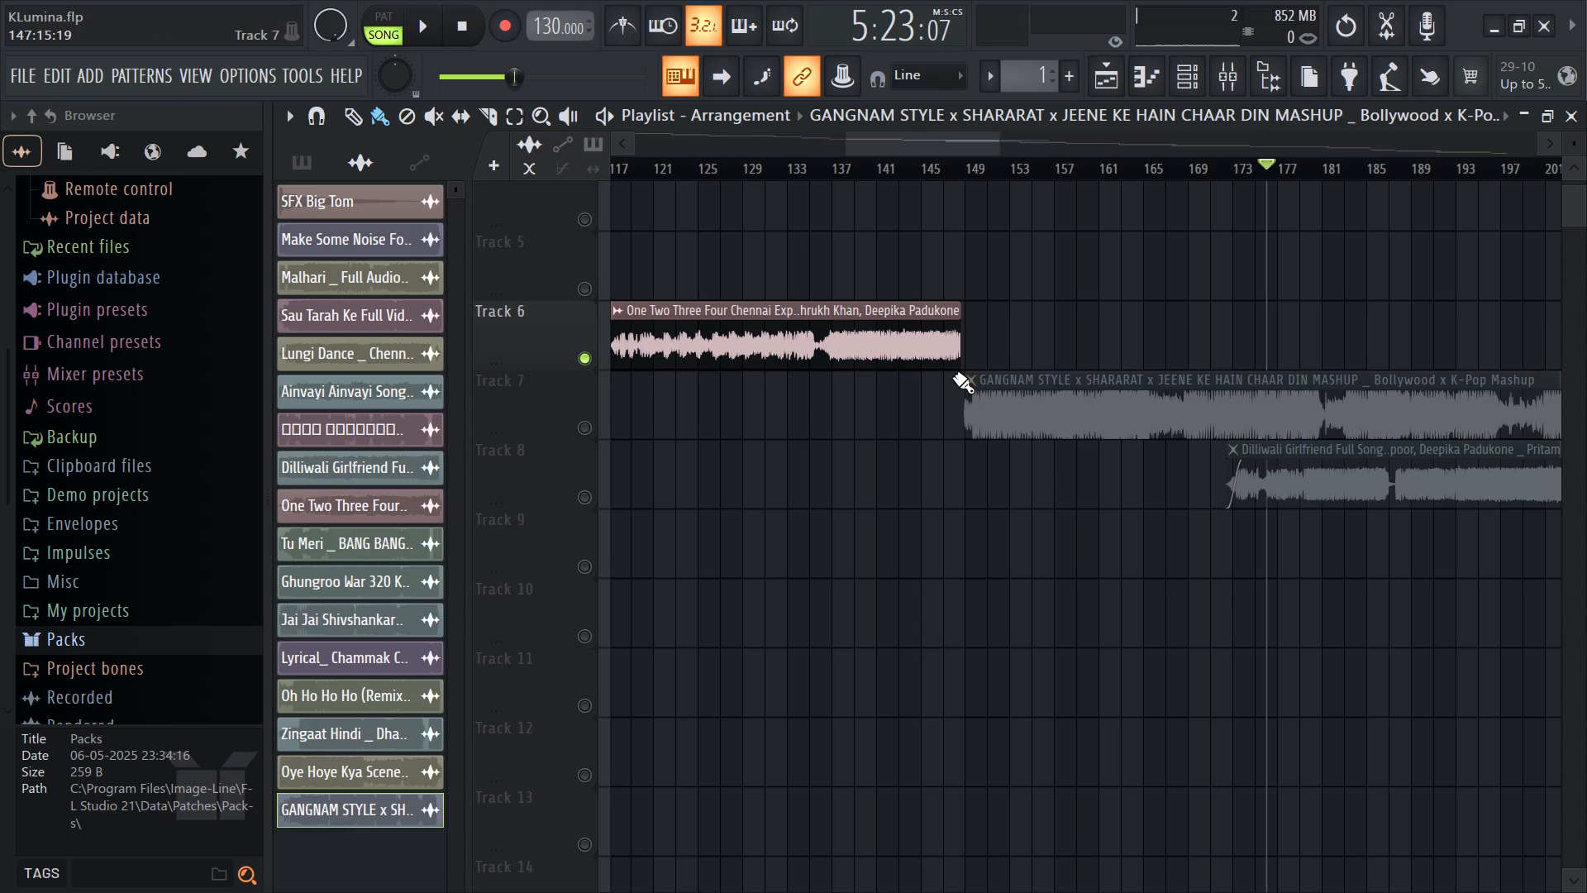
right_click(574, 359)
click(546, 349)
right_click(584, 353)
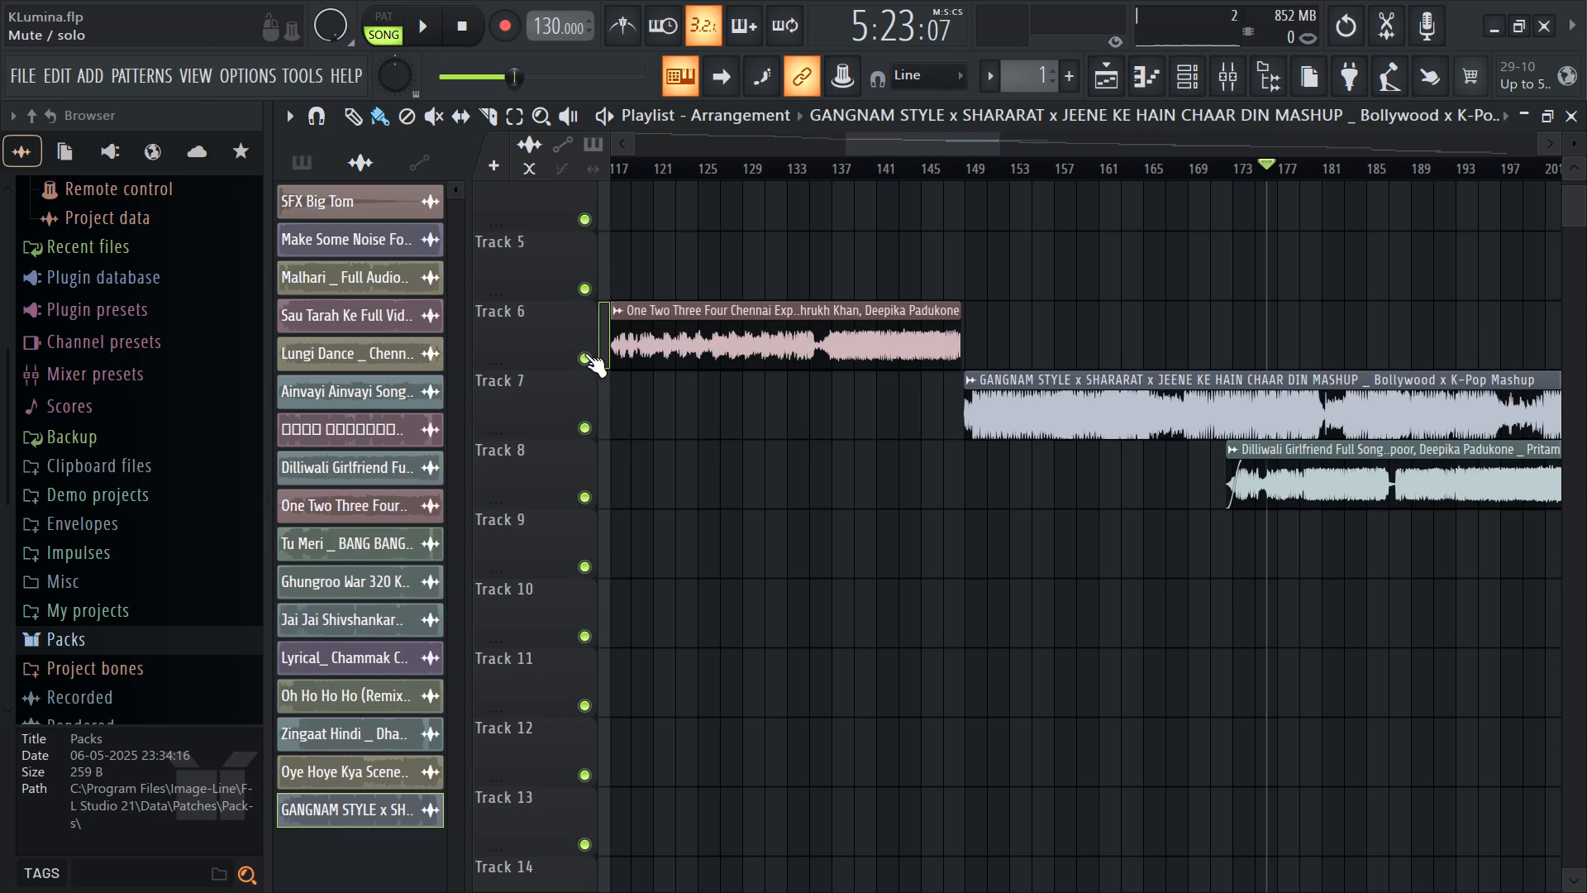
Nudge the mashup clip earlier to start at 148:10:00, checking the transition by playing from about bar 147.
ctrl+scroll(1019, 330, up, 15)
click(612, 169)
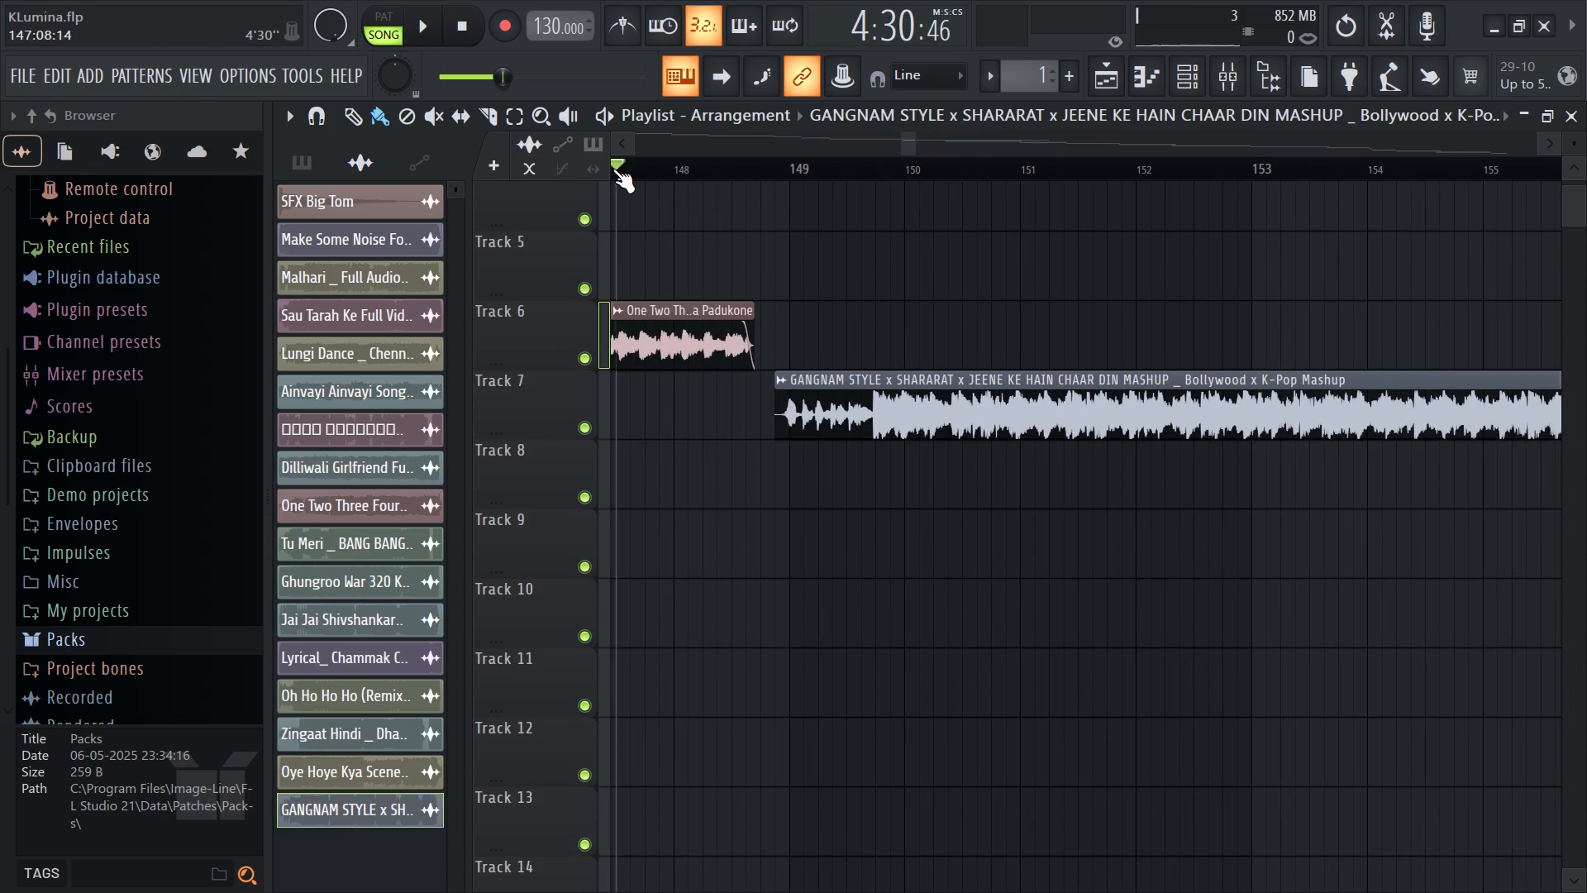
drag(927, 415, 901, 418)
key(space)
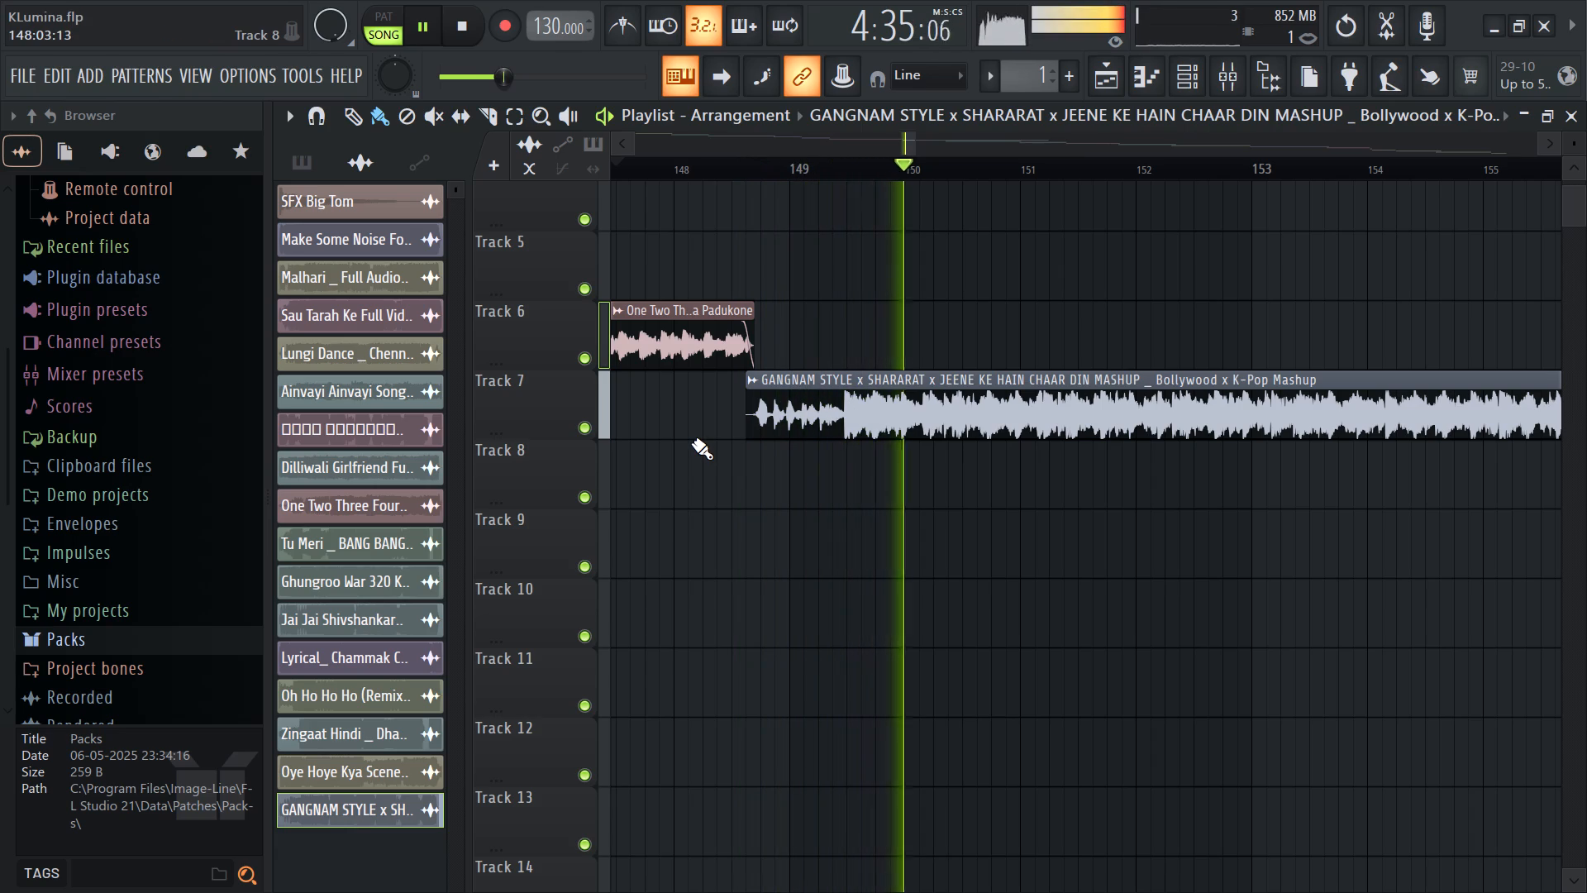
key(space)
key(space)
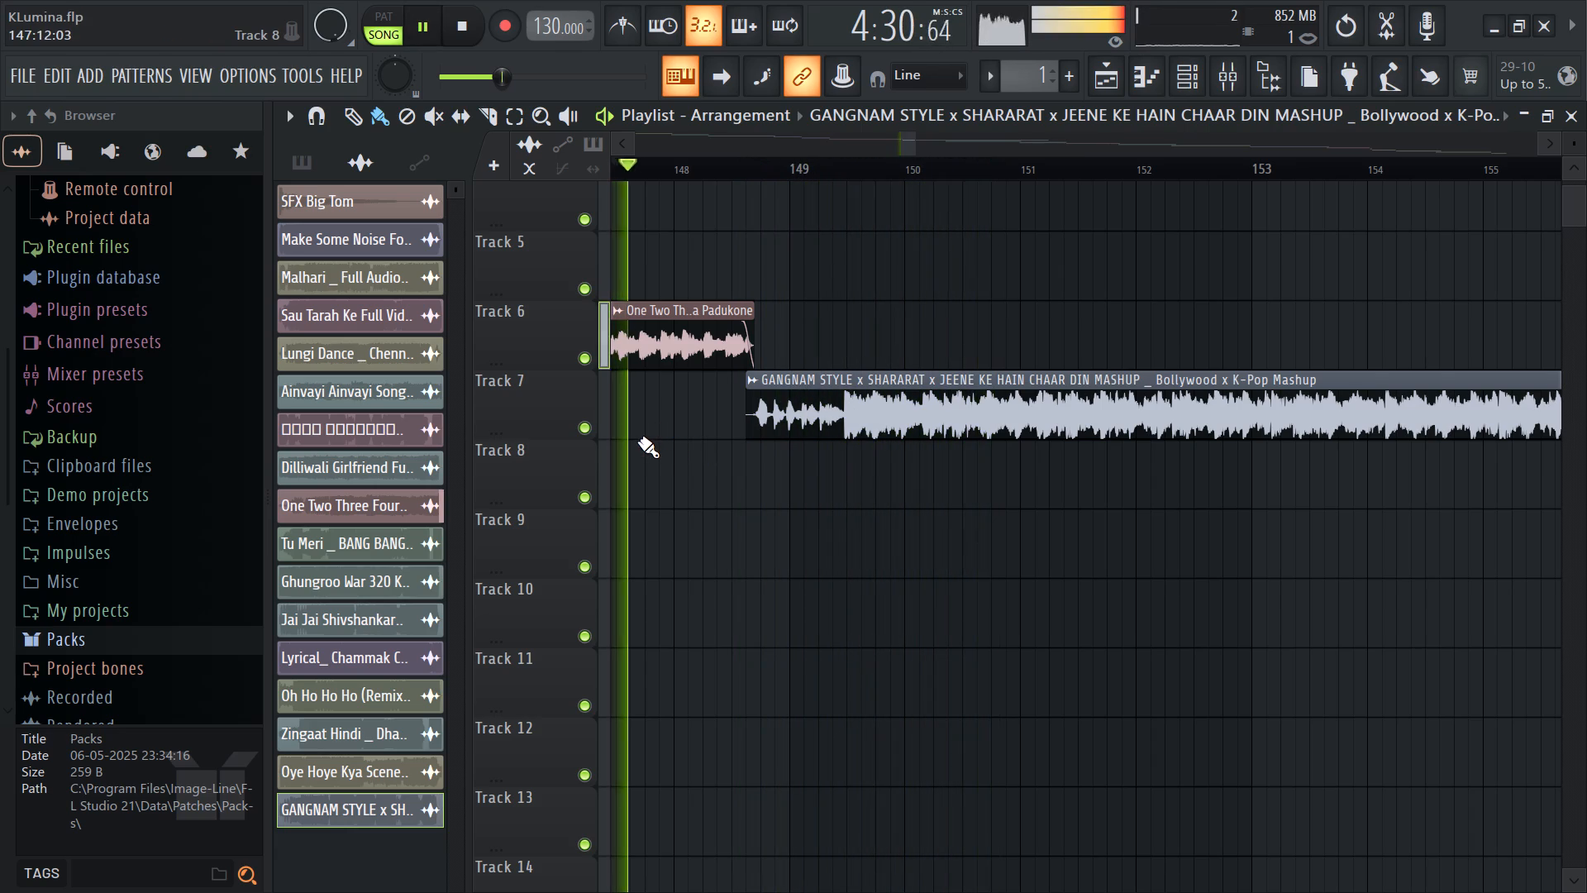
ctrl+scroll(638, 441, up, 7)
ctrl+scroll(914, 424, up, 6)
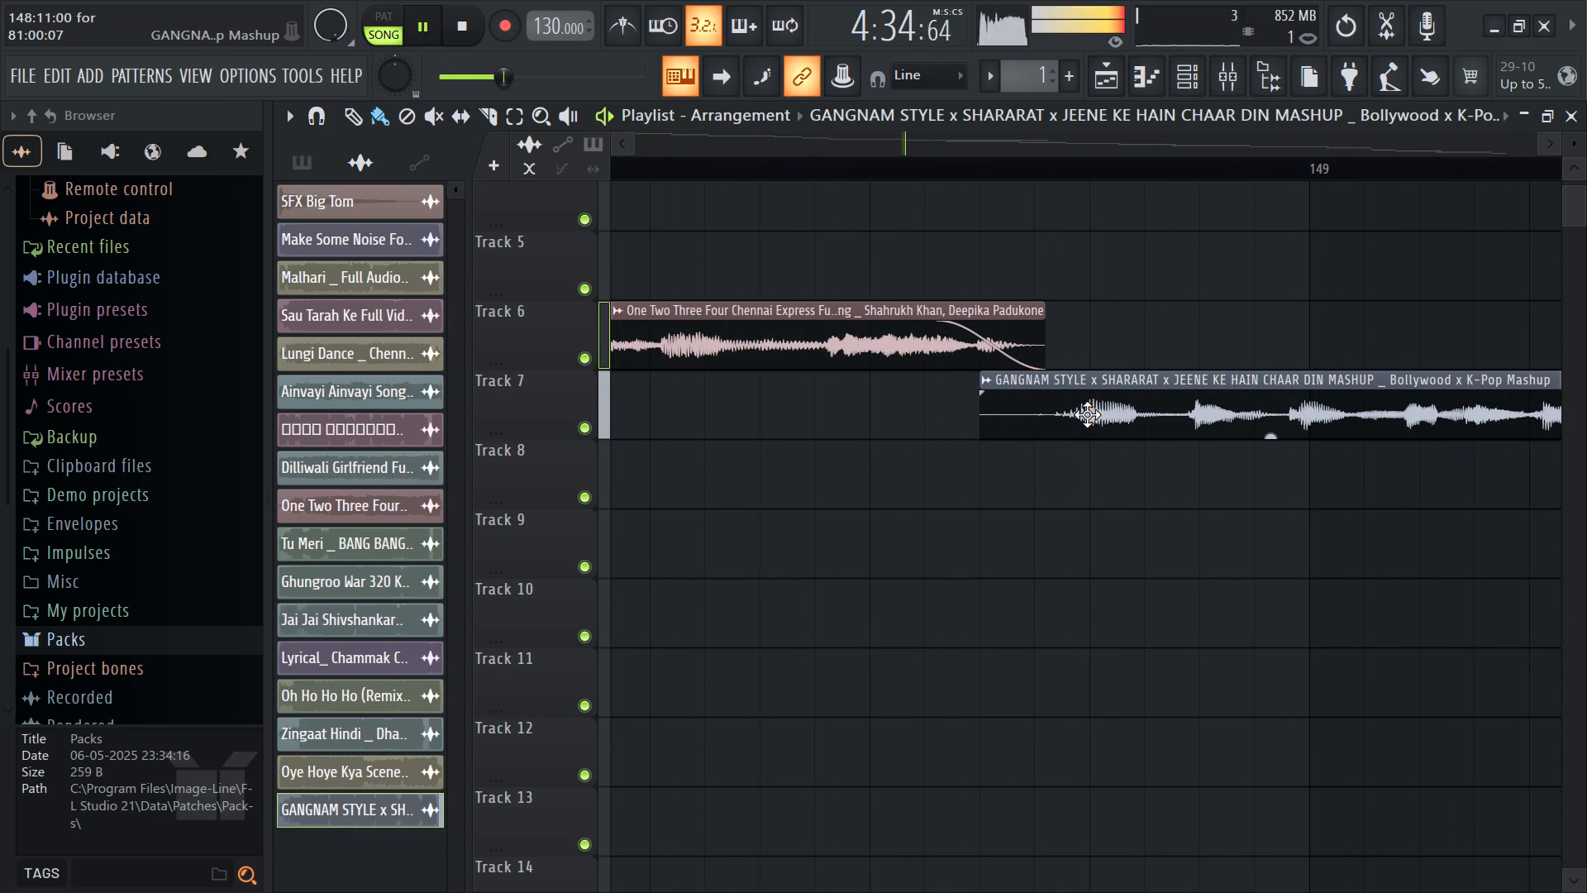
drag(1087, 414, 1040, 423)
key(space)
key(space)
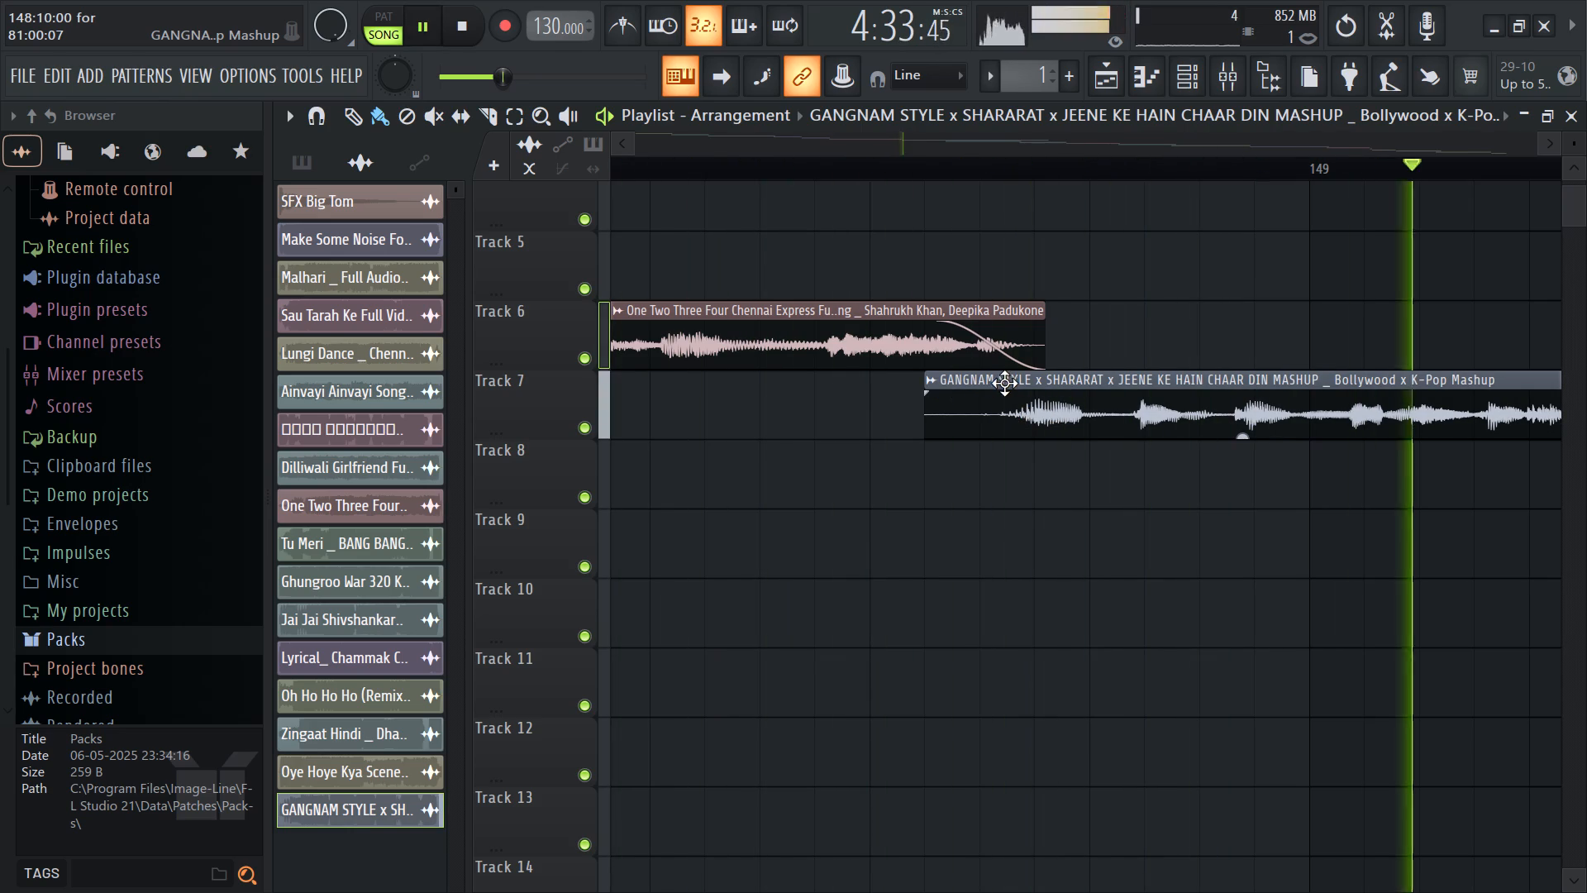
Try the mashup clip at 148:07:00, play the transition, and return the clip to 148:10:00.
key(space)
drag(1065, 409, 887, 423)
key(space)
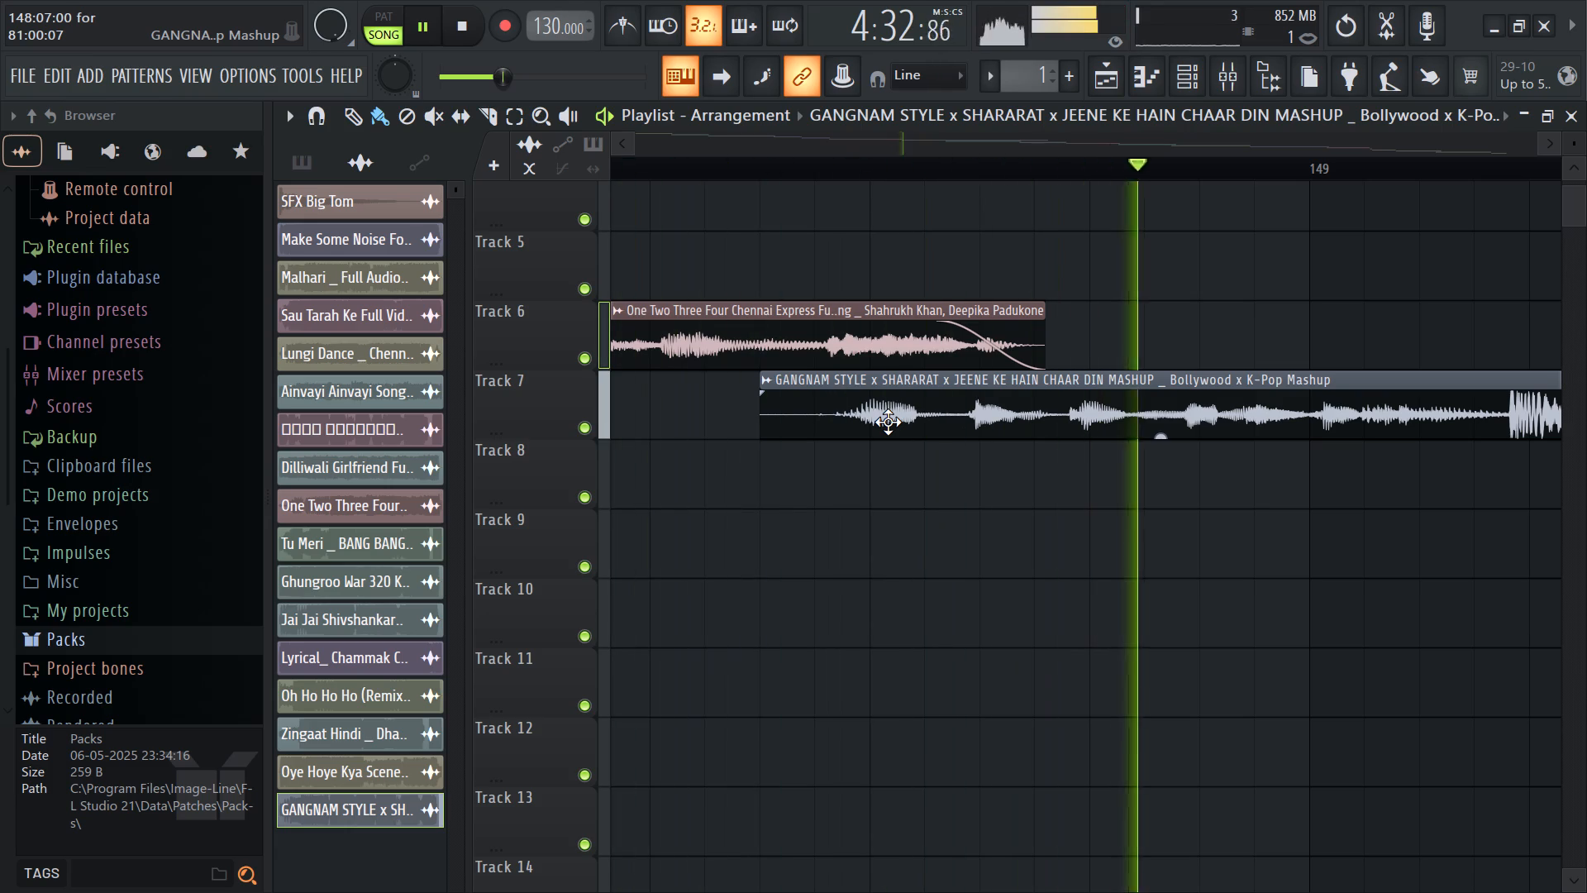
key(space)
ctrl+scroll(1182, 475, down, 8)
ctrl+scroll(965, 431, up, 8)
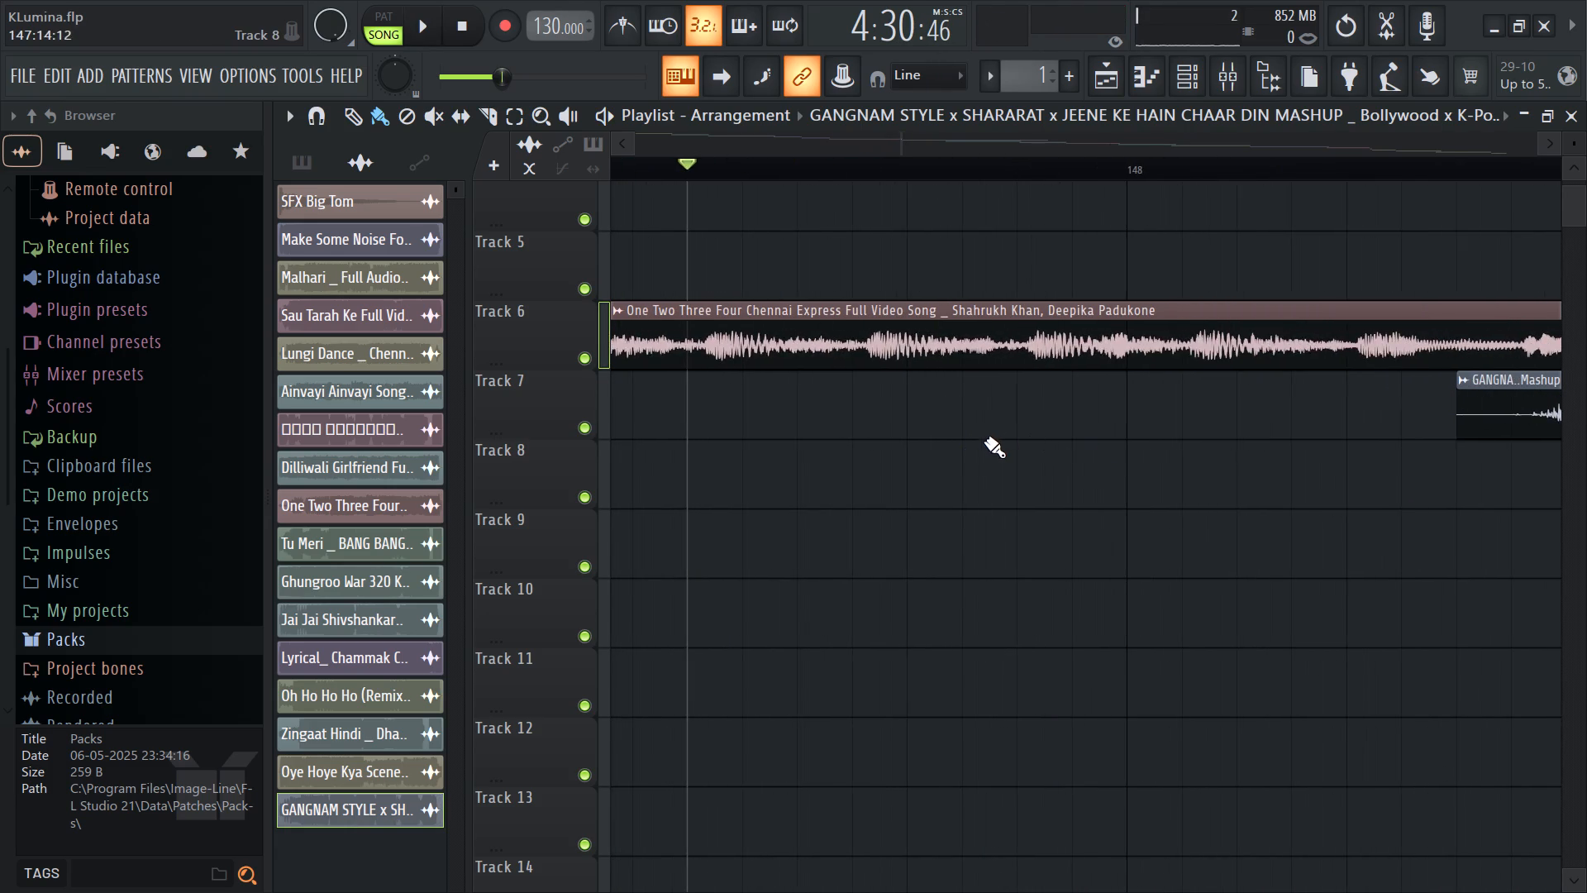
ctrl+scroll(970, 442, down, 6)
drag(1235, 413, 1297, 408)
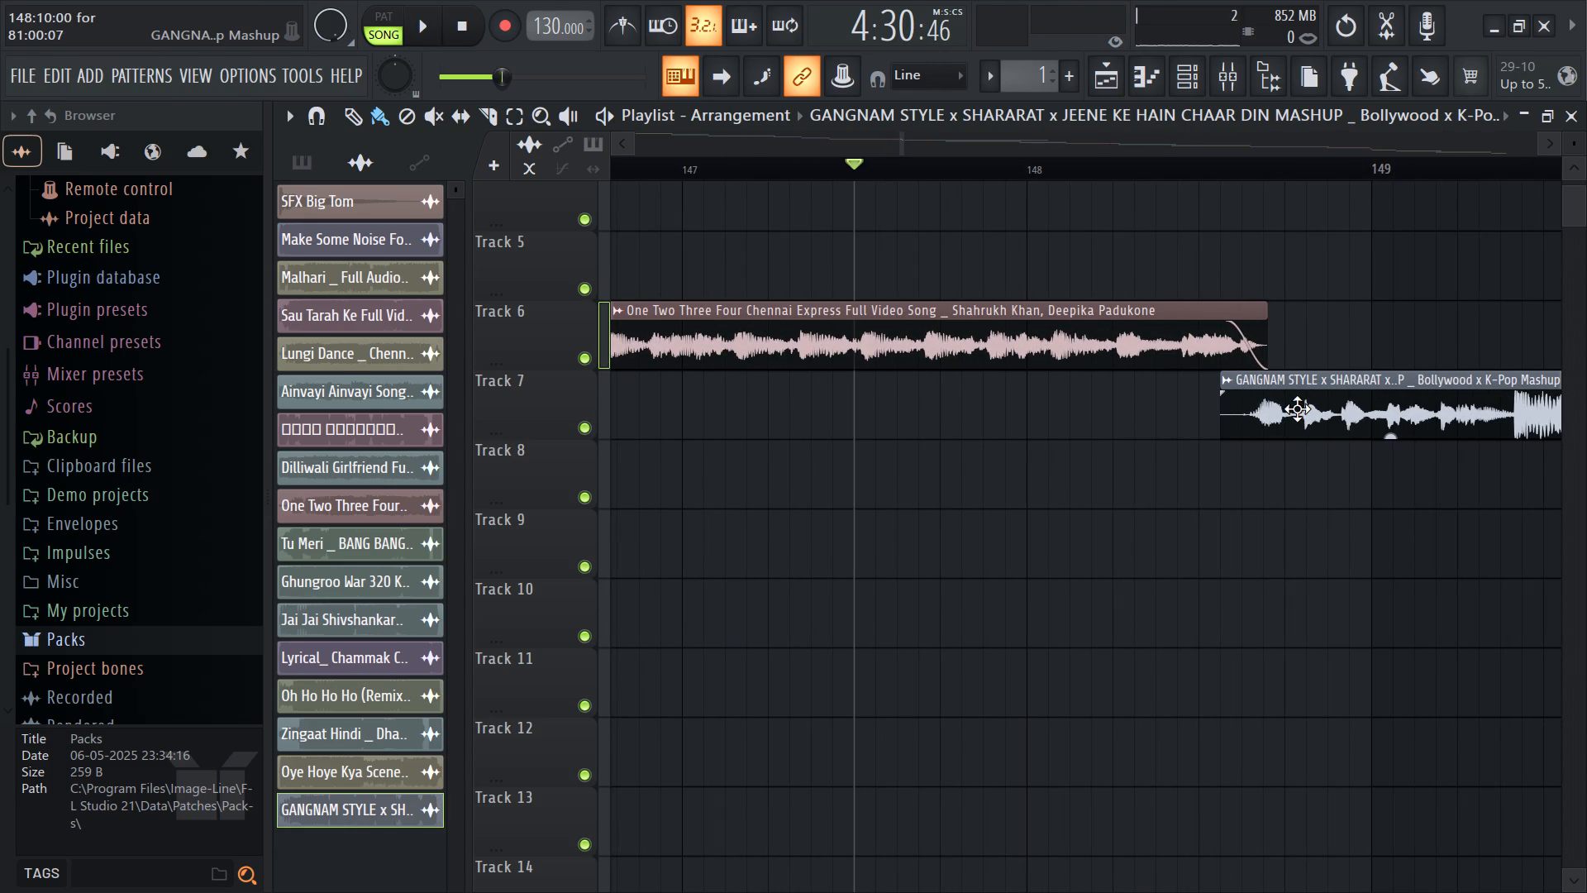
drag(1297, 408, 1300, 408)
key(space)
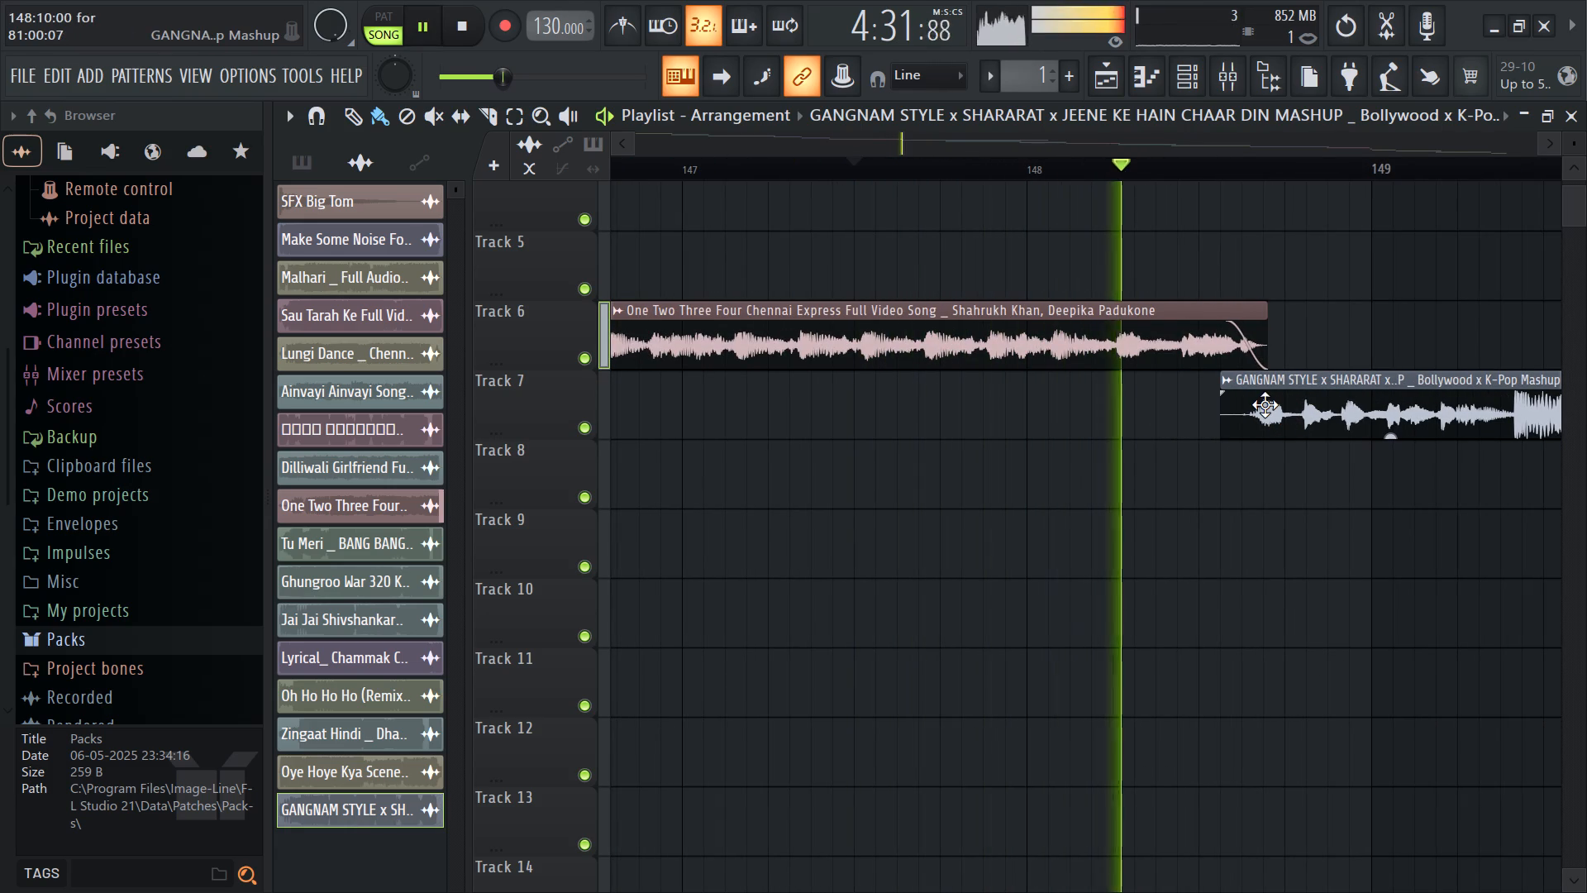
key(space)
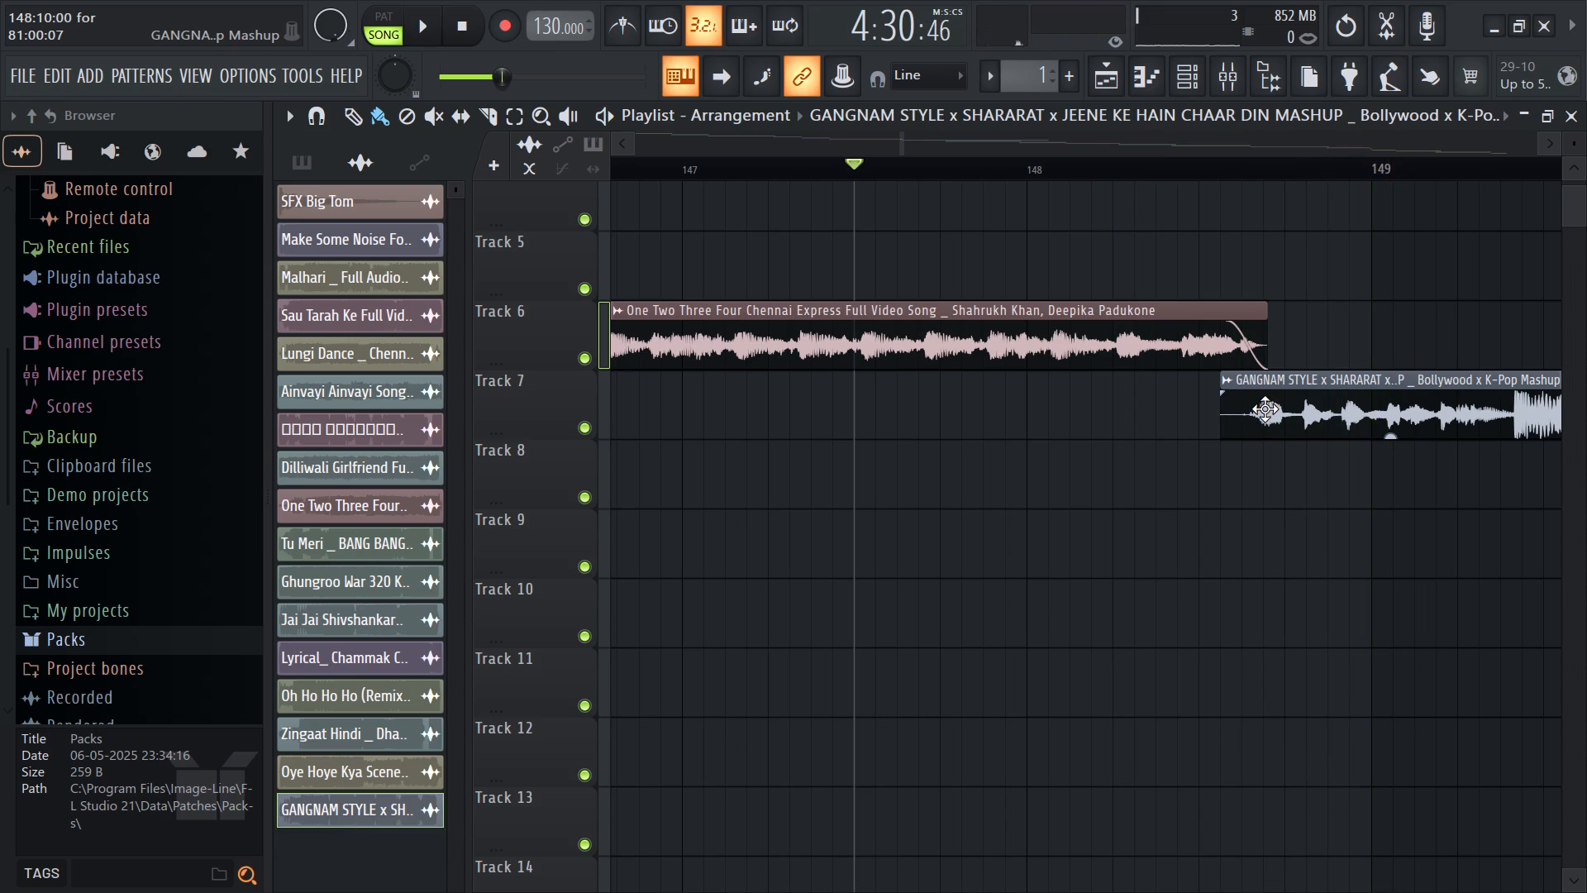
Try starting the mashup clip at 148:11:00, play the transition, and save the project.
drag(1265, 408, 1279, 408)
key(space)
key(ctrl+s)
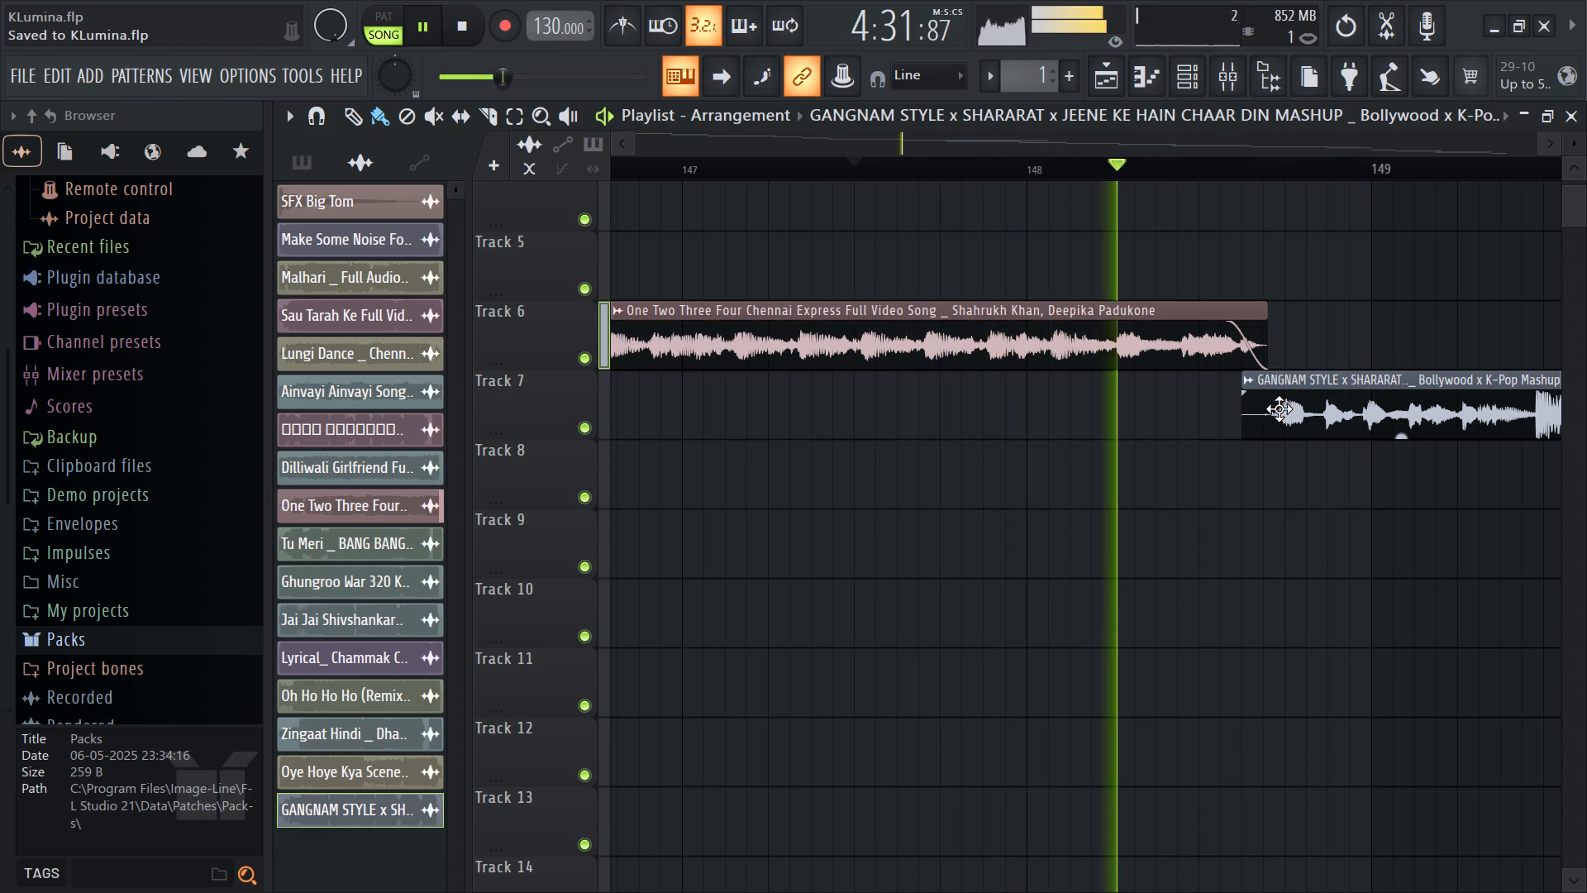
Move the mashup clip back to start at 148:10:00, replay the transition from One Two Three Four, and save the project.
drag(1279, 408, 1260, 412)
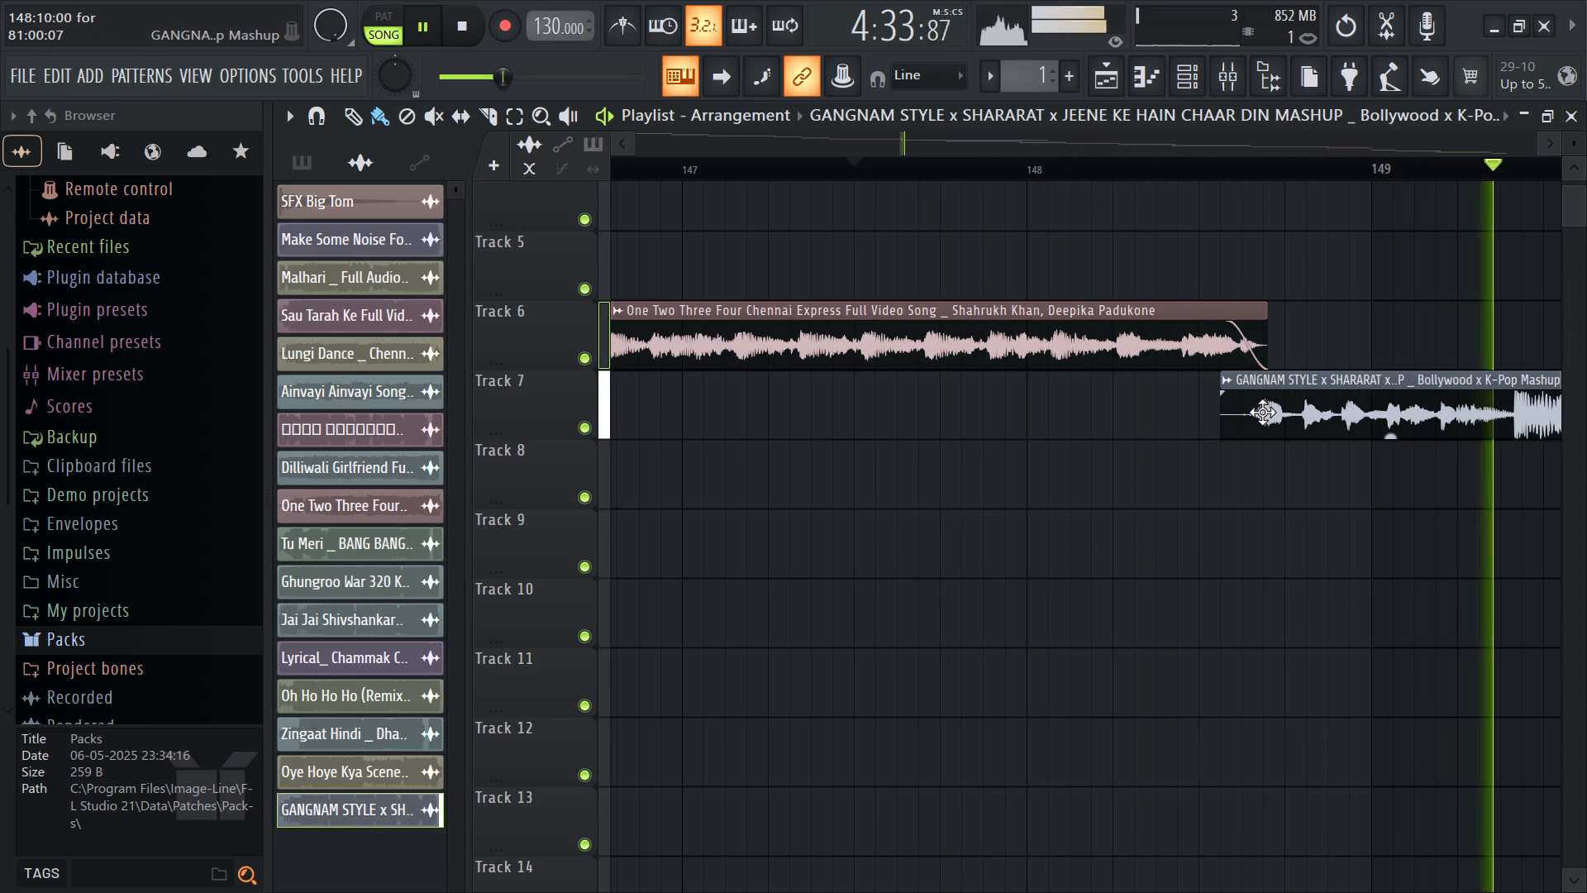
key(space)
key(space)
key(ctrl+s)
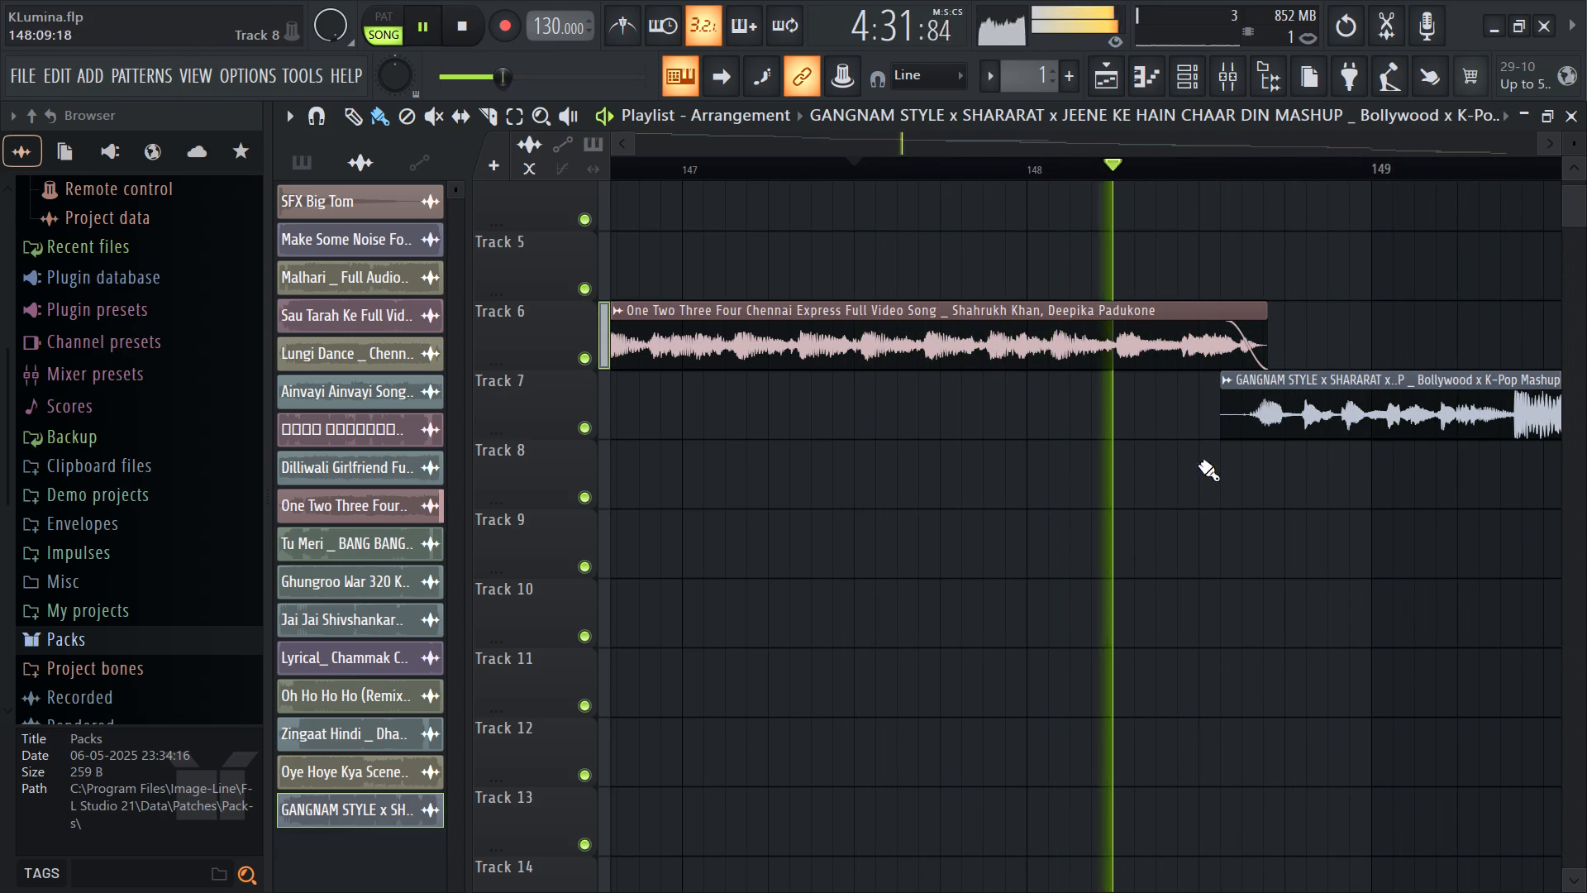
Listen to the repositioned mashup past the transition, skipping ahead to about bar 155.
ctrl+scroll(1017, 451, down, 5)
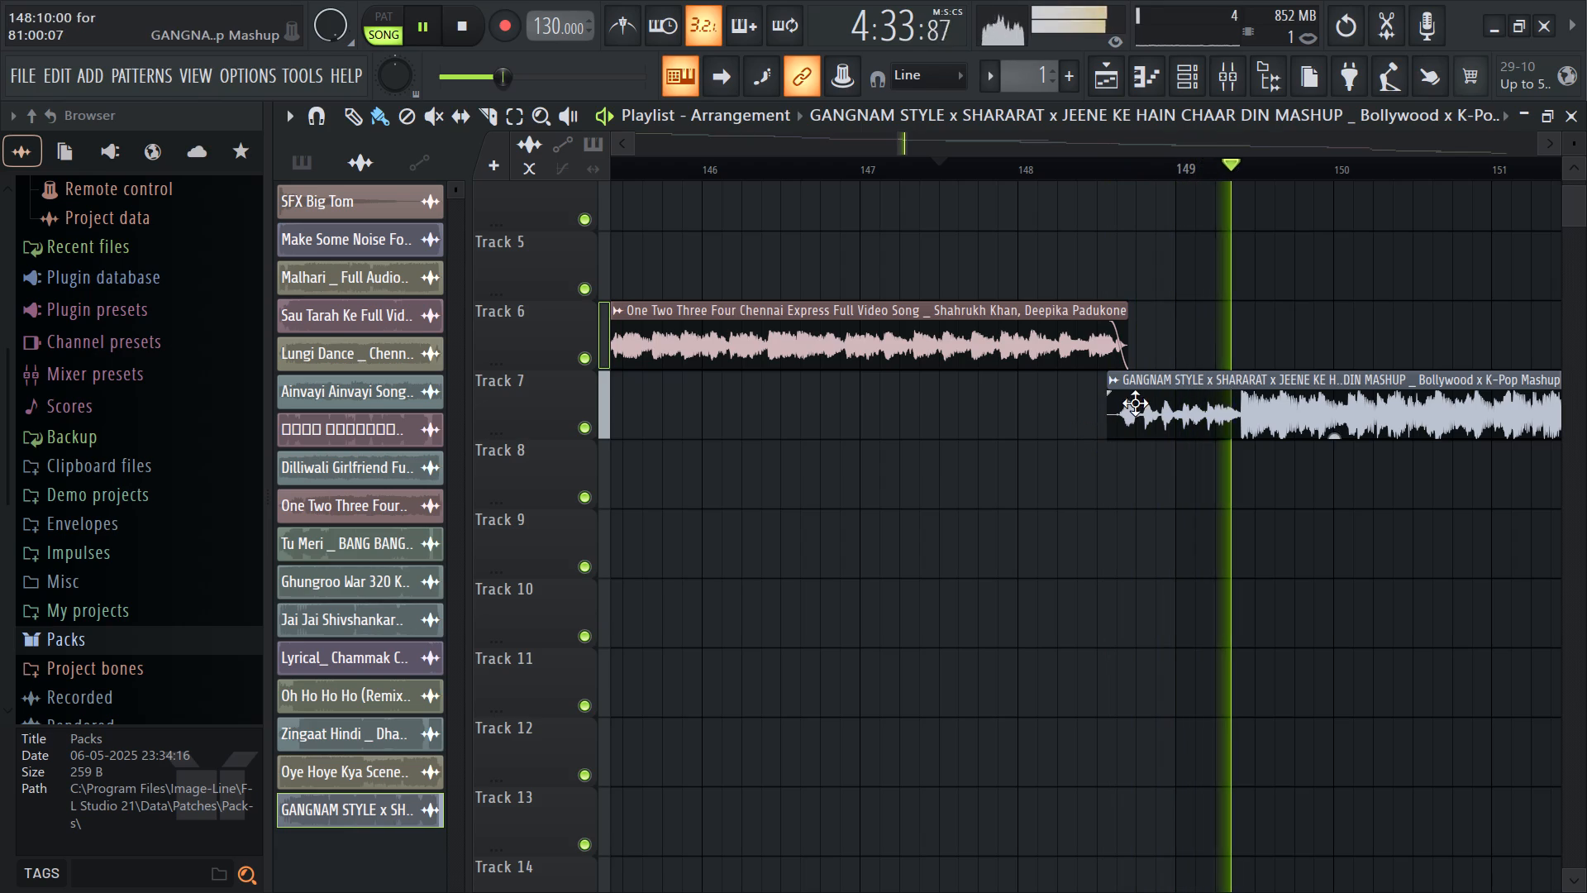
ctrl+scroll(1017, 487, down, 12)
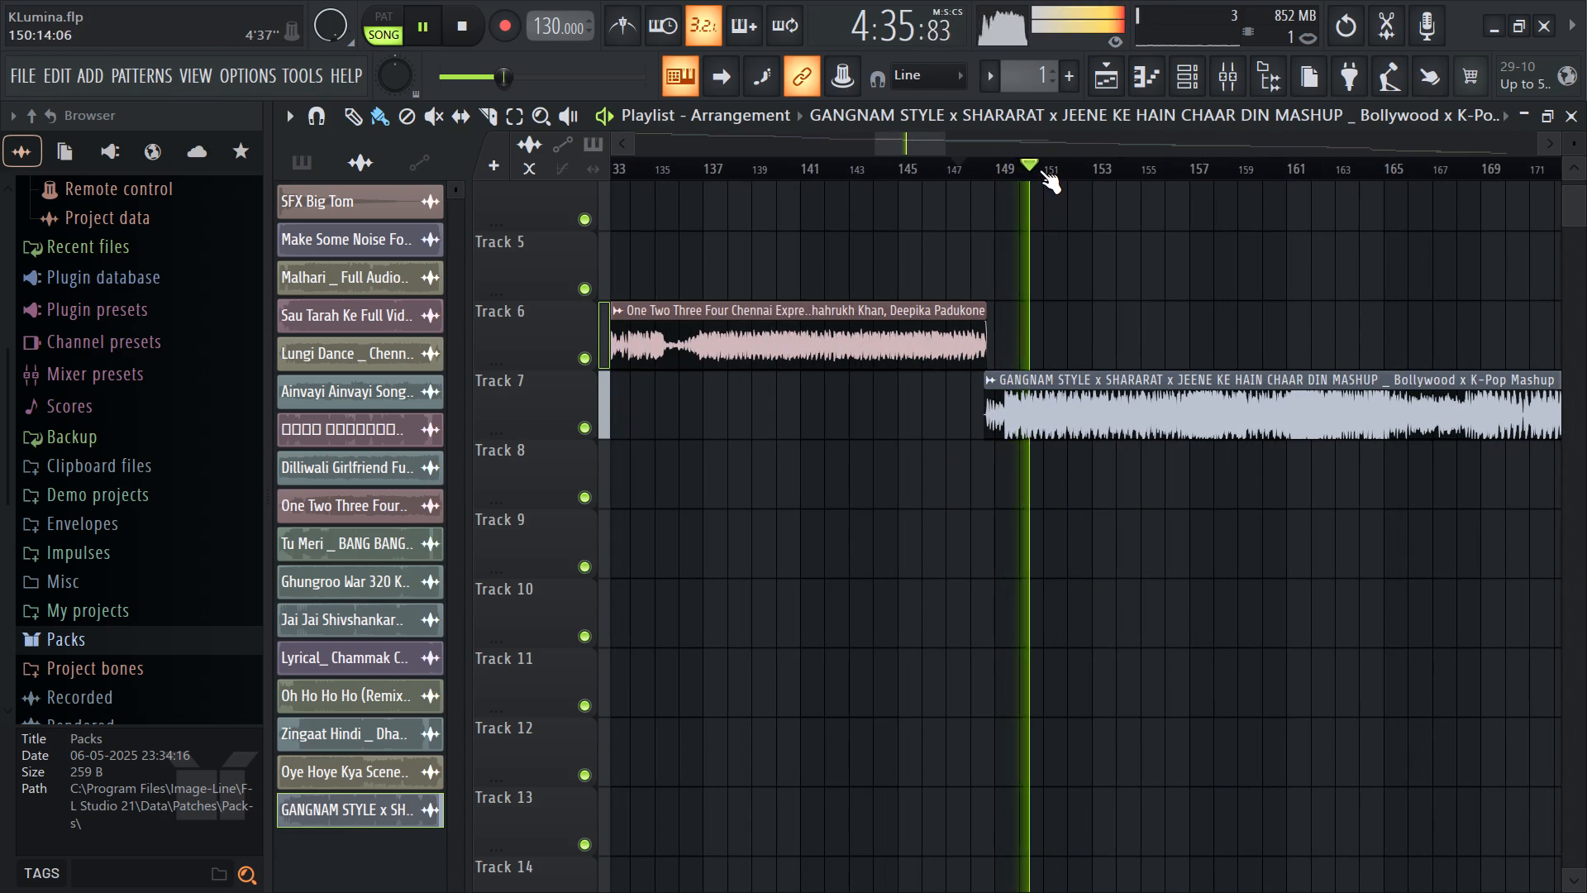
click(1039, 170)
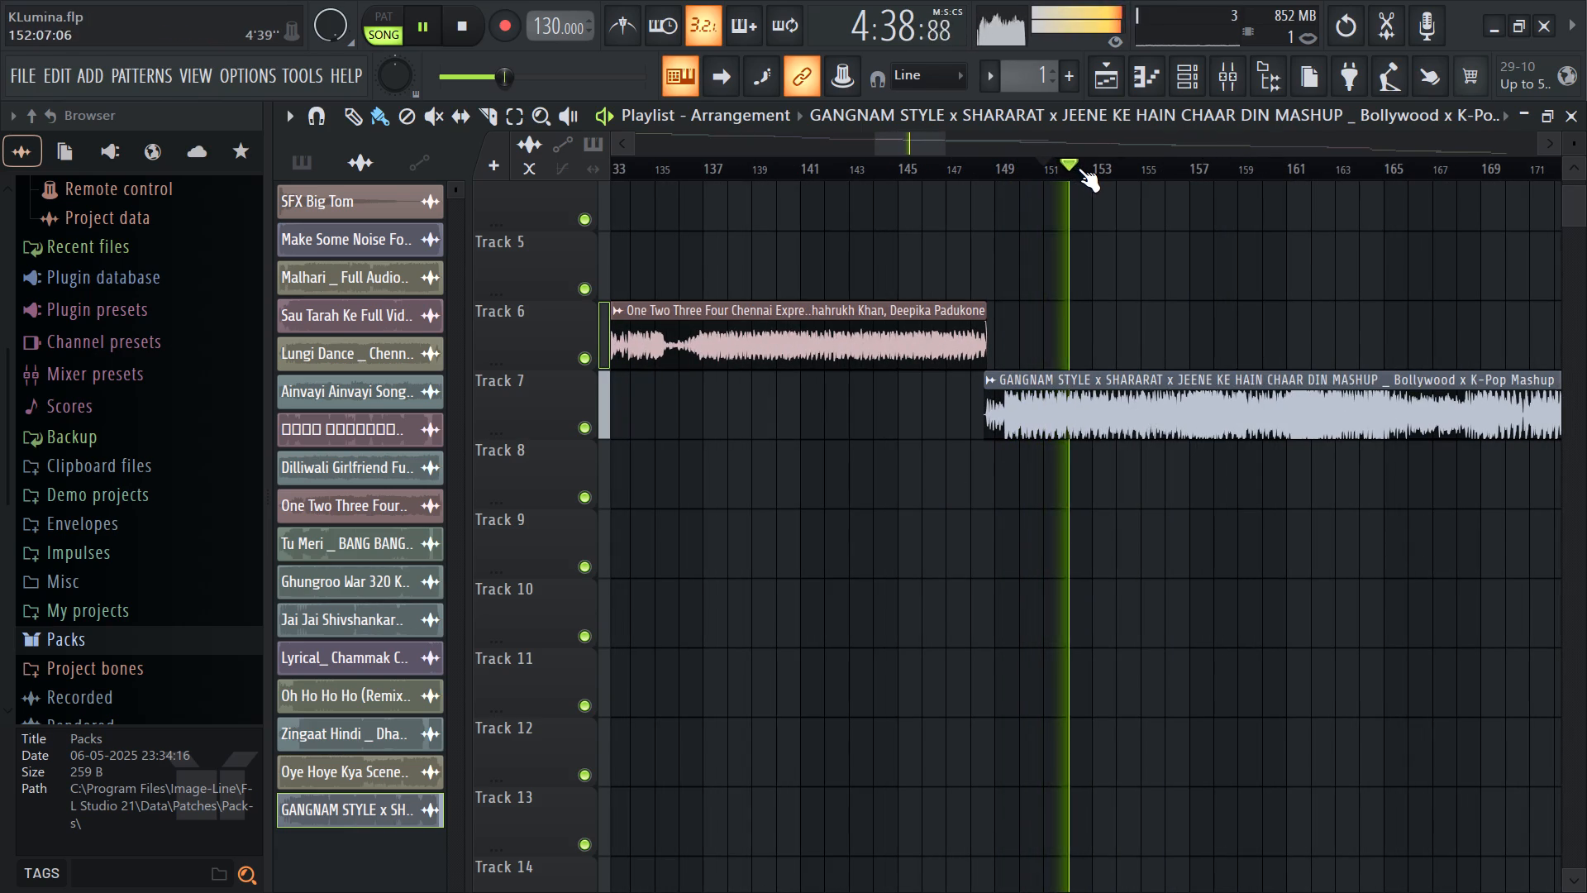
click(1082, 168)
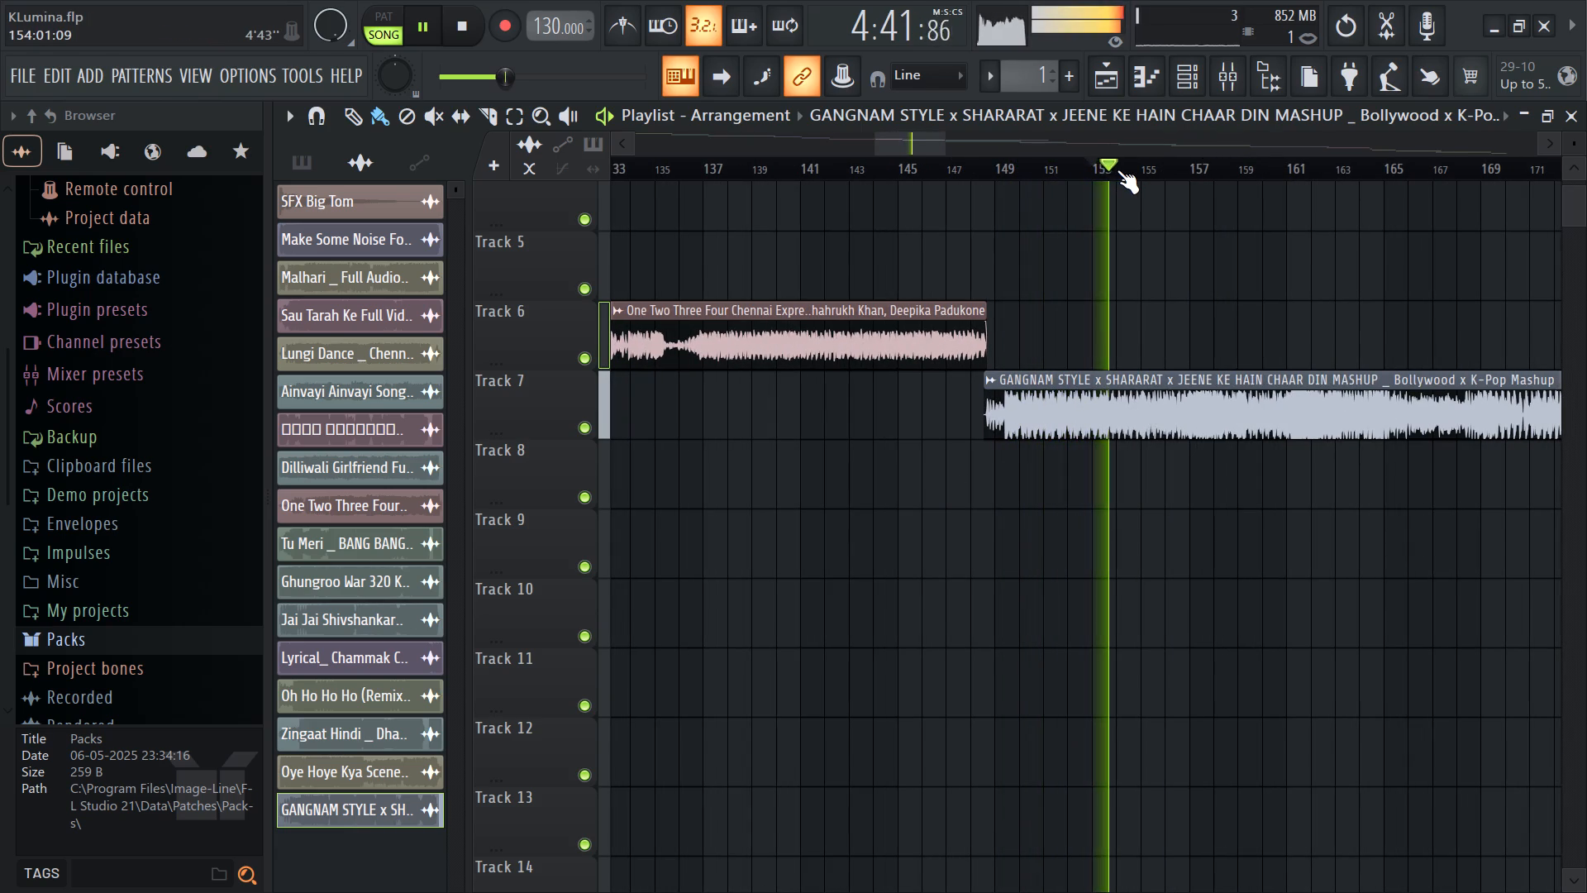
click(1149, 170)
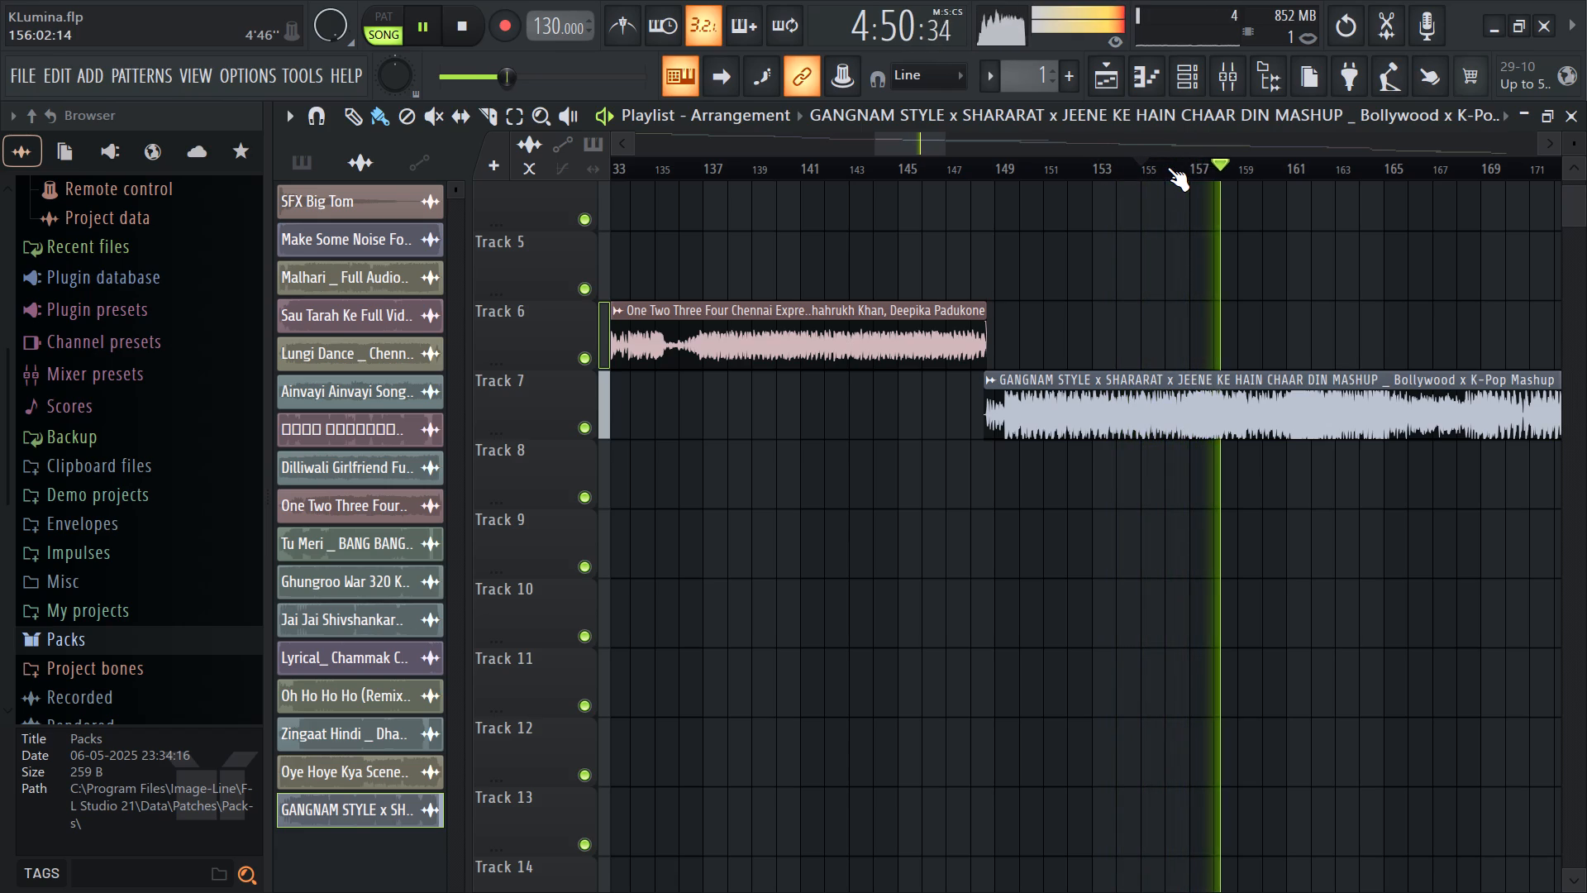
Solo Track 7 and listen to the mashup where it overlaps the start of Dilliwali Girlfriend, around bars 171 to 177.
ctrl+scroll(797, 399, down, 6)
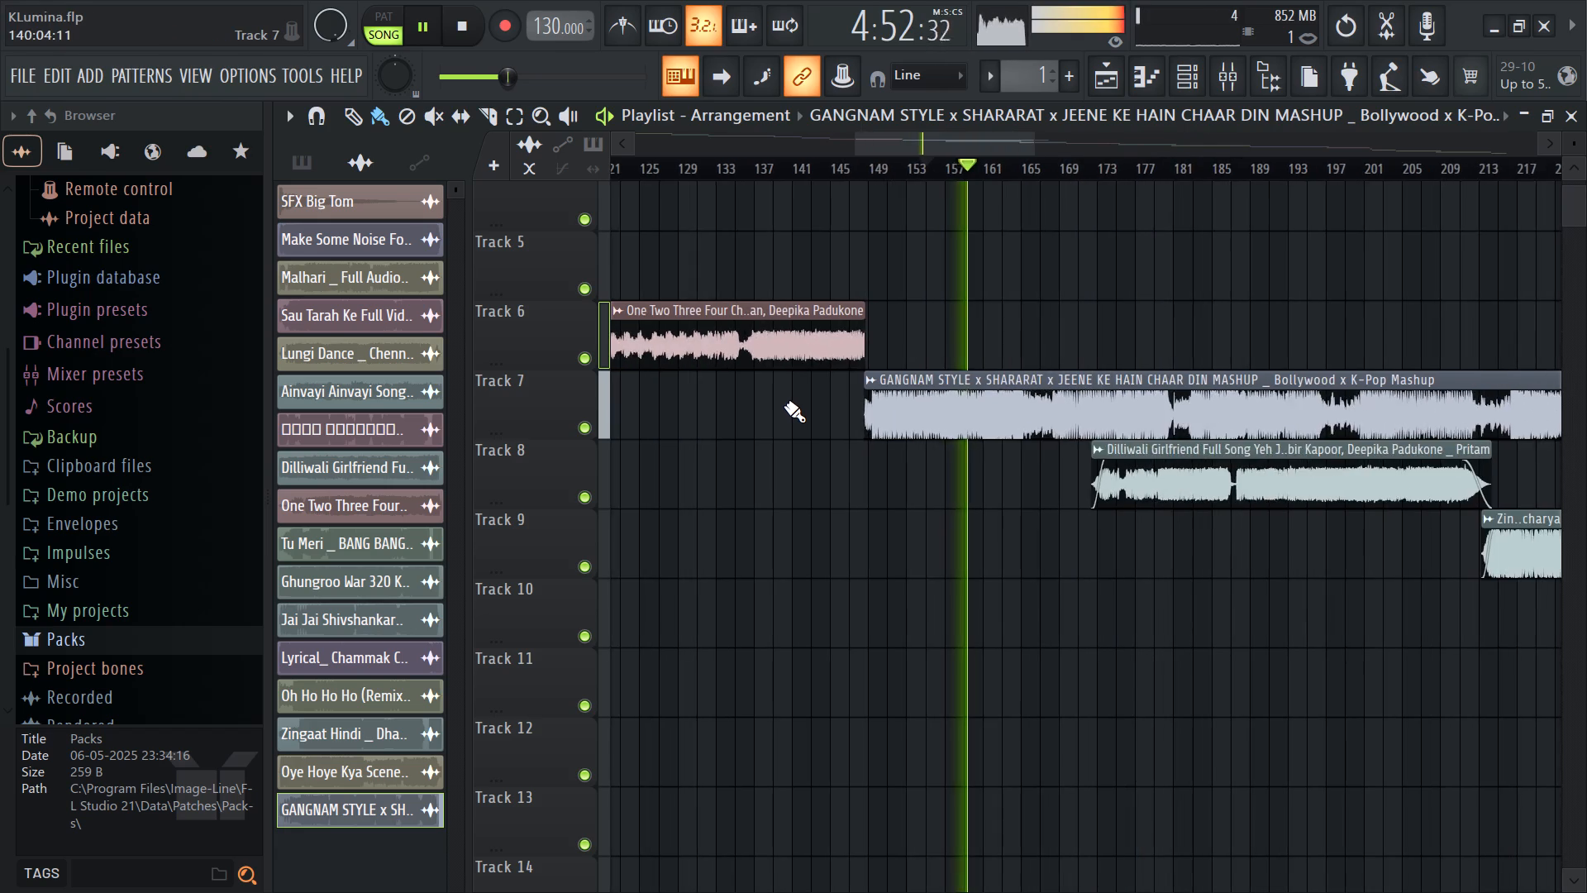
ctrl+scroll(784, 405, down, 6)
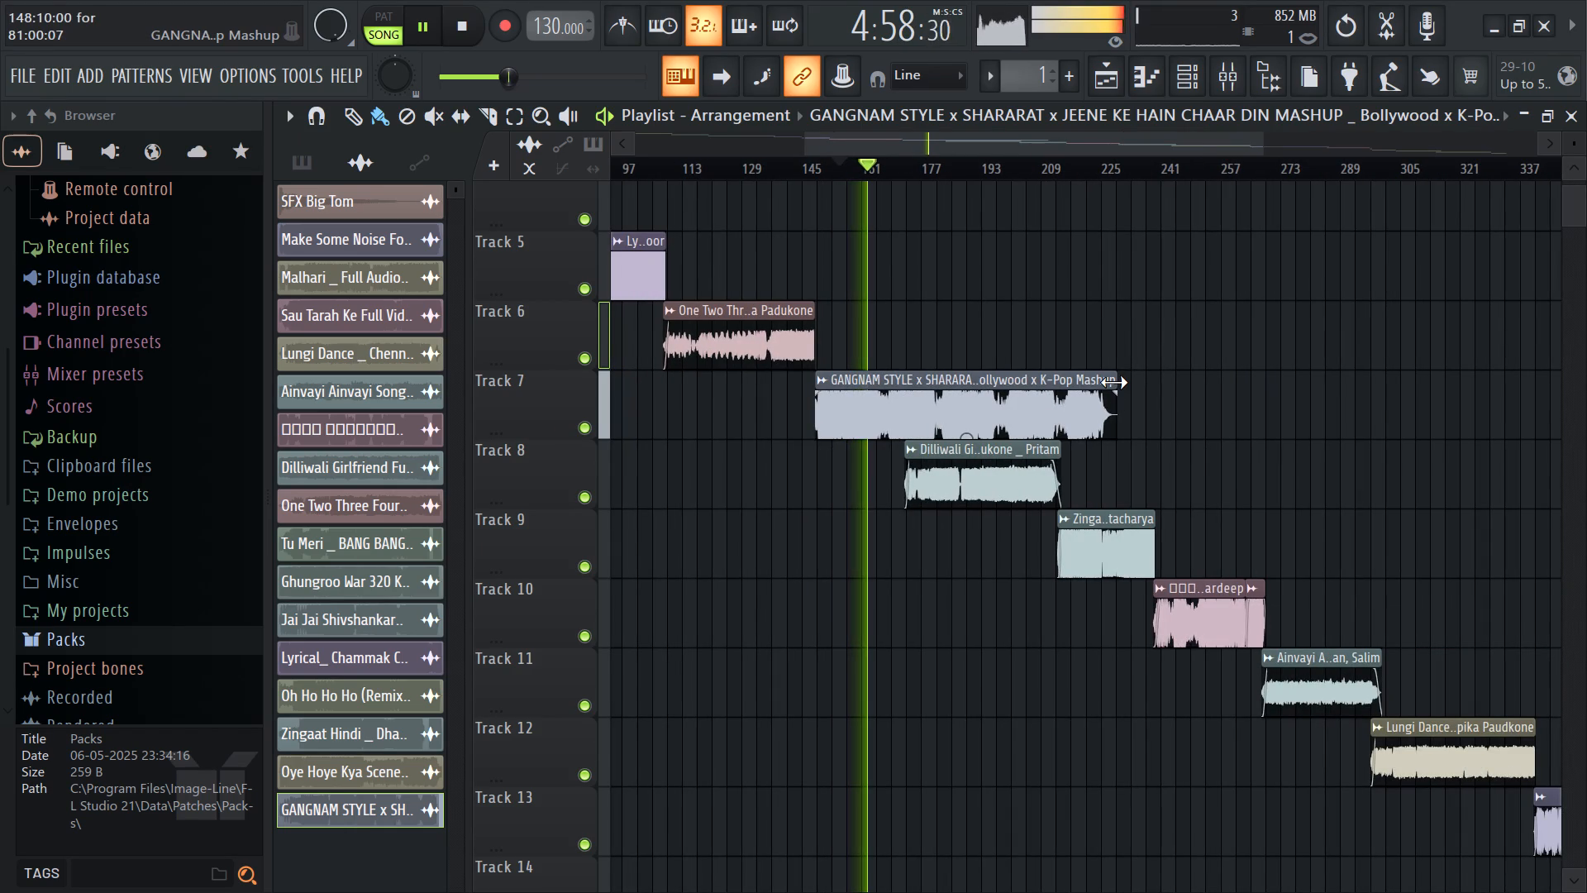
right_click(585, 421)
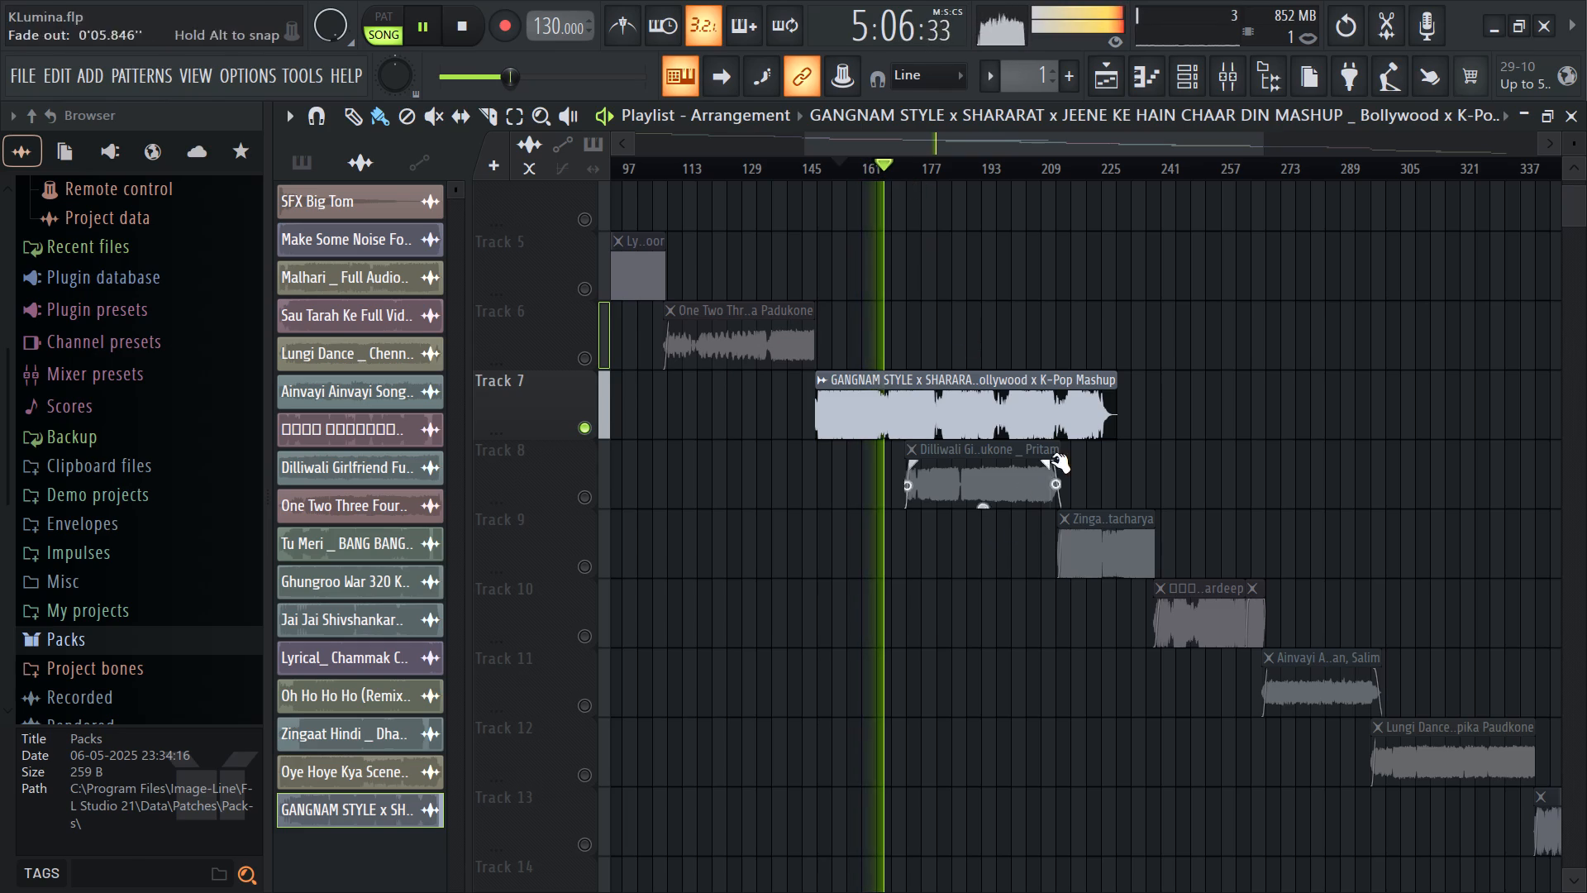
ctrl+scroll(908, 444, up, 12)
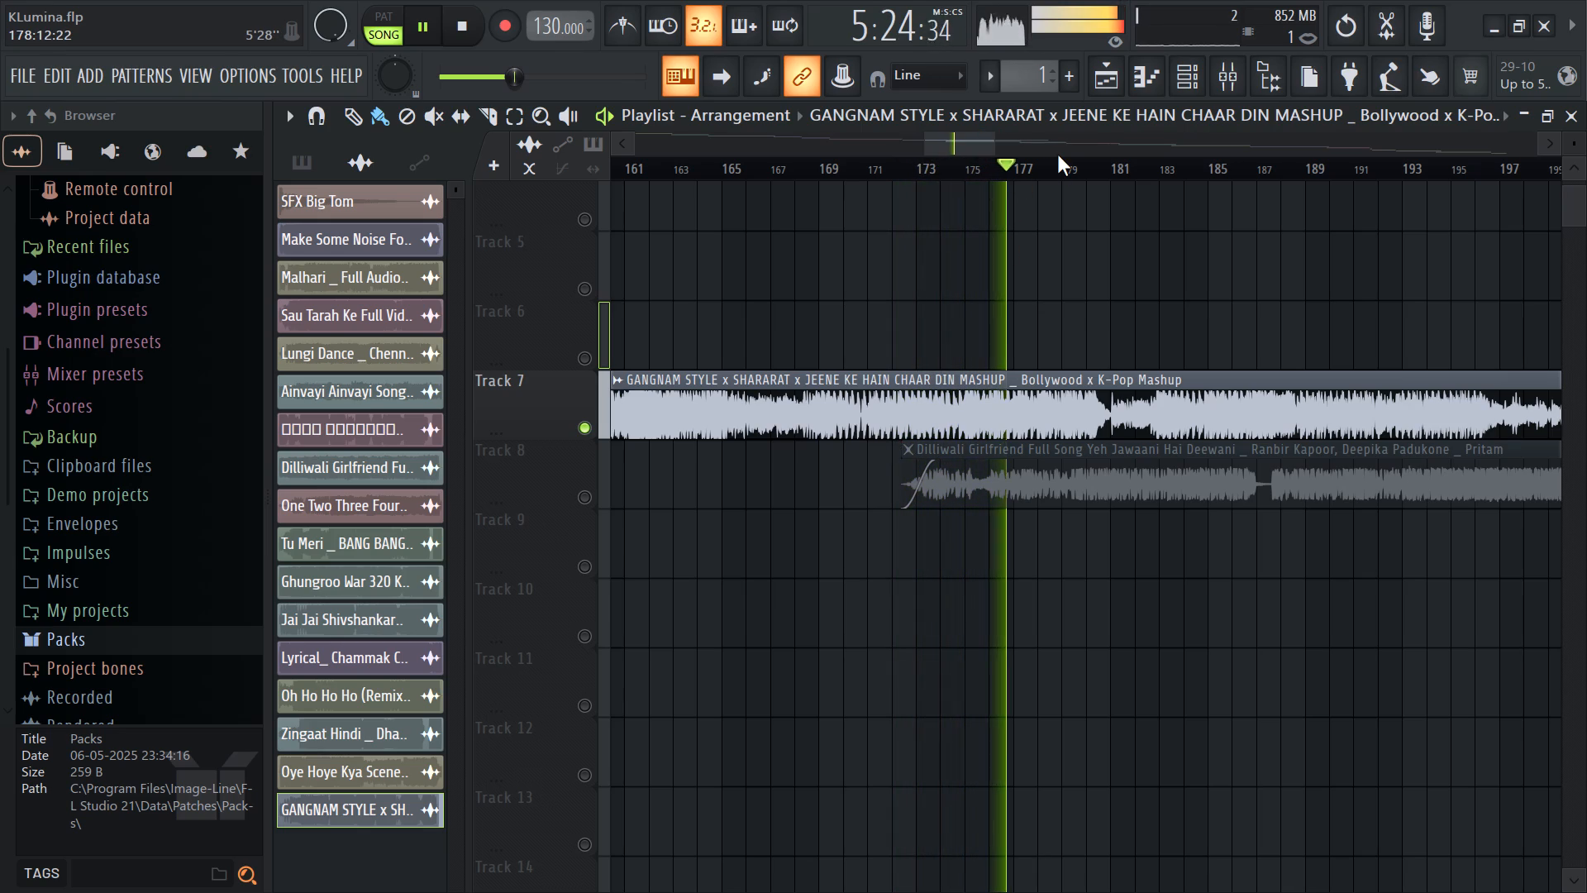
click(973, 164)
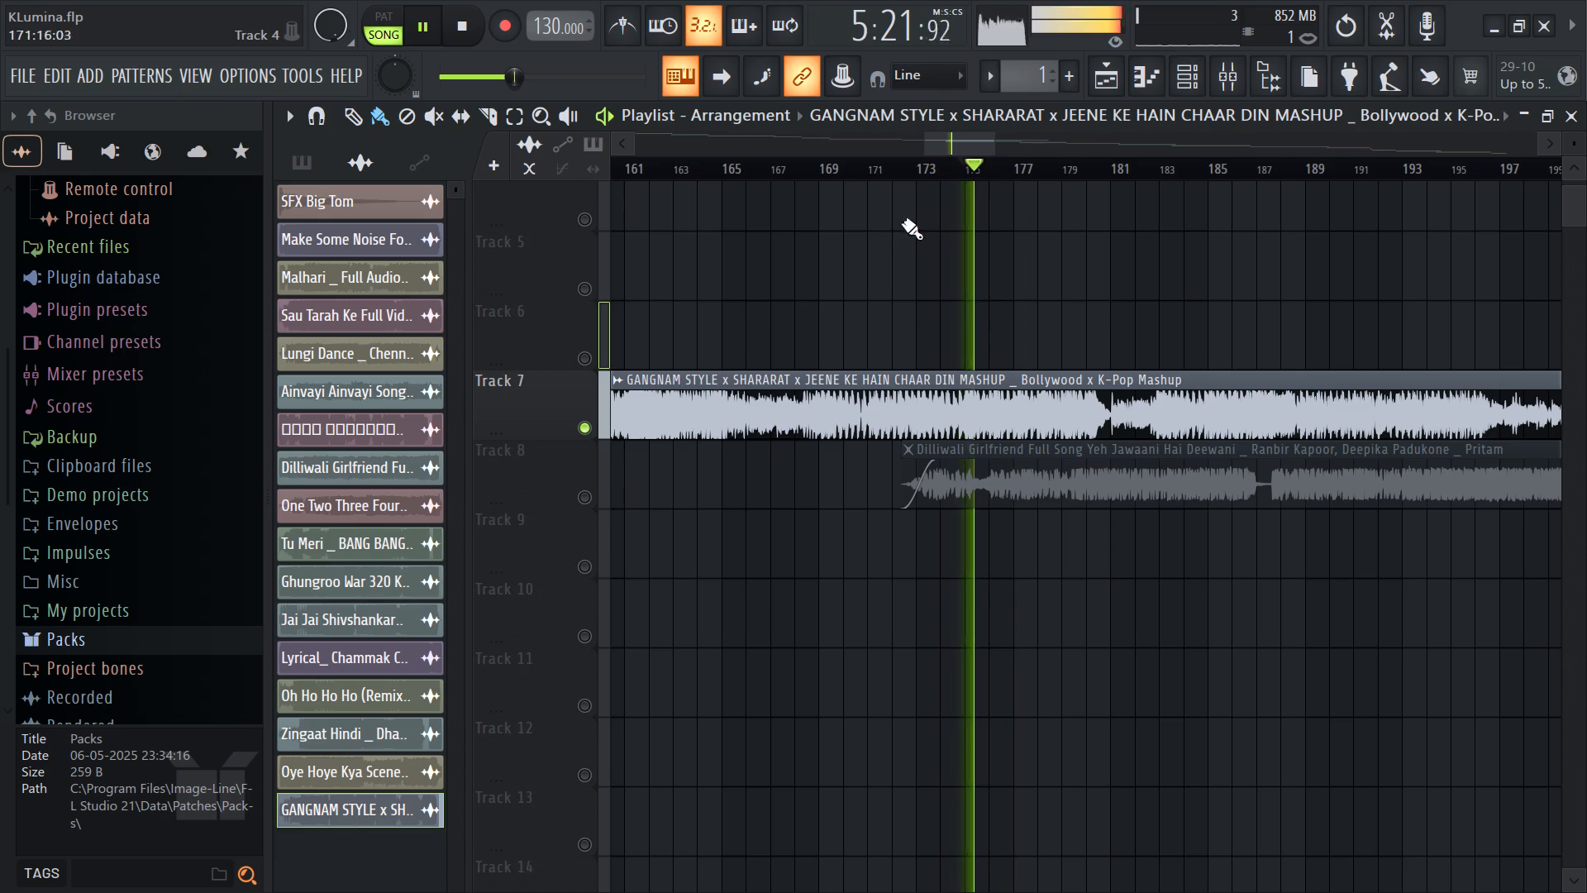
click(897, 176)
Trim the mashup clip's end on Track 7 back to just past bar 175, giving it a length of 26:08:07.
ctrl+scroll(843, 237, down, 6)
drag(1413, 384, 1396, 389)
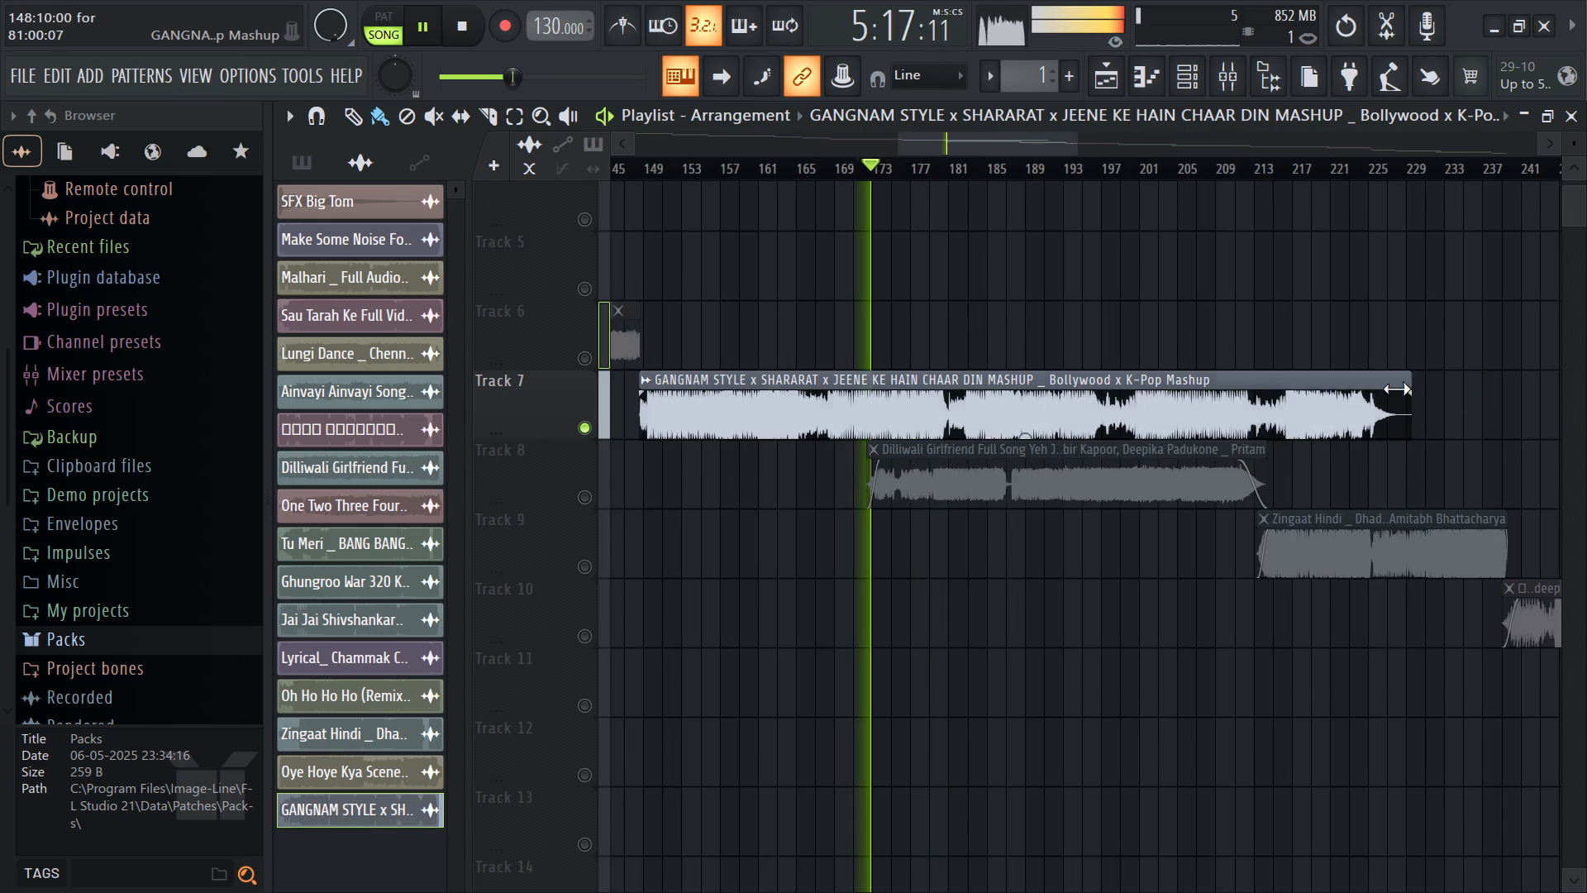
drag(1396, 389, 898, 556)
ctrl+scroll(901, 484, up, 12)
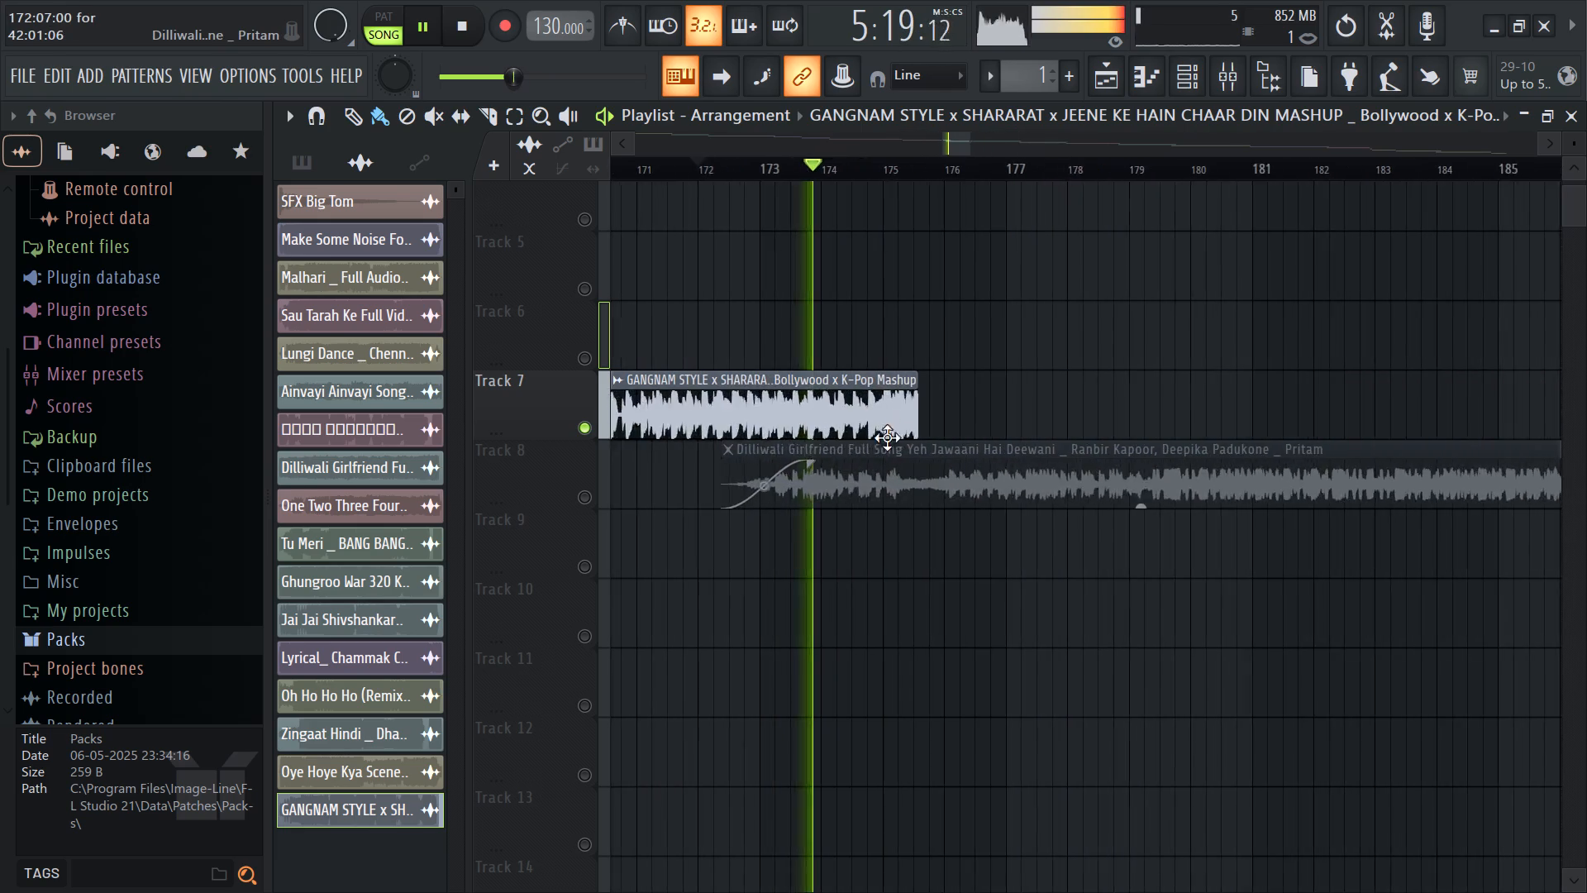
ctrl+scroll(887, 437, up, 6)
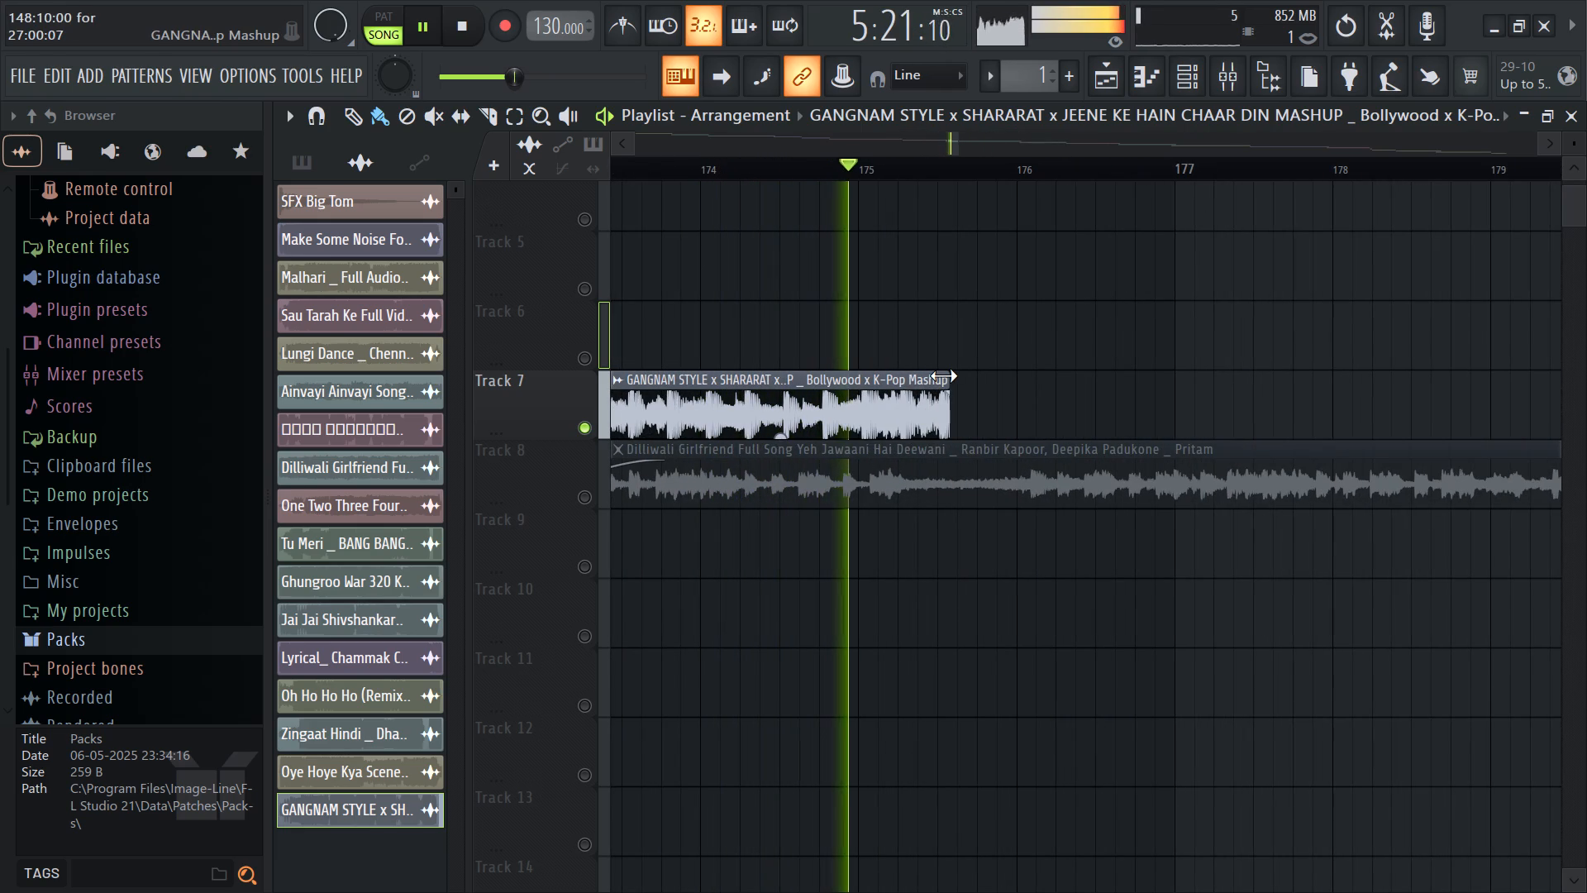
key(space)
drag(943, 375, 870, 425)
Add a short fade-out at the end of the trimmed mashup clip, lengthen it slightly, and save the project.
drag(864, 397, 854, 407)
key(space)
ctrl+scroll(849, 402, up, 5)
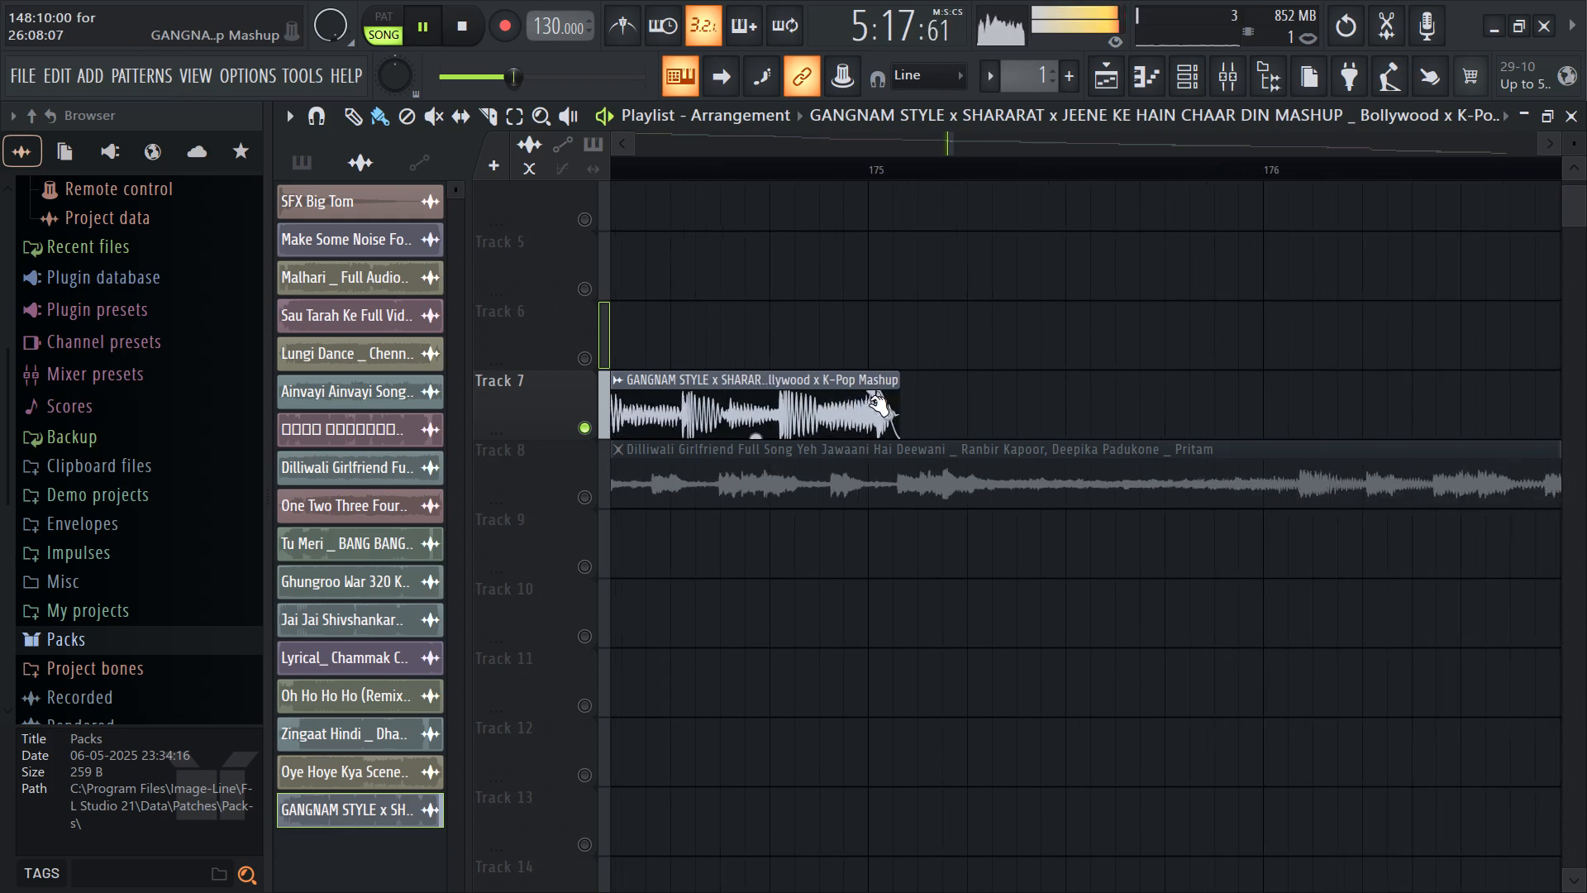
ctrl+scroll(871, 402, up, 6)
drag(880, 399, 856, 419)
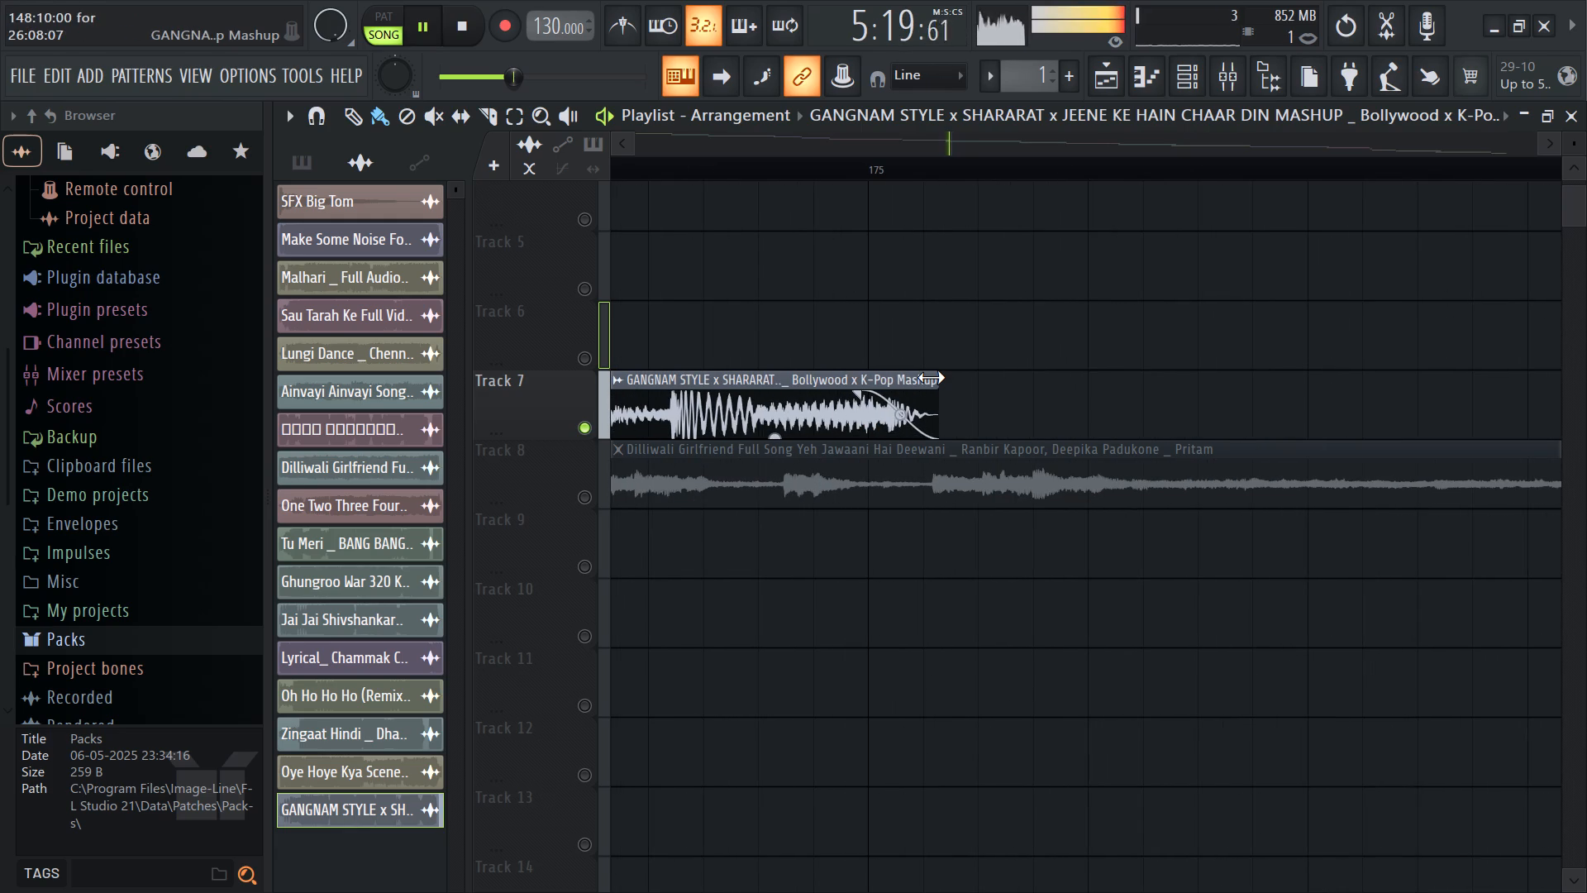
key(ctrl+s)
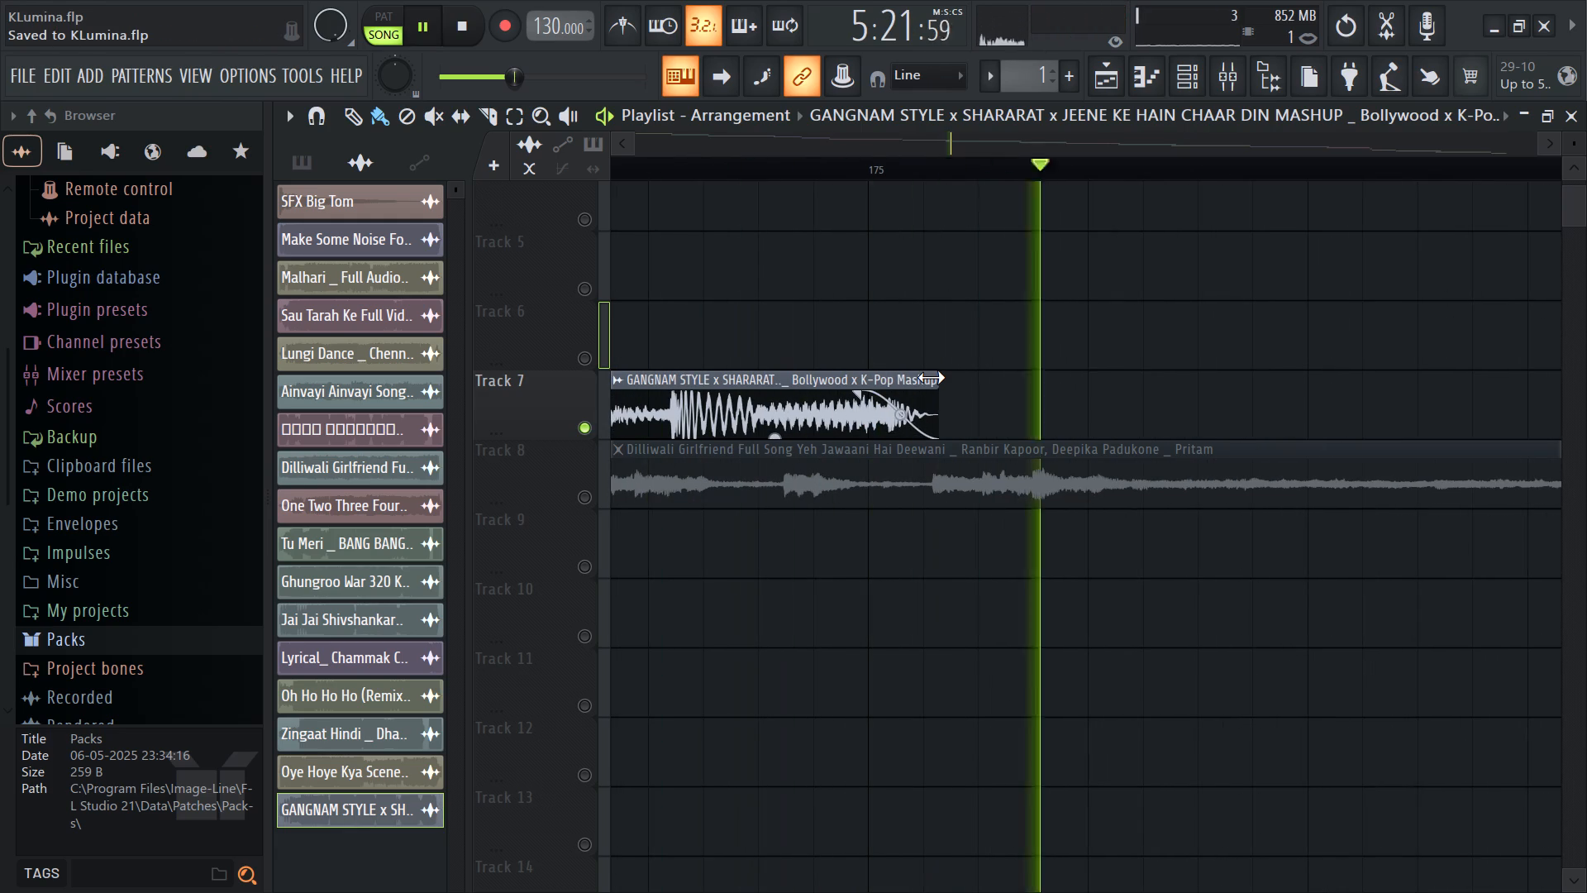
Stop playback and place a copy of the trimmed mashup clip on Track 5, starting at 174:16:00.
key(space)
click(858, 423)
click(835, 297)
Extend the end of the Track 5 mashup copy to cover the rest of the song, with a length of 80:08:07.
ctrl+scroll(849, 339, down, 20)
ctrl+scroll(849, 339, down, 12)
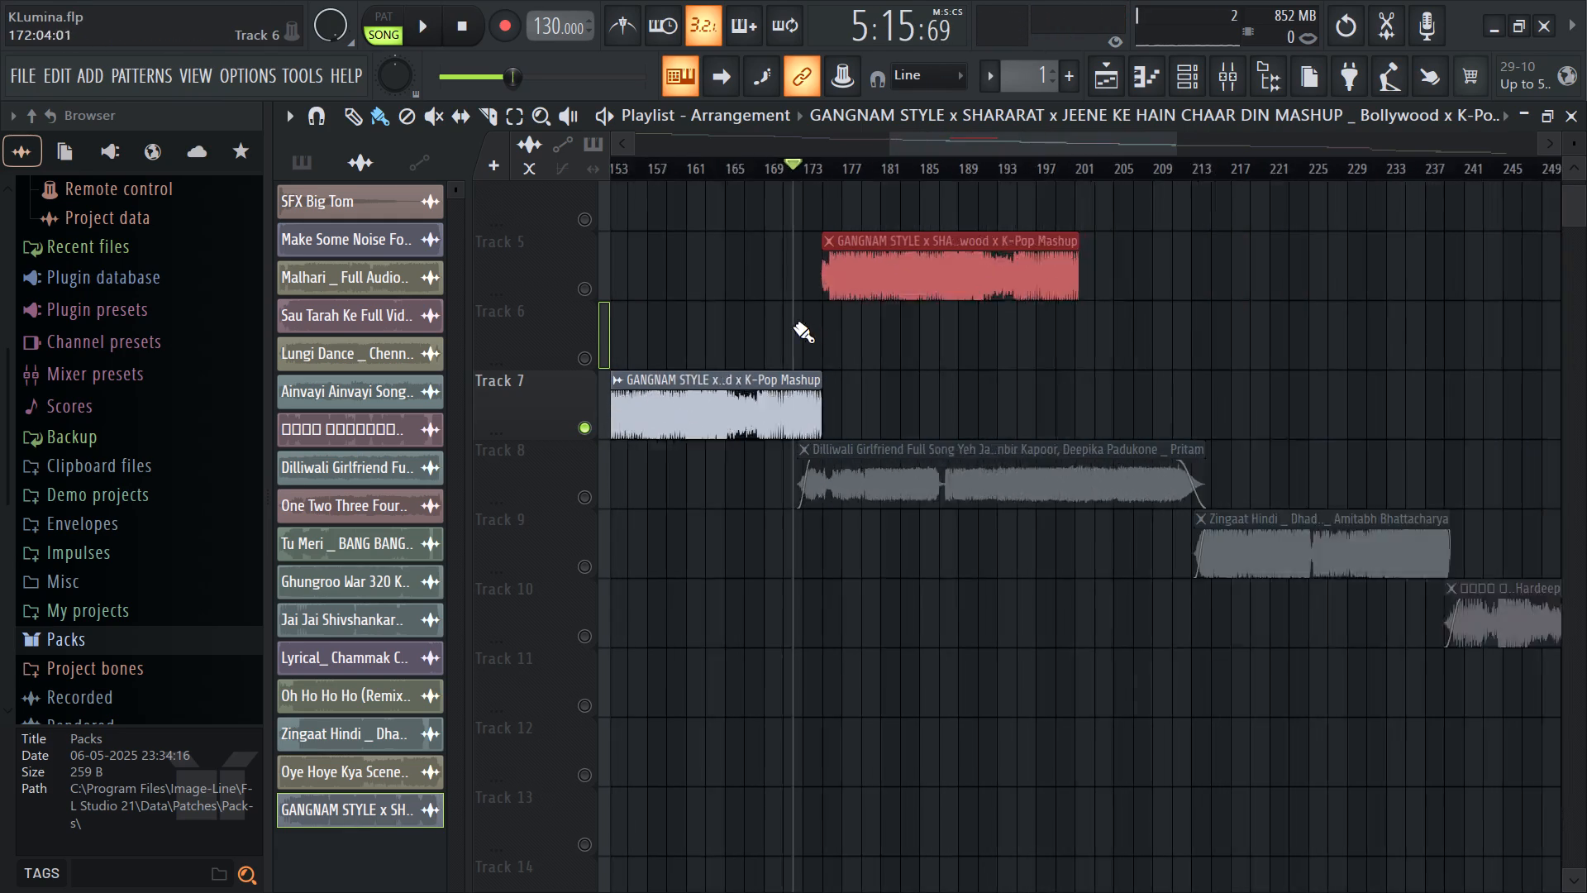
ctrl+scroll(793, 326, down, 1)
drag(943, 241, 1427, 246)
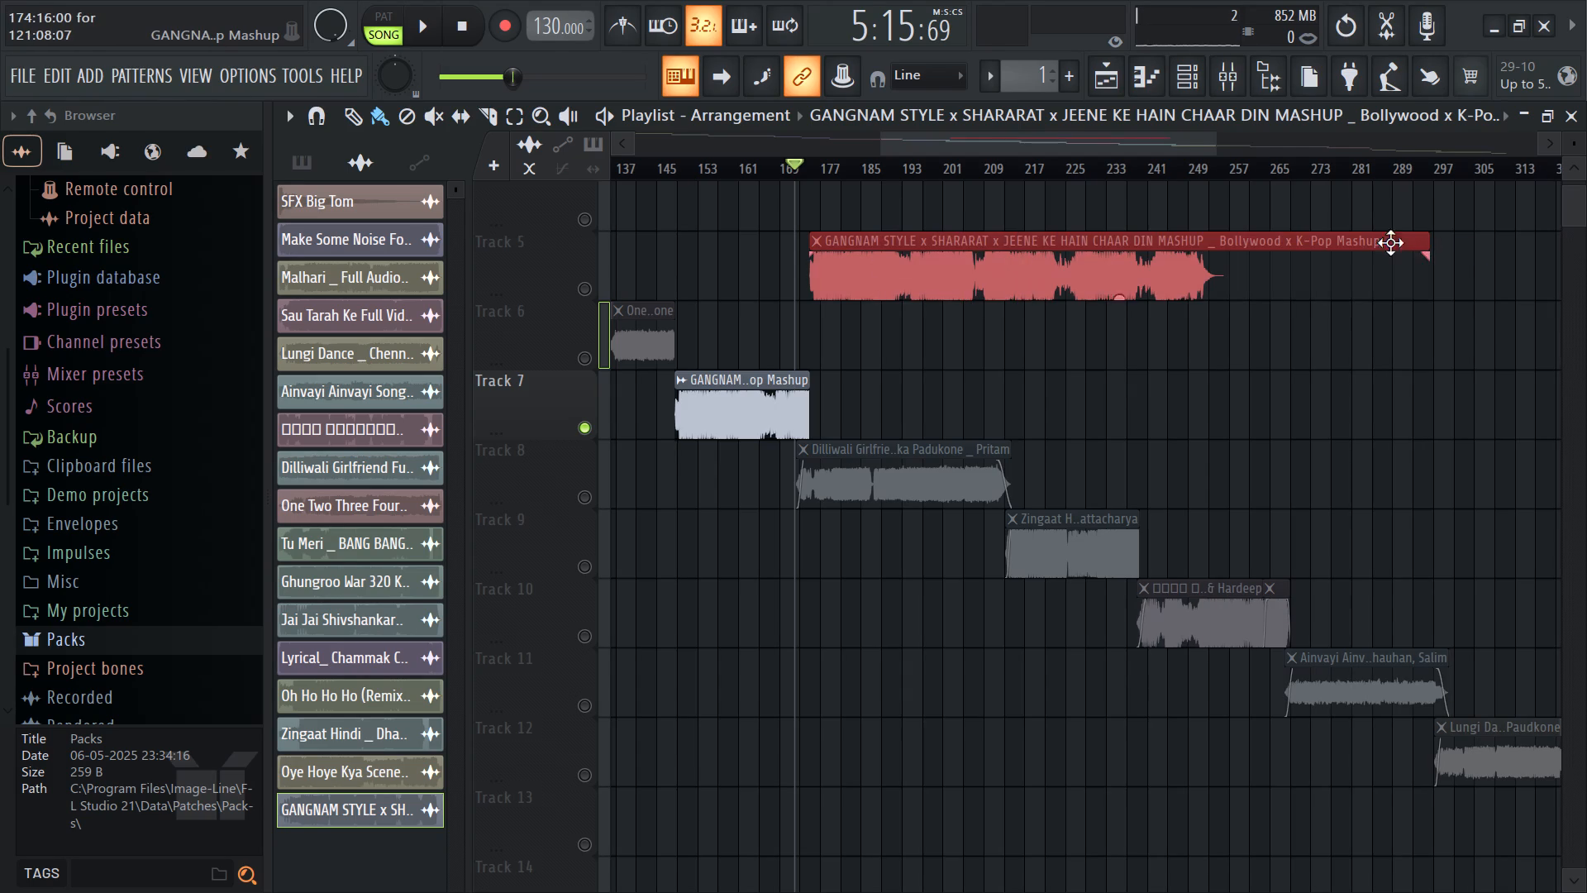
click(1432, 238)
drag(1431, 239, 1261, 260)
click(924, 322)
drag(1426, 240, 1212, 326)
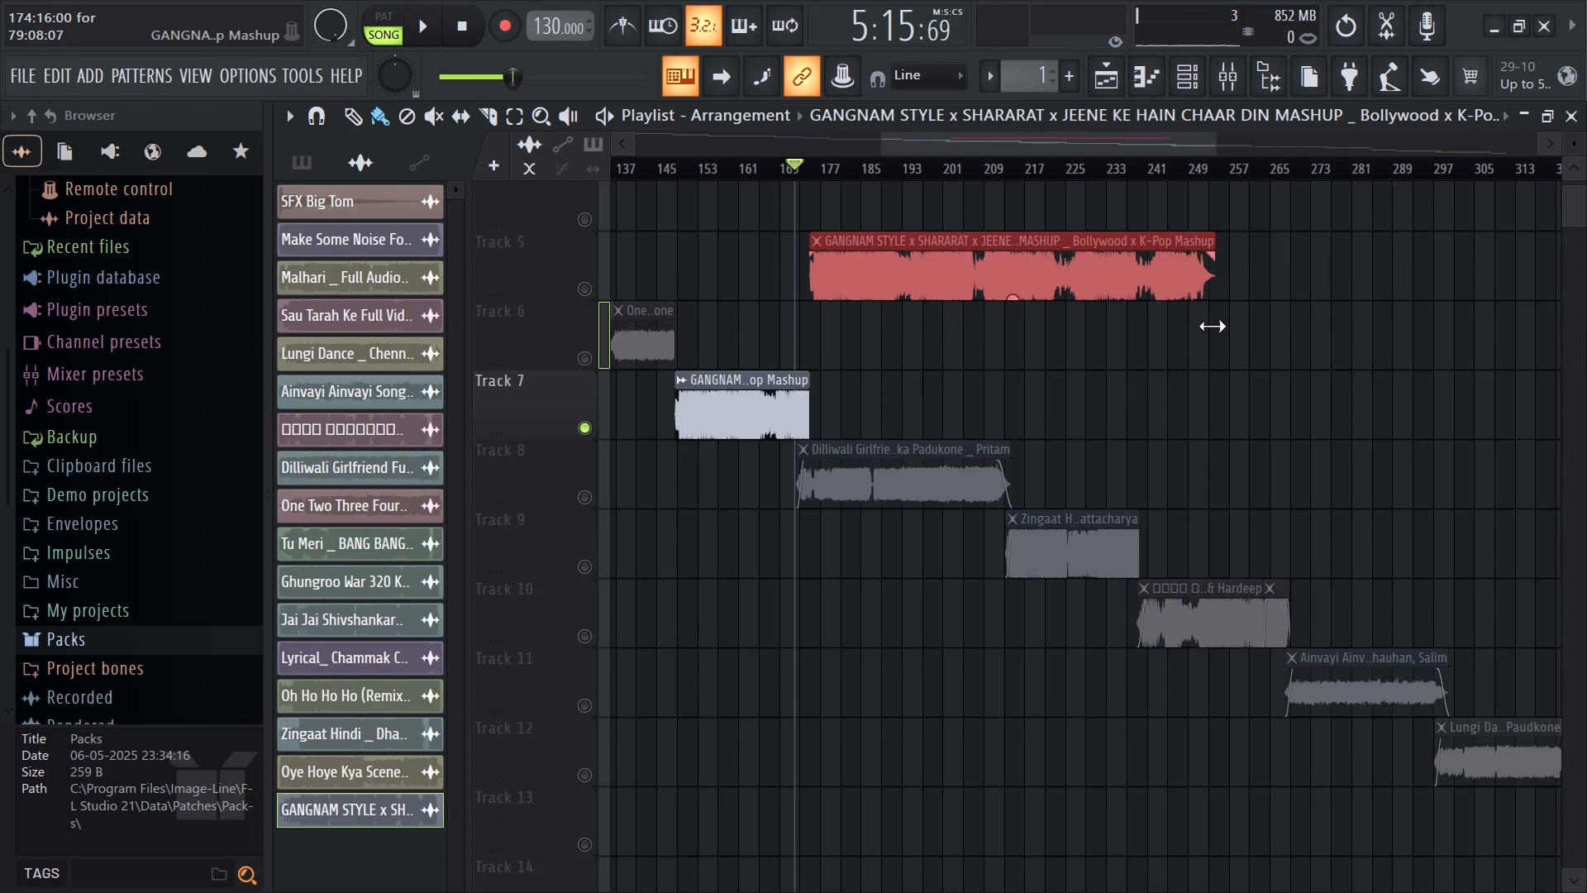
drag(1212, 326, 1213, 326)
drag(1213, 326, 1216, 324)
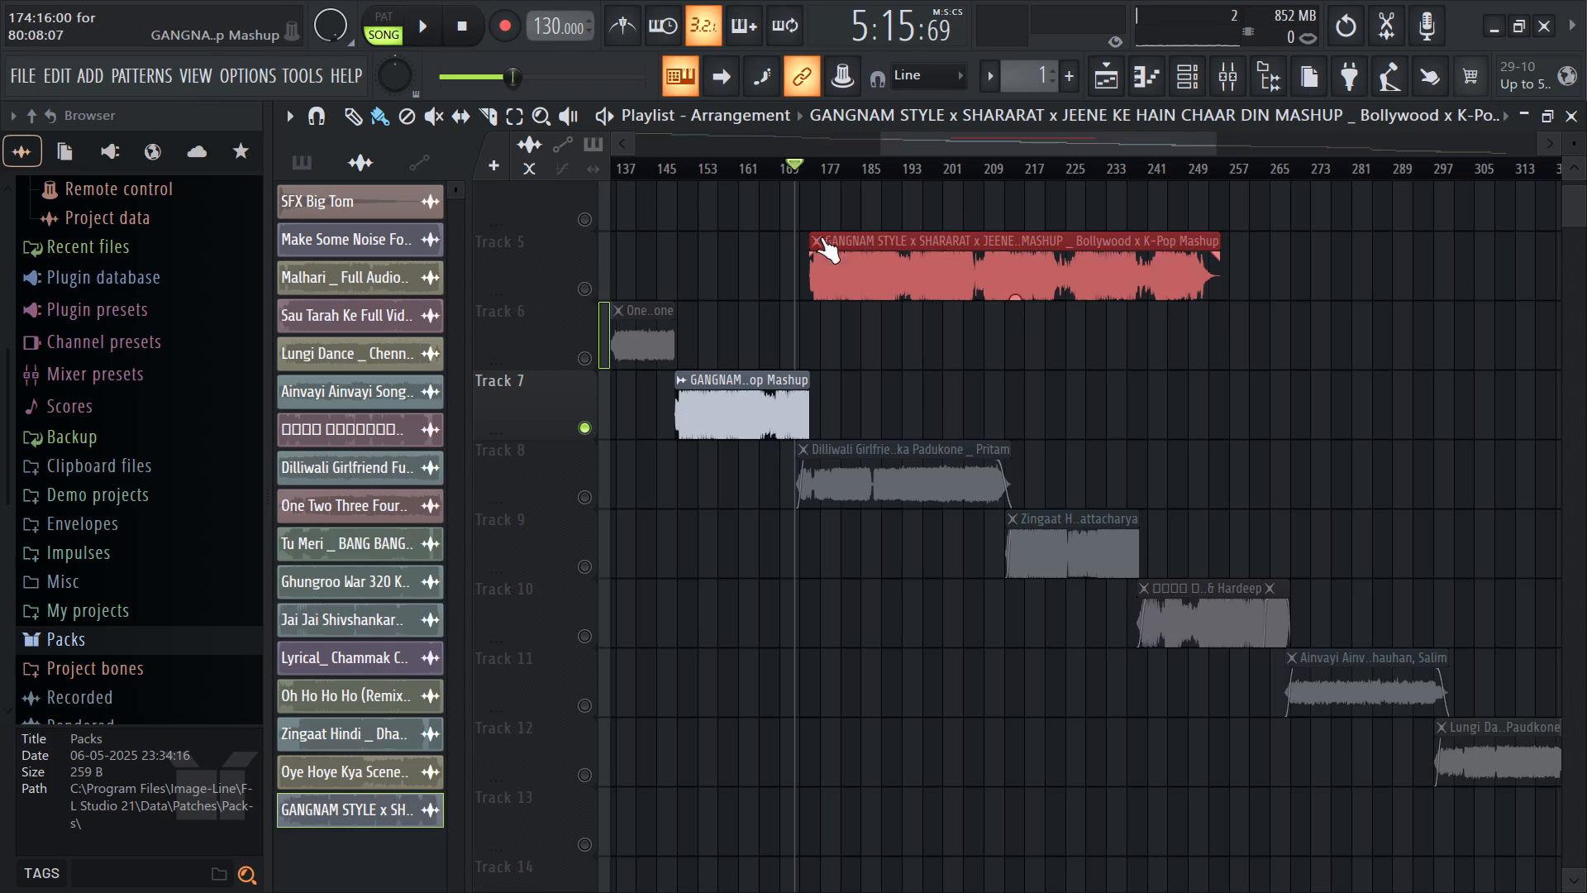
Move the extended mashup copy on Track 5 back to start at 146:16:00, above the trimmed Track 7 clip.
drag(891, 260, 741, 253)
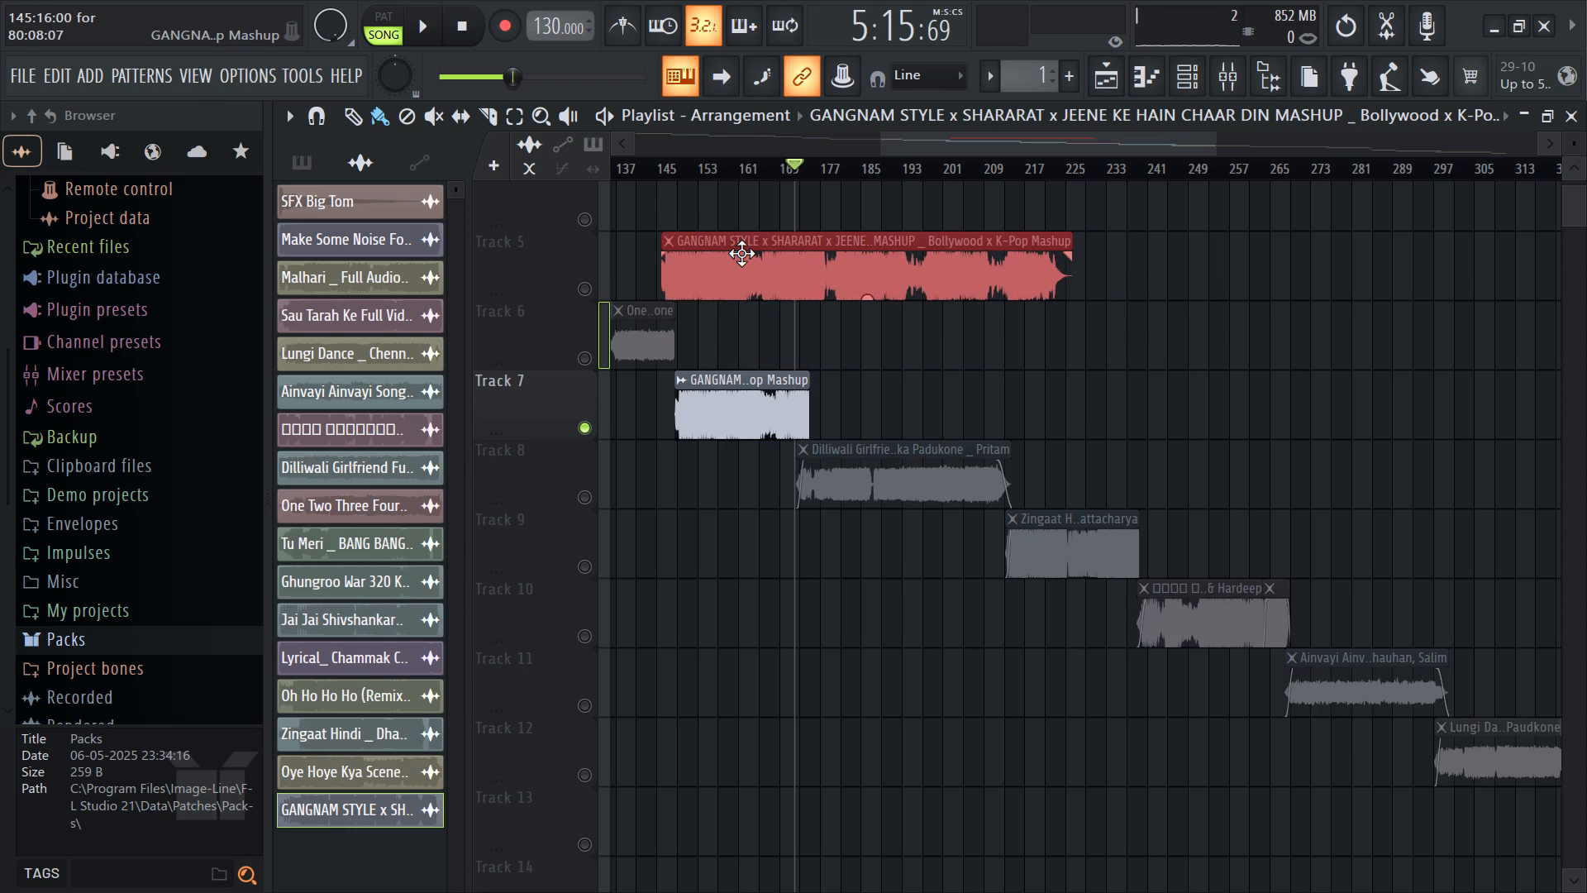
drag(741, 253, 748, 244)
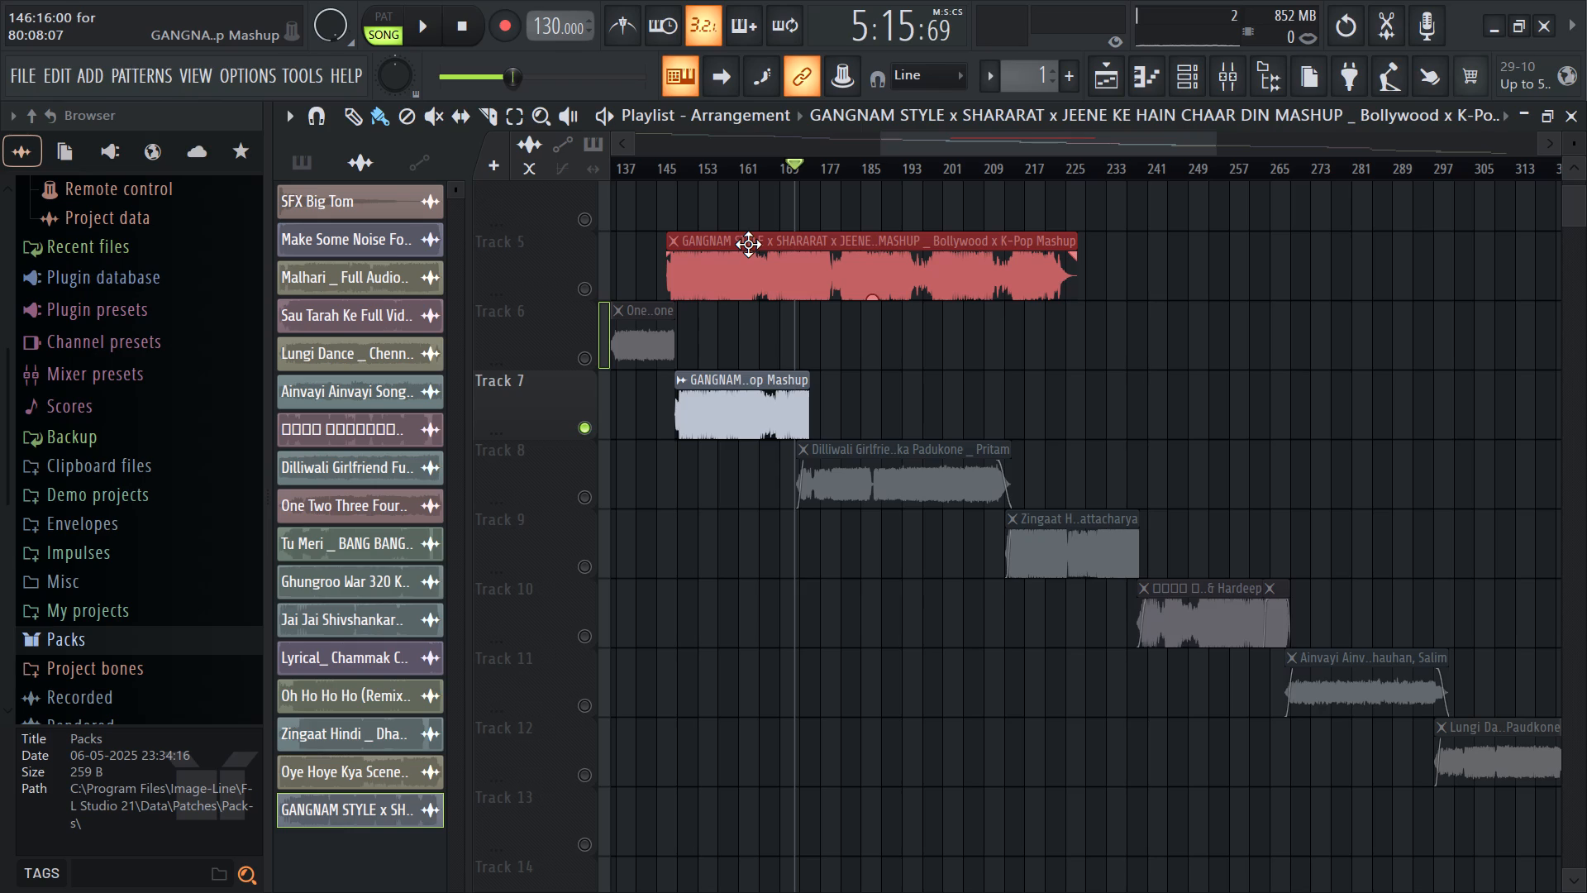
drag(748, 244, 749, 244)
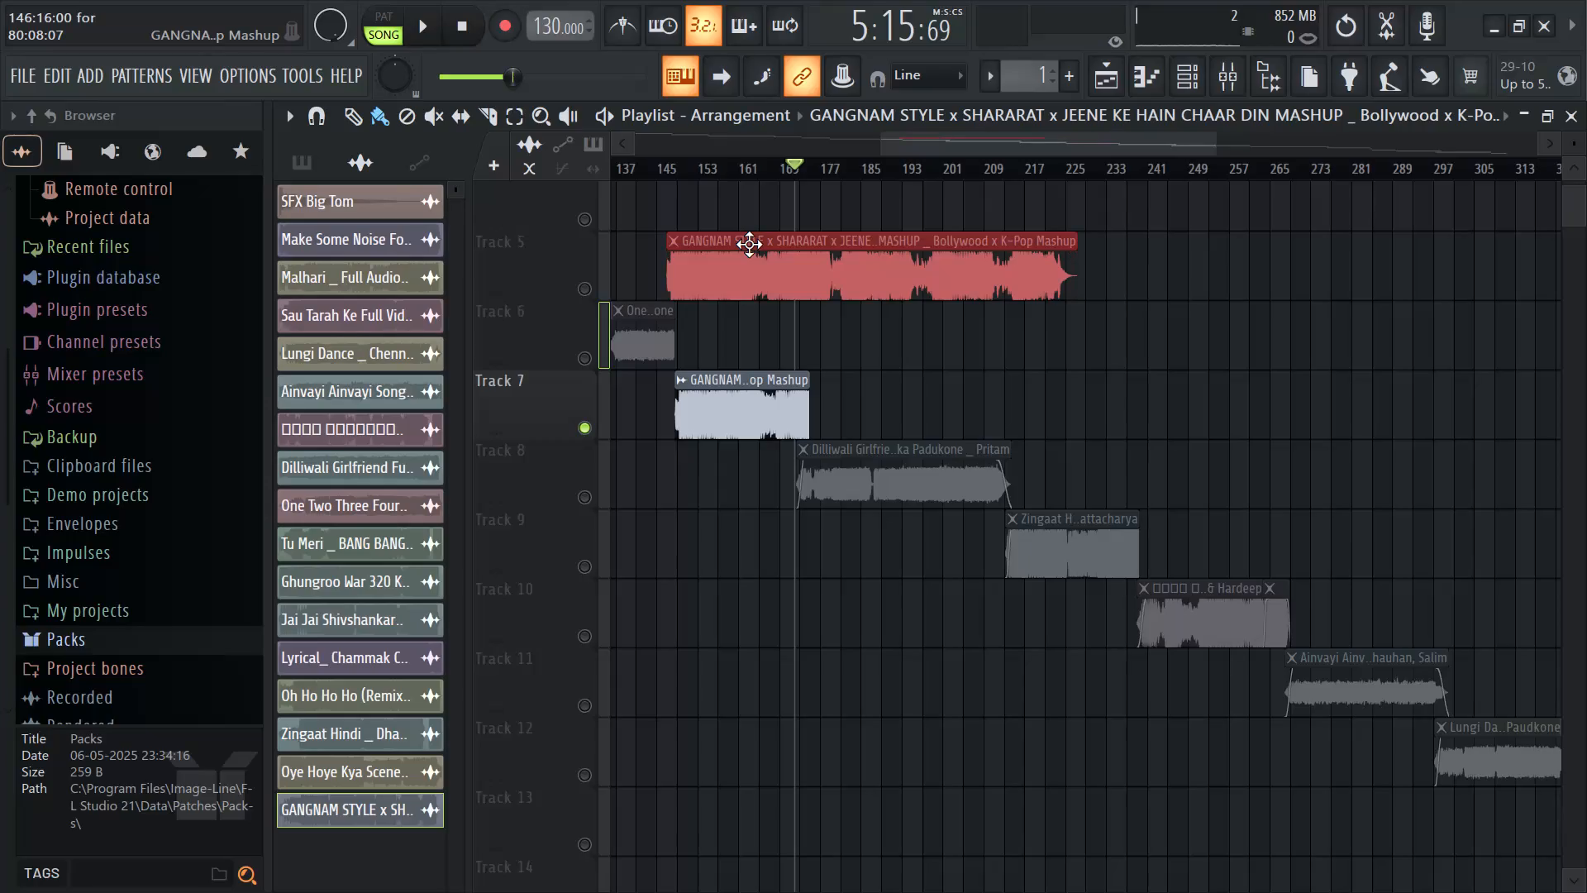
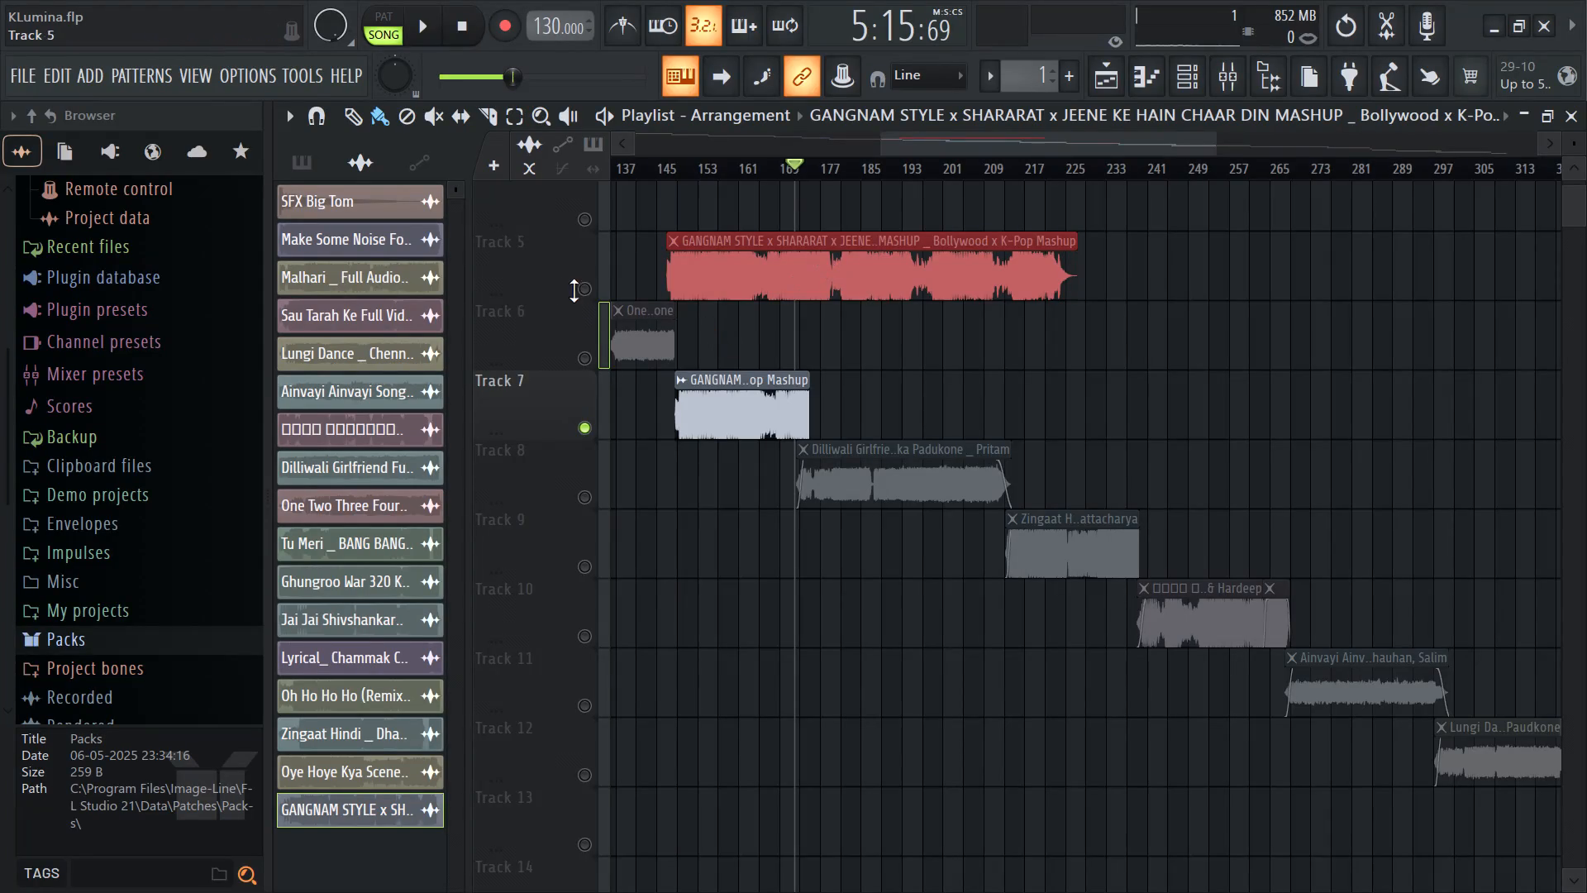
Solo Track 5 and play the full mashup copy at several points to locate the section worth keeping.
right_click(585, 289)
key(space)
click(804, 156)
click(817, 170)
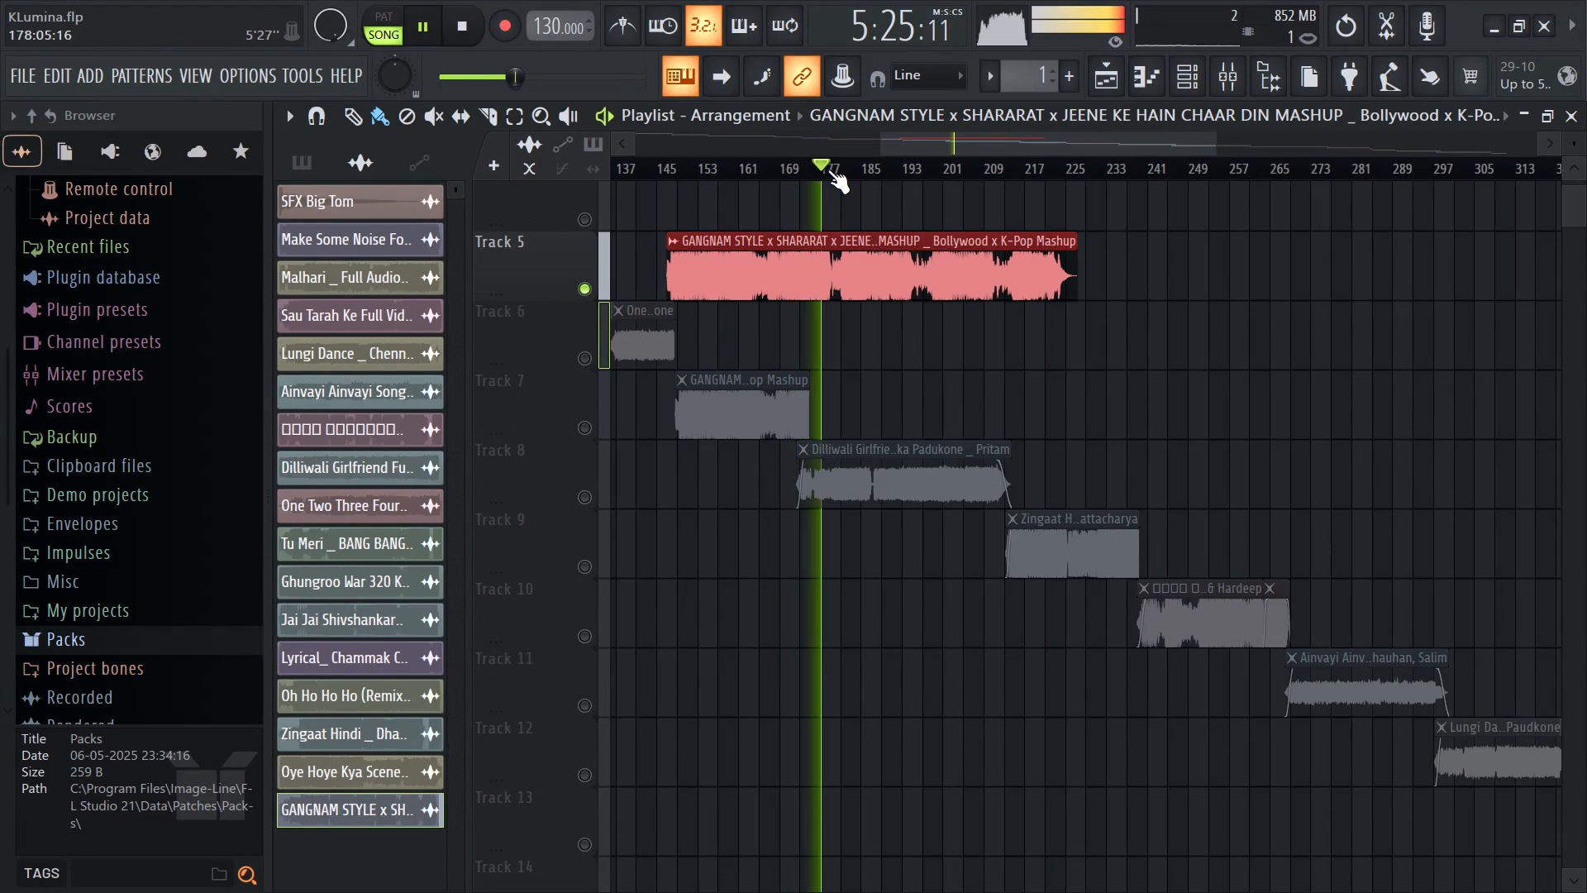
click(836, 168)
click(852, 165)
click(881, 163)
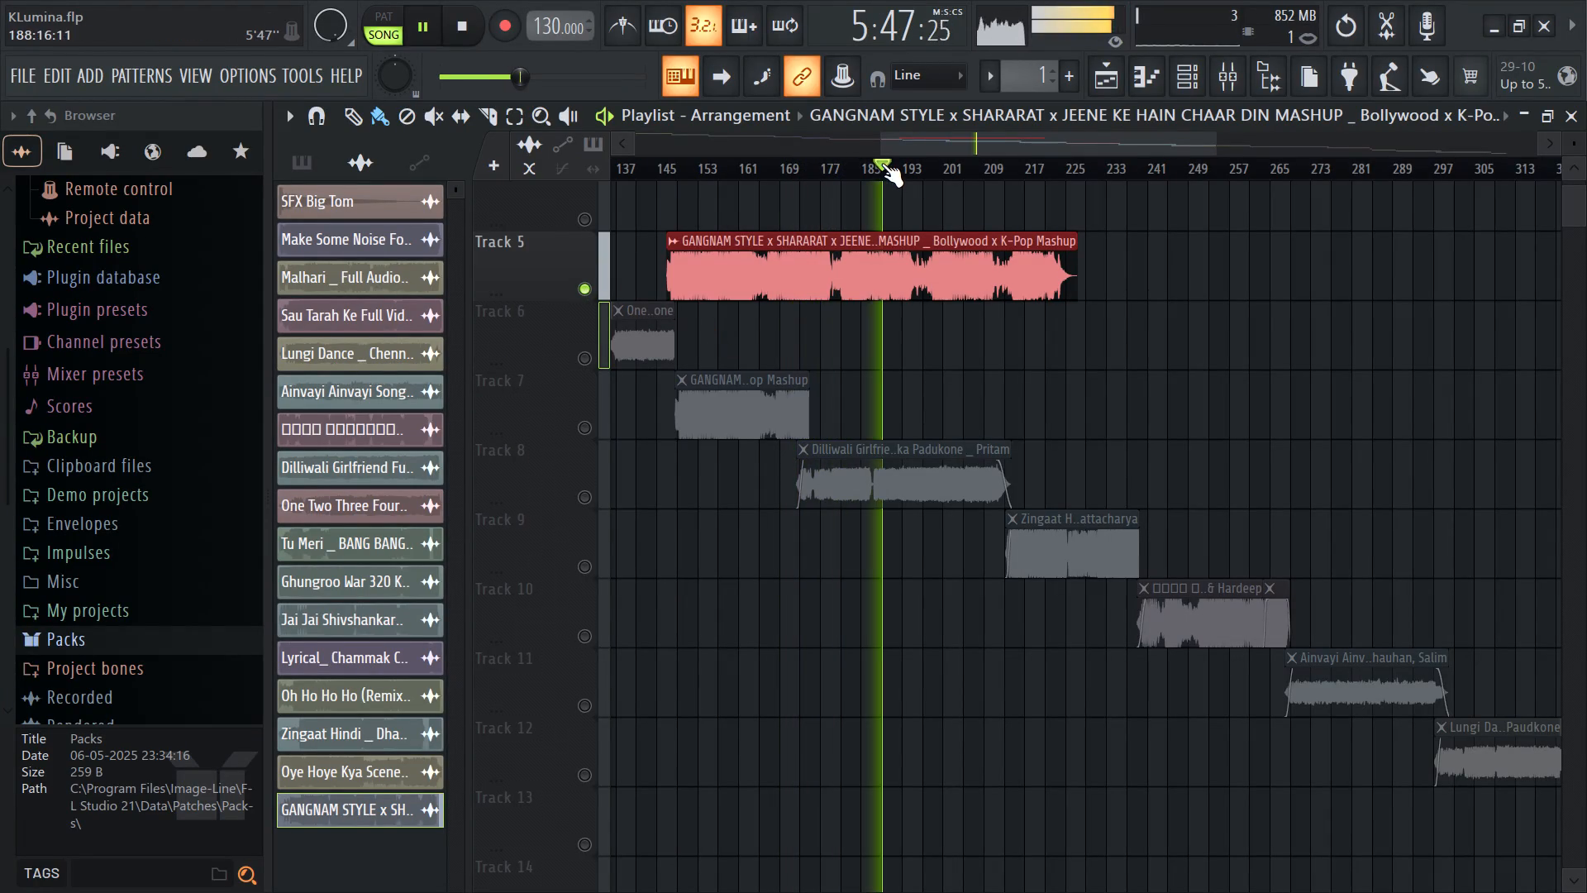
click(910, 170)
click(894, 171)
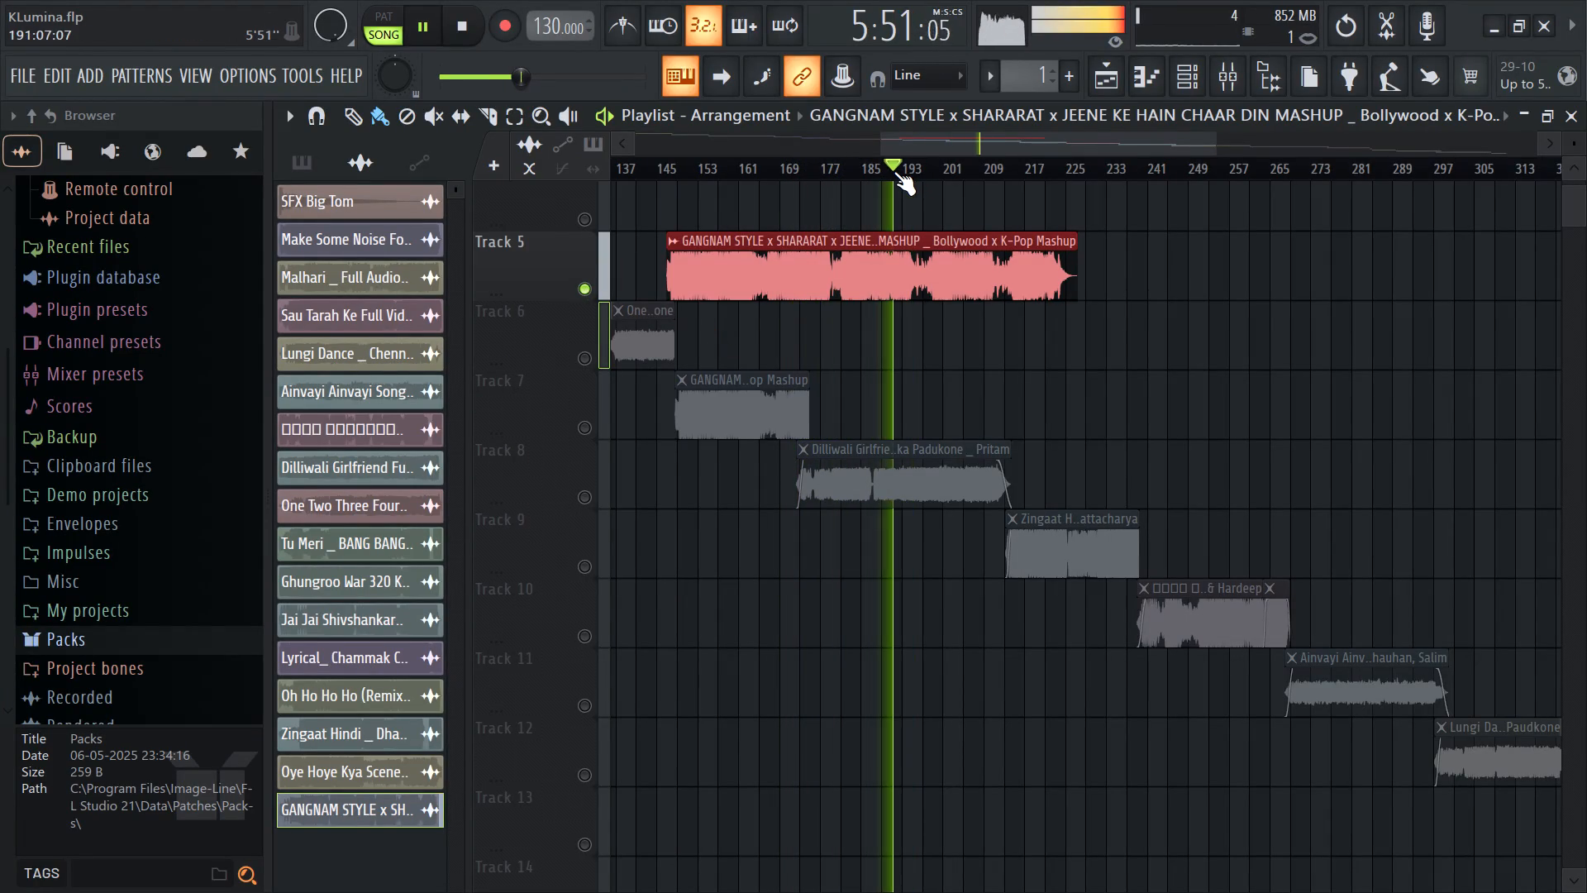
click(870, 162)
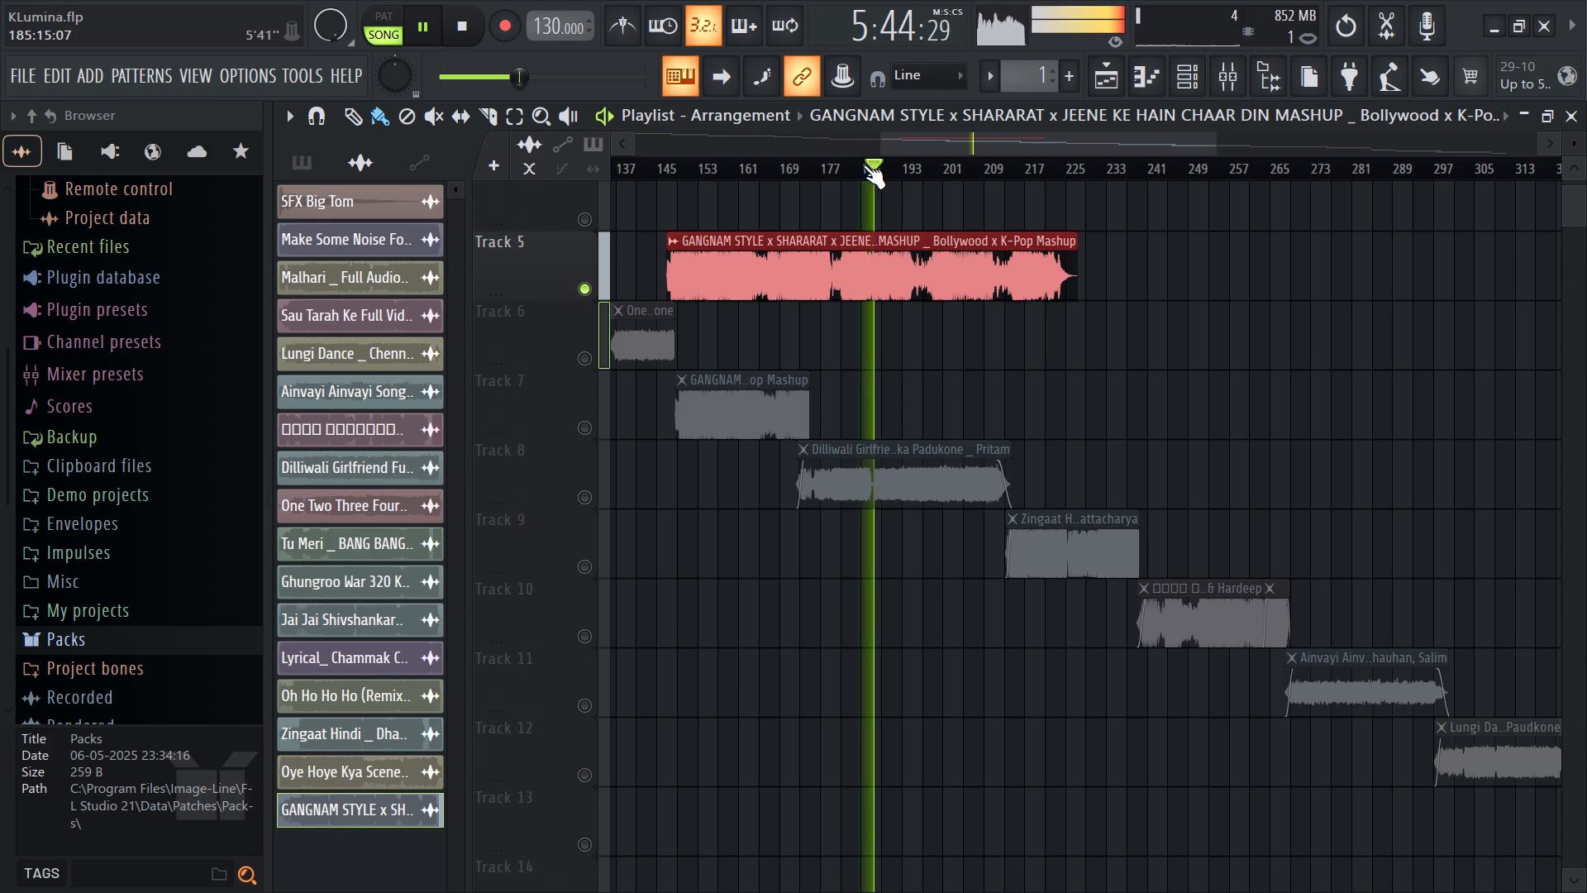
click(854, 152)
click(859, 160)
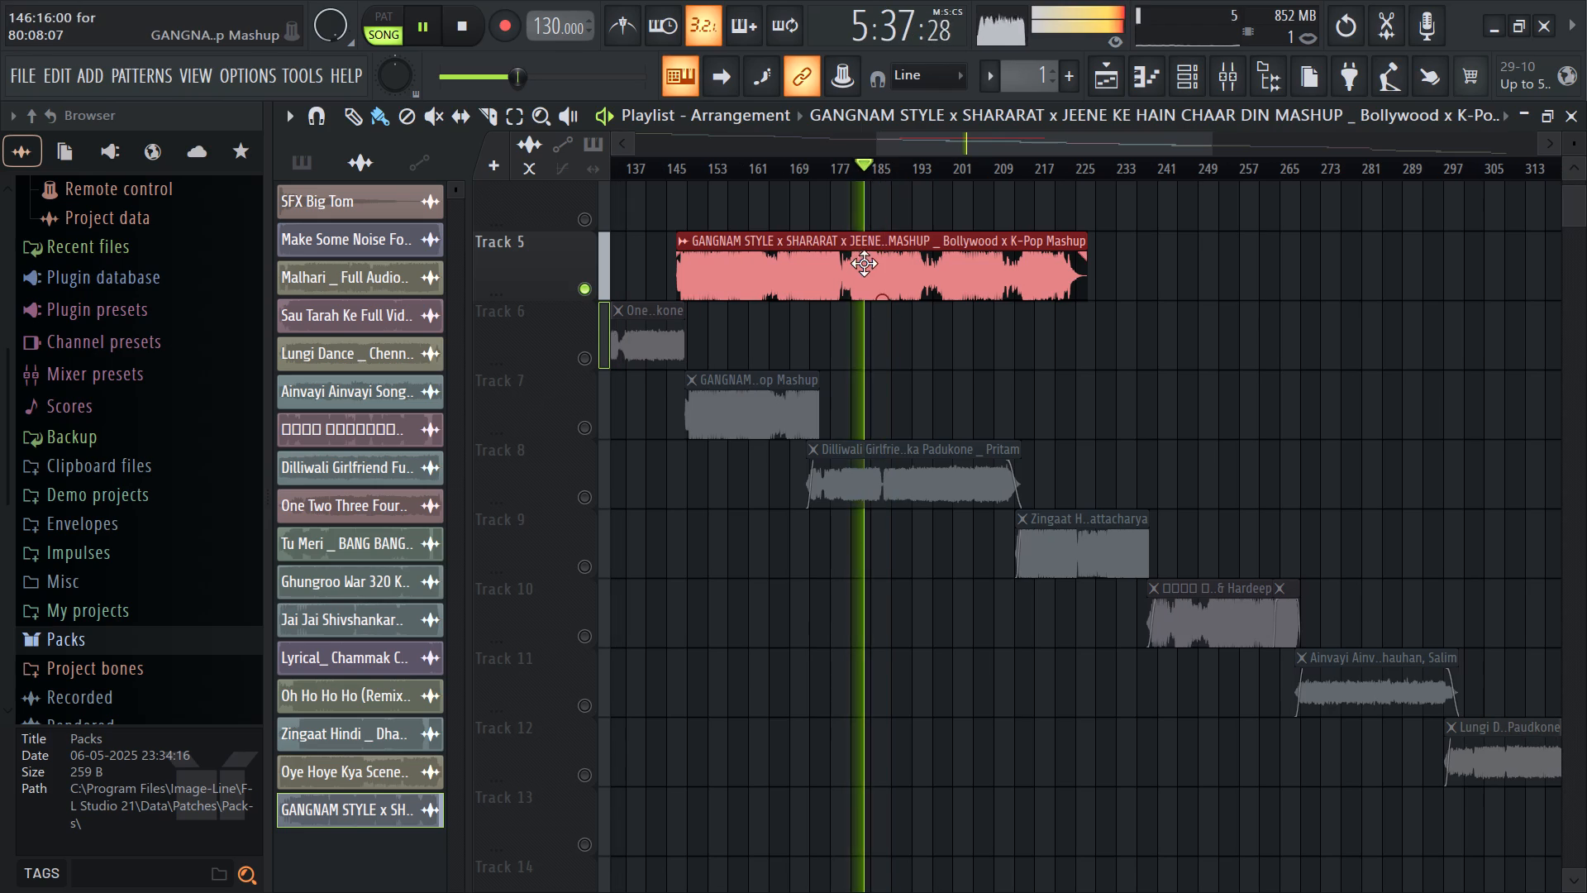
Trim the start of the Track 5 mashup copy to 186:16:00, leaving a length of 40:08:07, and play through the remainder.
drag(674, 239, 832, 294)
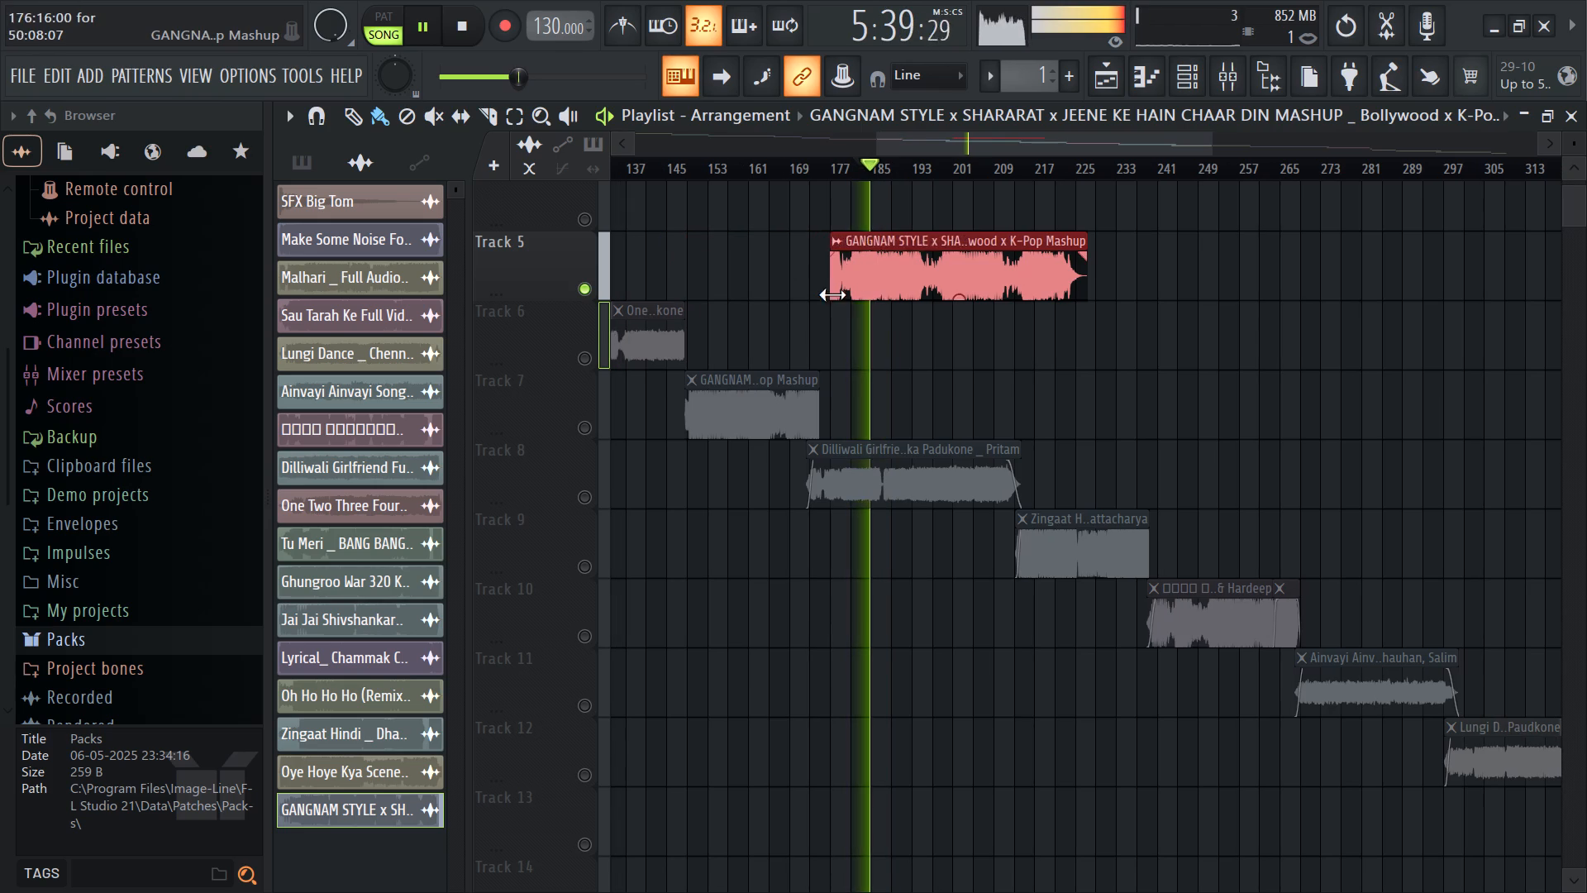
drag(832, 294, 865, 312)
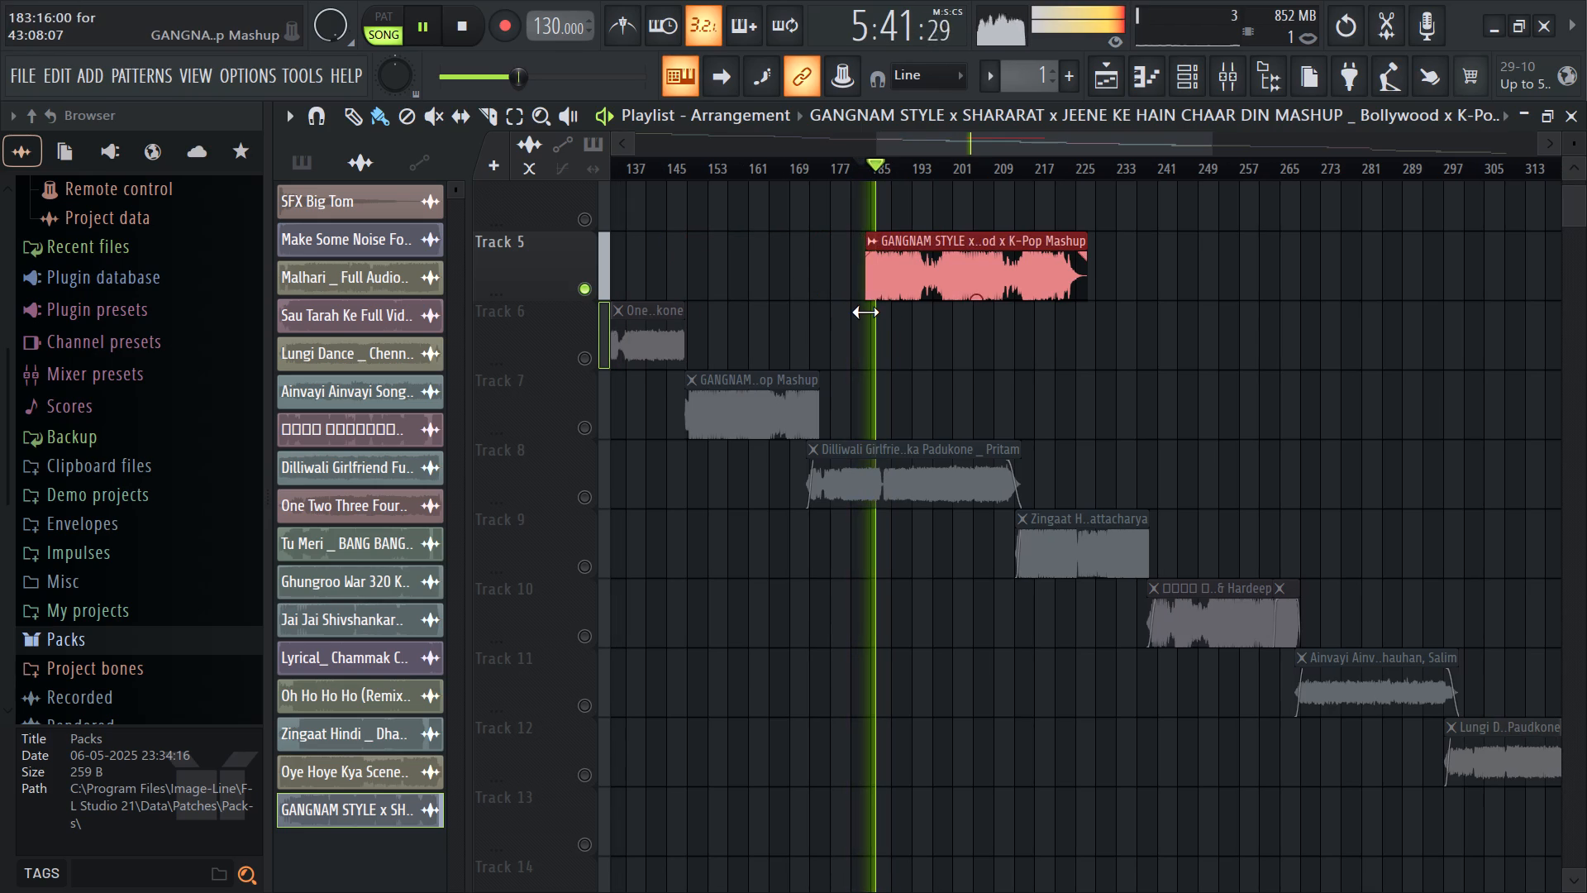
drag(865, 312, 872, 311)
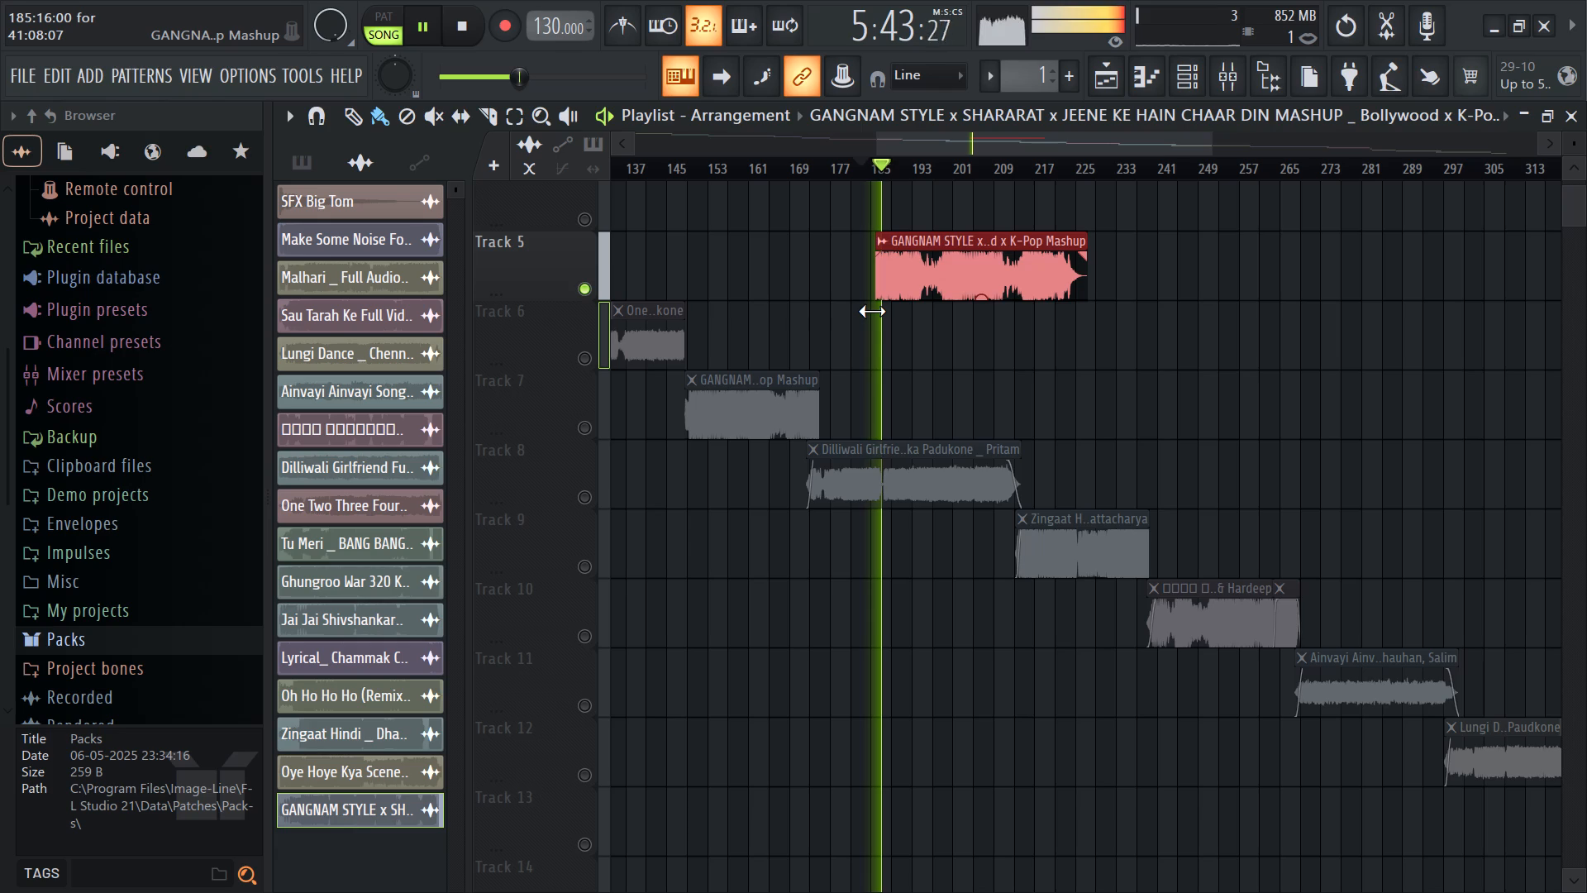
drag(872, 311, 878, 311)
click(936, 174)
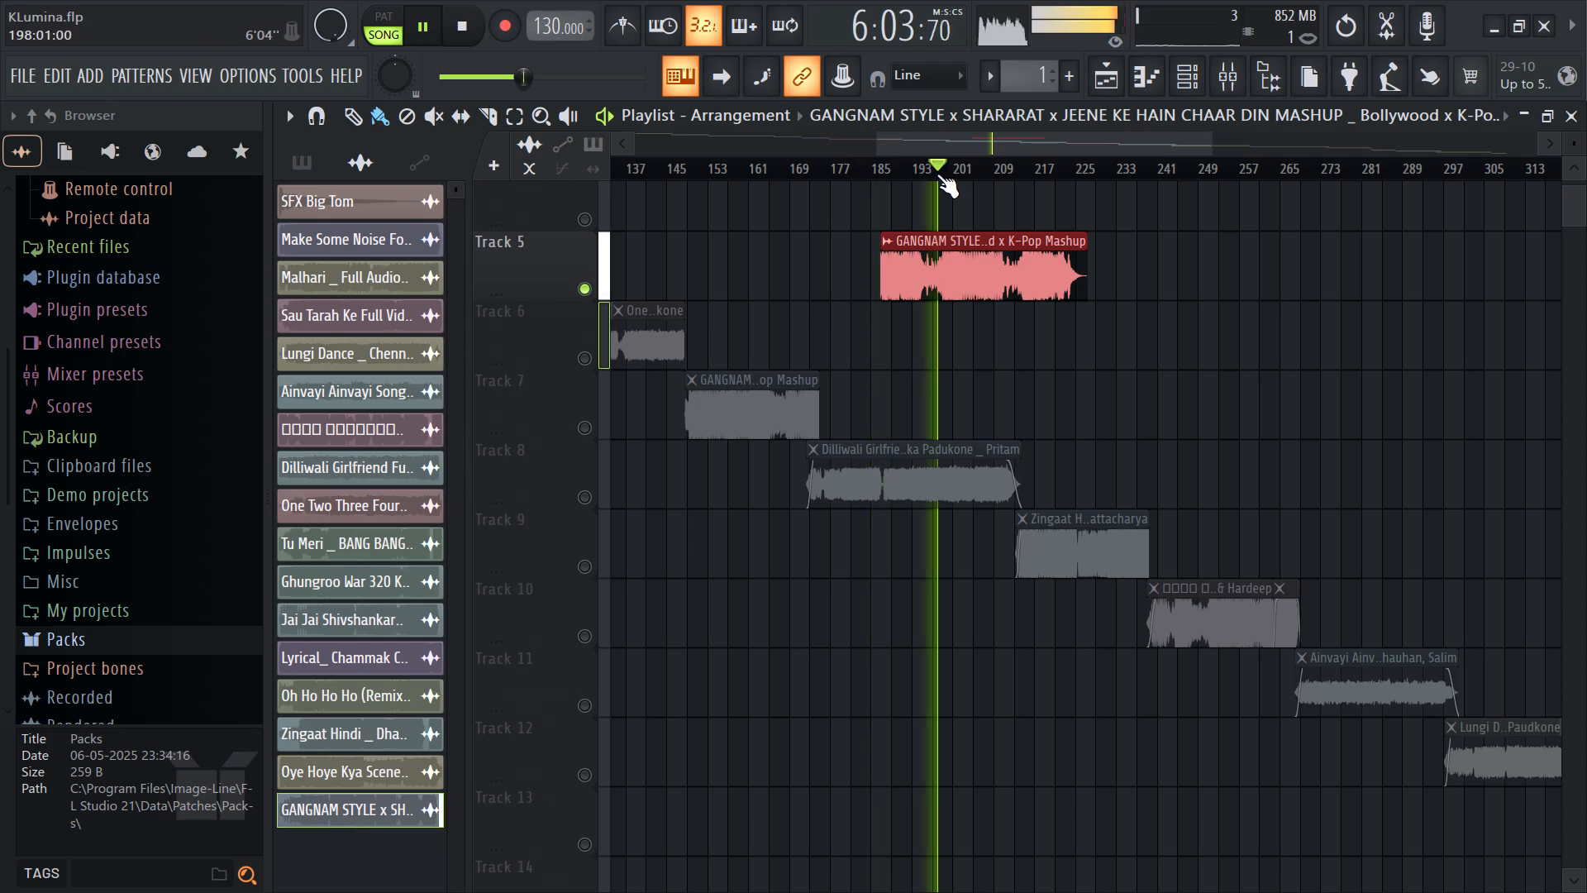
click(953, 165)
click(975, 160)
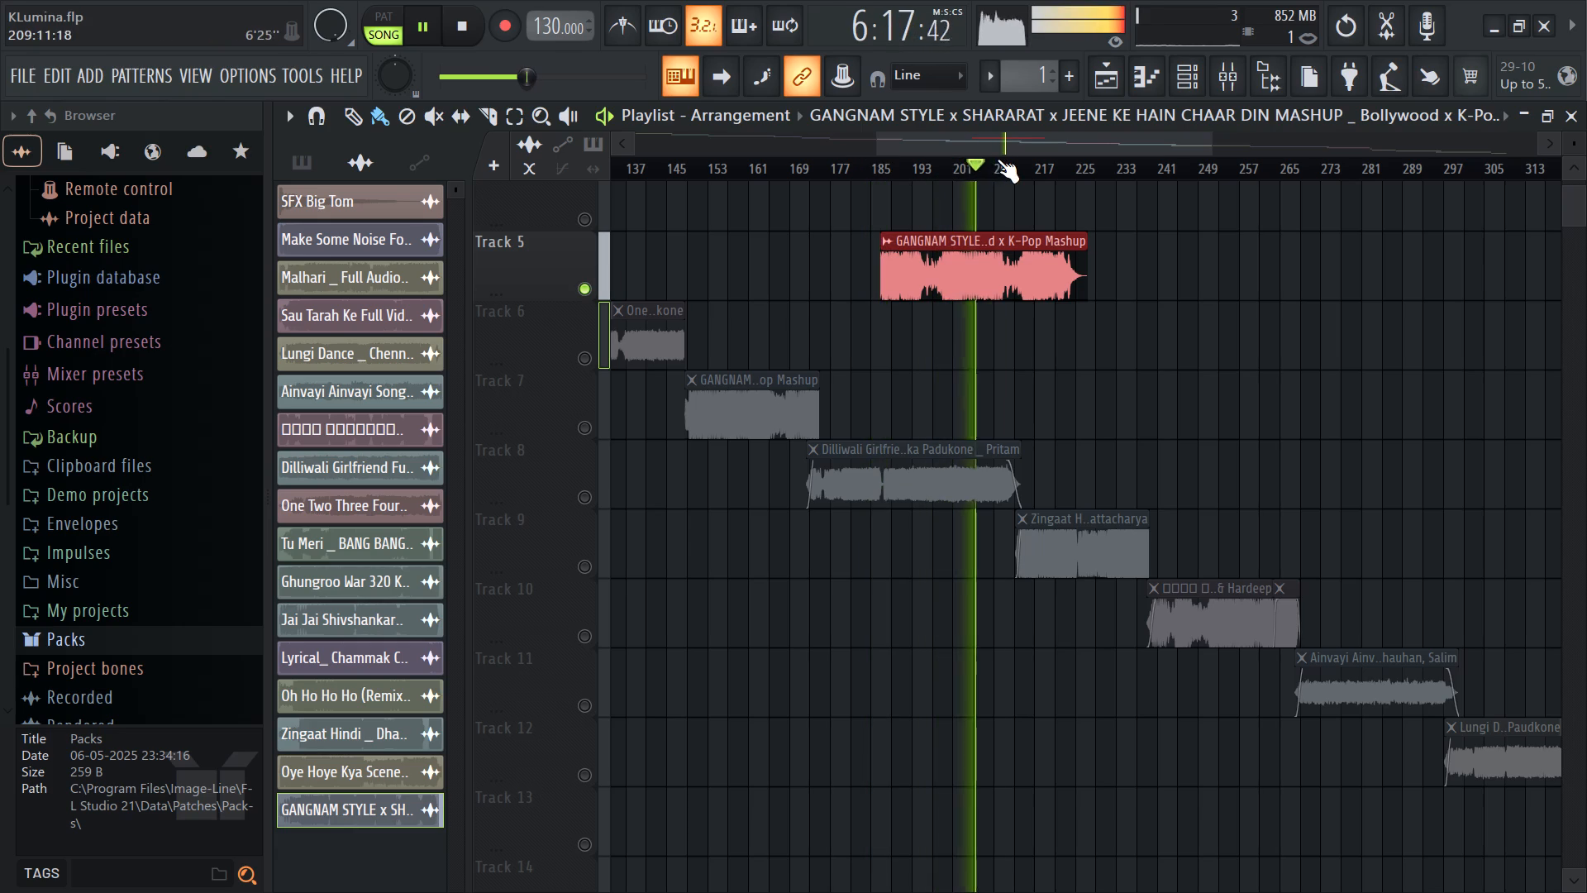
click(997, 159)
click(1013, 161)
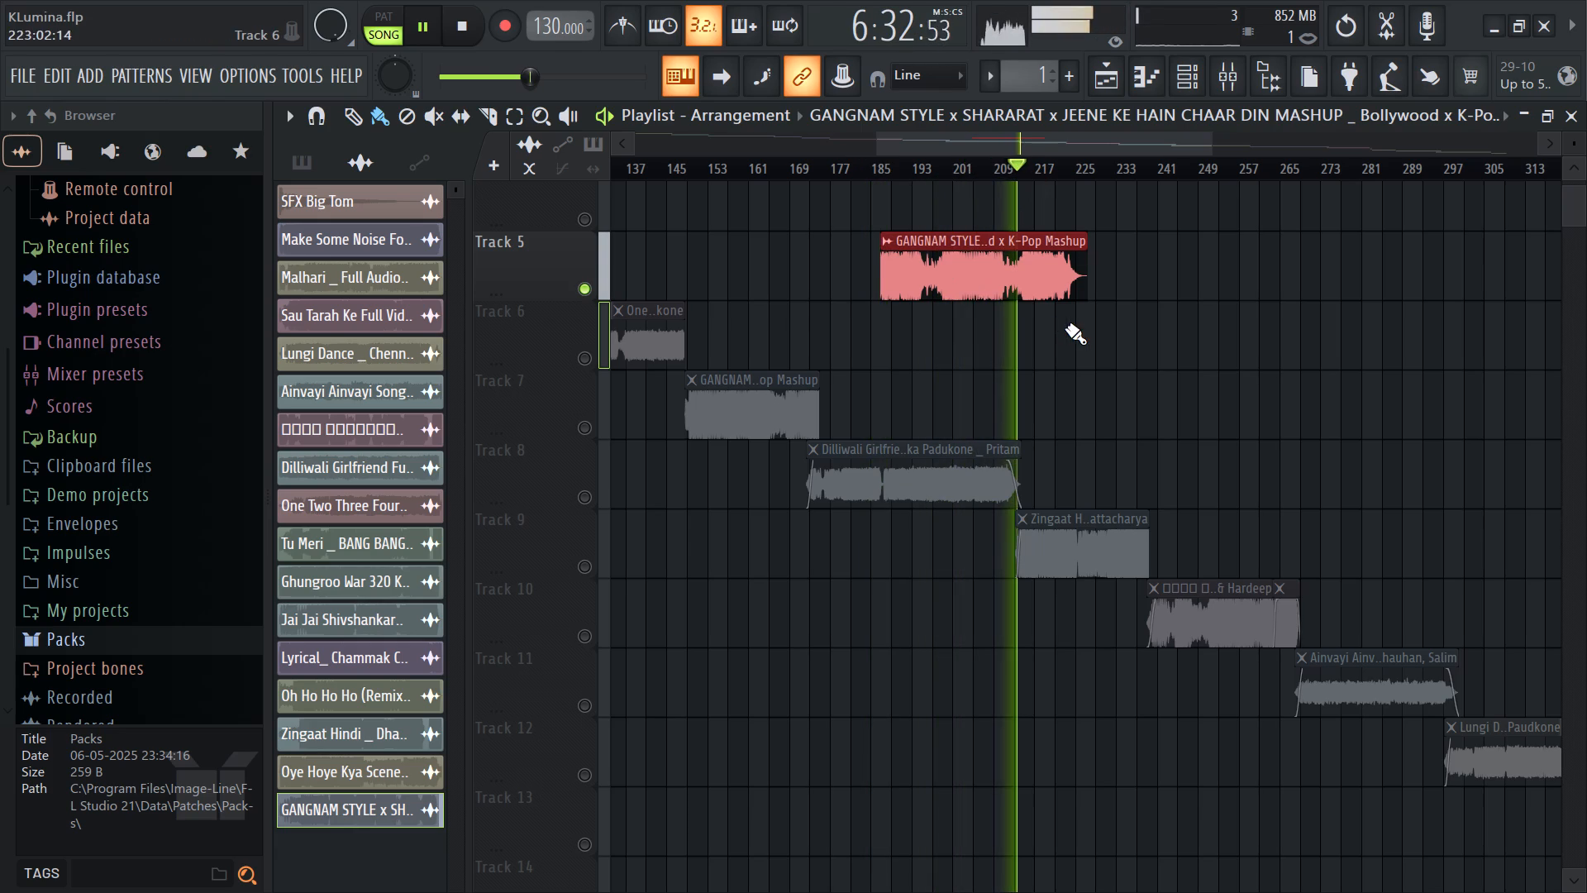
key(space)
Select every clip from Dilliwali Girlfriend onward and shift them one track down and later, with Dilliwali Girlfriend starting on Track 9 around bar 203.
ctrl+scroll(879, 411, down, 6)
ctrl+scroll(849, 433, up, 7)
ctrl+scroll(1092, 496, up, 2)
ctrl+scroll(932, 435, down, 16)
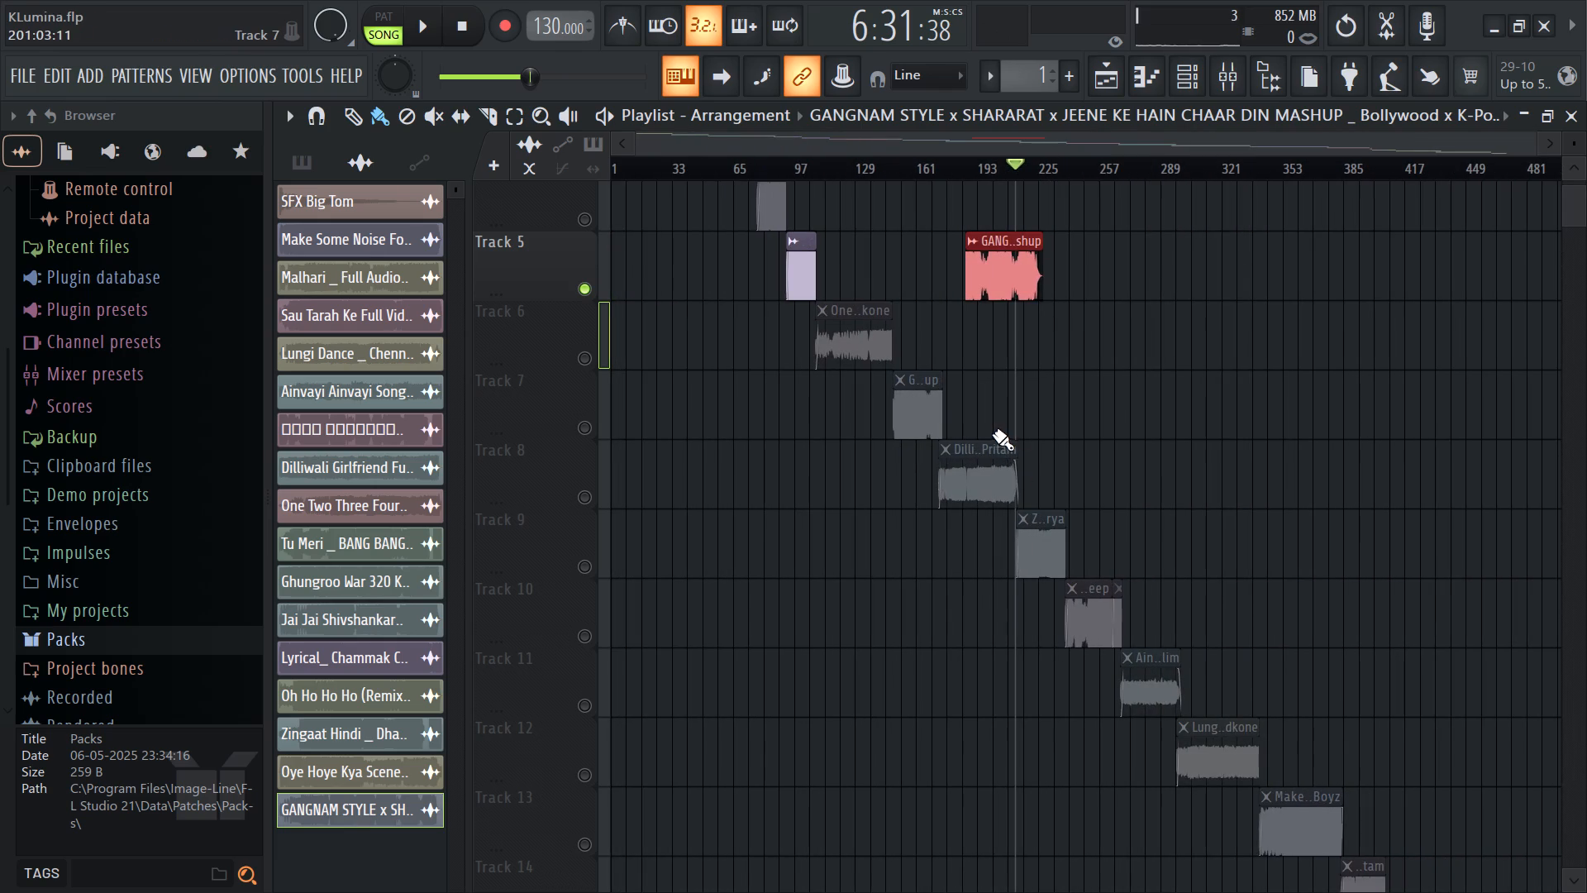
ctrl+drag(993, 433, 1509, 886)
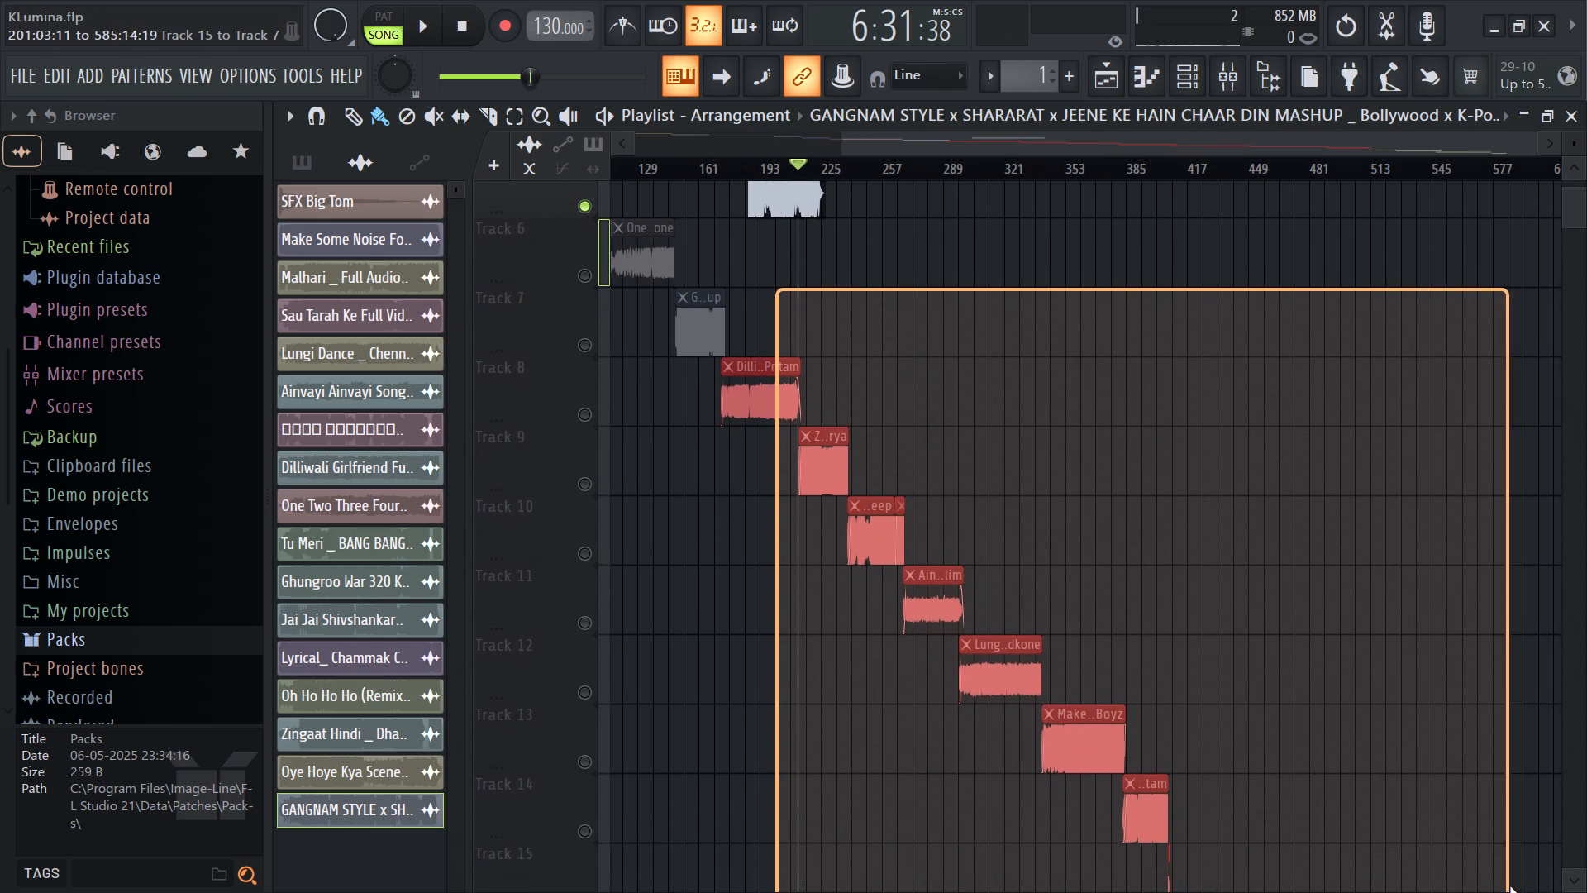
ctrl+drag(1509, 886, 1534, 892)
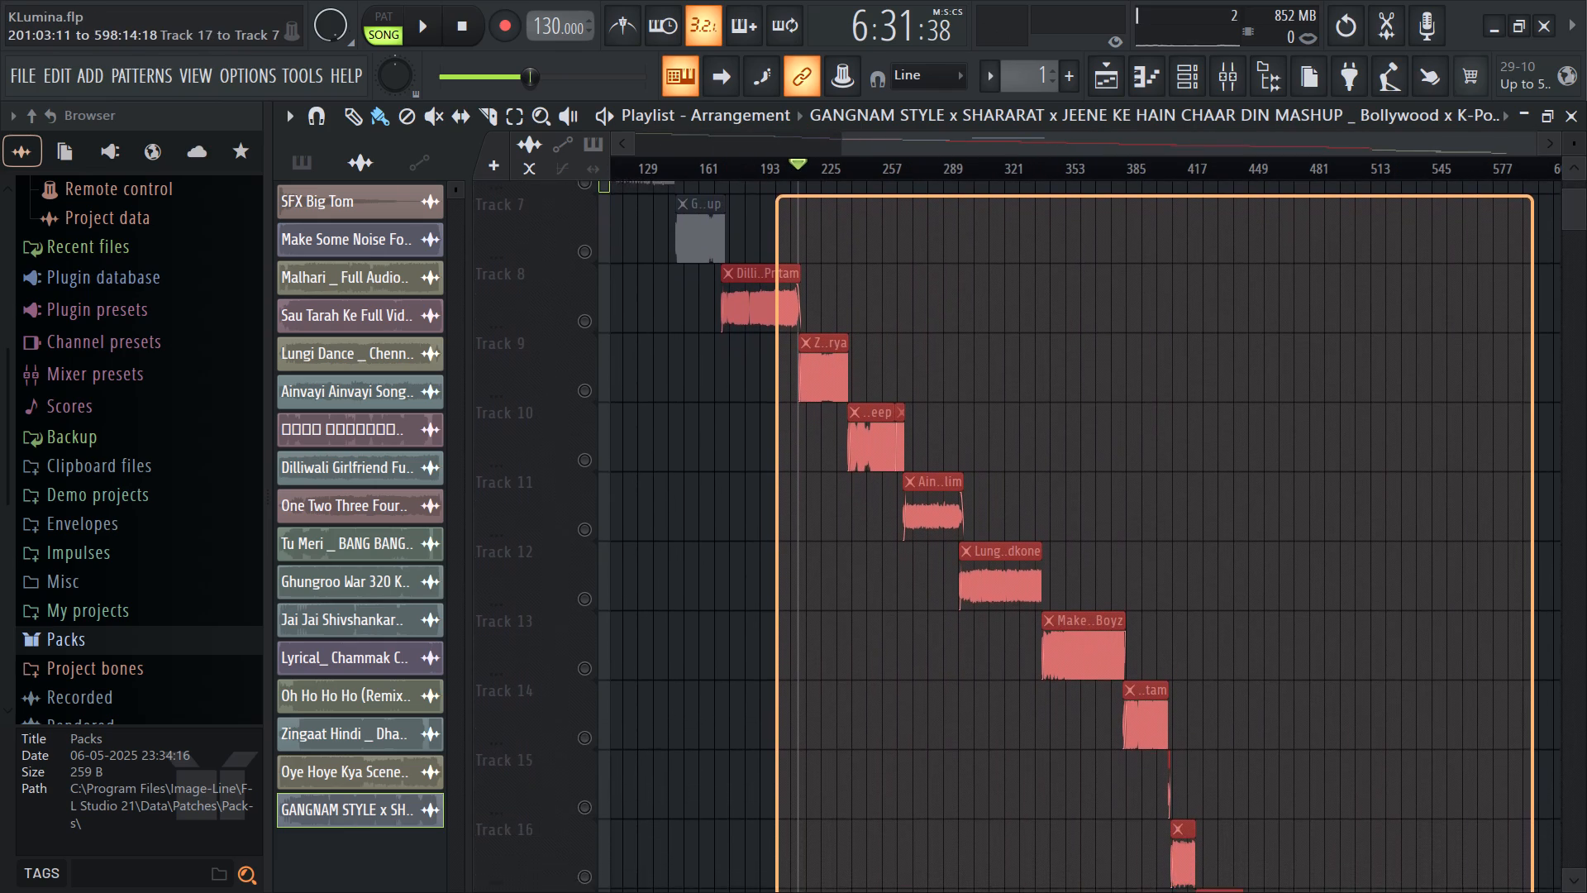
ctrl+drag(1534, 892, 1398, 806)
ctrl+scroll(1534, 892, down, 5)
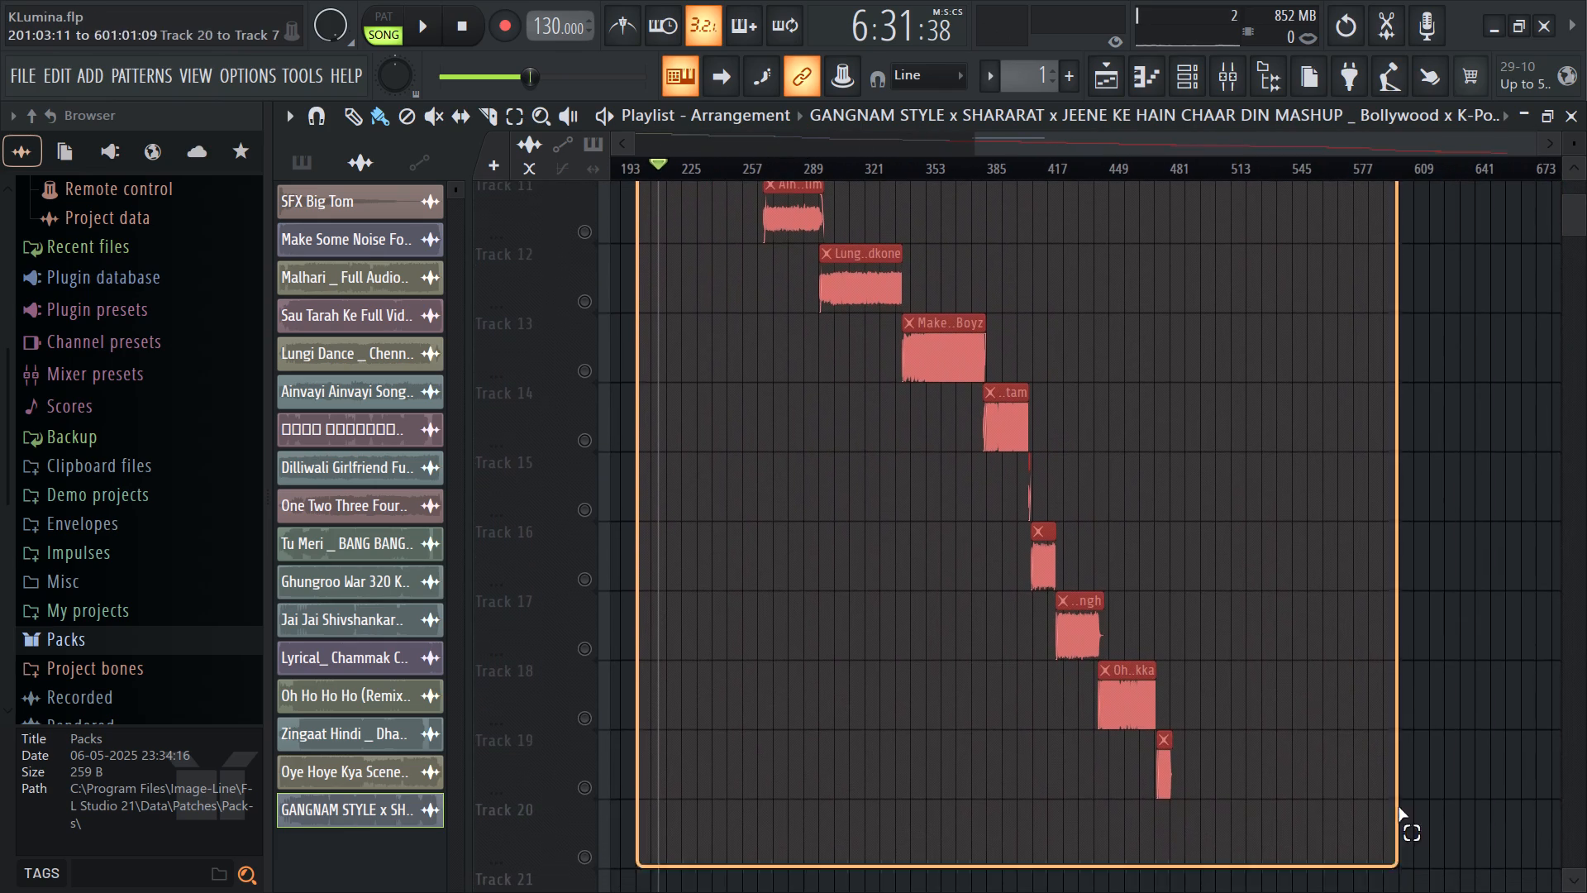
ctrl+drag(1398, 806, 1390, 781)
scroll(712, 446, up, 5)
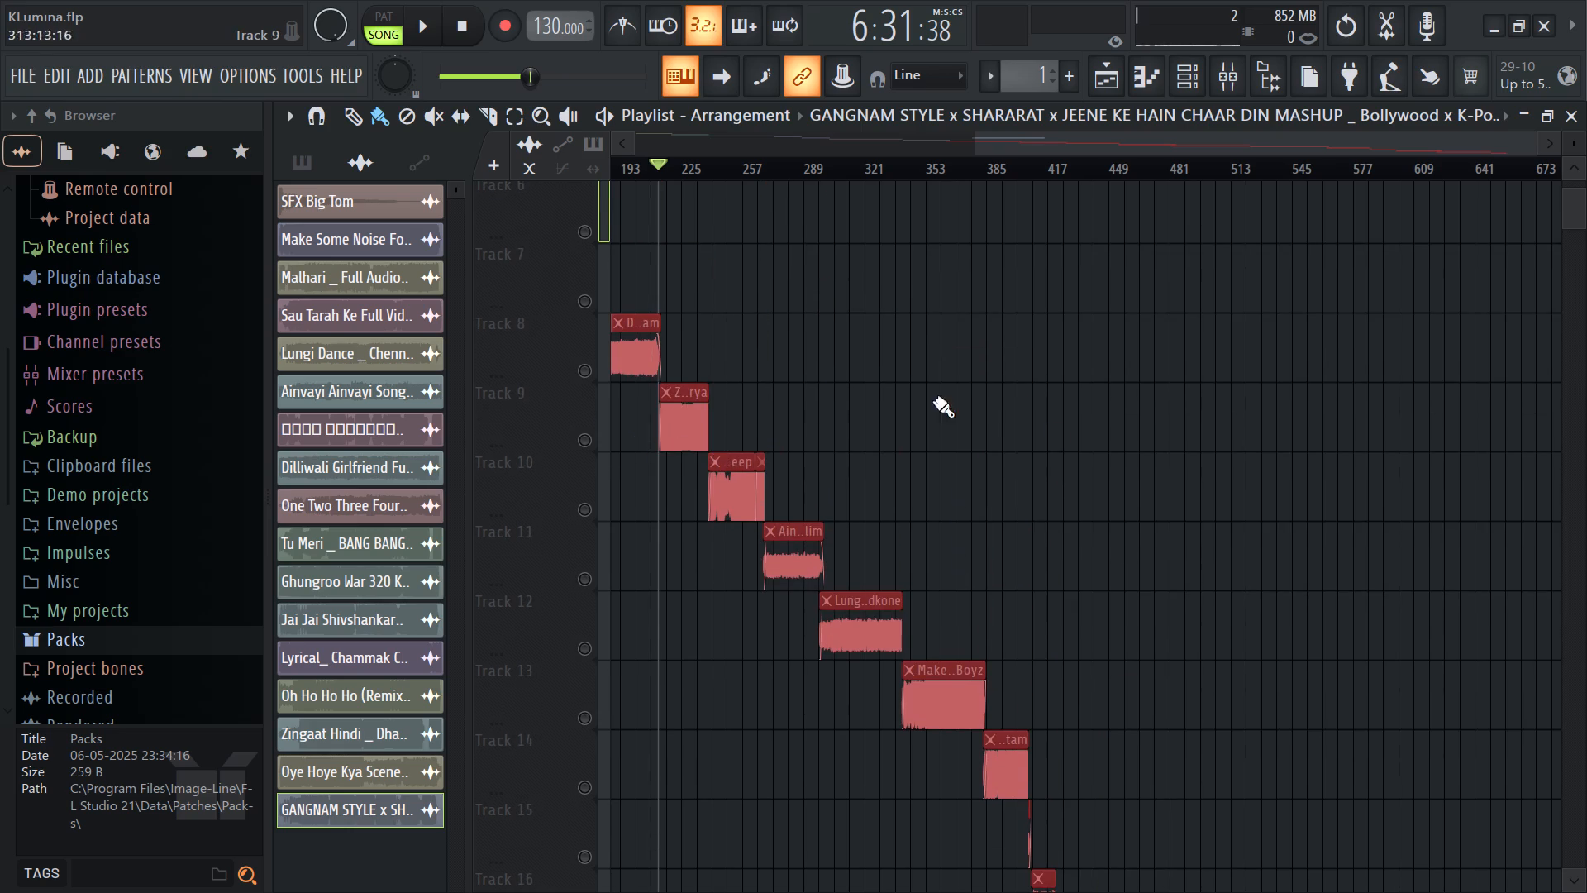
ctrl+scroll(1026, 413, down, 5)
ctrl+scroll(990, 399, up, 12)
drag(865, 352, 1142, 547)
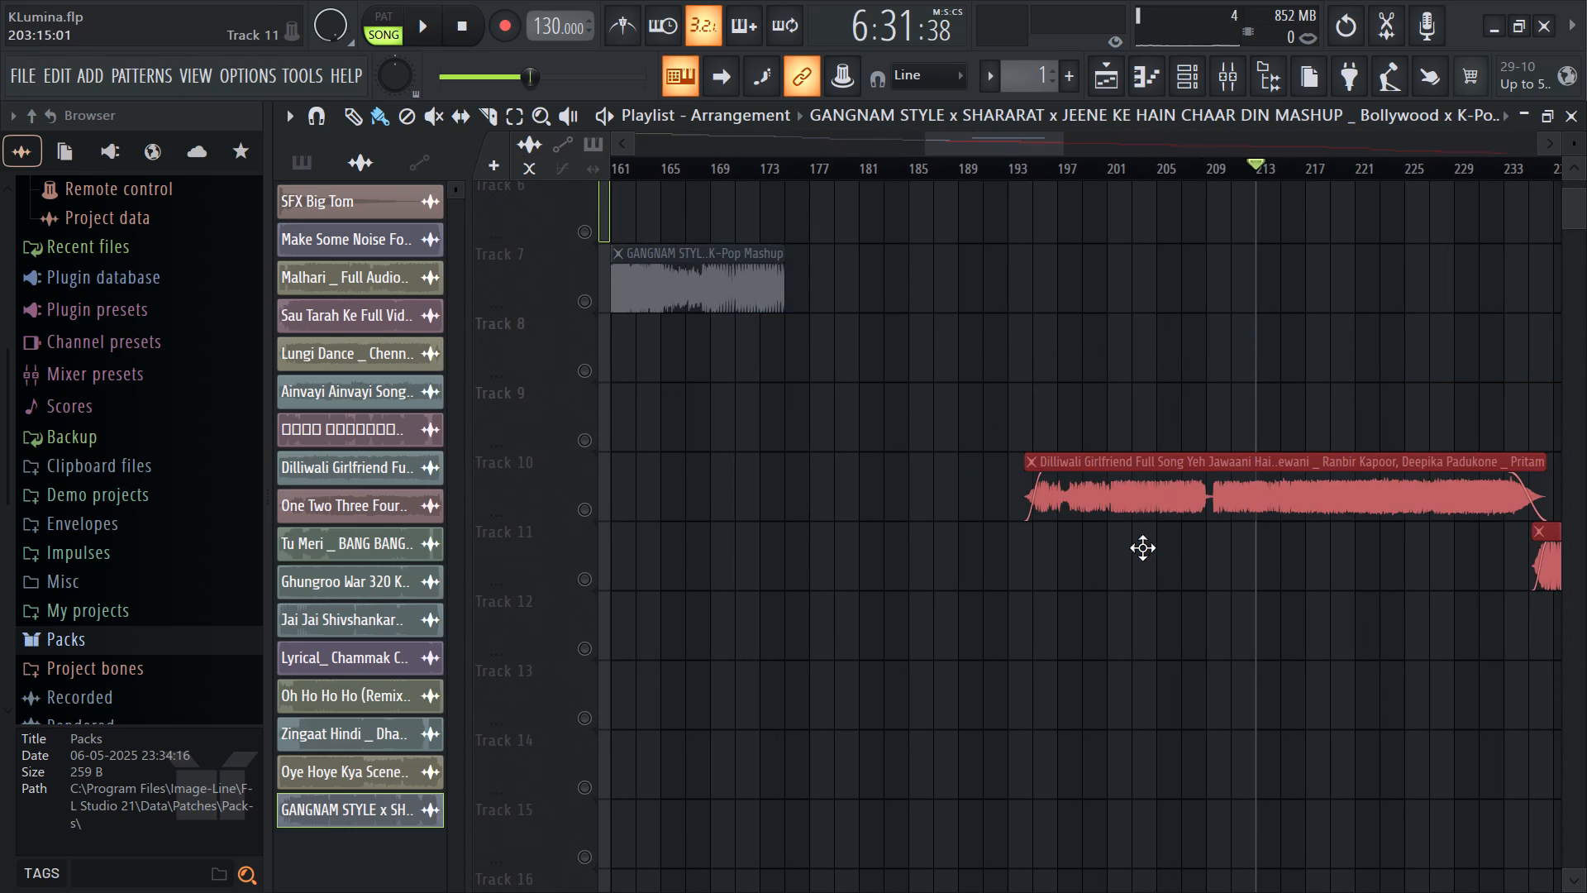
drag(1142, 547, 1255, 391)
ctrl+scroll(1085, 381, down, 6)
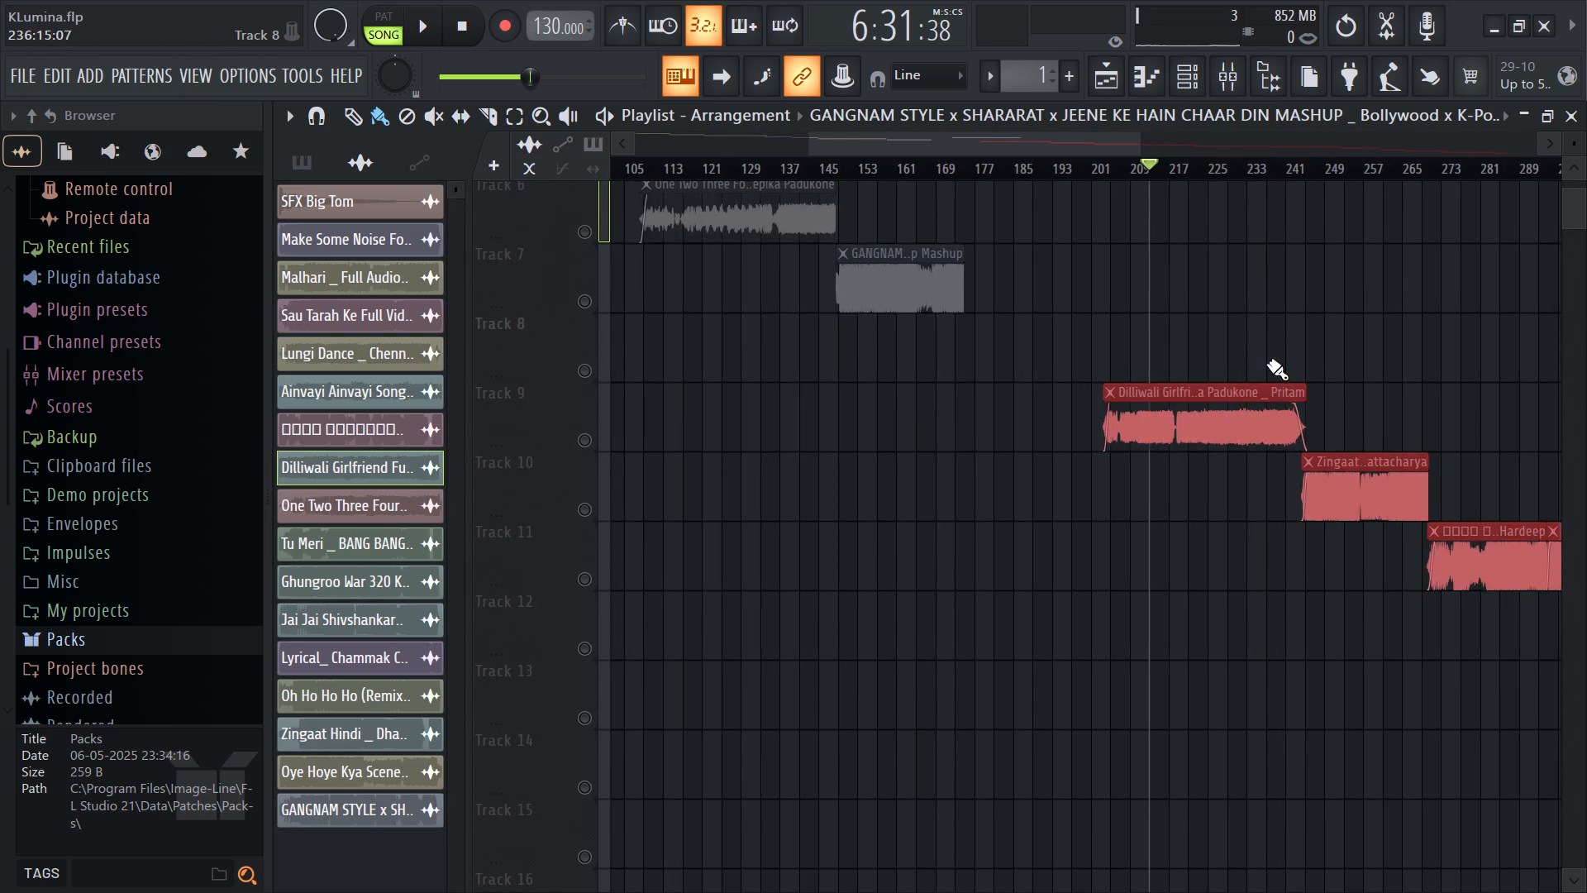
Move the trimmed mashup copy from Track 5 to Track 8, starting at 173:16:00, and restore all tracks from solo.
scroll(1264, 357, up, 5)
scroll(1140, 486, down, 3)
drag(1099, 283, 1094, 399)
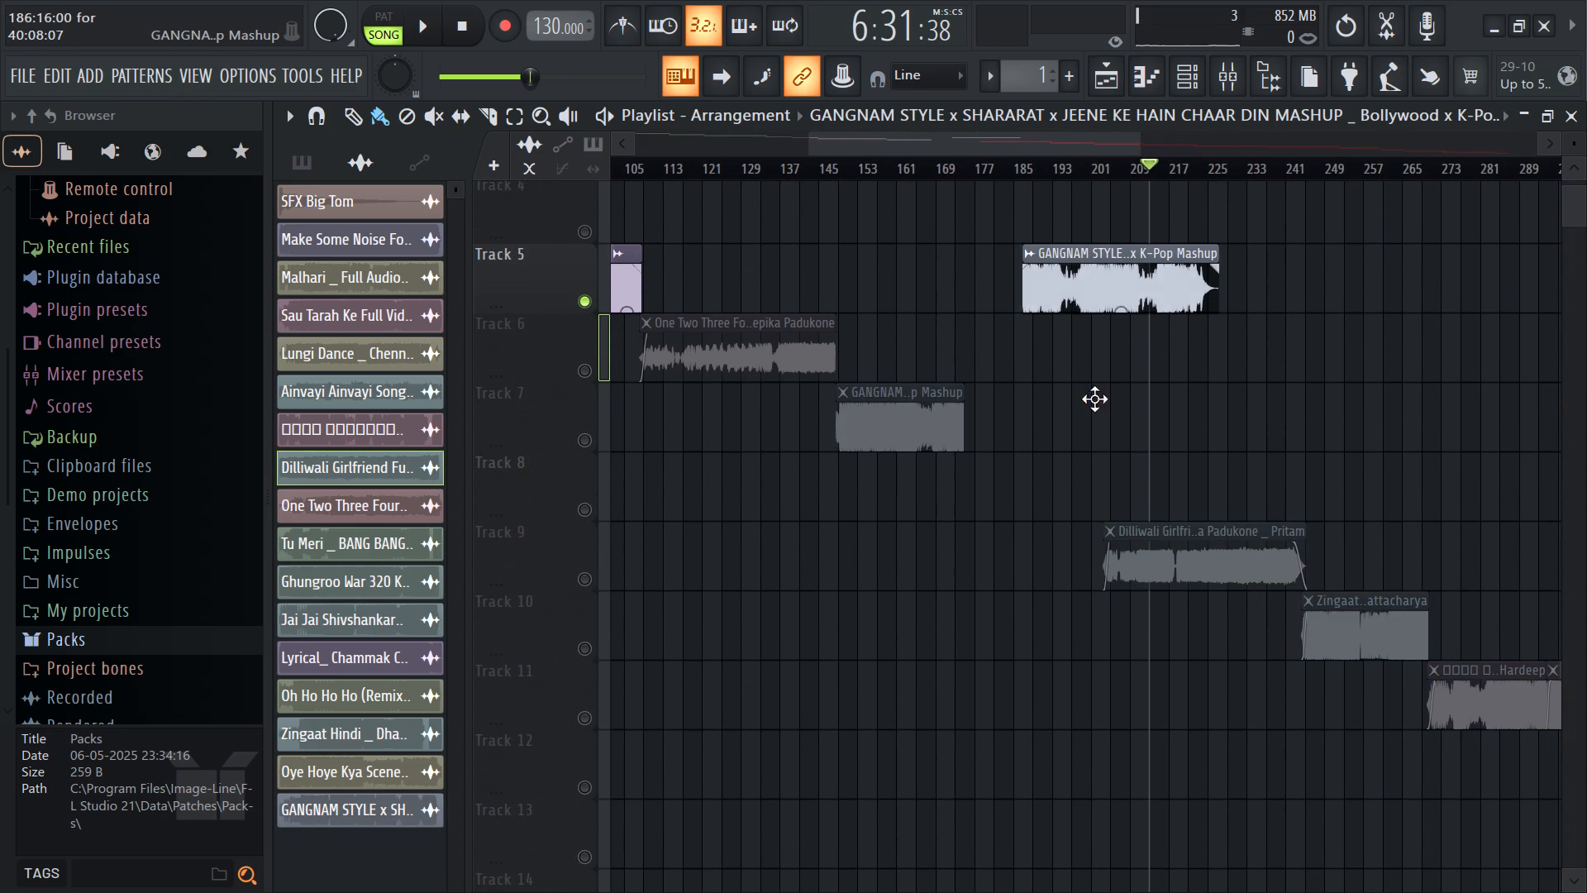
drag(1094, 399, 1035, 501)
right_click(583, 439)
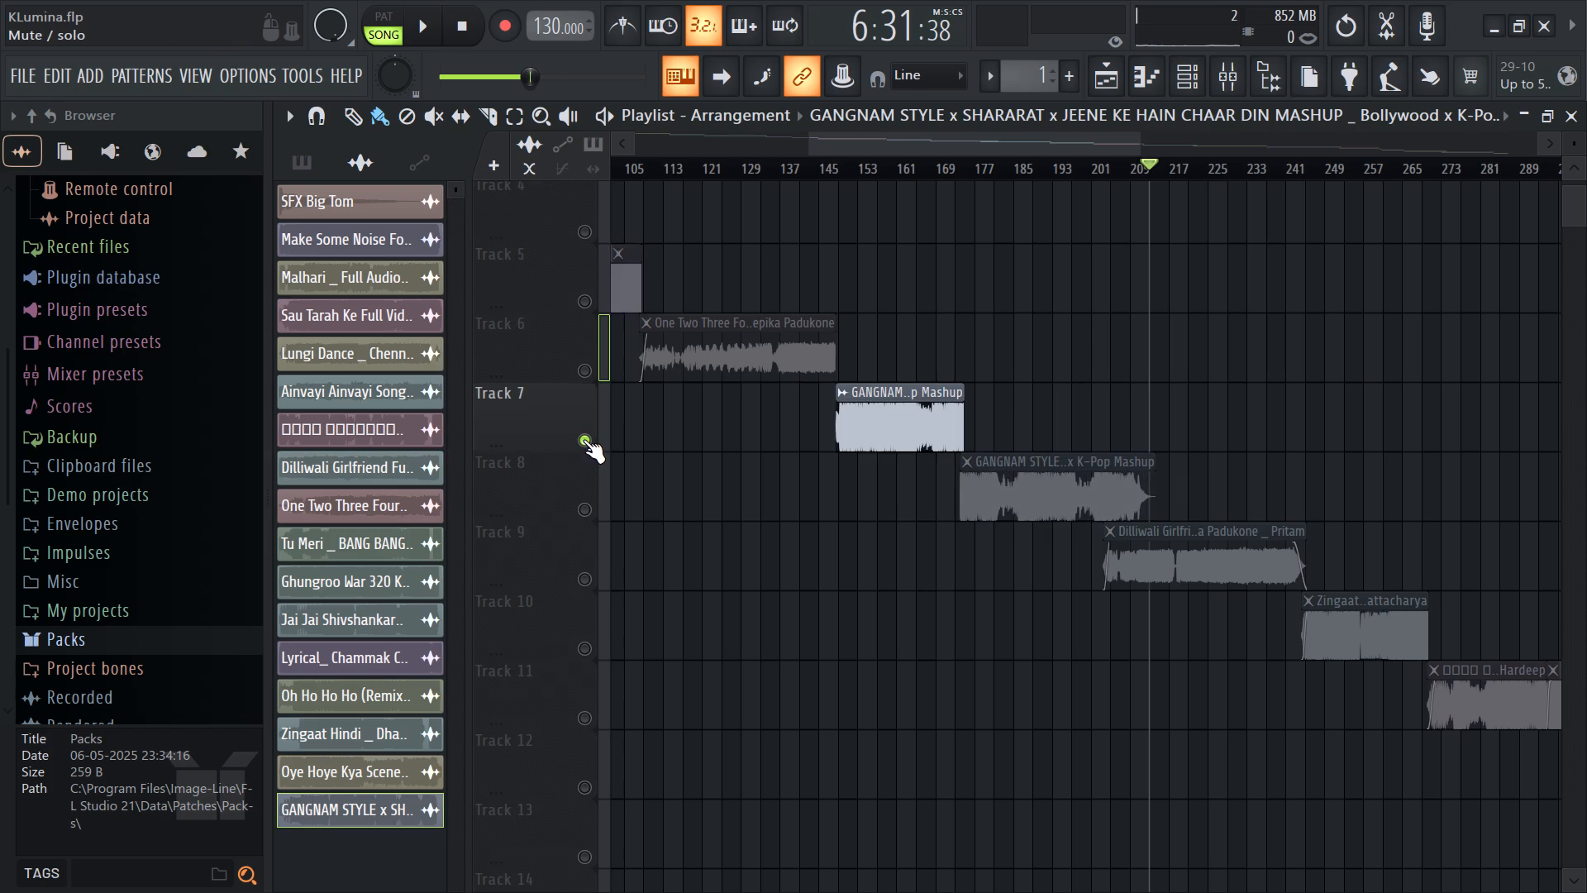
right_click(583, 439)
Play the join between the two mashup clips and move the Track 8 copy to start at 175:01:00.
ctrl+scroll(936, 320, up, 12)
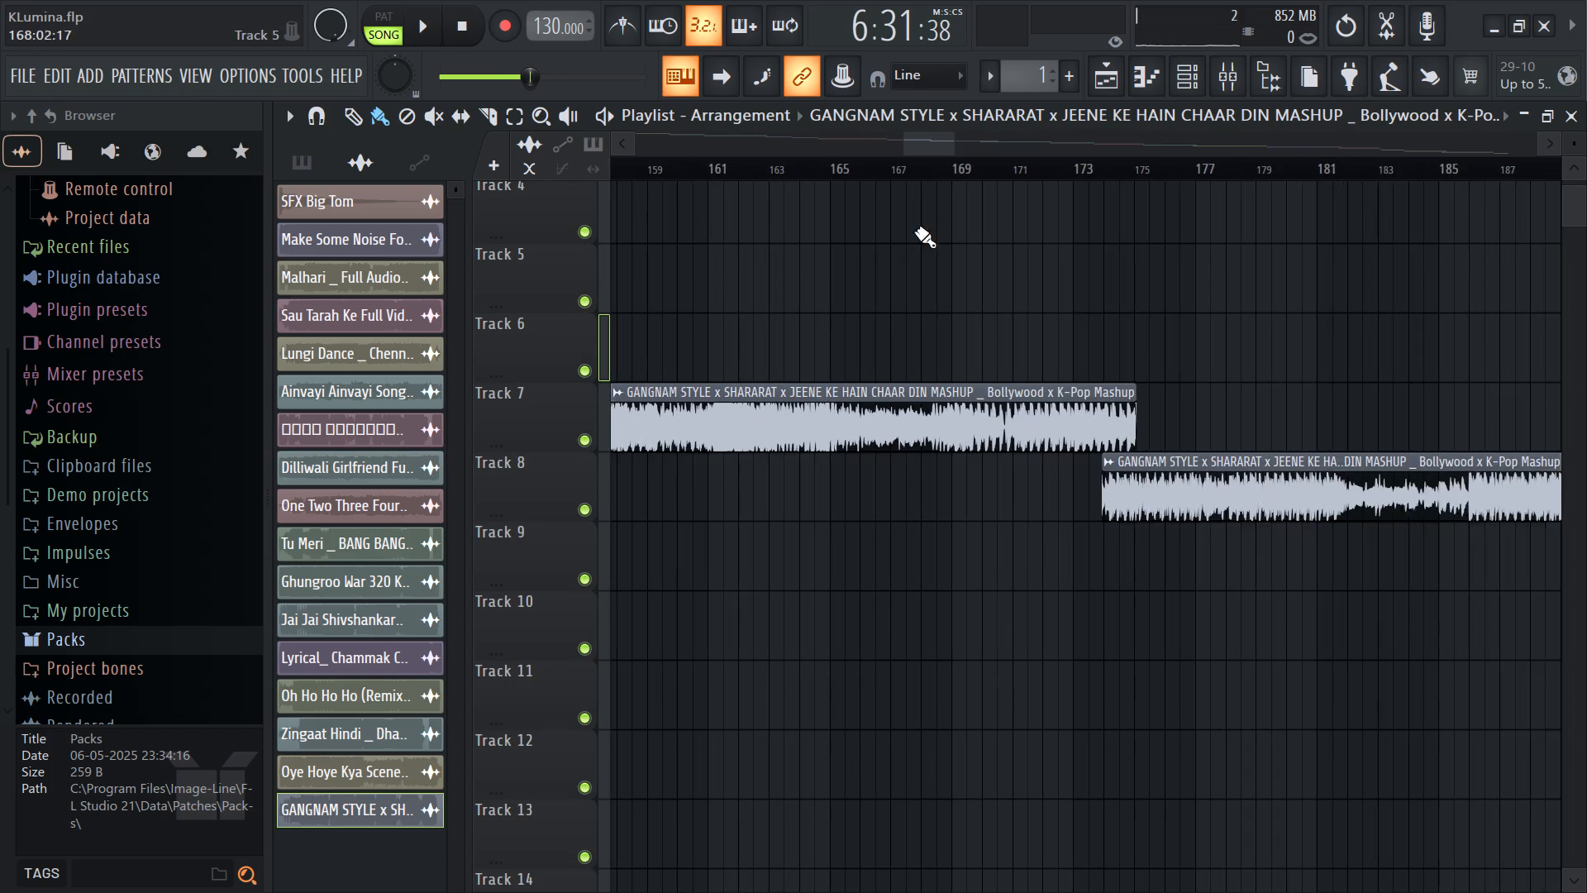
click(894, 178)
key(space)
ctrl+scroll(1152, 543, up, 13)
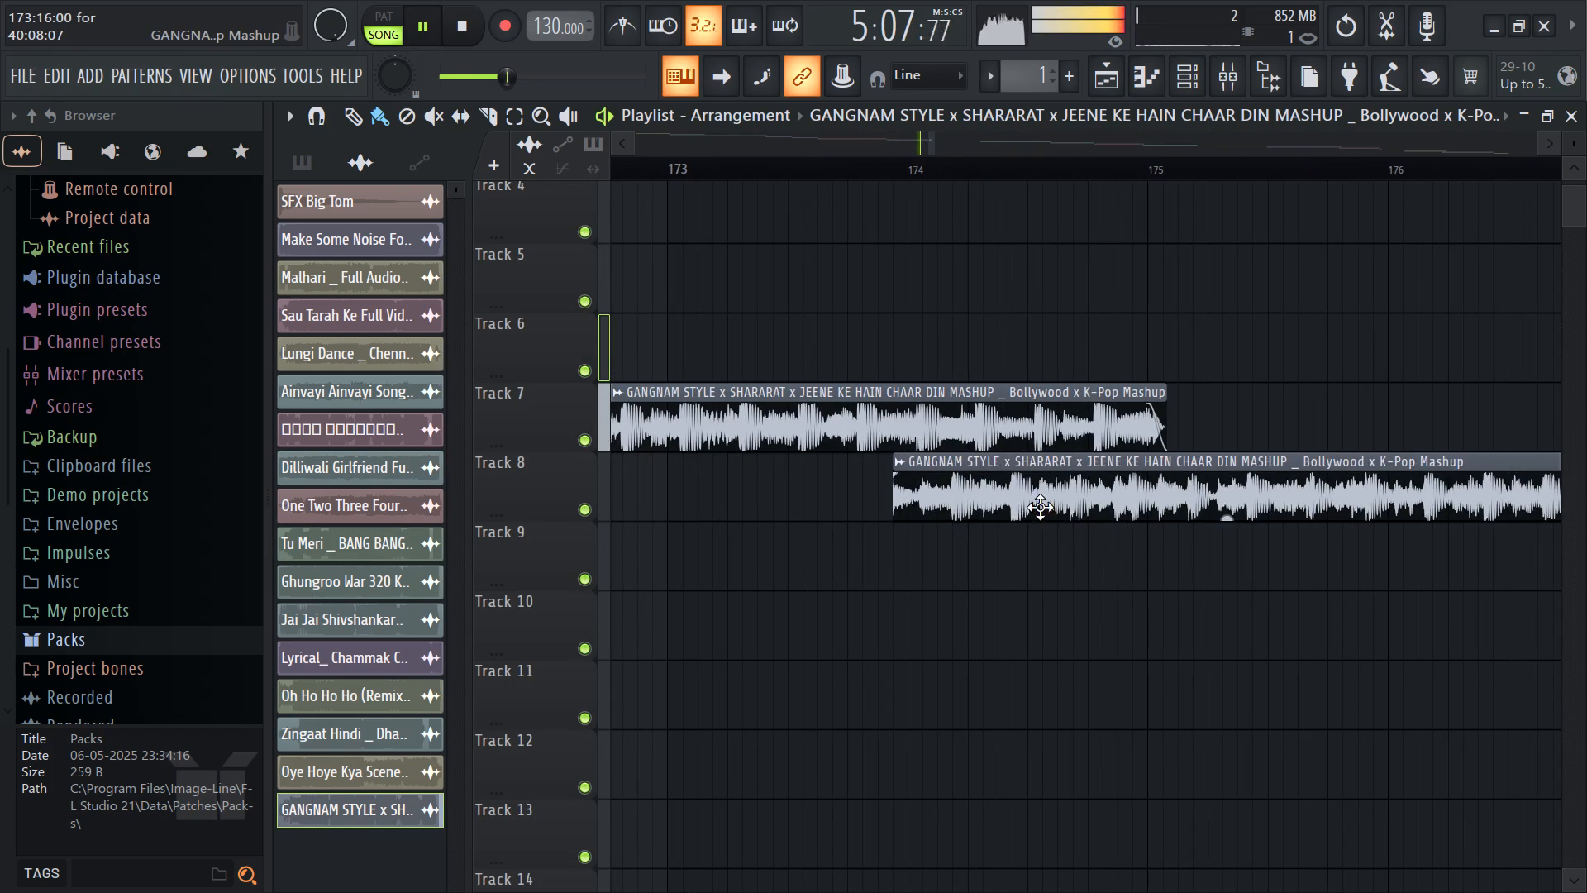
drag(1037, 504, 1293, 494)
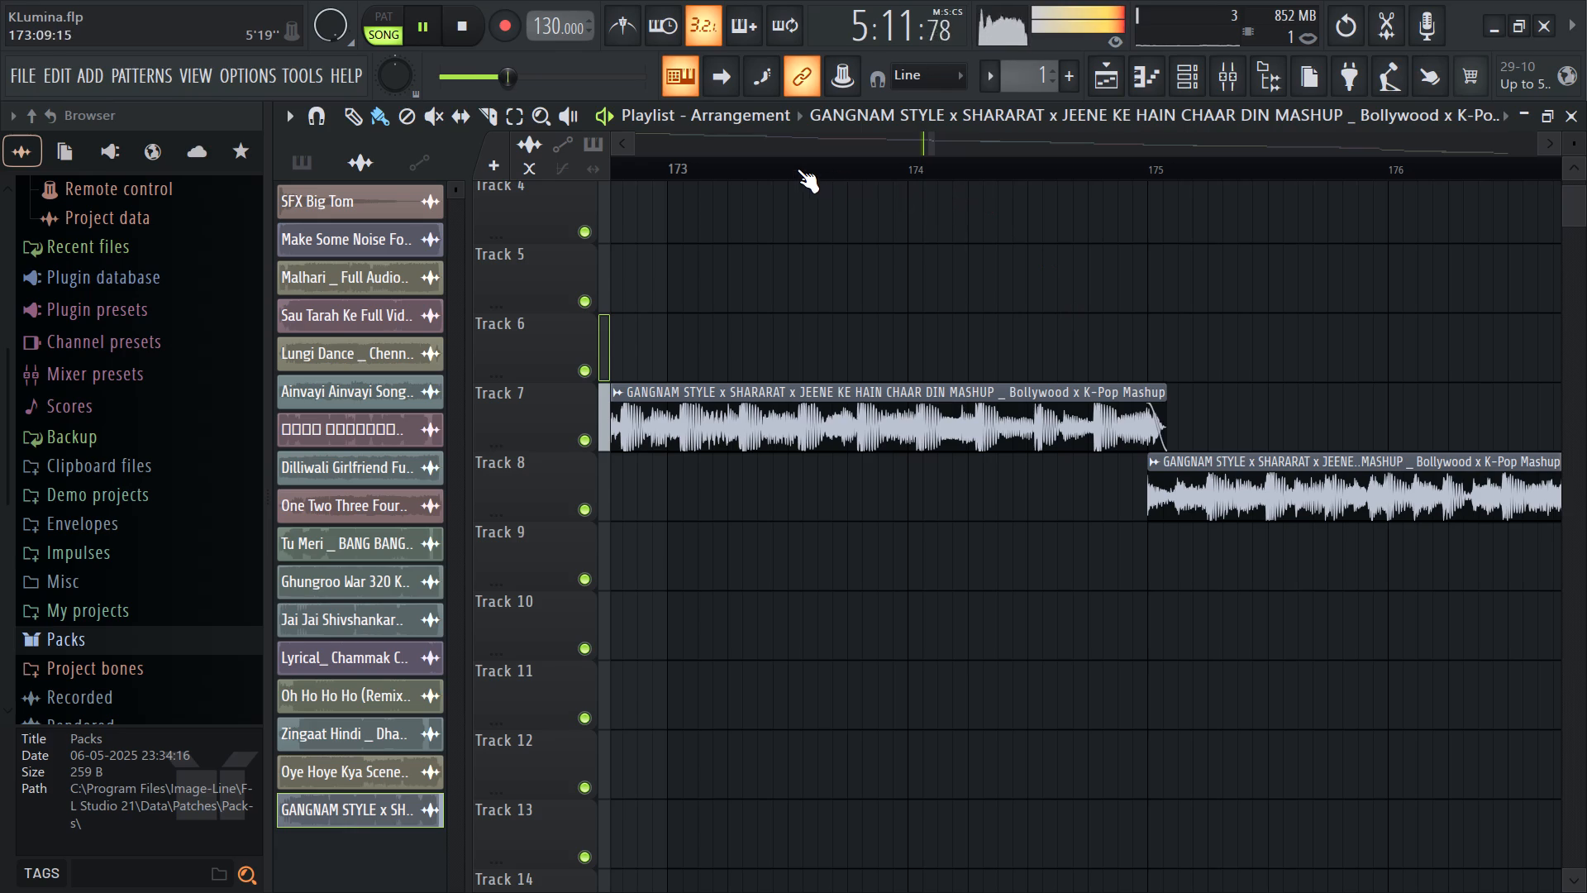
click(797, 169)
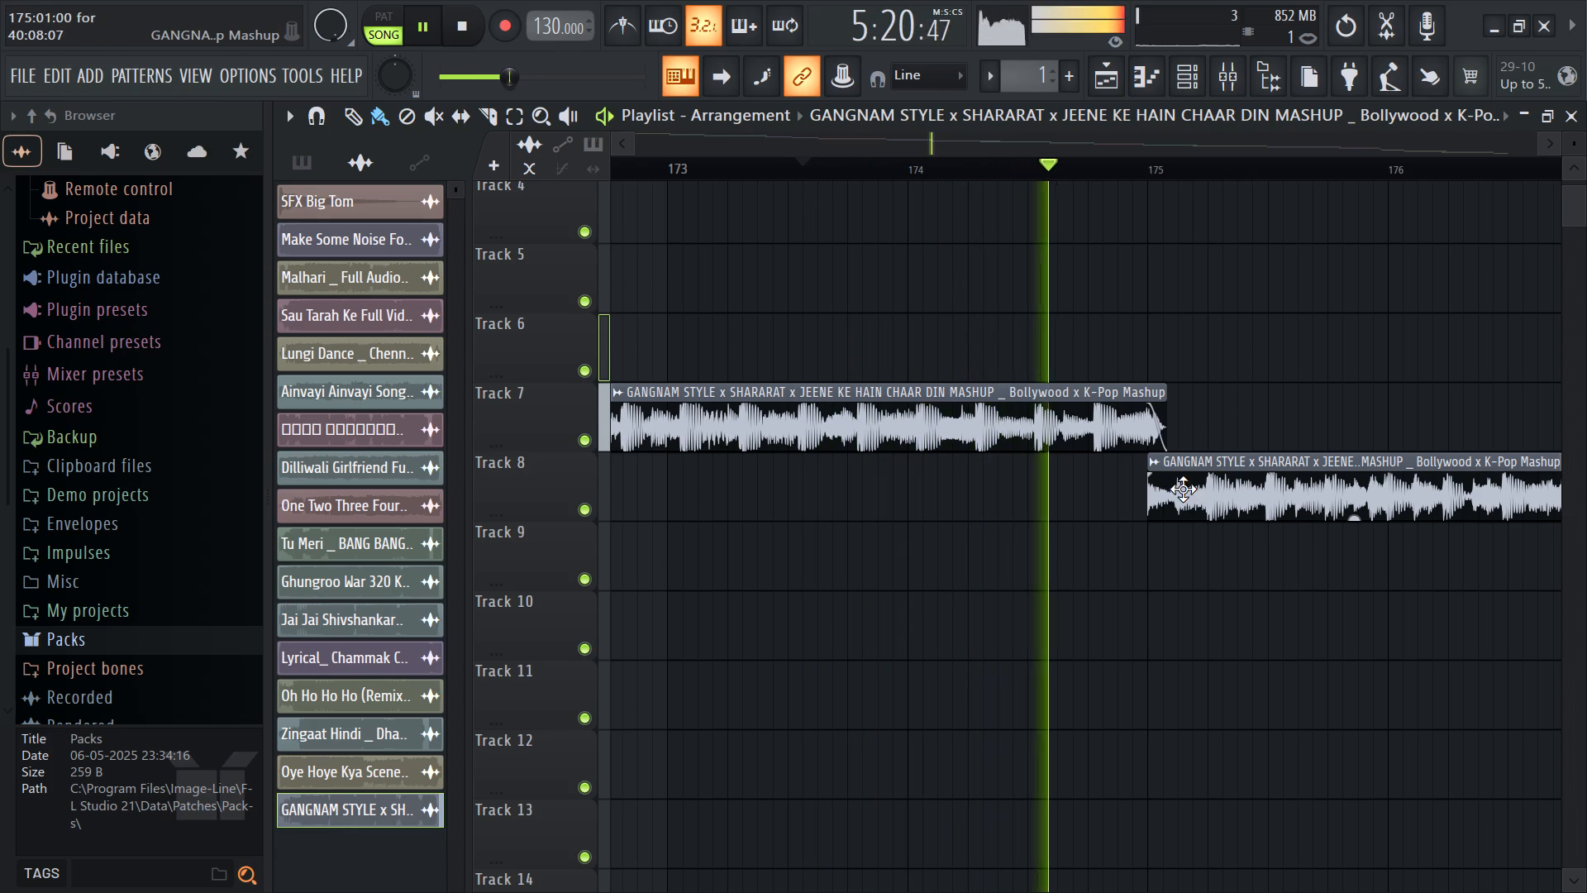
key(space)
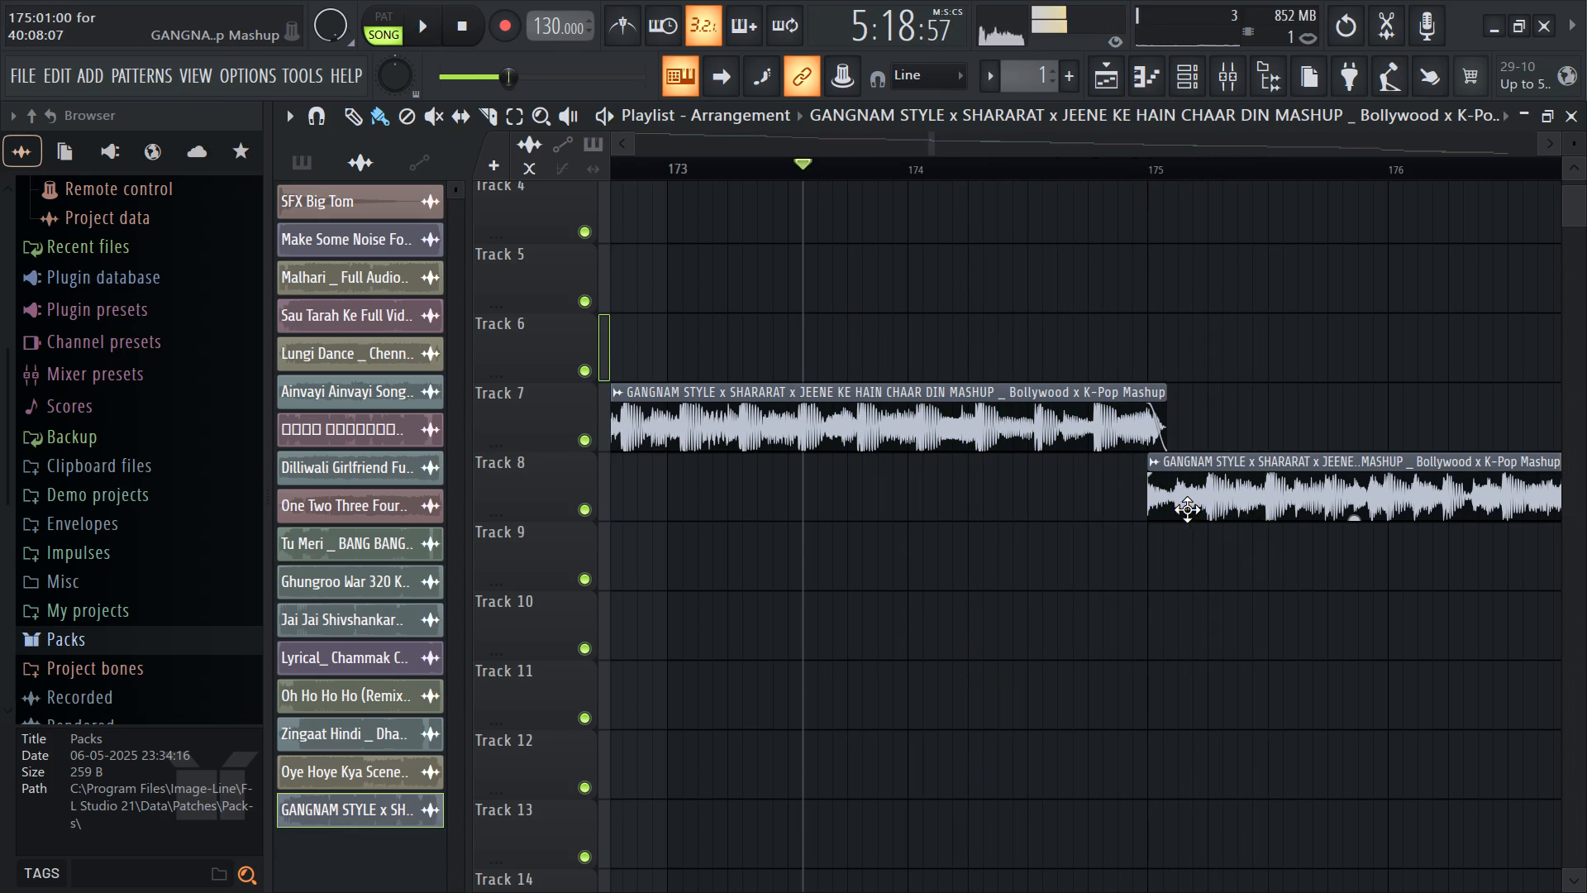
Align the Track 8 mashup copy with the Track 7 beat by starting it at 174:13:10, and play the join.
ctrl+scroll(1124, 515, up, 7)
drag(1278, 498, 1122, 504)
ctrl+scroll(1083, 510, up, 7)
drag(1022, 502, 1093, 494)
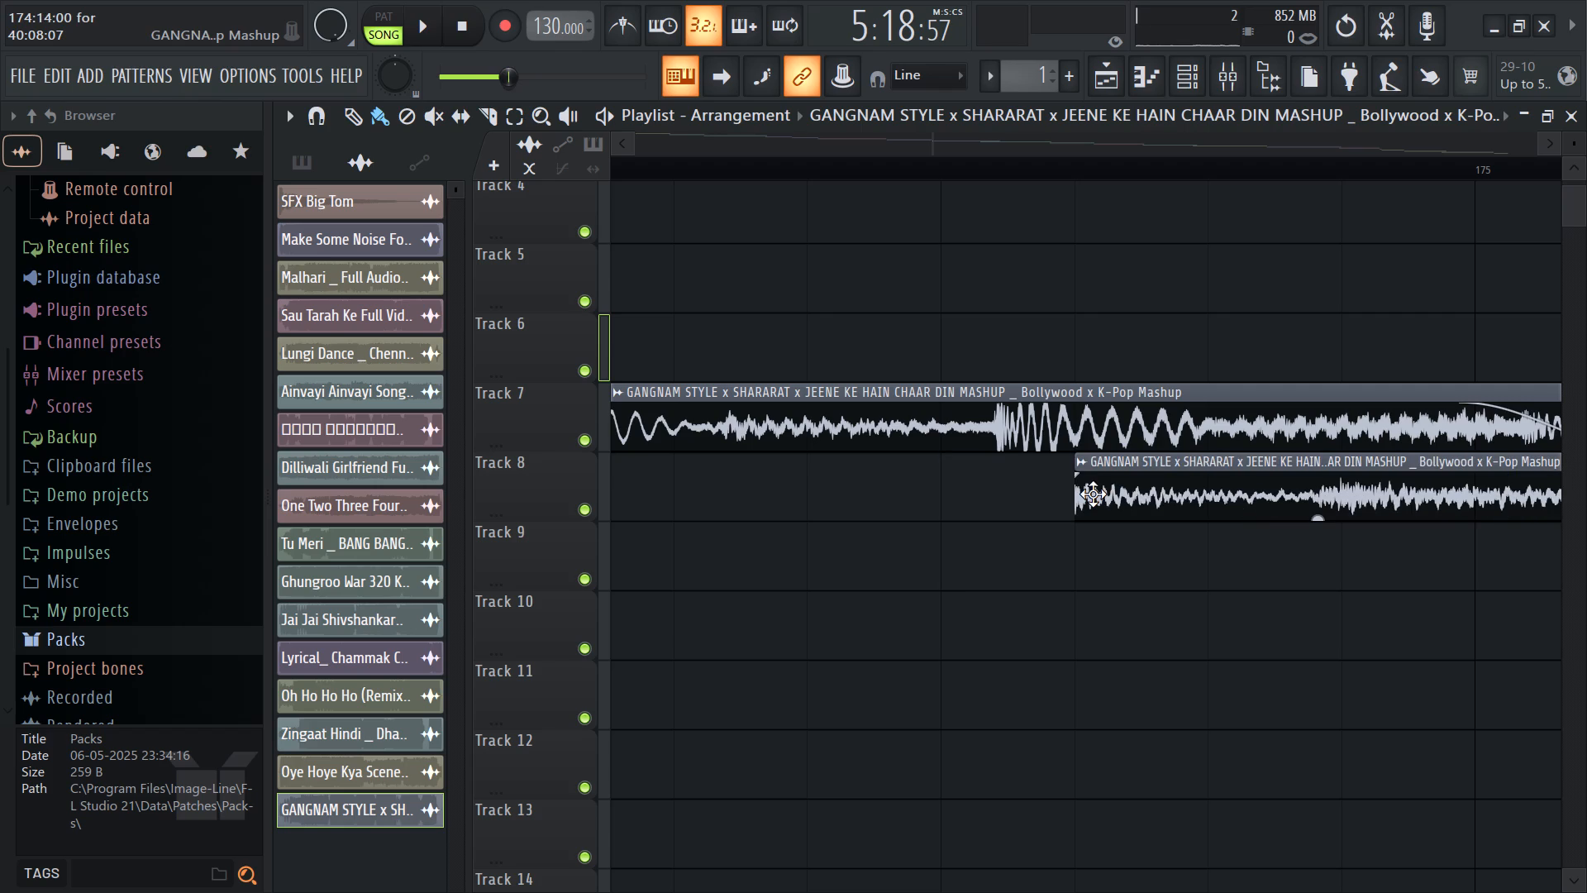
key(space)
ctrl+scroll(1002, 513, up, 6)
drag(1197, 494, 1103, 495)
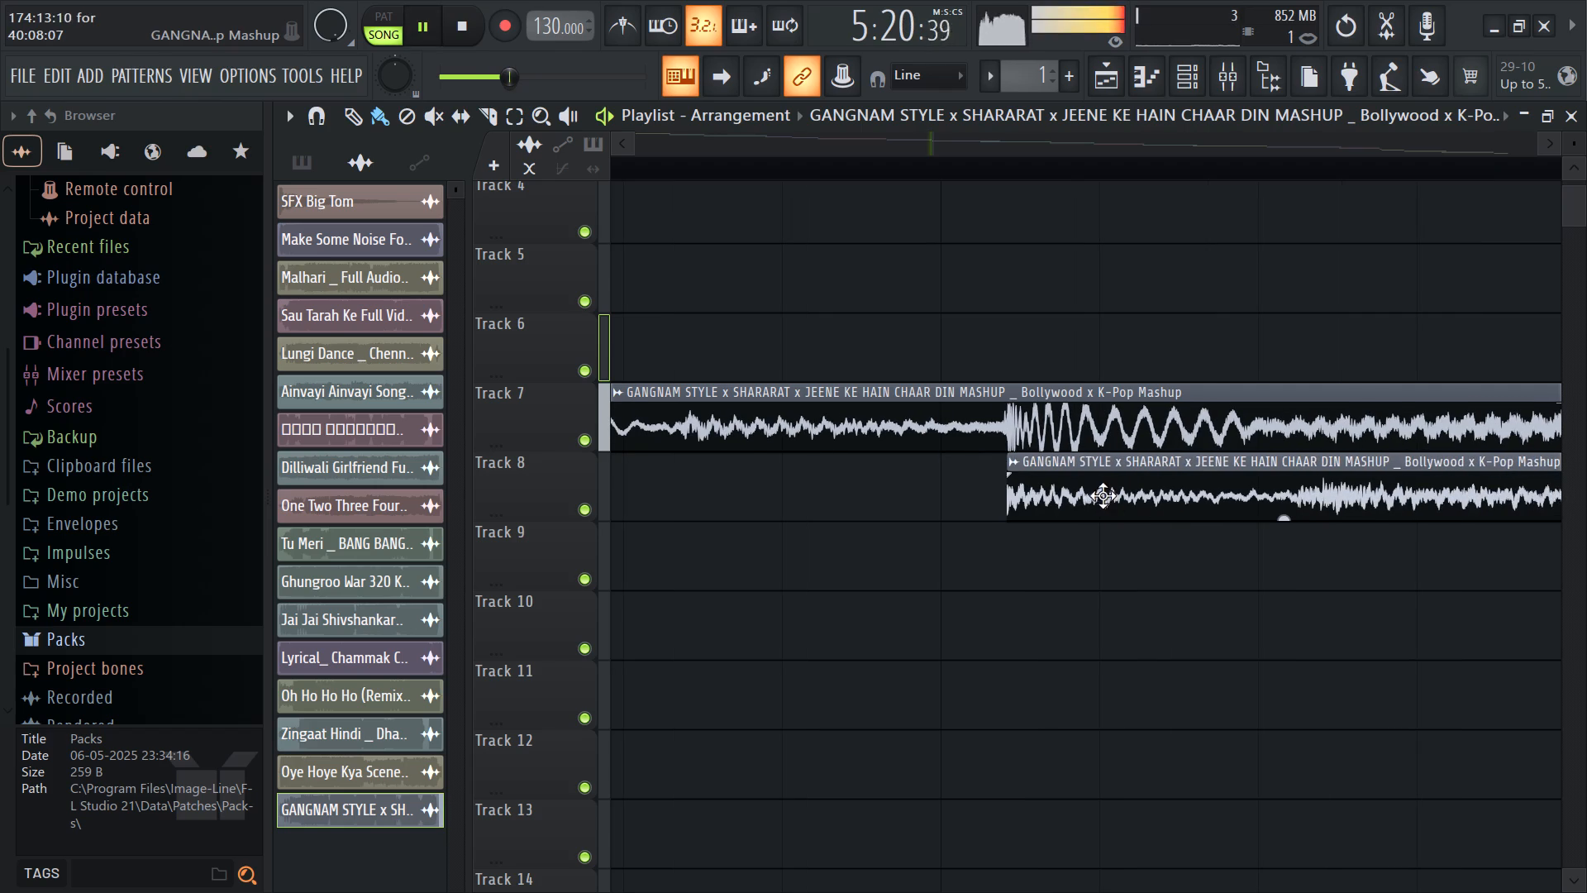
drag(1103, 495, 1100, 495)
click(1100, 495)
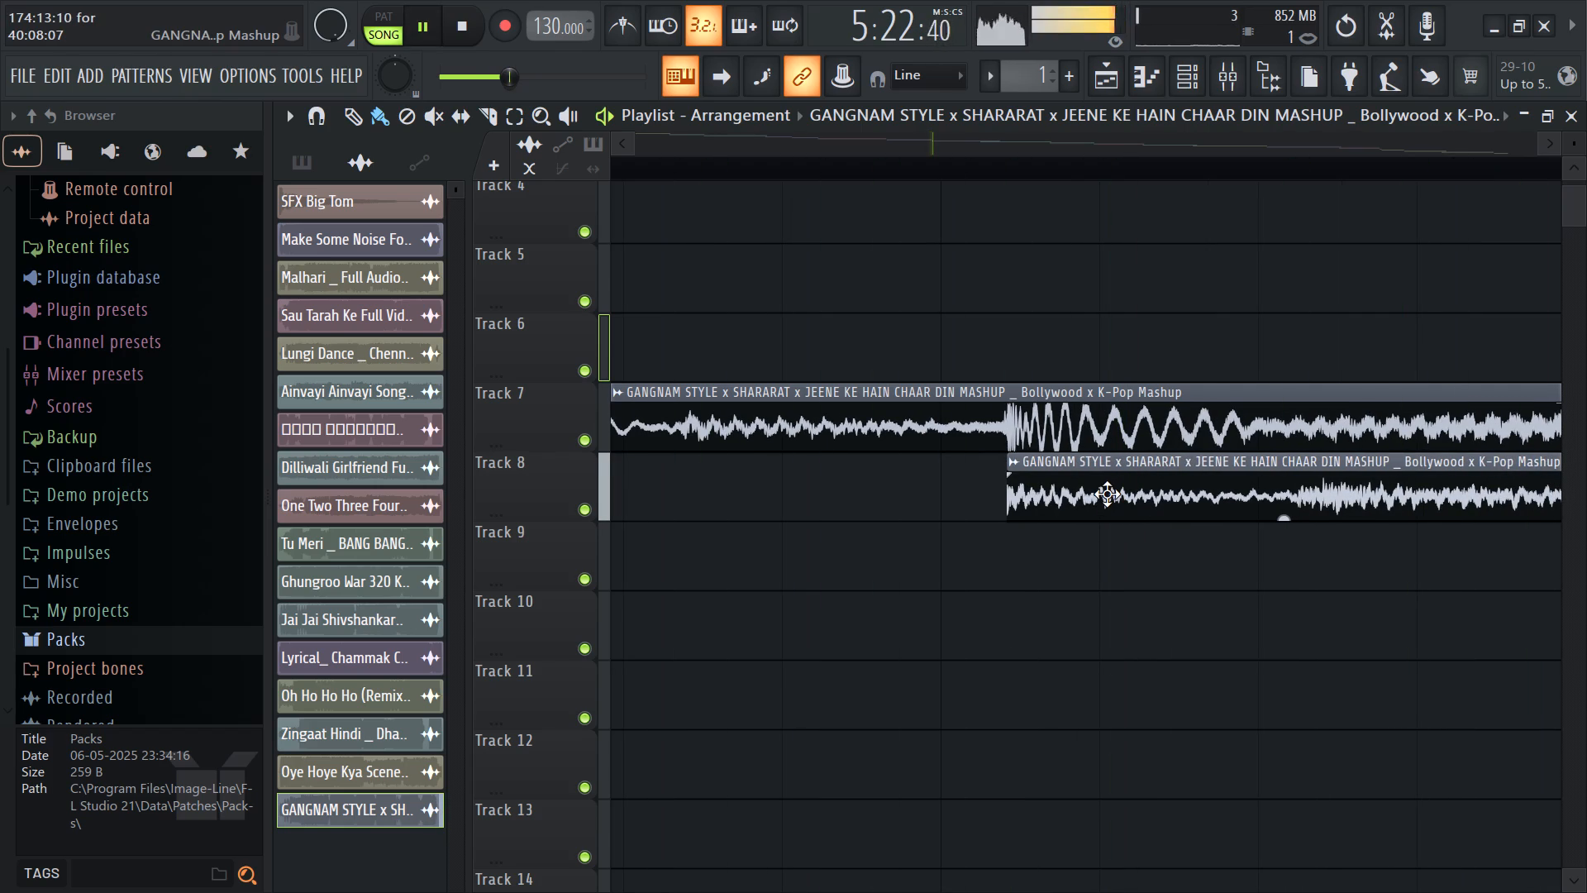
key(space)
key(space)
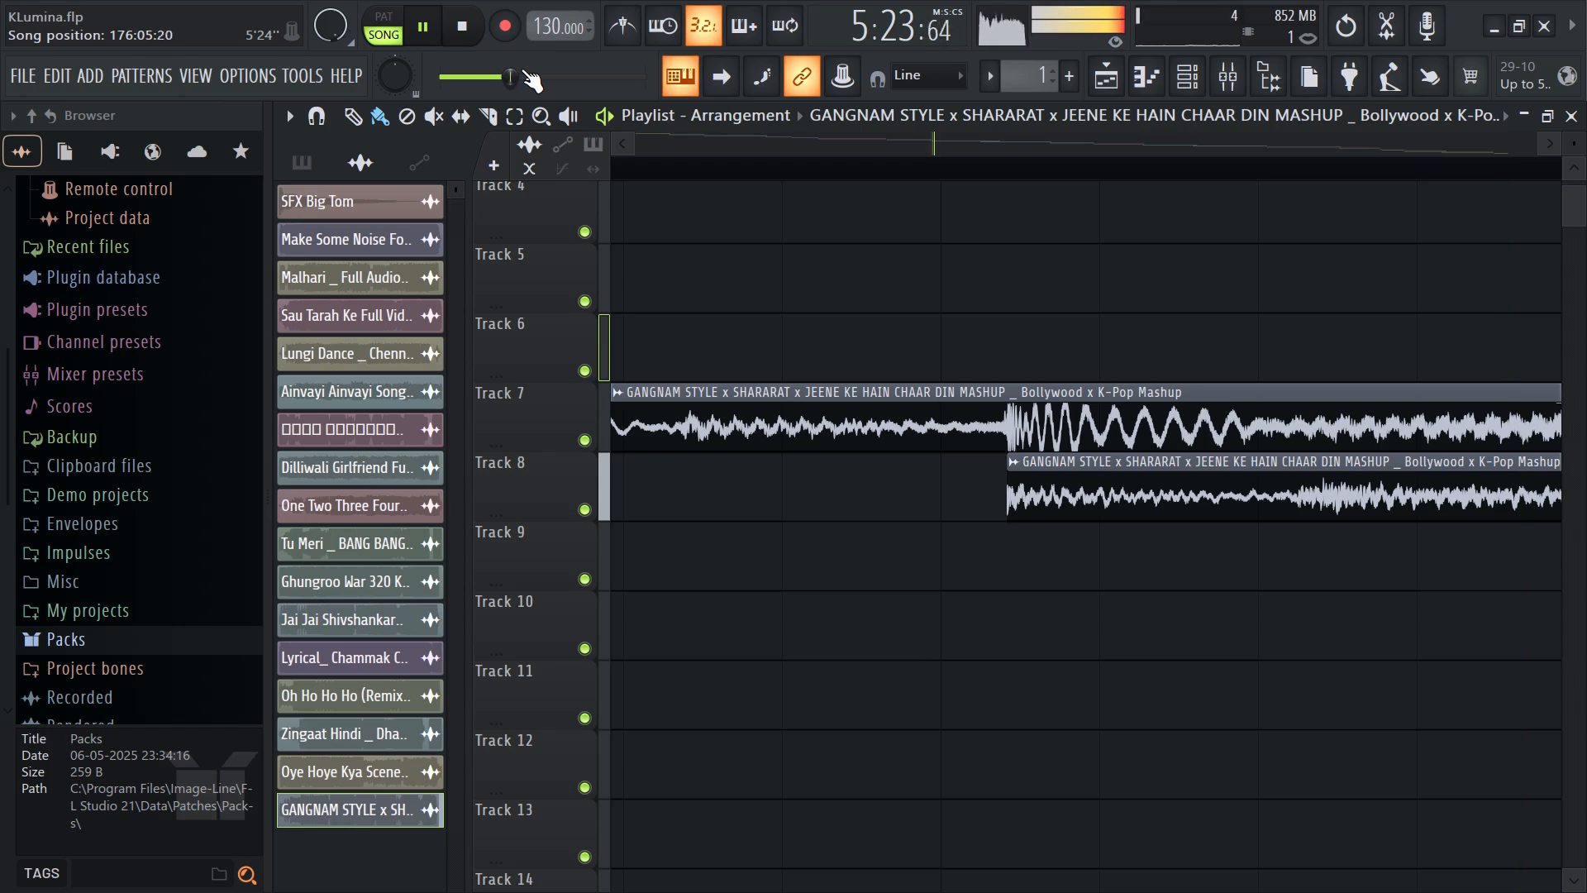
key(space)
key(space)
Shorten the end of the Track 7 mashup clip to just before bar 175, keeping a small overlap with Track 8, and save the project.
ctrl+scroll(676, 399, down, 7)
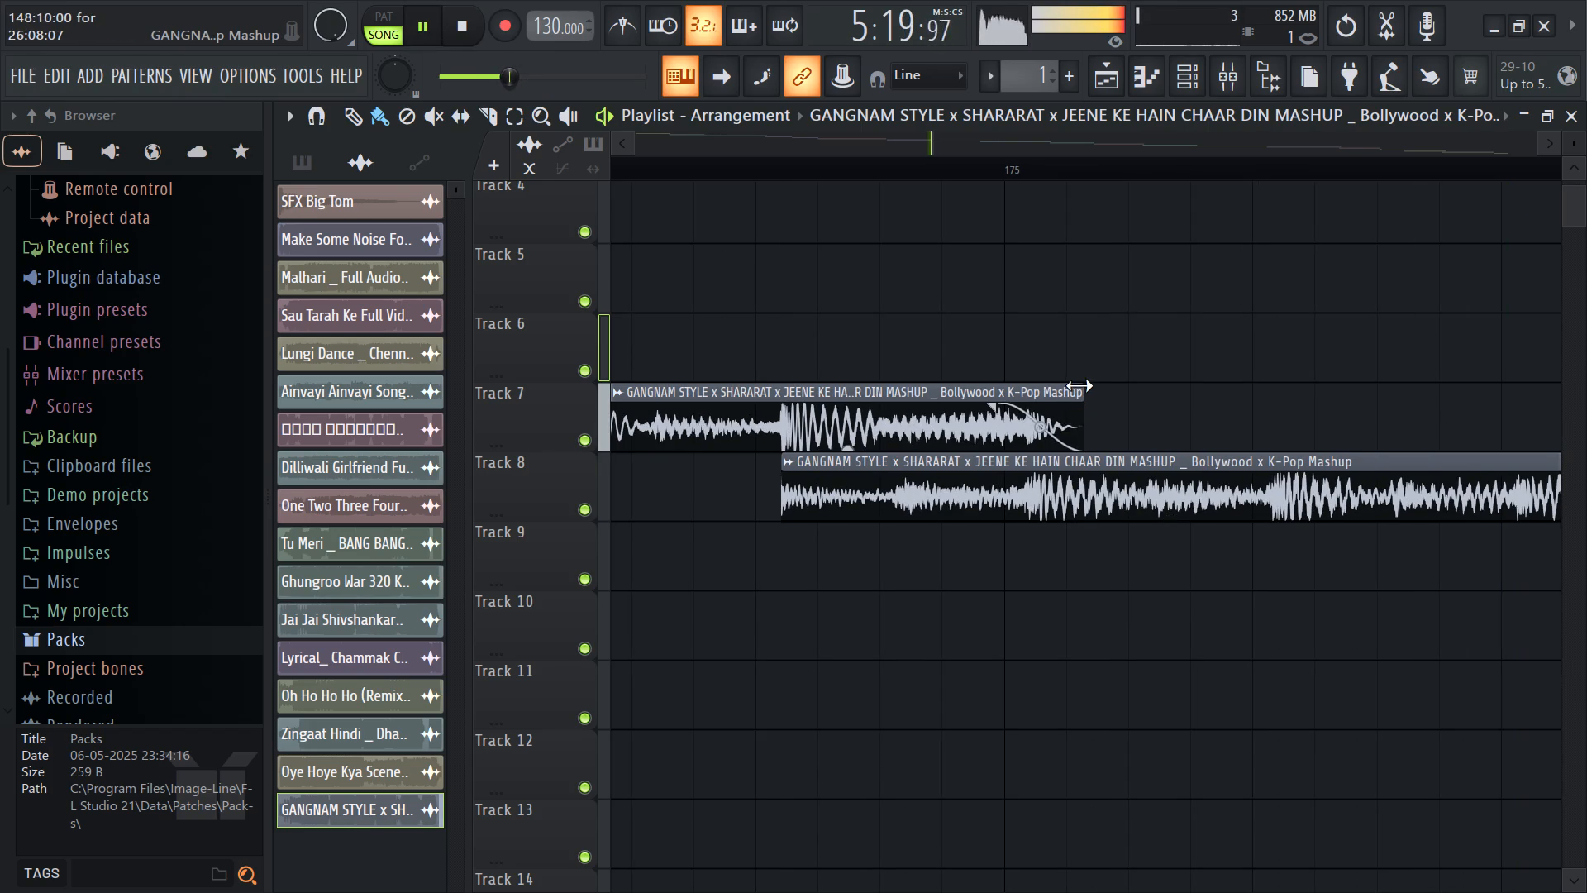
drag(1079, 385, 845, 446)
key(space)
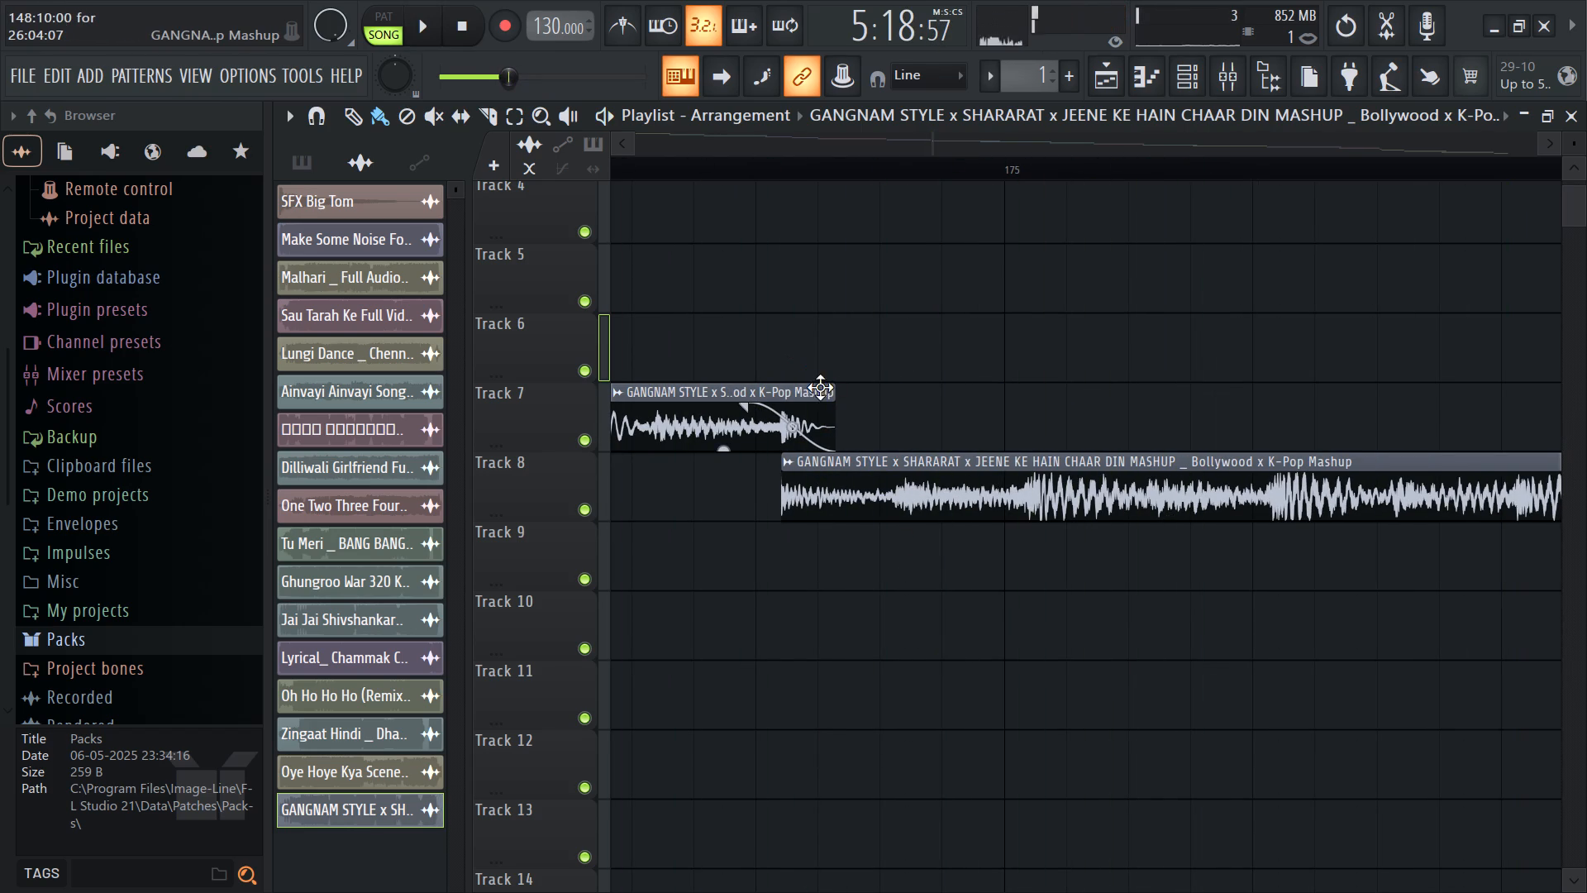
drag(827, 390, 975, 402)
key(space)
key(ctrl+s)
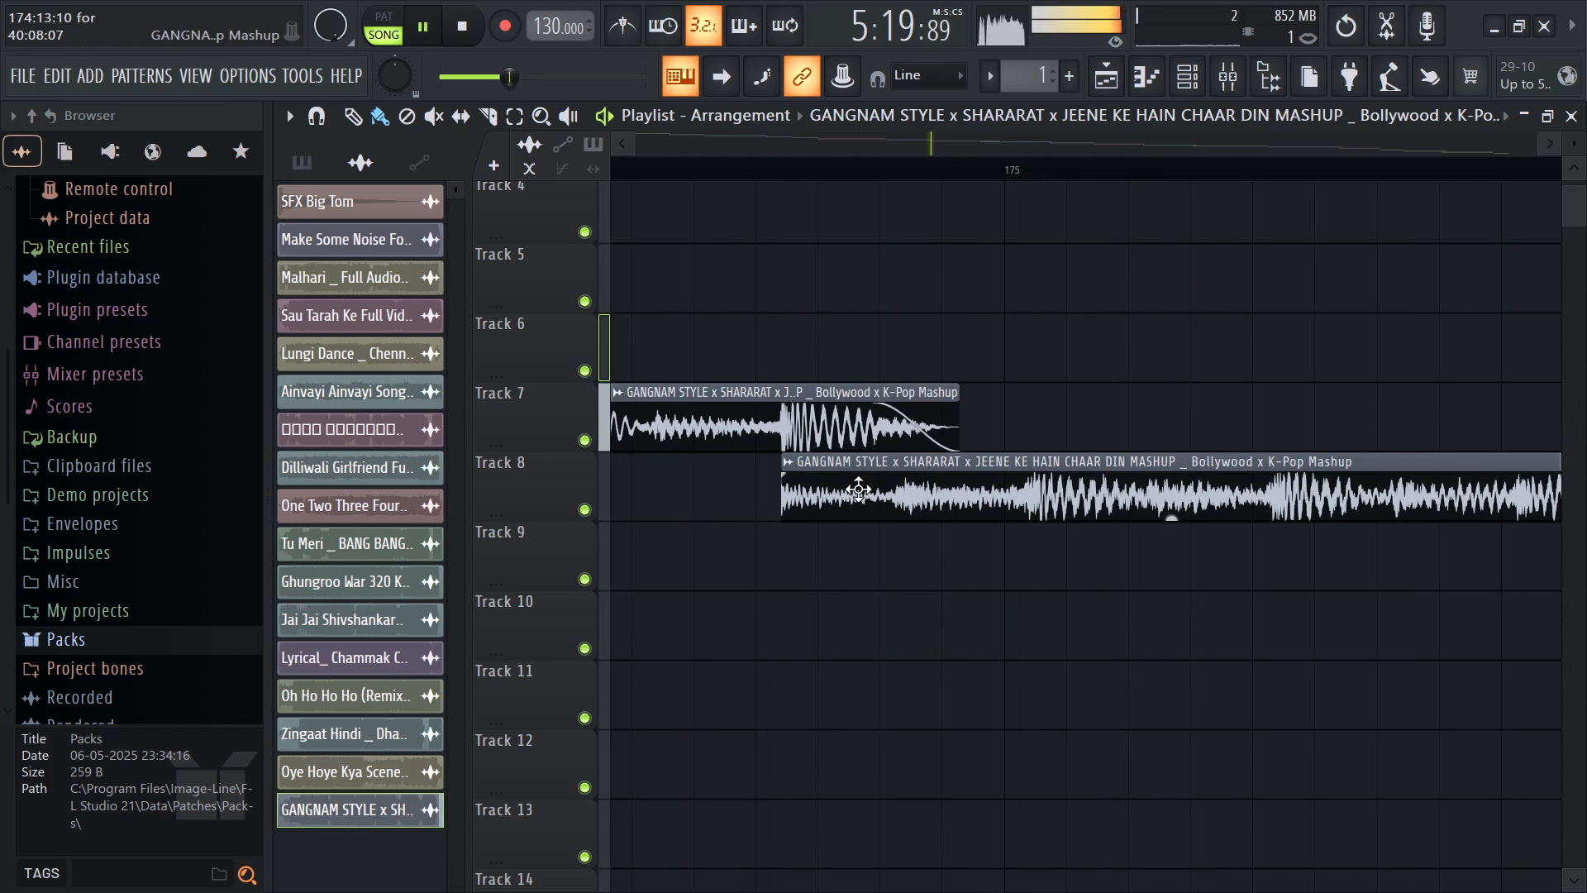
Add a short fade-in at the start of the Track 8 mashup copy and play the transition.
drag(782, 471, 820, 479)
key(space)
key(space)
ctrl+scroll(800, 543, up, 13)
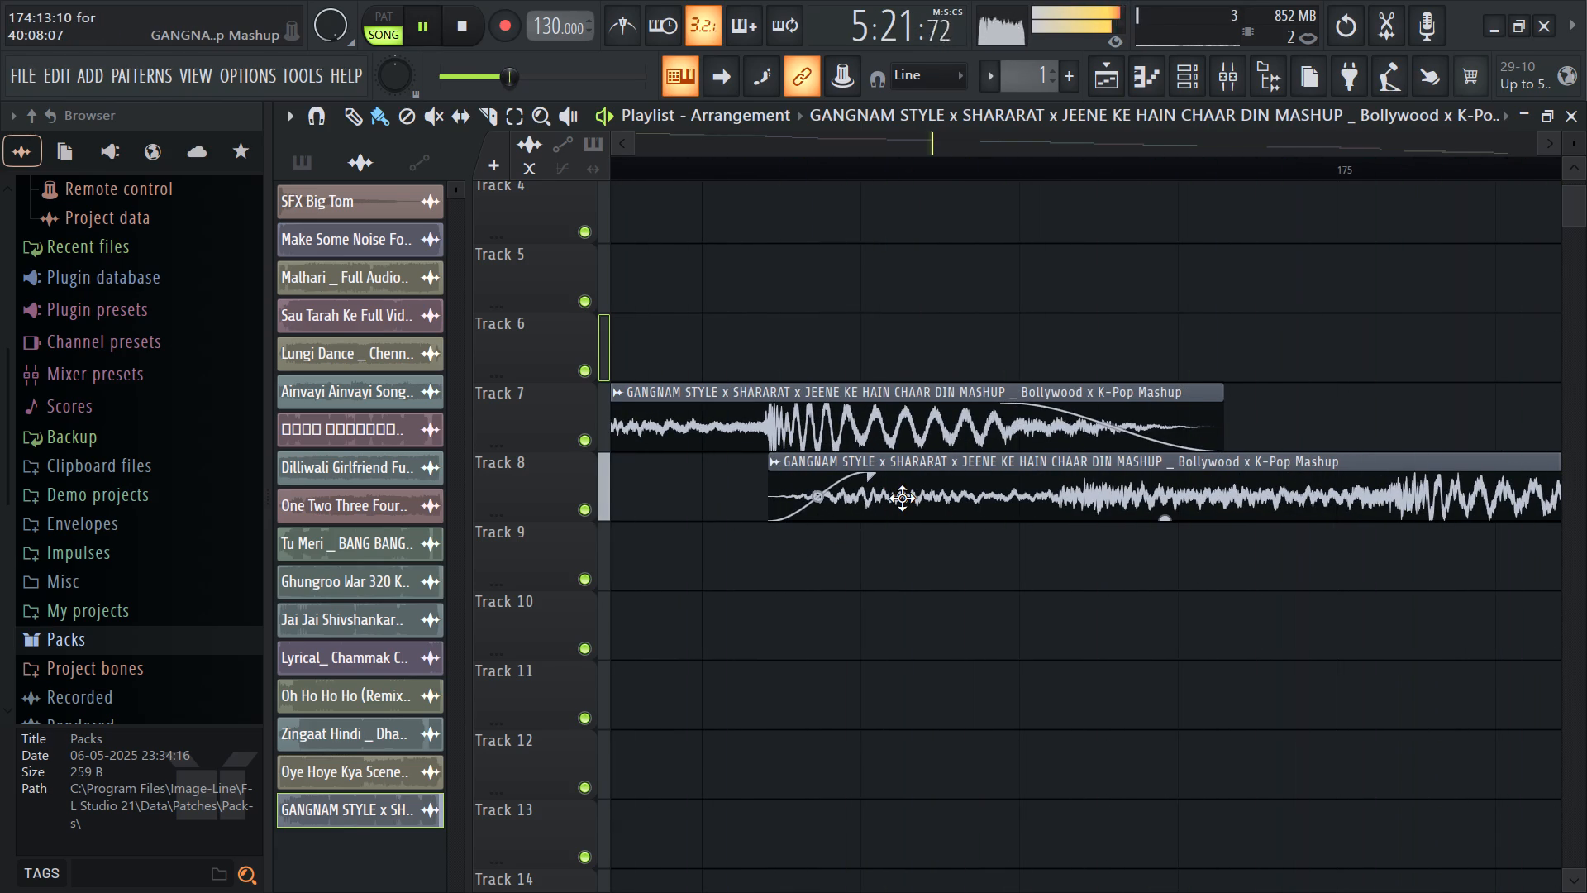
ctrl+scroll(850, 504, down, 20)
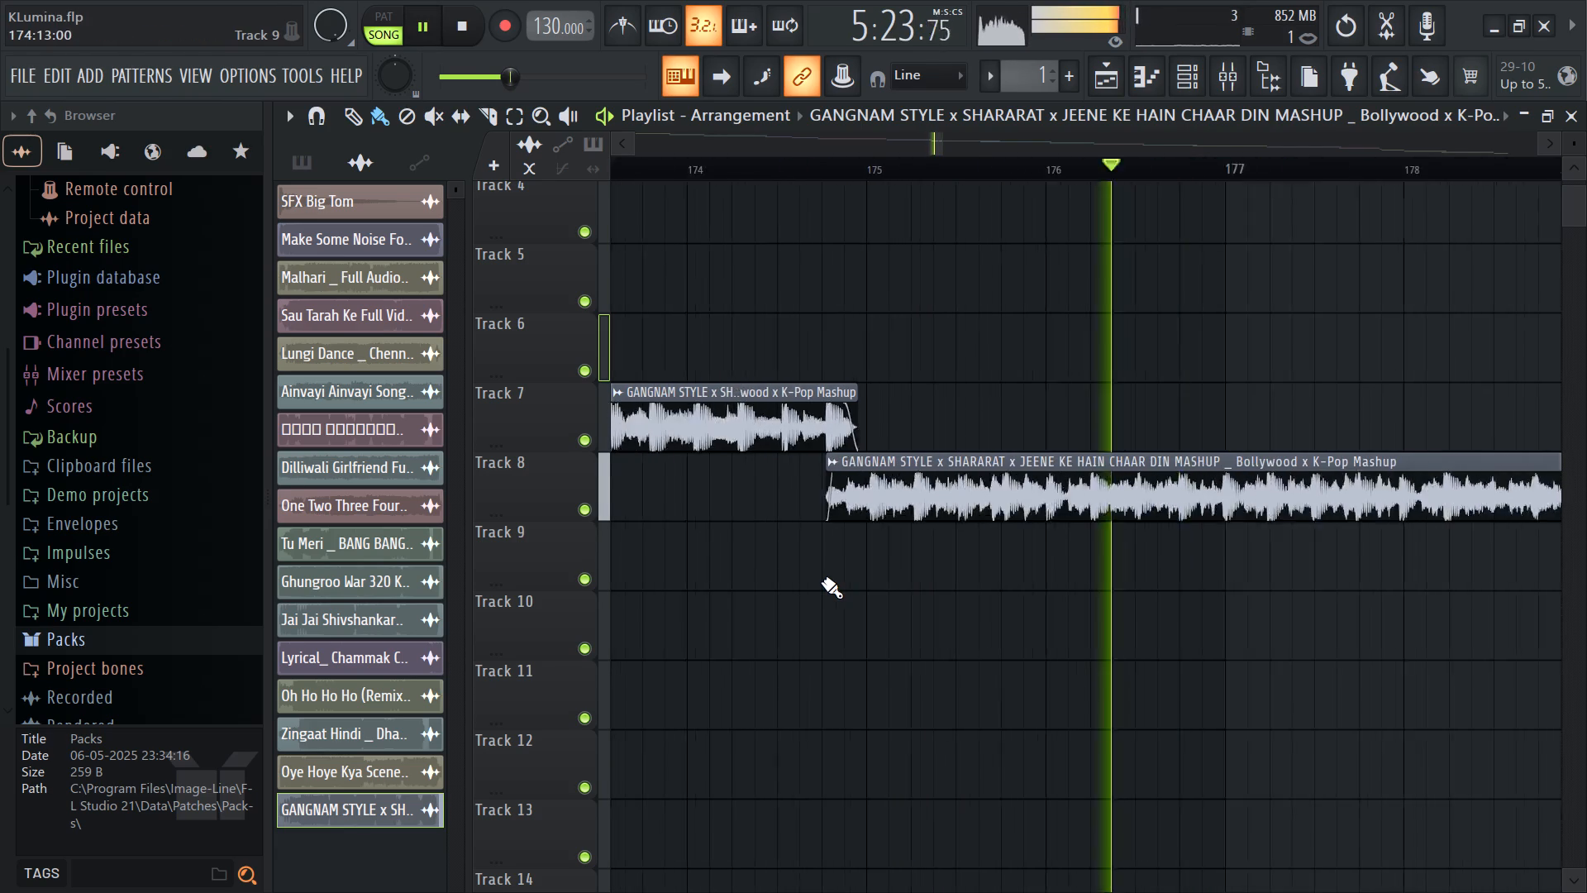
ctrl+scroll(822, 581, down, 13)
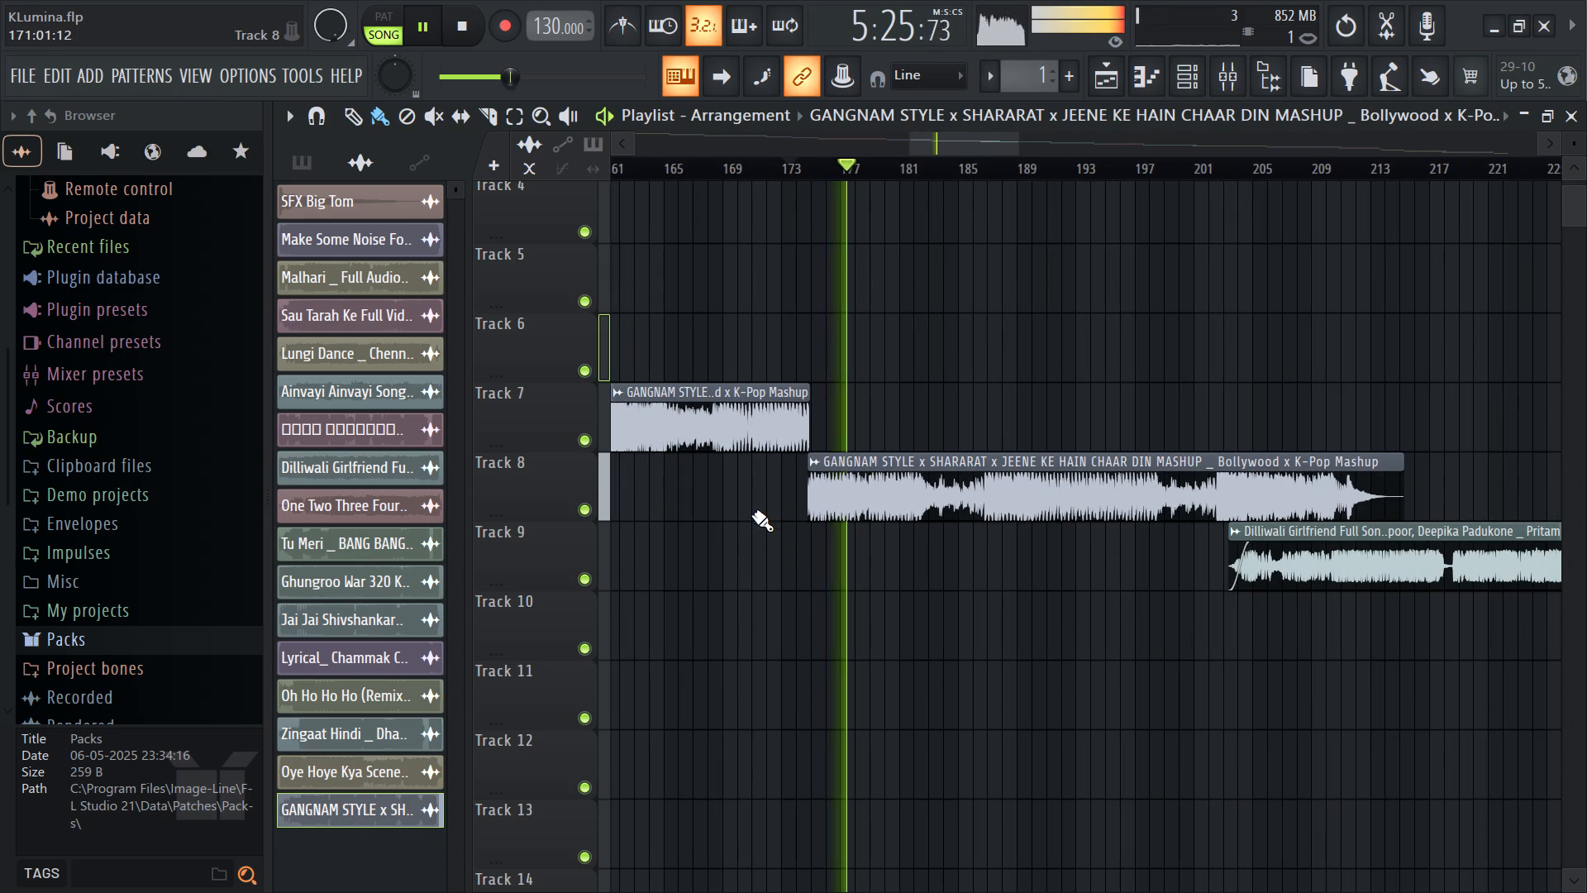
Listen through the Track 8 mashup copy, shorten it to a length of 15:08:07, fade out its end, and save the project.
click(892, 161)
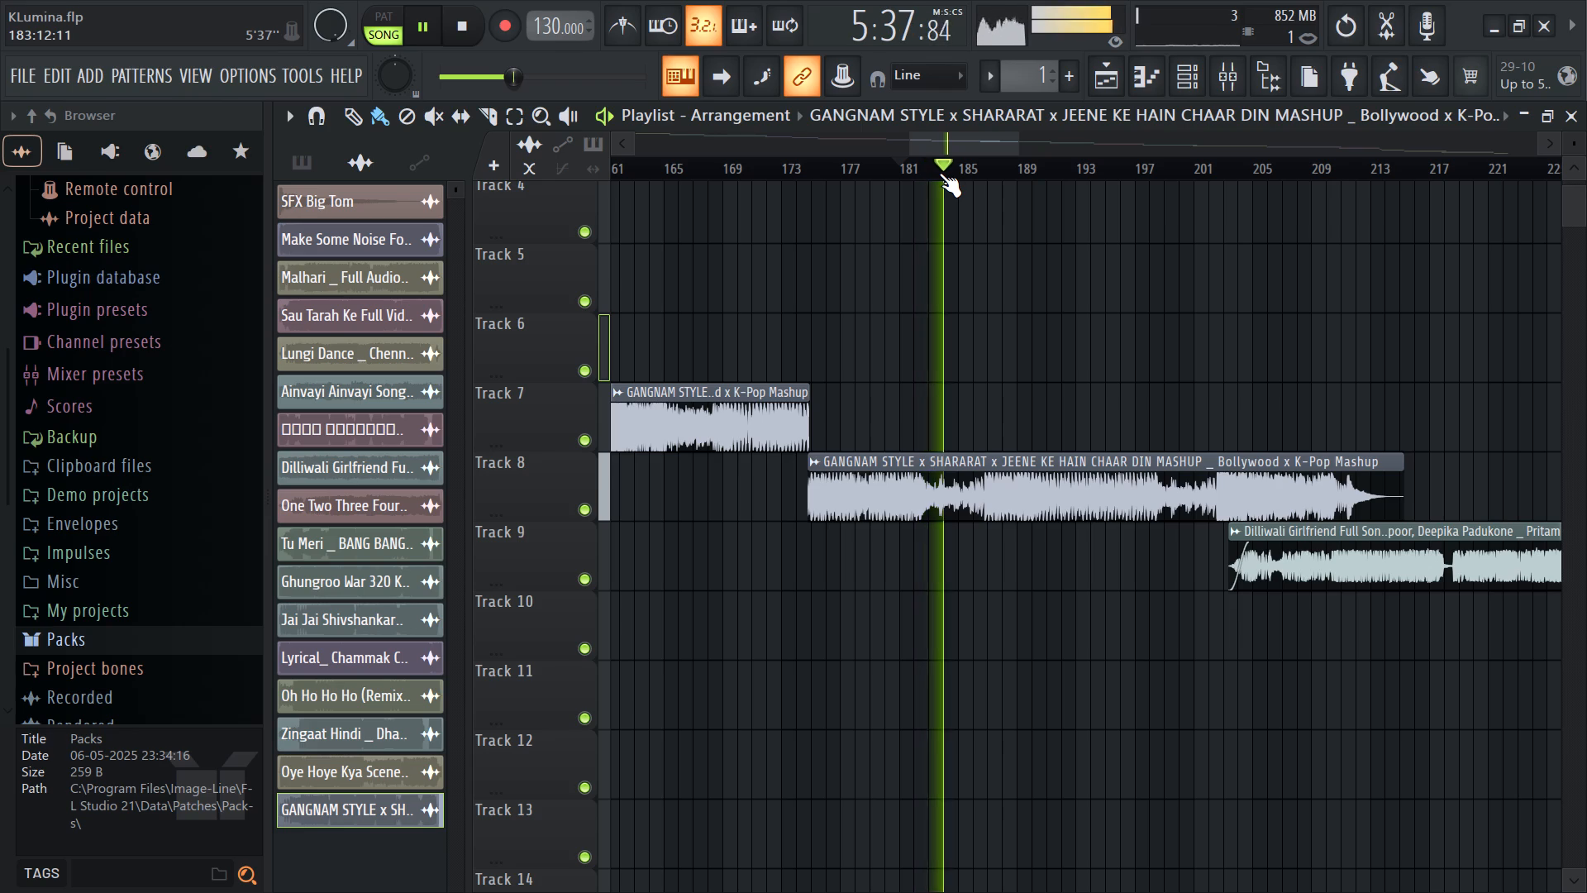
click(946, 173)
click(978, 176)
click(1007, 173)
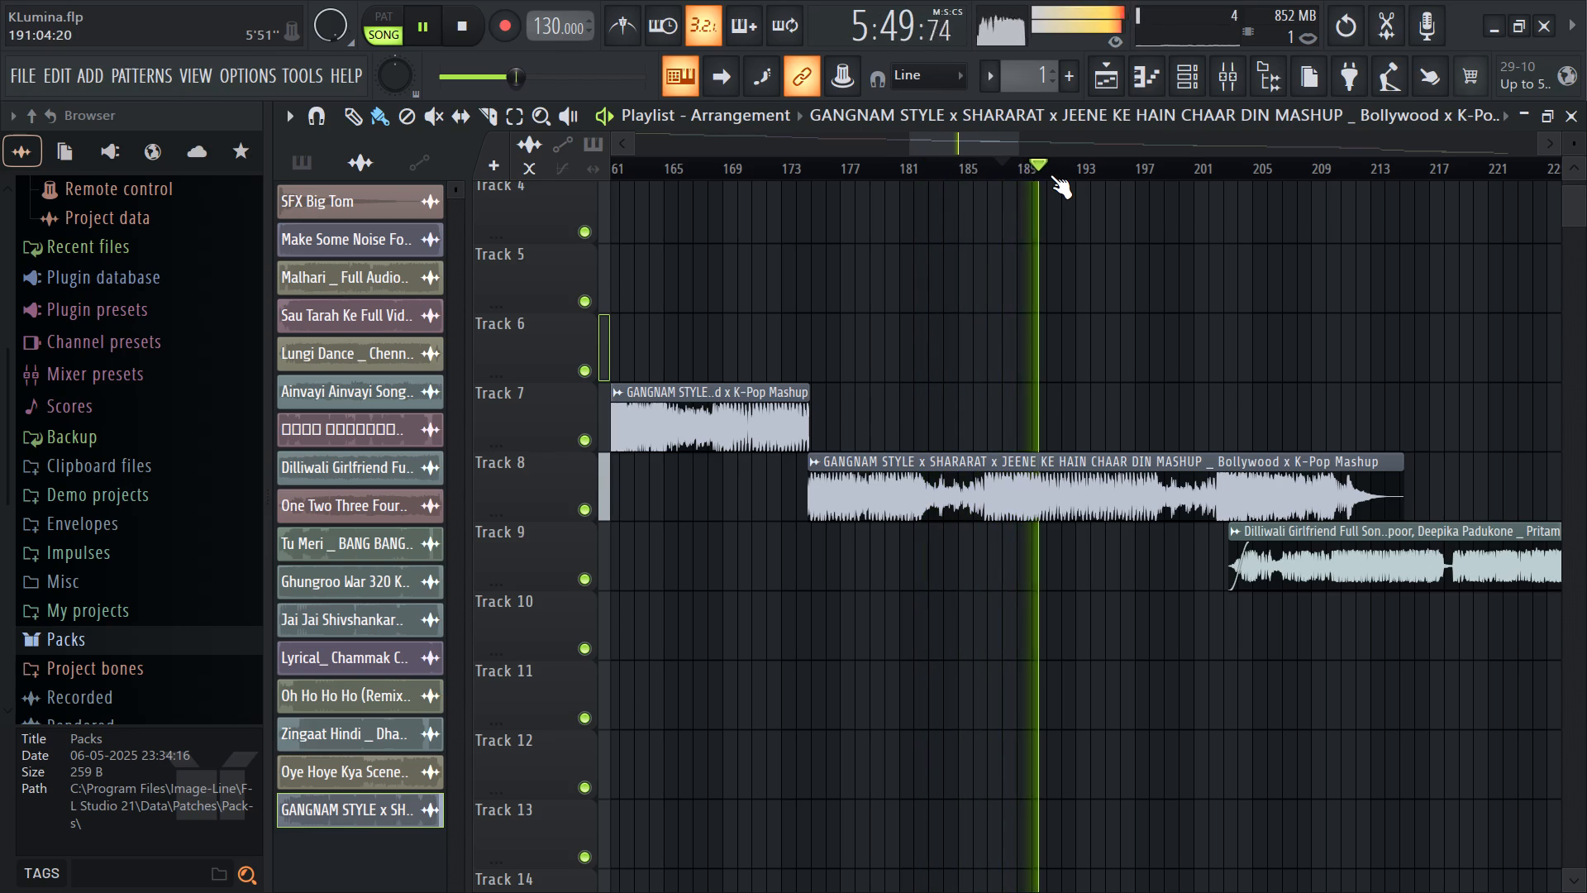
key(space)
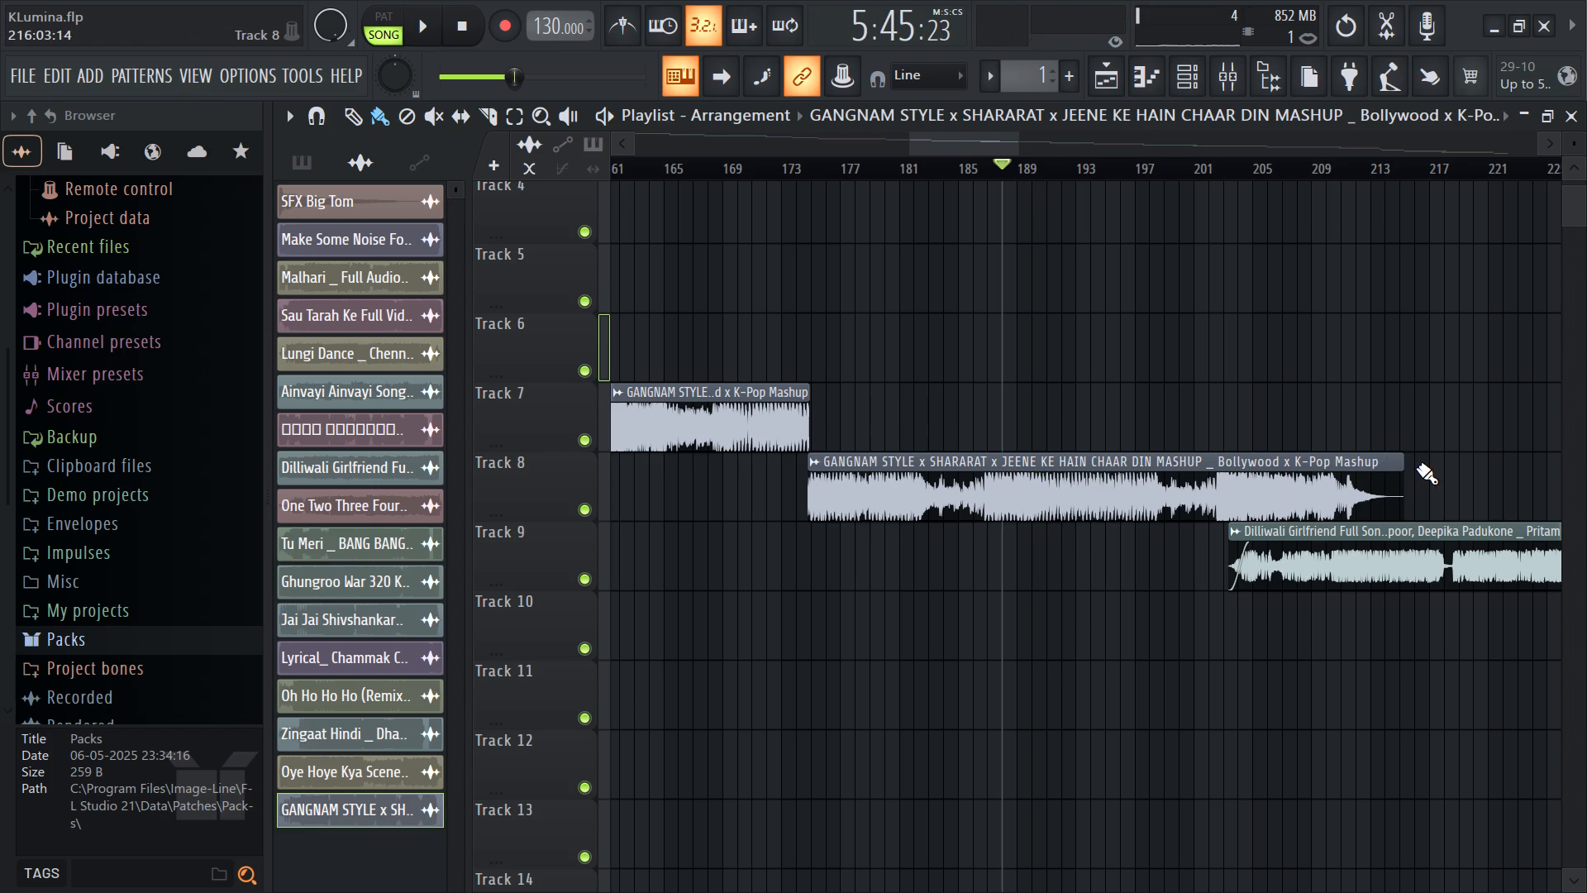
drag(1404, 467, 1034, 572)
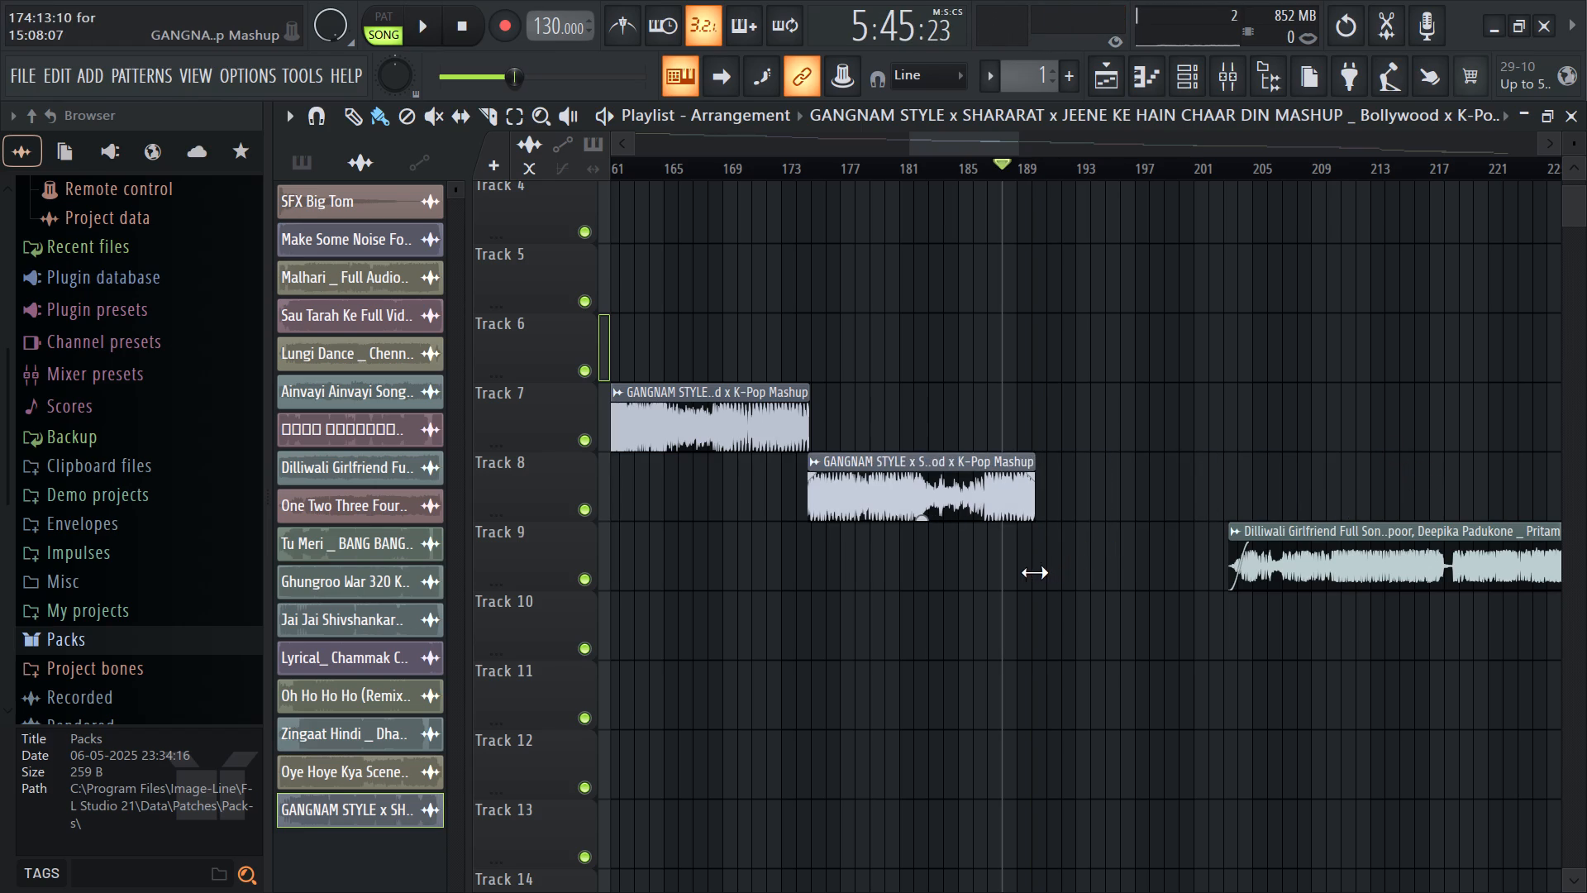
drag(1034, 572, 1032, 573)
drag(1027, 475, 1008, 490)
key(space)
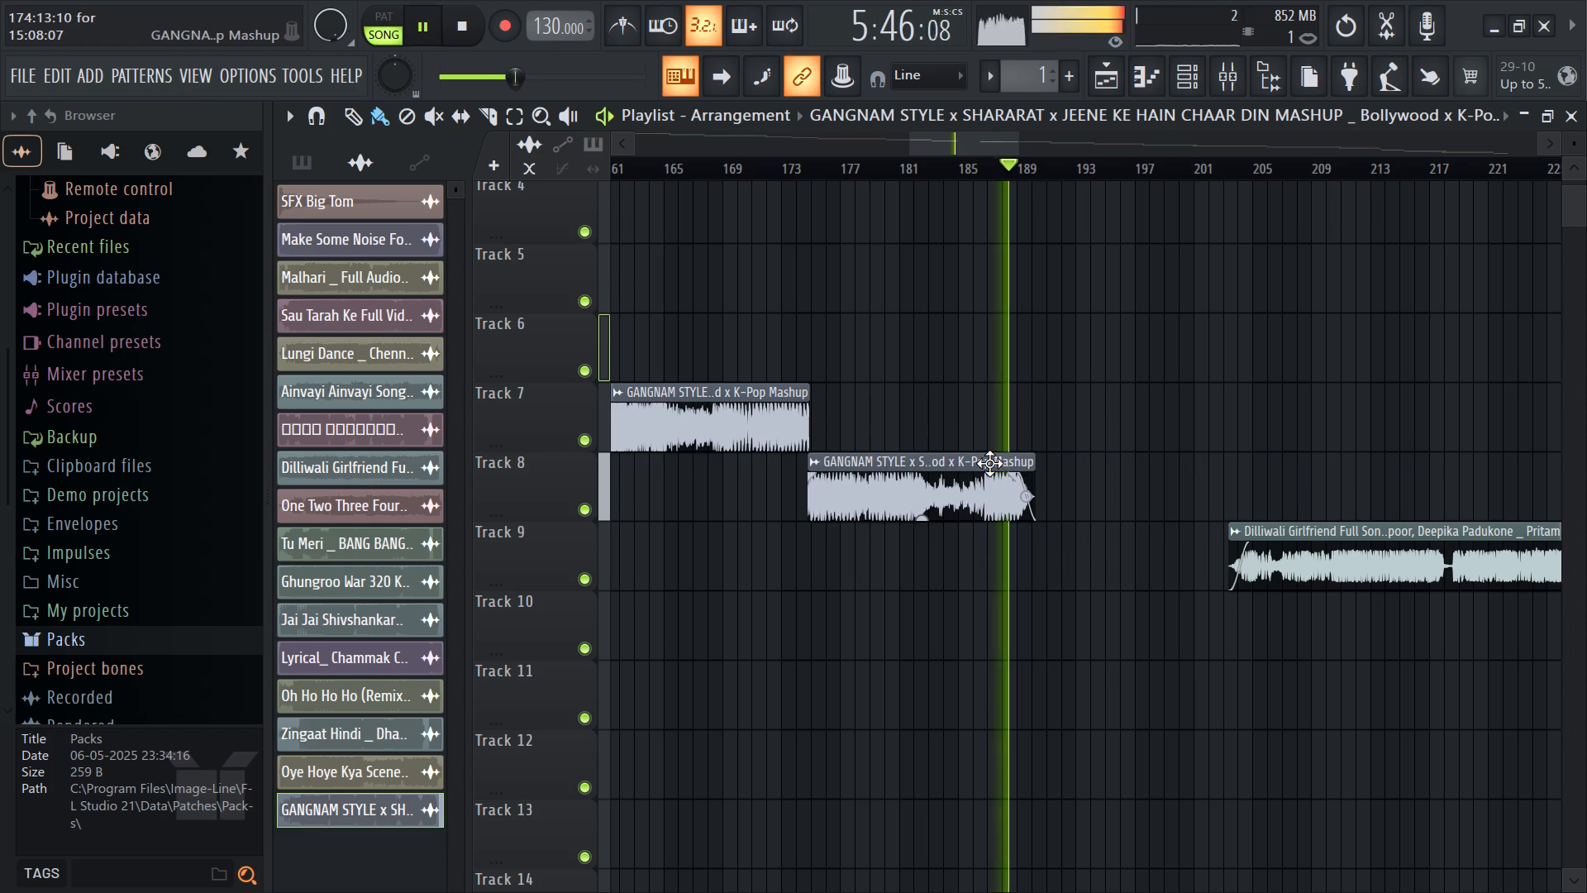
key(ctrl+s)
key(ctrl+s)
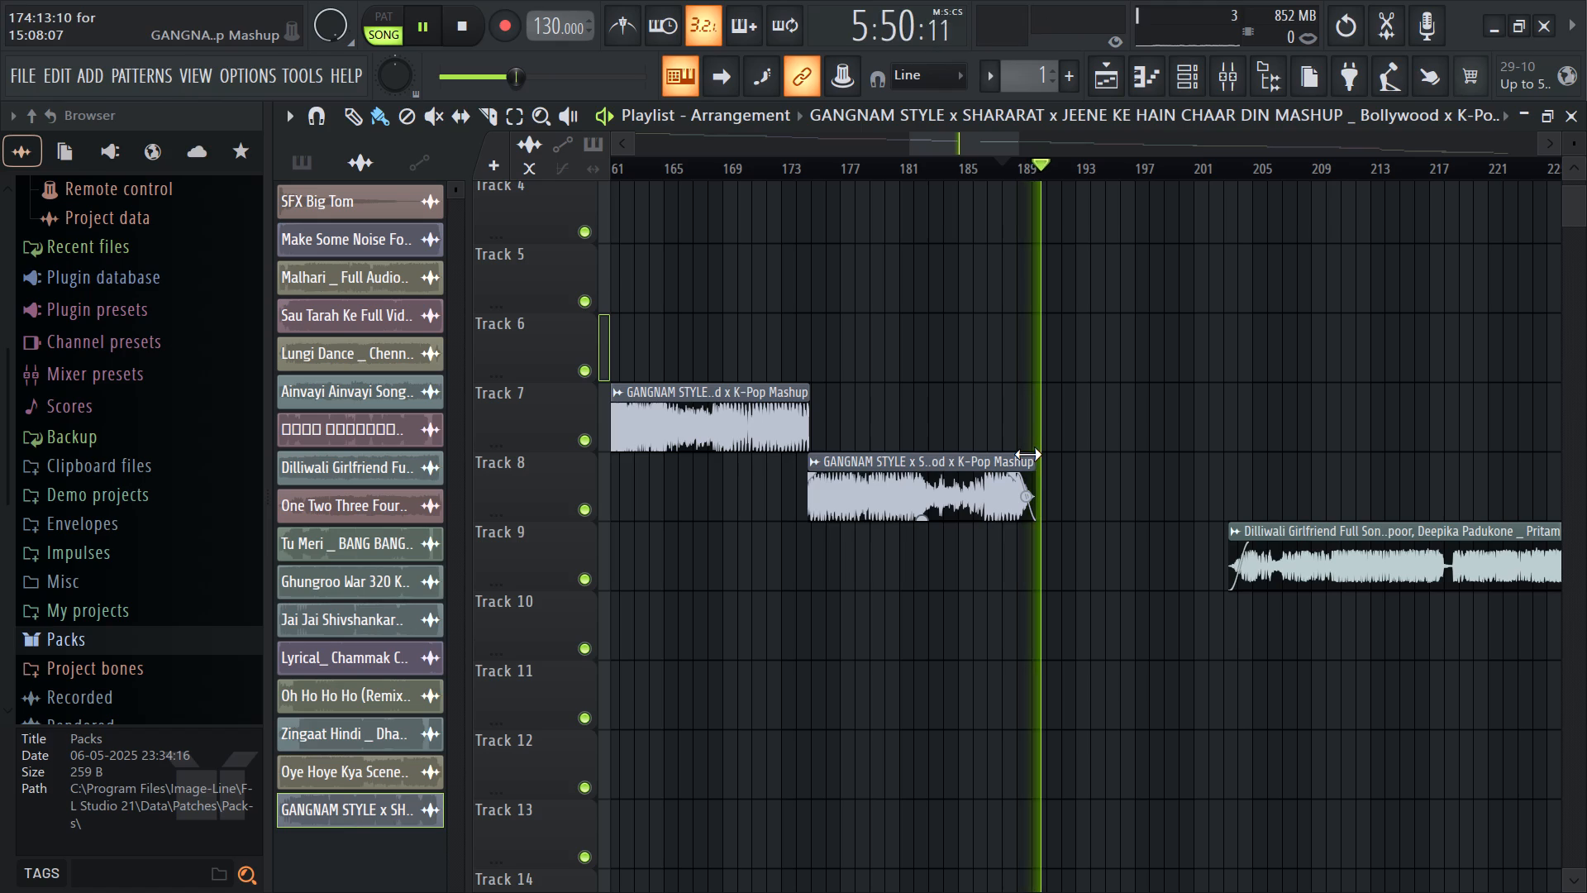
Extend the end of the Track 8 mashup copy by about one bar, play its ending, and save the project.
key(space)
drag(1027, 454, 1039, 451)
key(space)
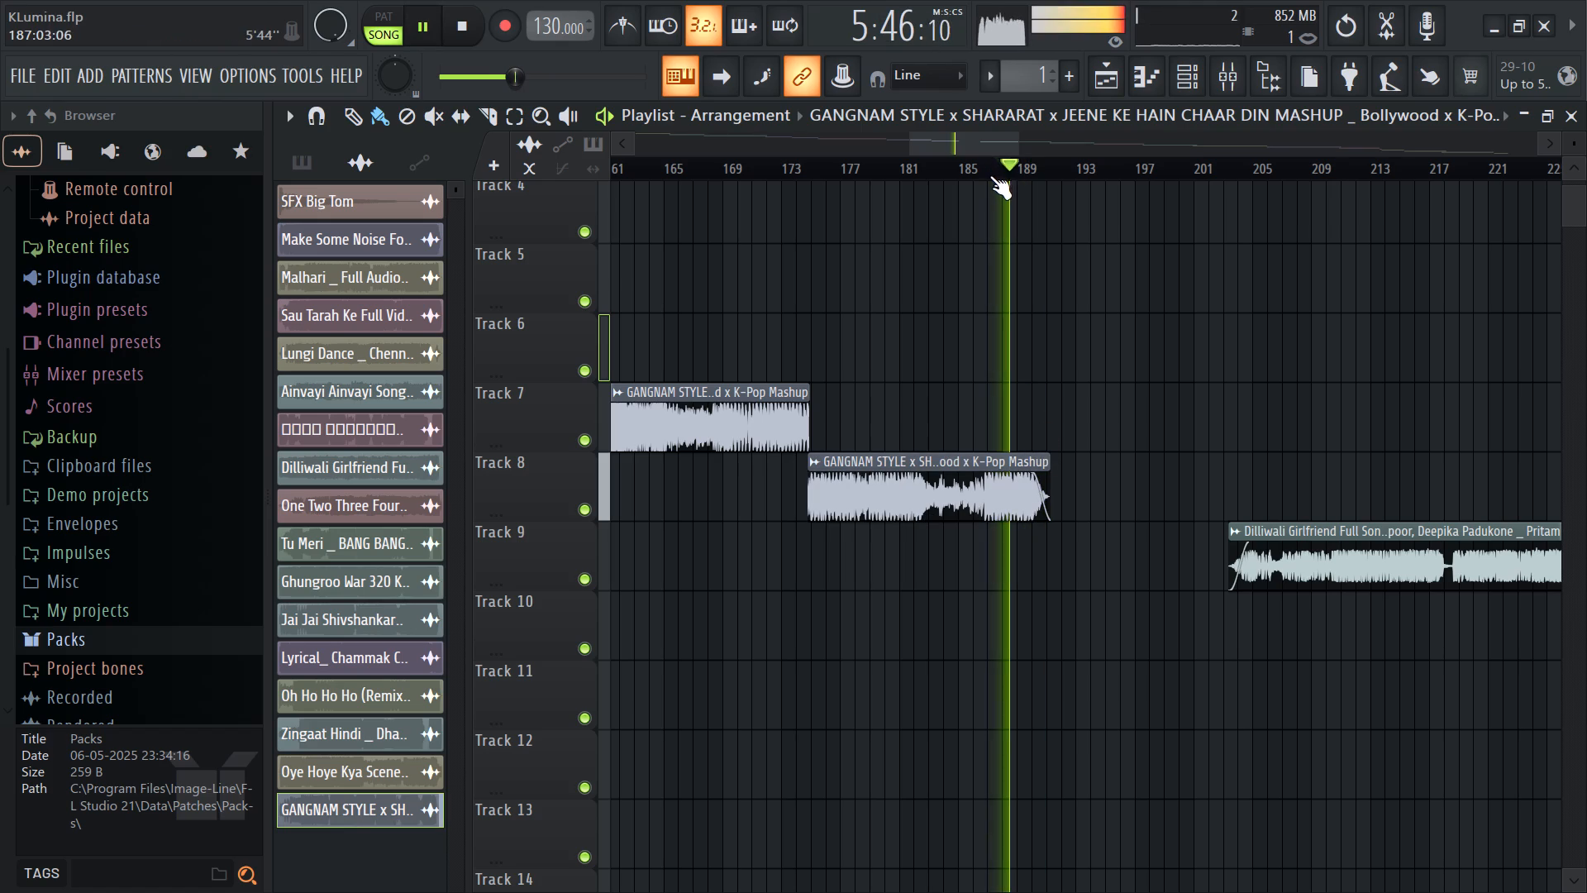
key(ctrl+s)
key(ctrl+s)
key(ctrl+s)
key(ctrl+s)
key(ctrl+s)
key(ctrl+s)
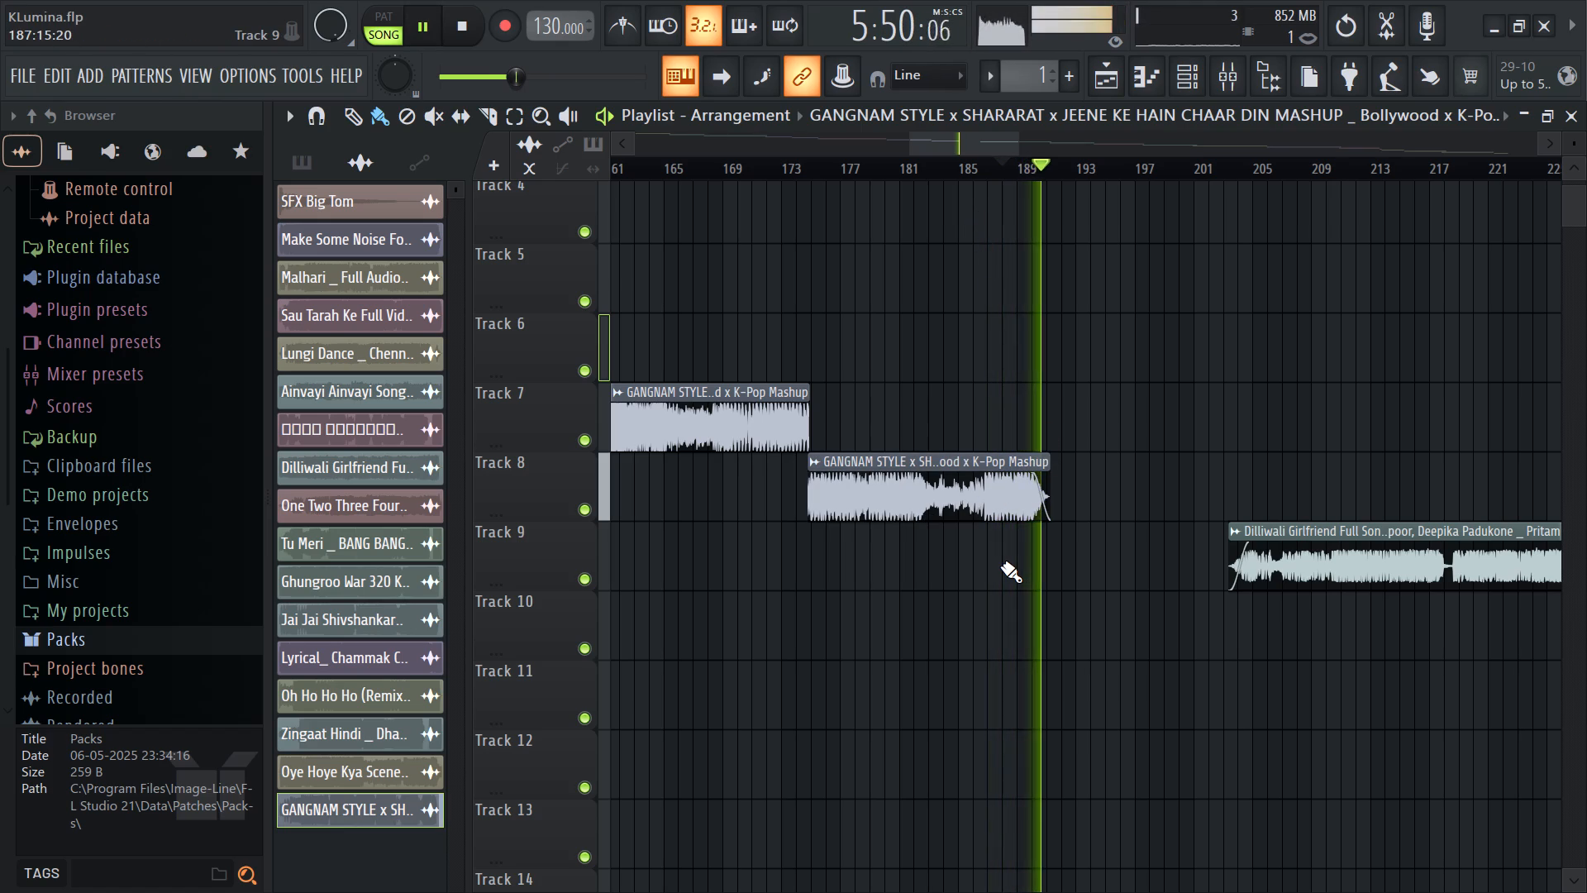
key(space)
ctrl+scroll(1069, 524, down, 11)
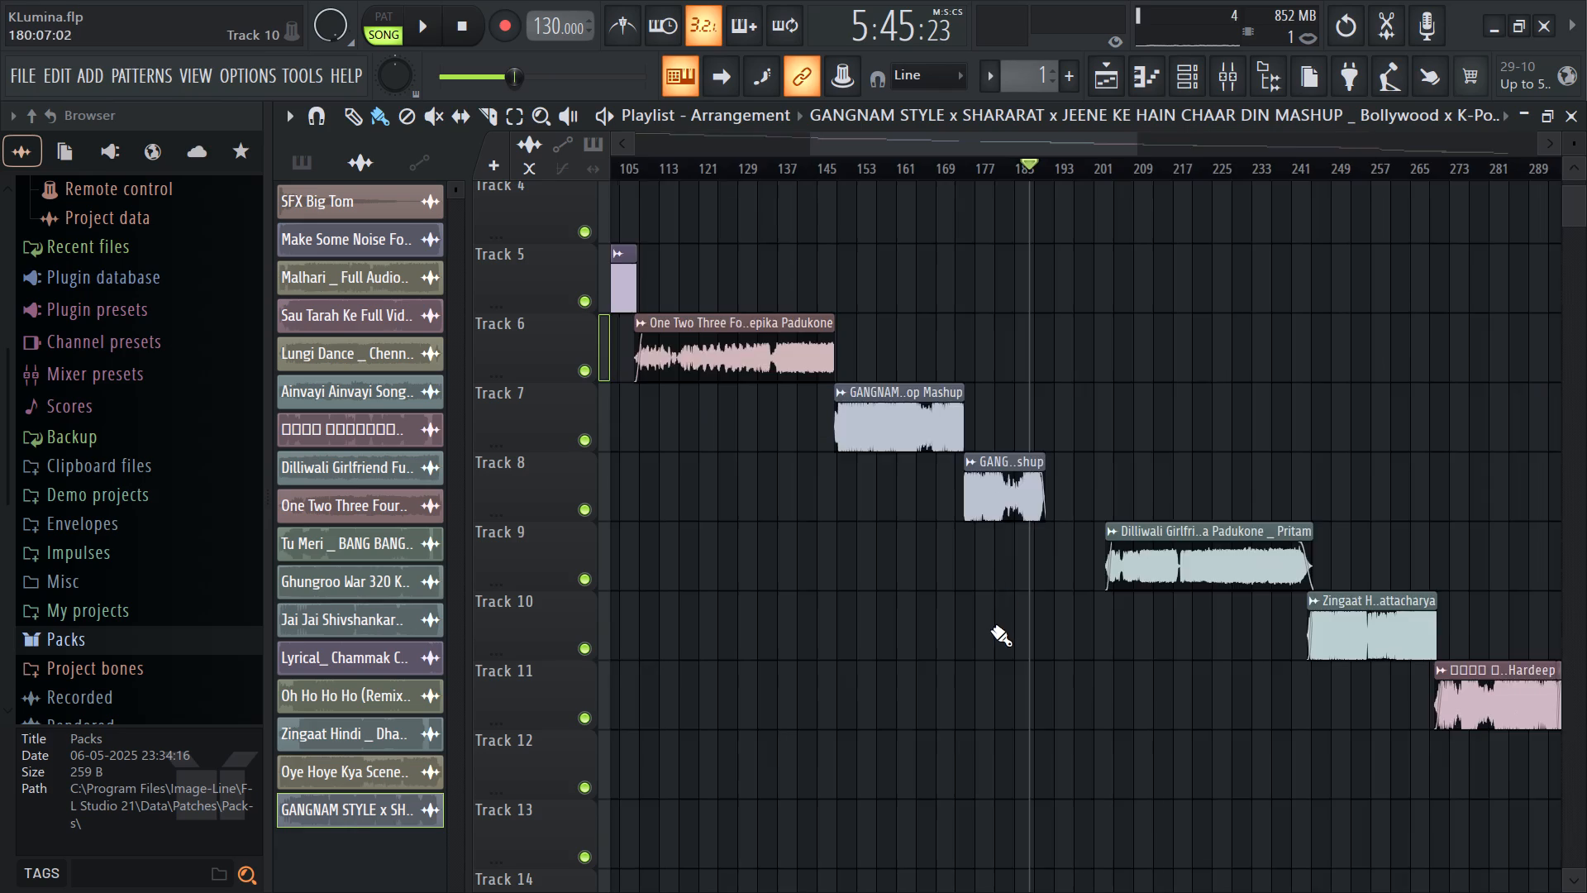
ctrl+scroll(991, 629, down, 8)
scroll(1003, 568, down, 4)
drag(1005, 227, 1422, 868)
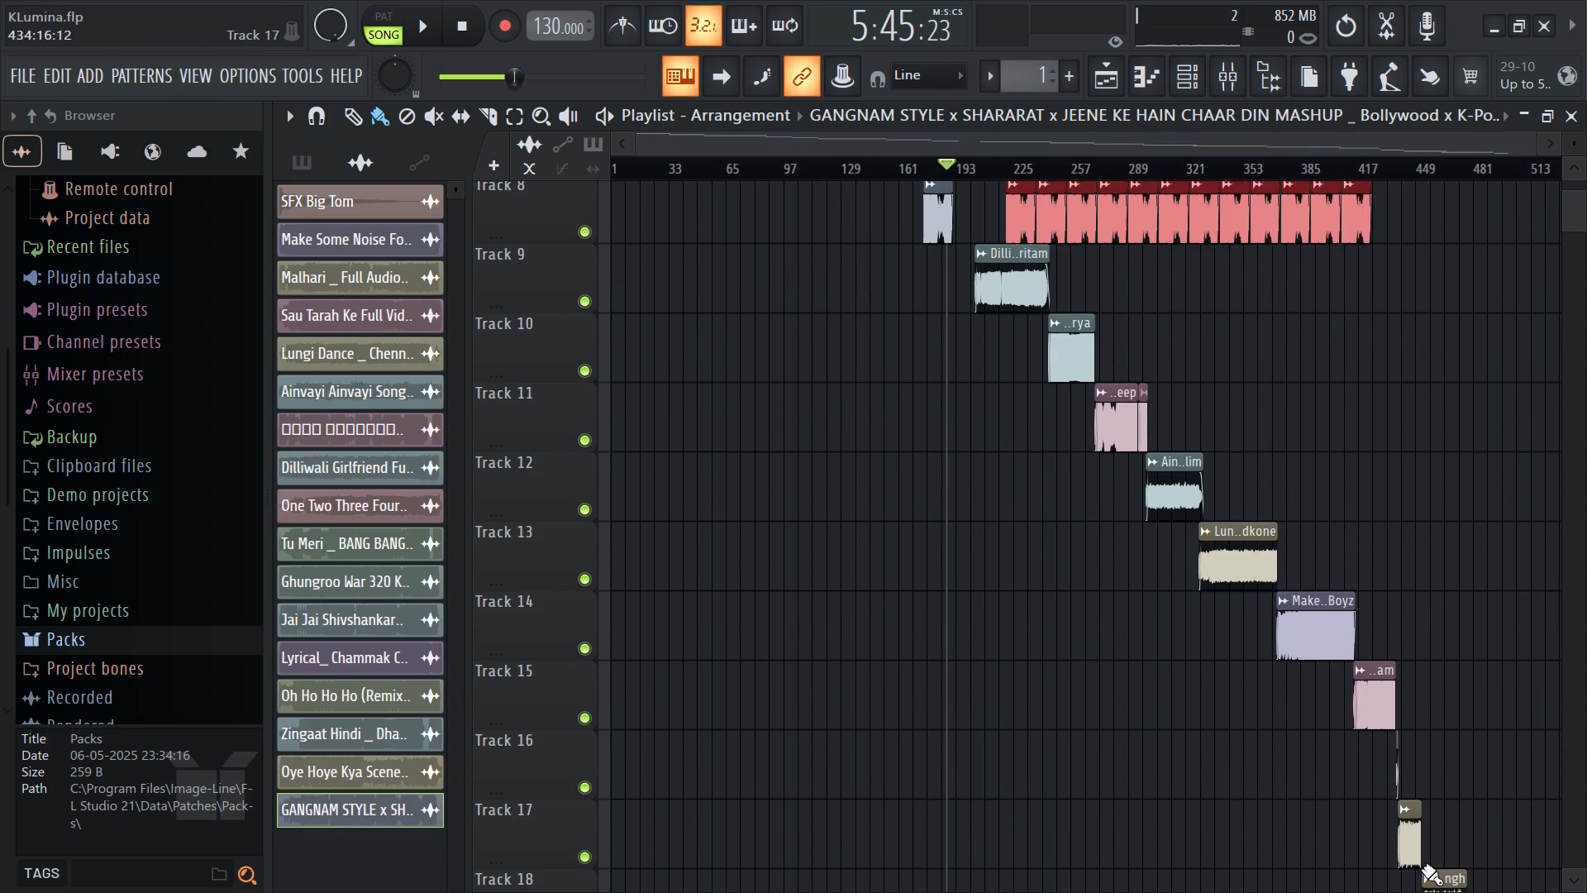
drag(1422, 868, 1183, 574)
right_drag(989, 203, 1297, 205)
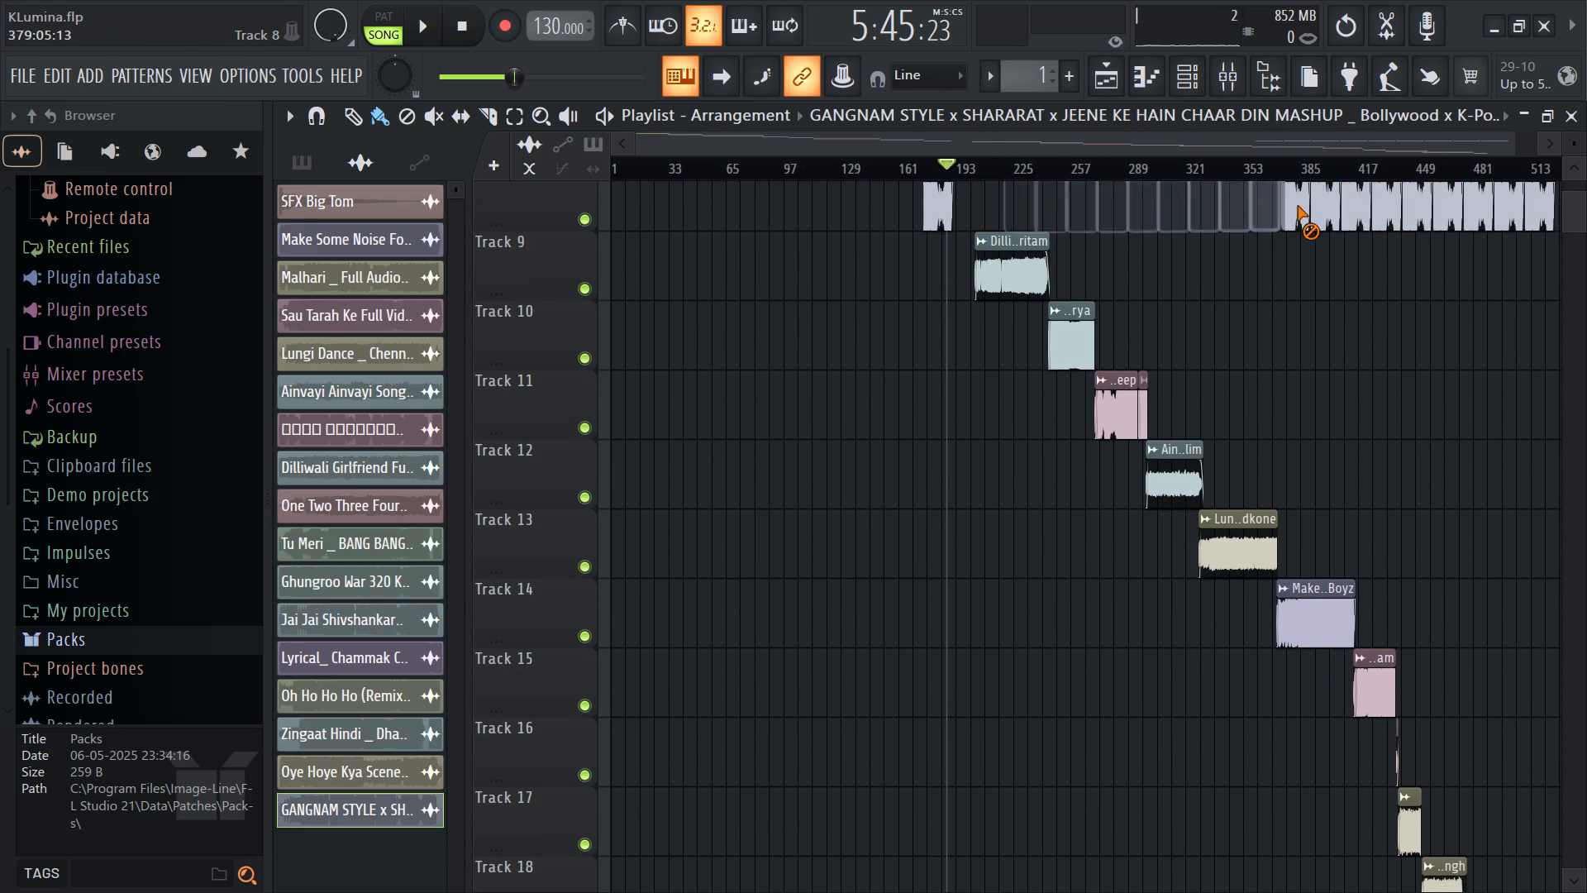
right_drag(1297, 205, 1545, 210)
Select all clips from Track 9 to Track 20 and move them together so Dilliwali Girlfriend starts at 190:15:00.
ctrl+drag(1006, 217, 1565, 892)
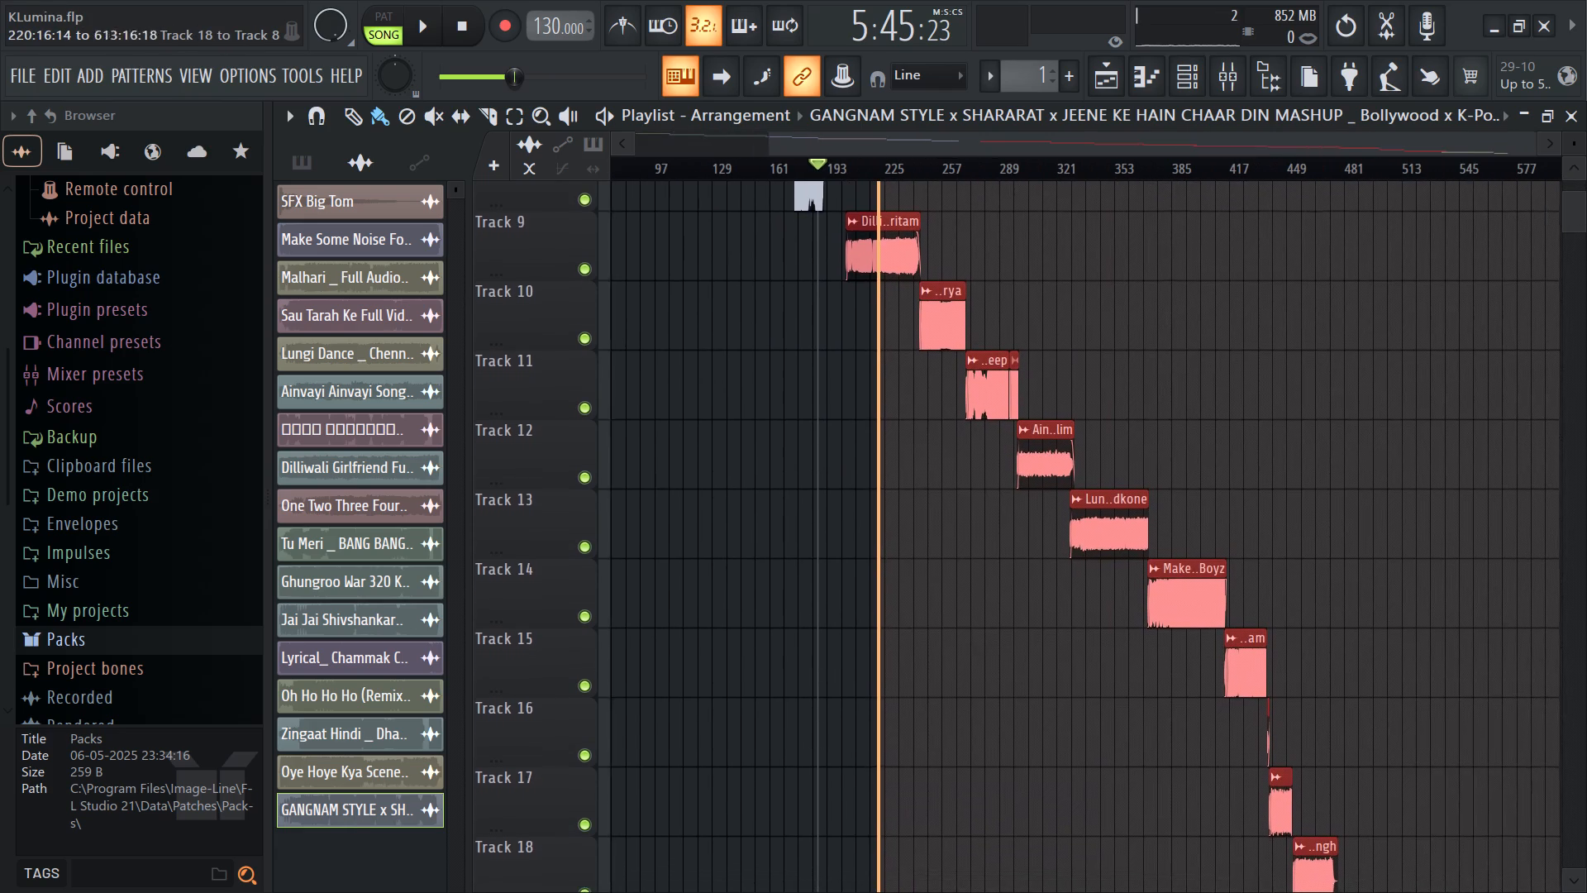
ctrl+drag(1565, 892, 1437, 892)
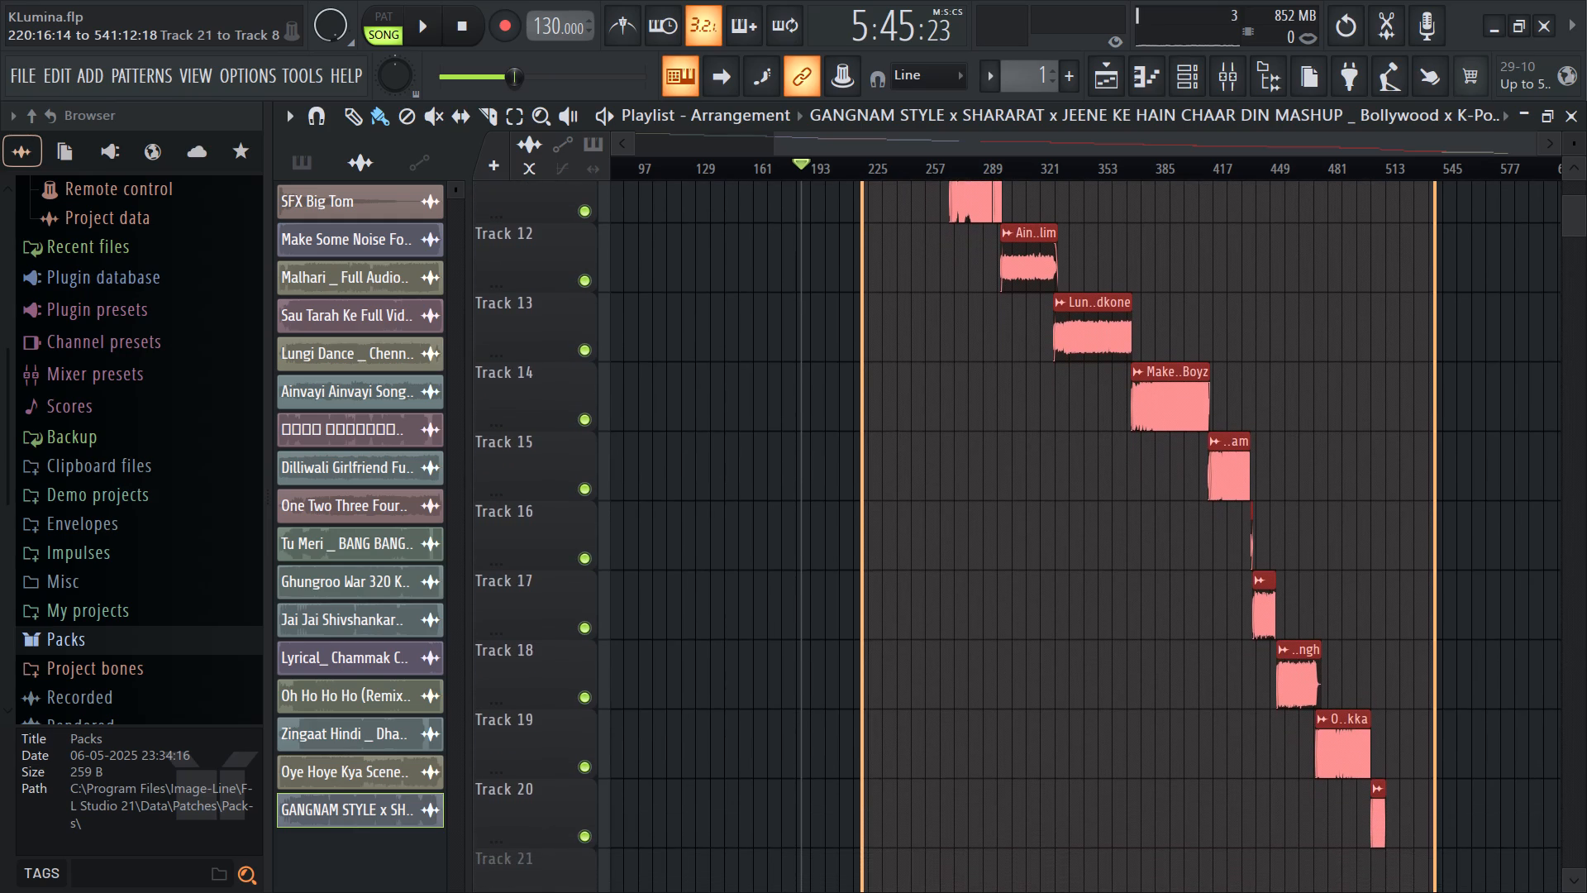
ctrl+drag(1437, 892, 1440, 890)
ctrl+scroll(874, 490, up, 6)
scroll(926, 401, up, 5)
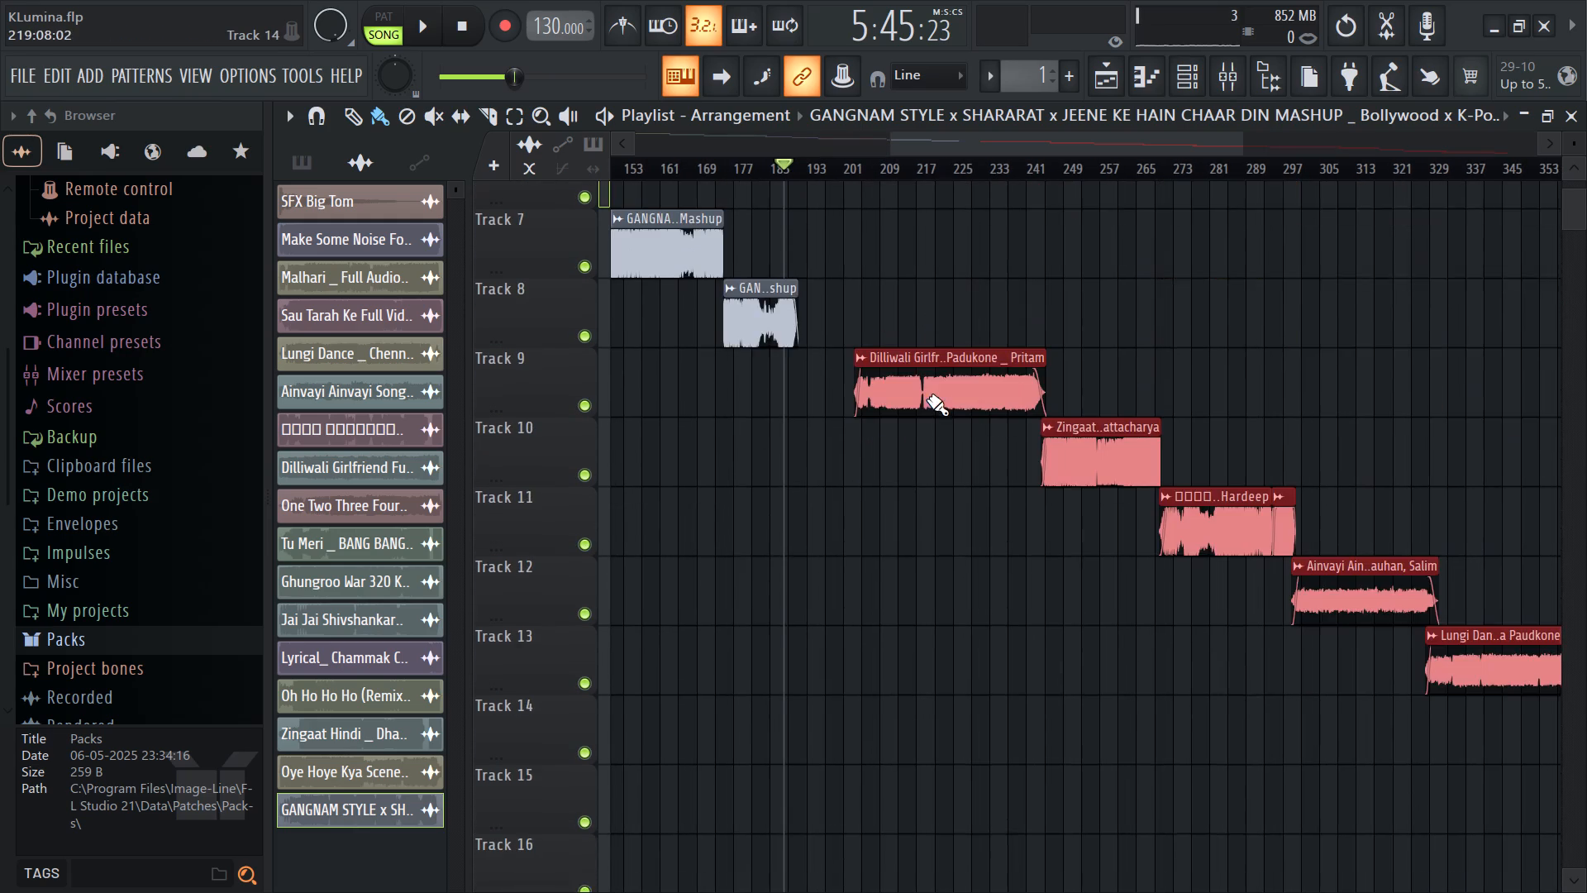
ctrl+scroll(816, 427, up, 11)
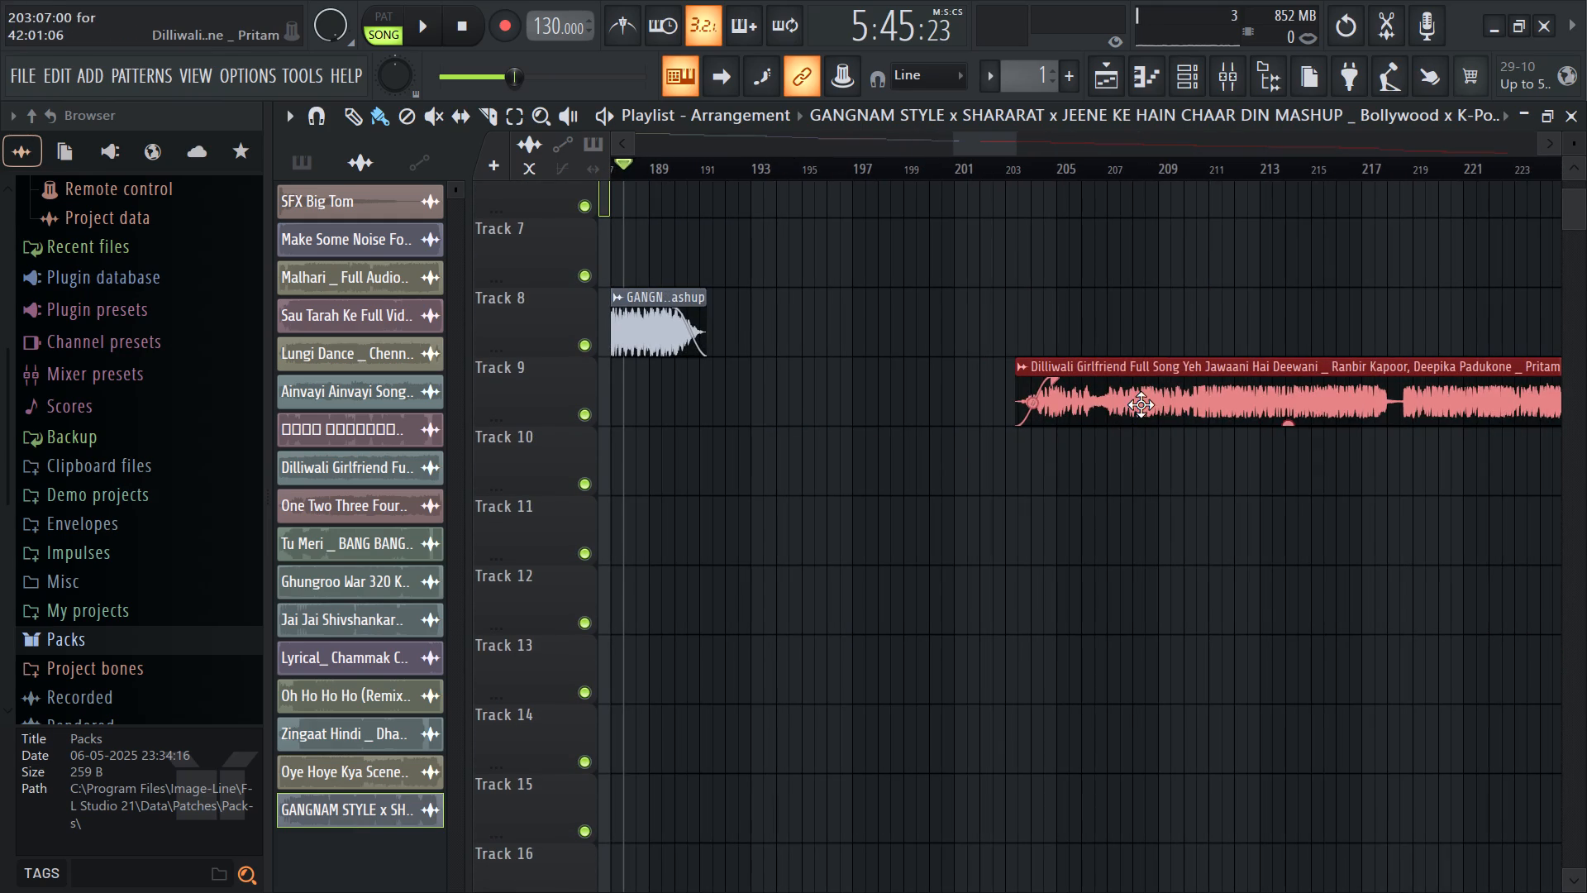
drag(1141, 404, 817, 419)
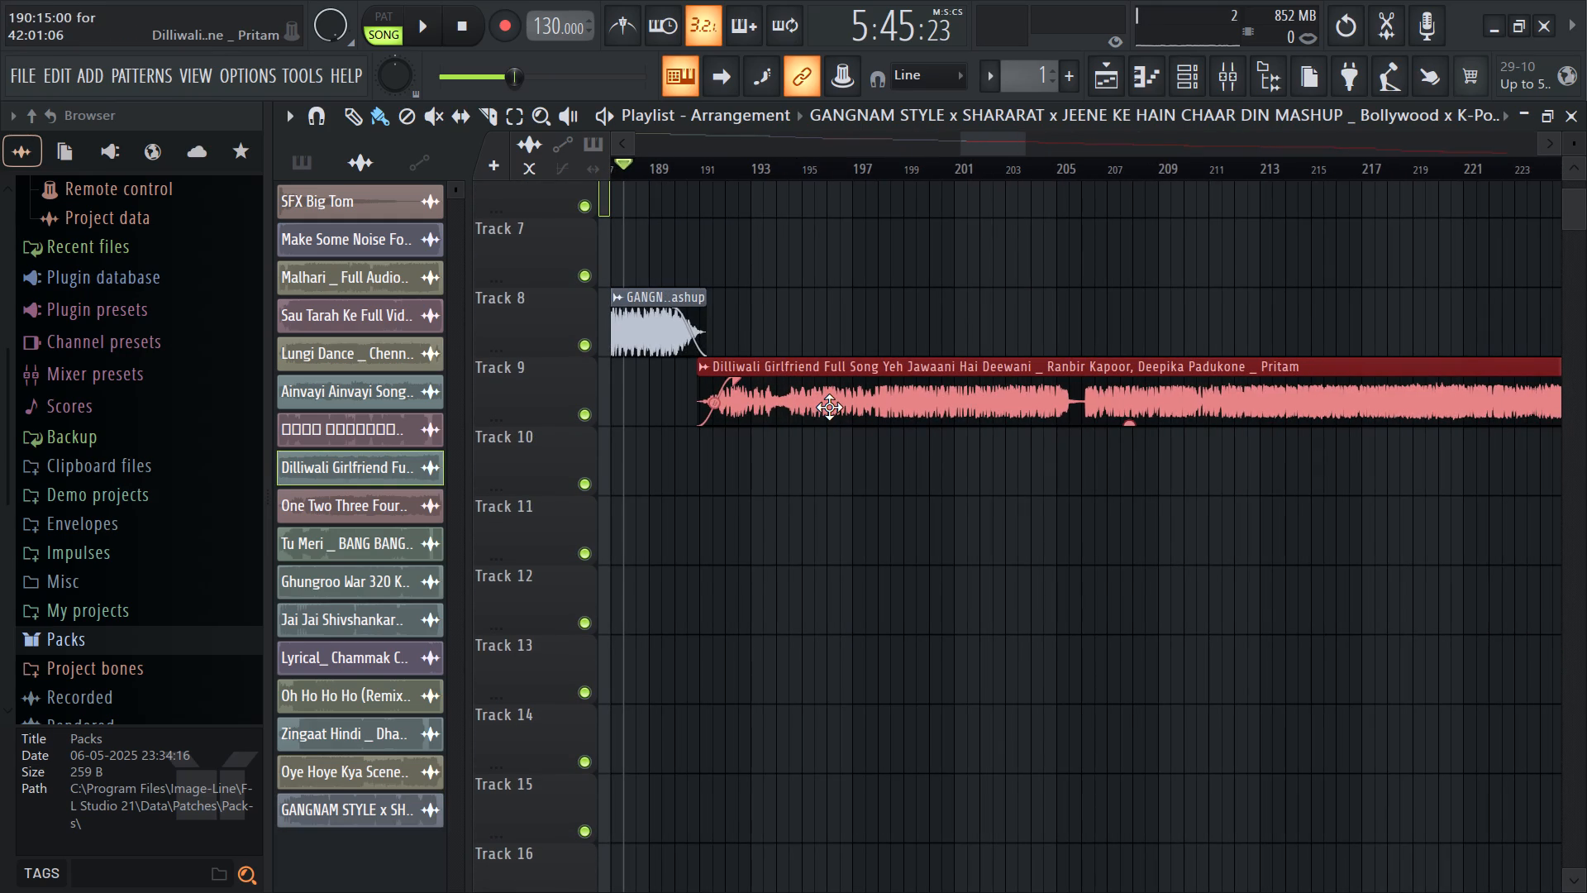
ctrl+scroll(594, 405, up, 6)
ctrl+scroll(727, 403, up, 5)
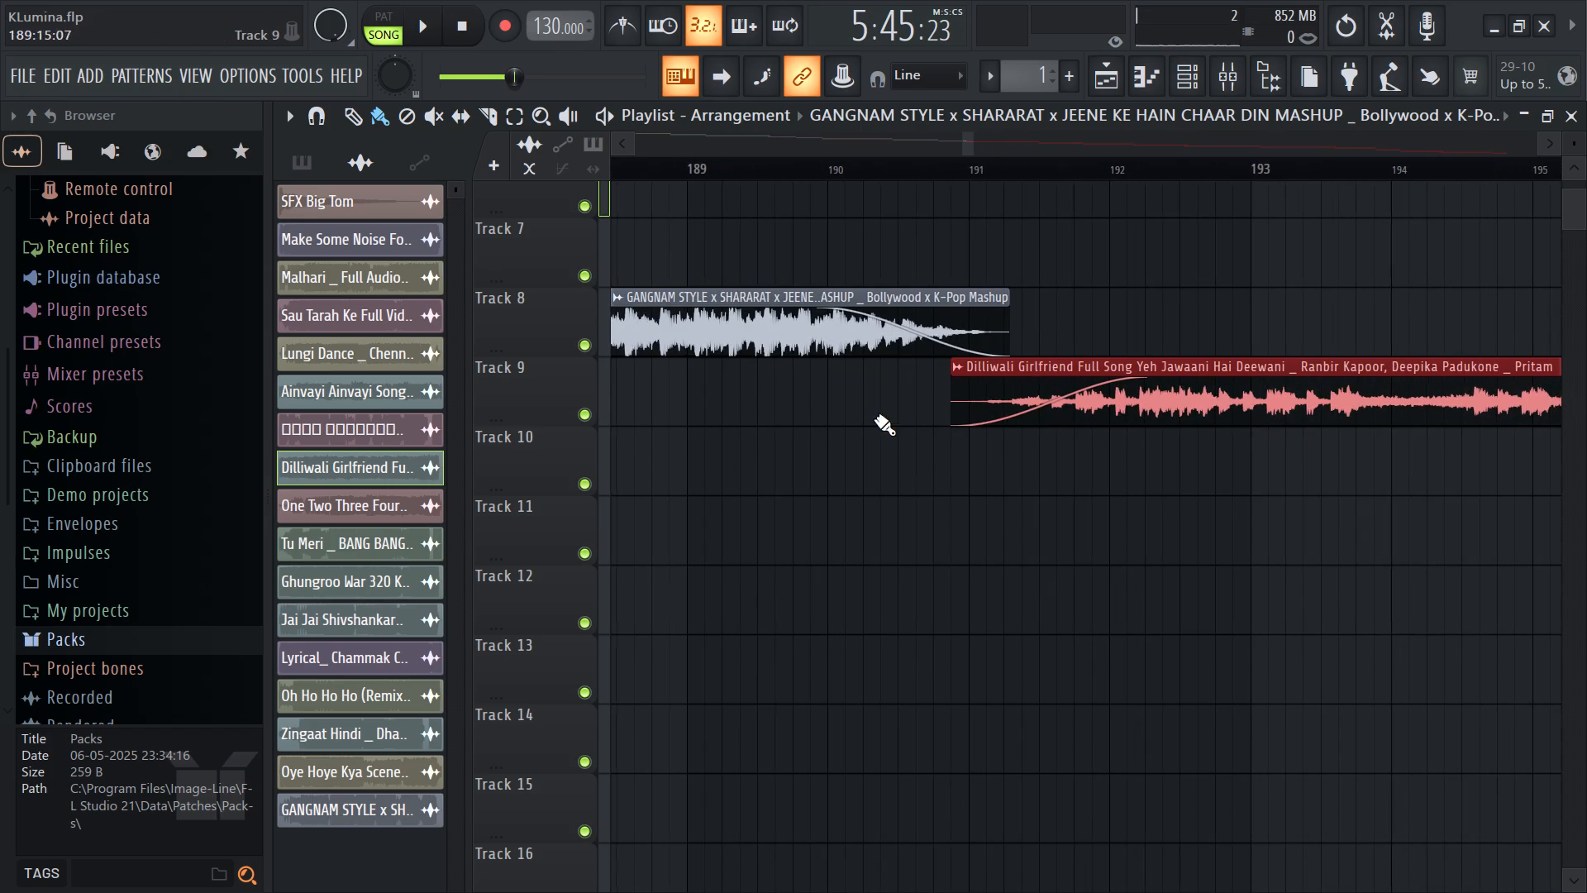
Move the selected clips earlier so Dilliwali Girlfriend starts at 190:05:00, checking the transition by ear, and save the project.
key(space)
drag(1196, 408, 1153, 410)
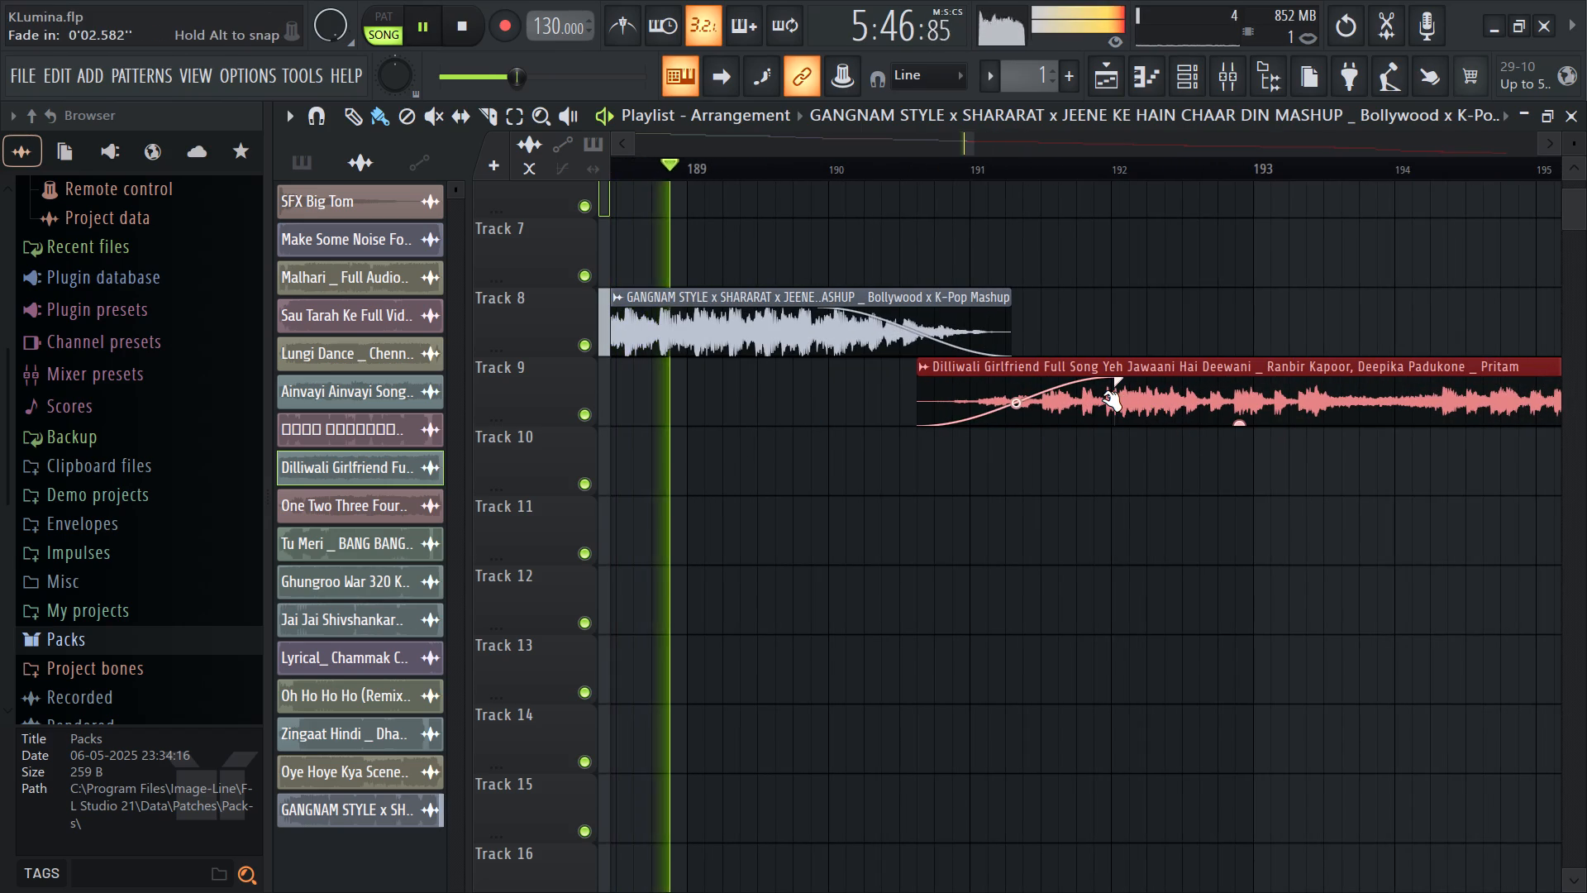
key(ctrl+s)
key(ctrl+s)
key(ctrl+s)
key(ctrl+s)
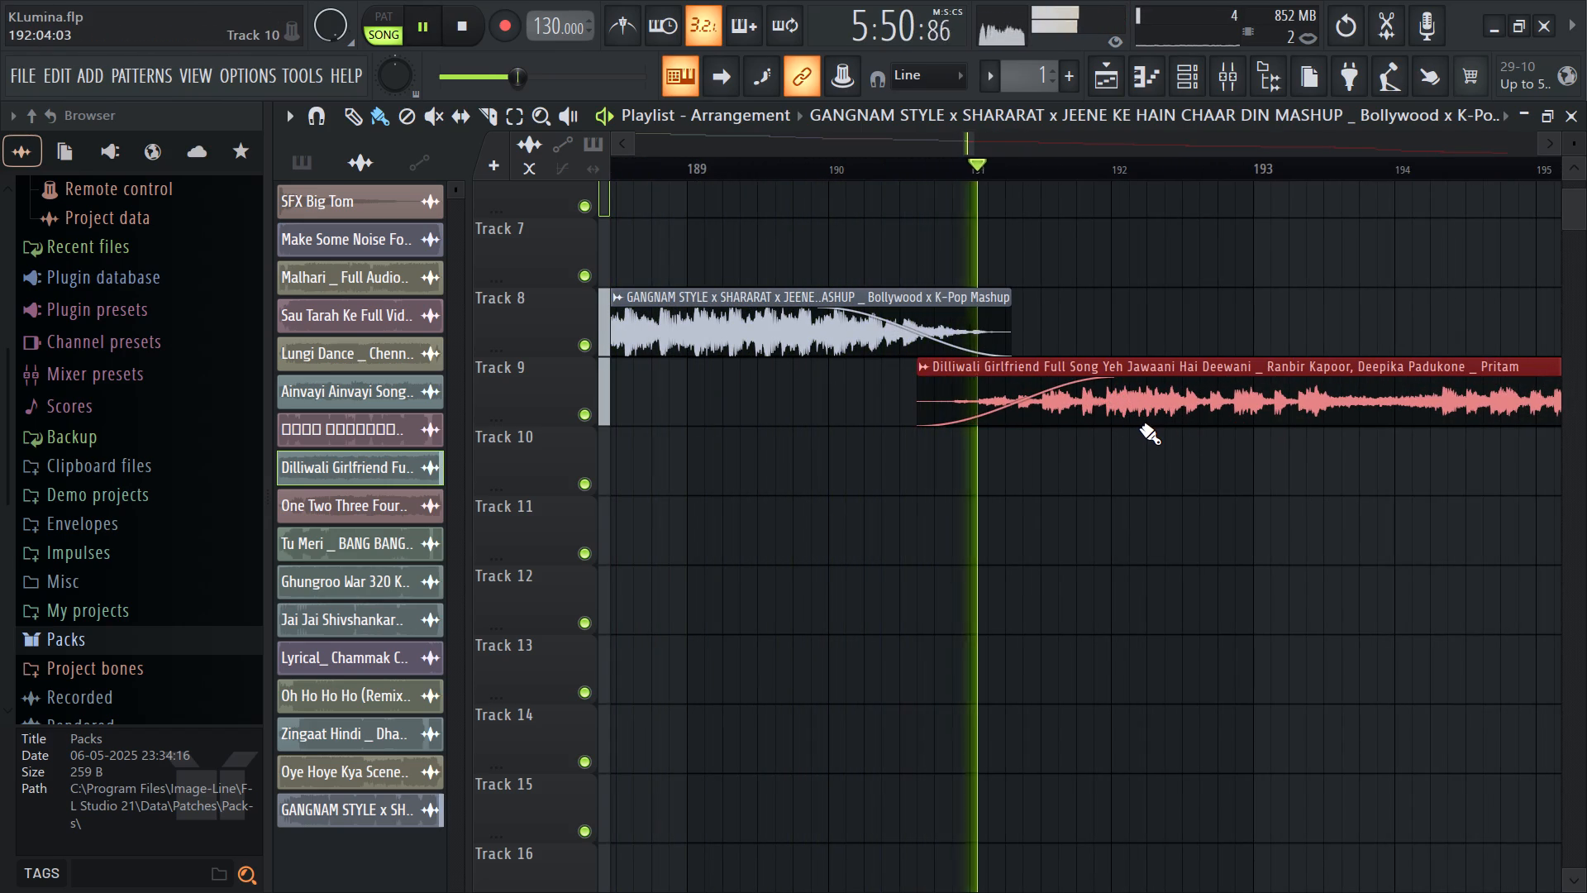
key(space)
drag(1189, 408, 1110, 412)
key(space)
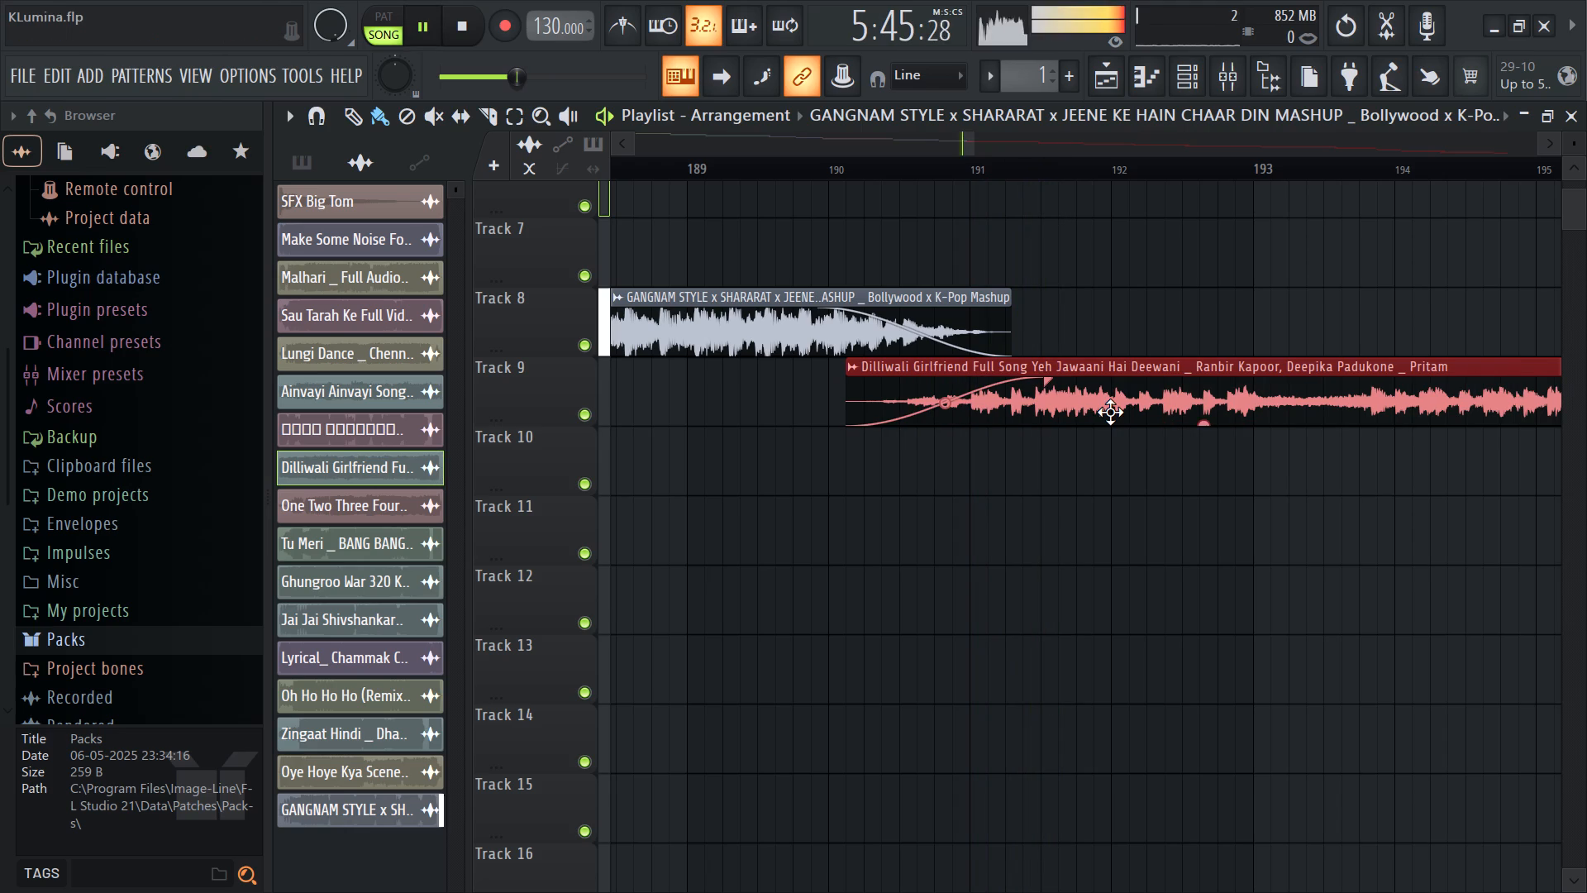
drag(1119, 405, 1139, 401)
key(ctrl+s)
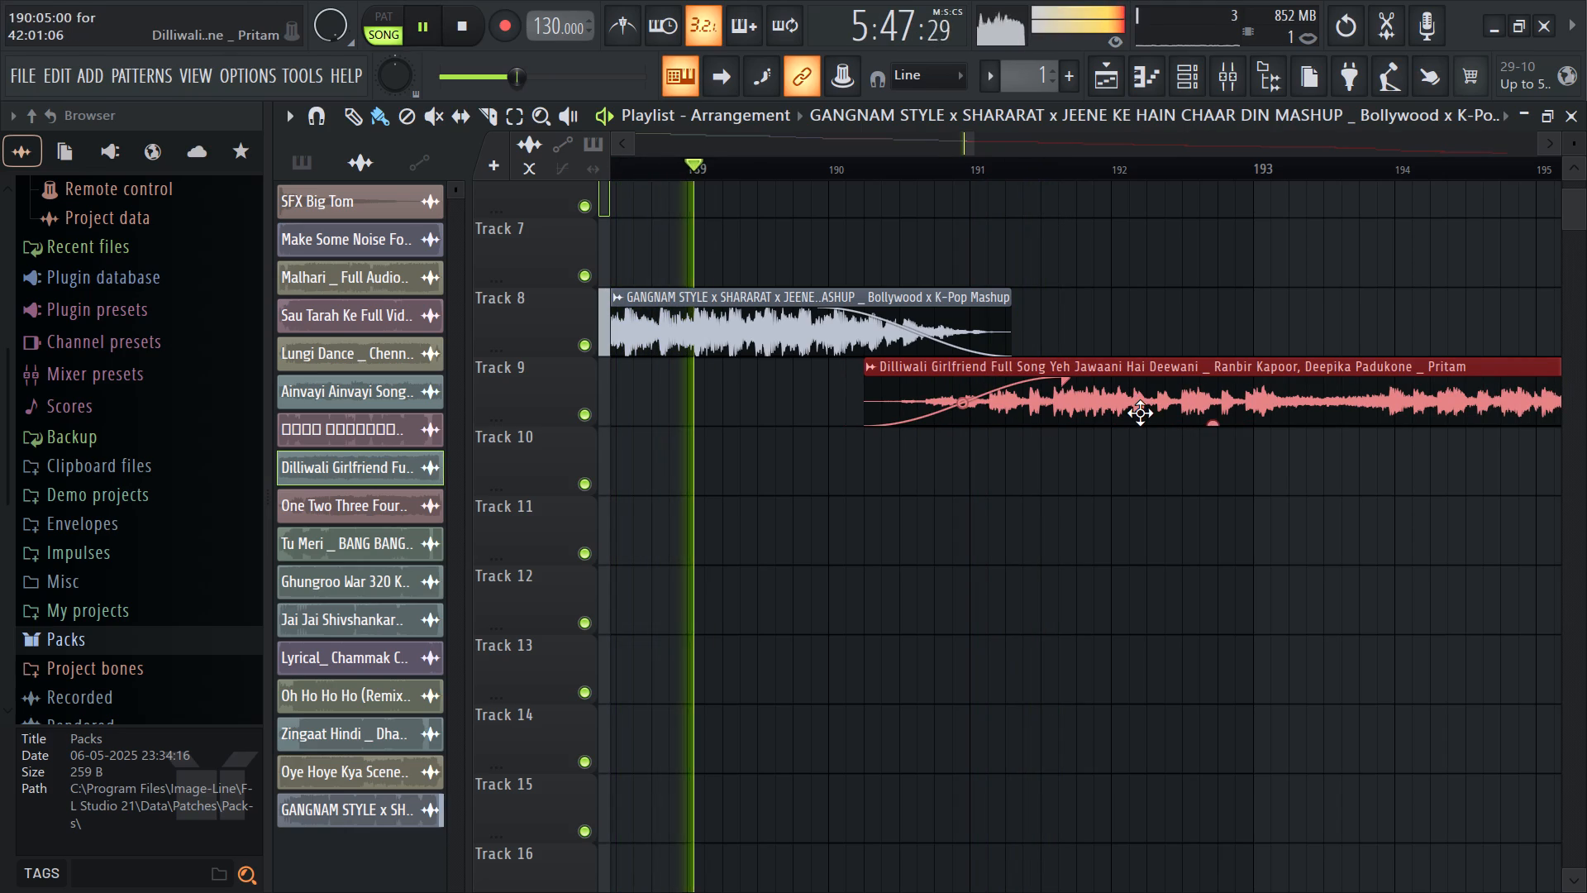
key(ctrl+s)
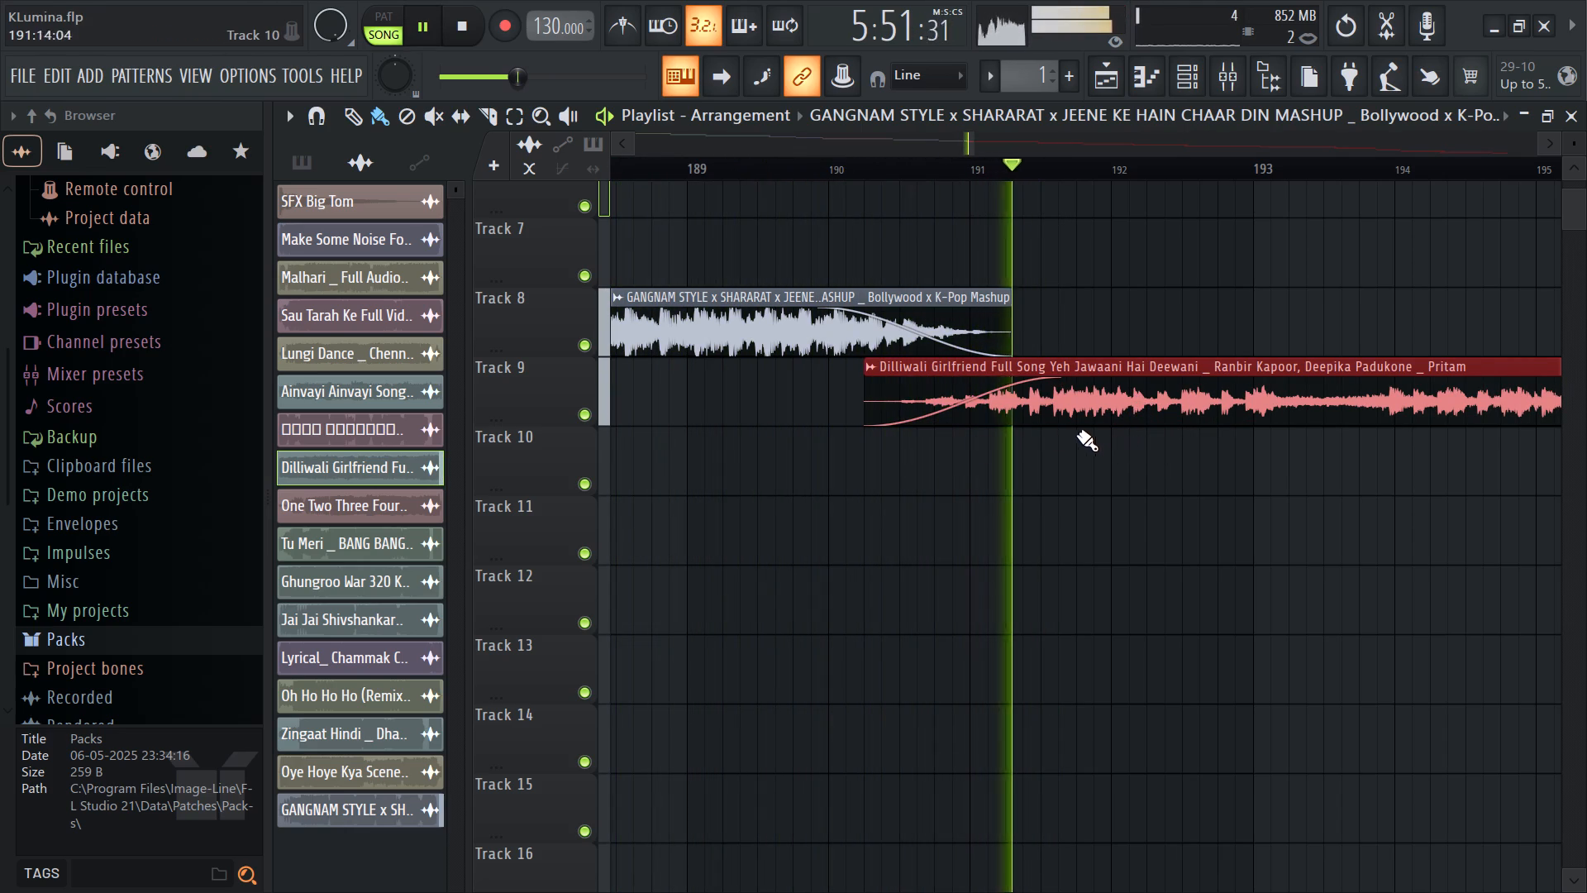
Deselect the clips and play parts of the later medley, ending with the Track 20 Oh Ho Ho Ho (Remix) clip from about bar 498.
ctrl+scroll(832, 502, down, 6)
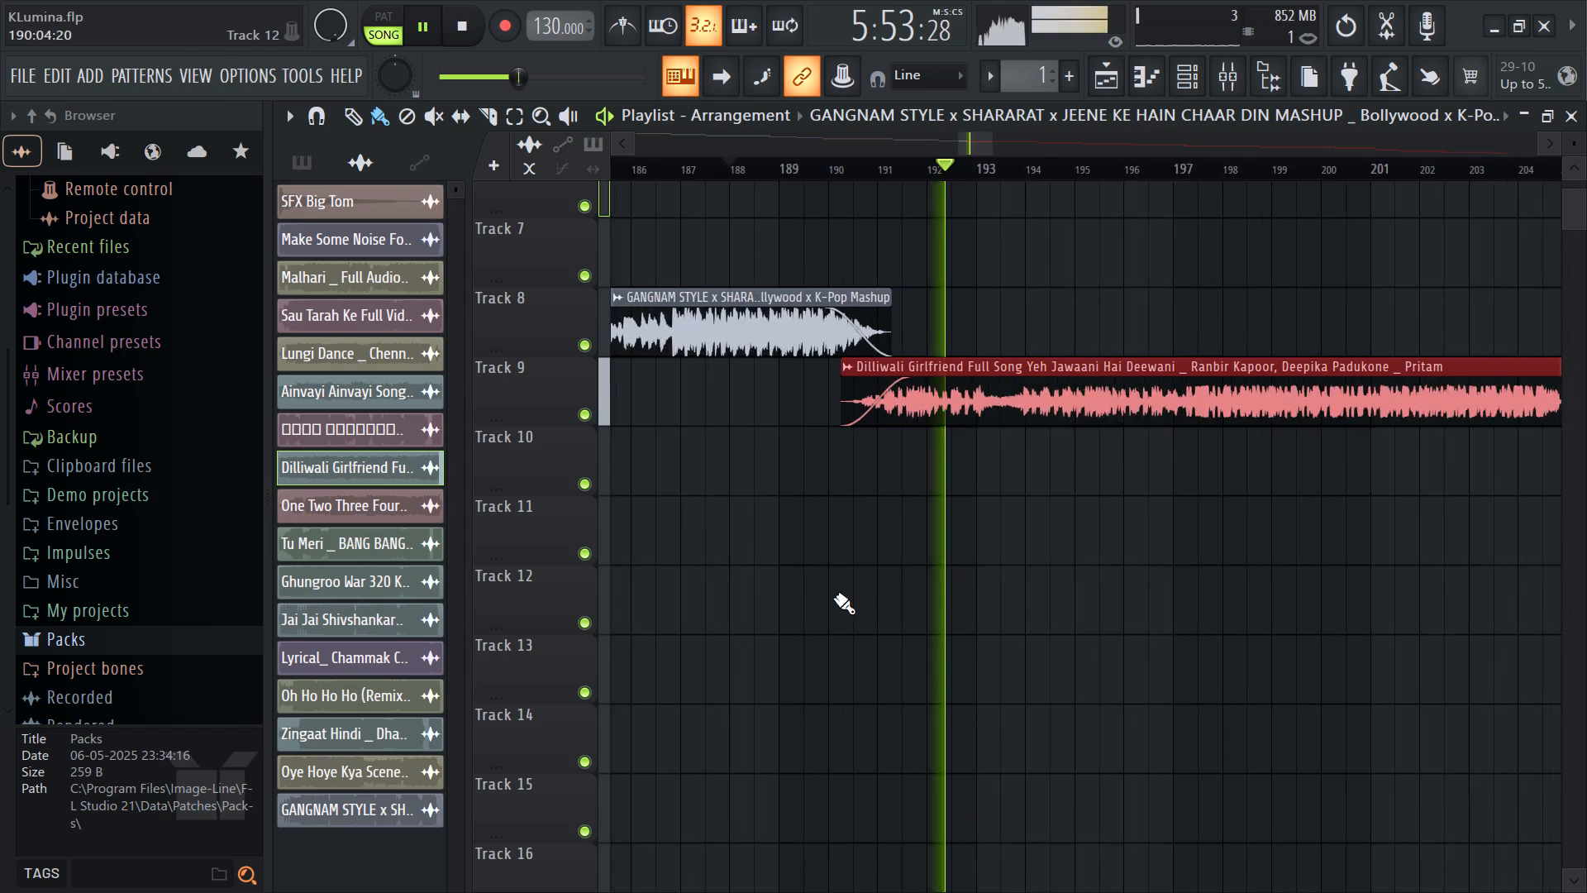
ctrl+scroll(834, 597, down, 20)
ctrl+scroll(834, 597, down, 4)
click(1349, 164)
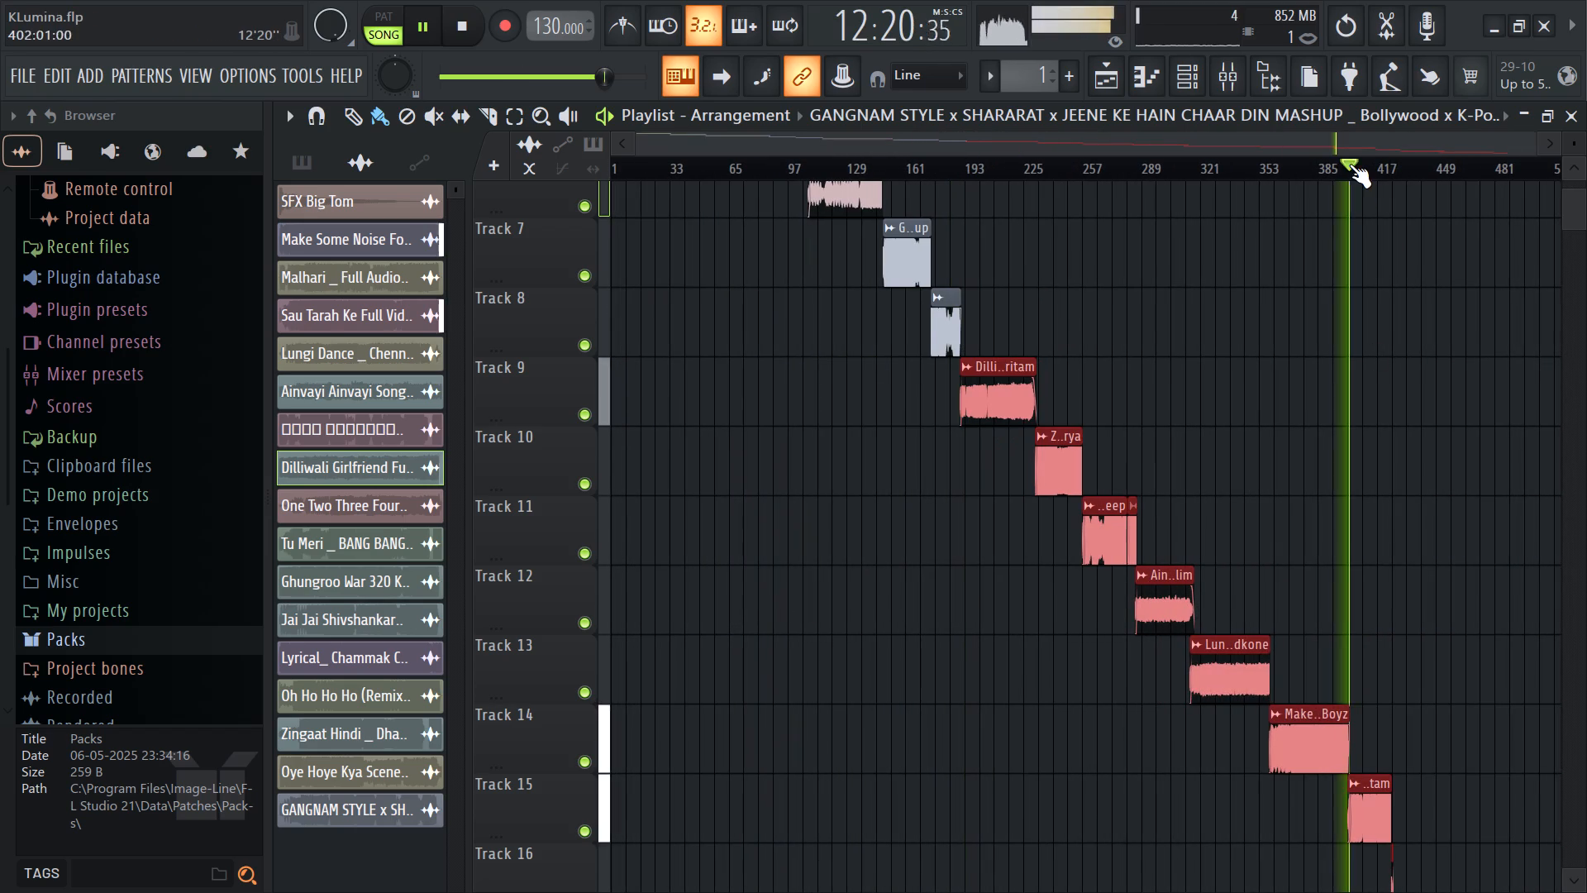
right_click(1434, 221)
scroll(1347, 394, down, 5)
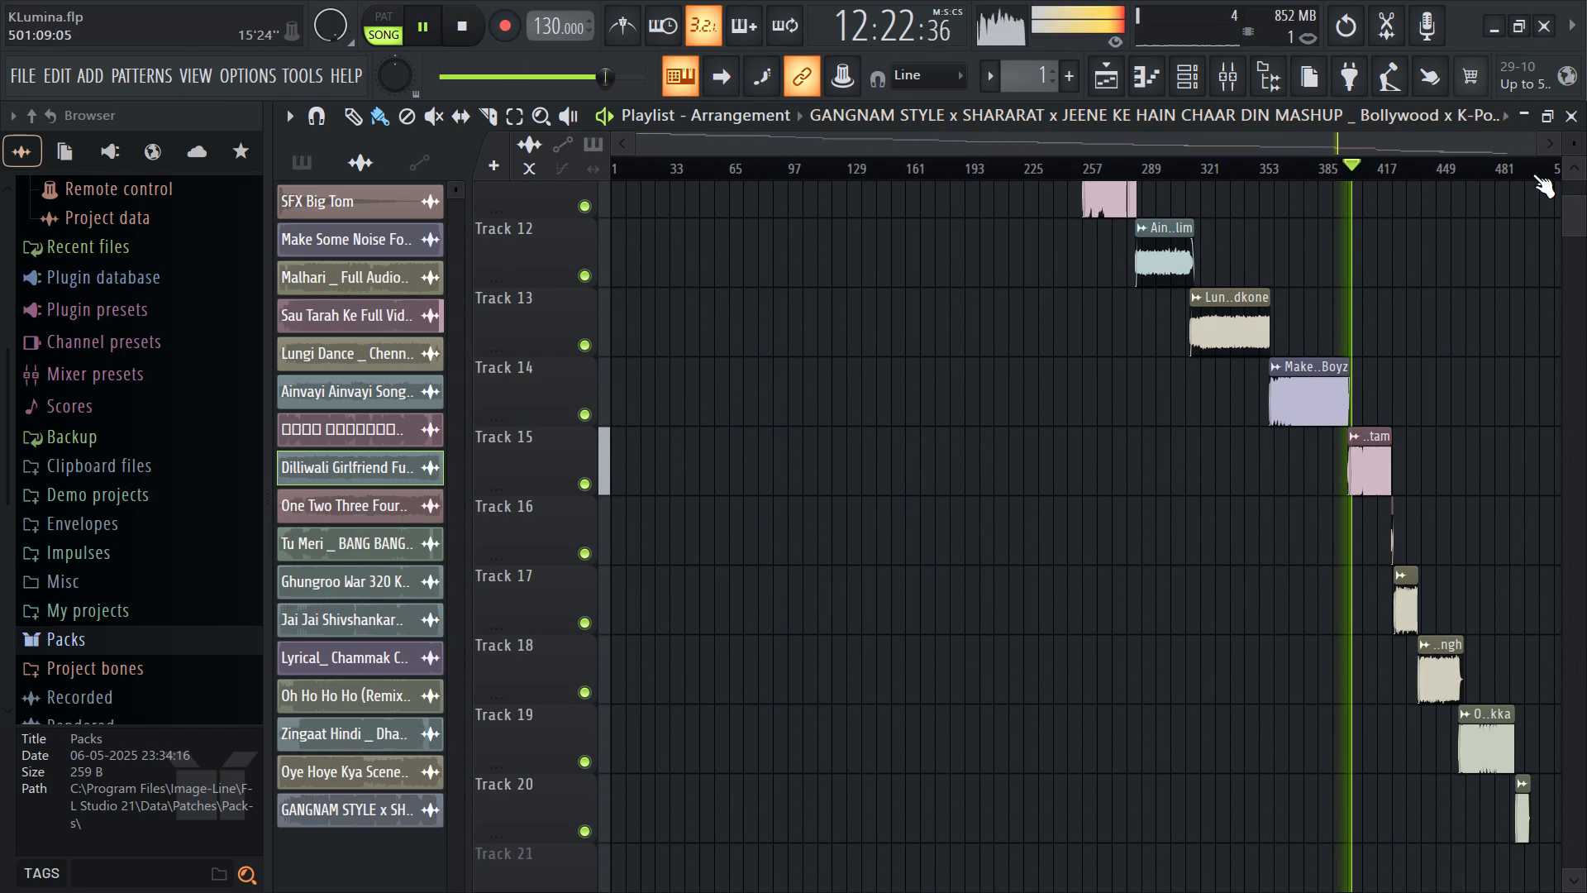
click(1504, 174)
ctrl+scroll(928, 532, down, 5)
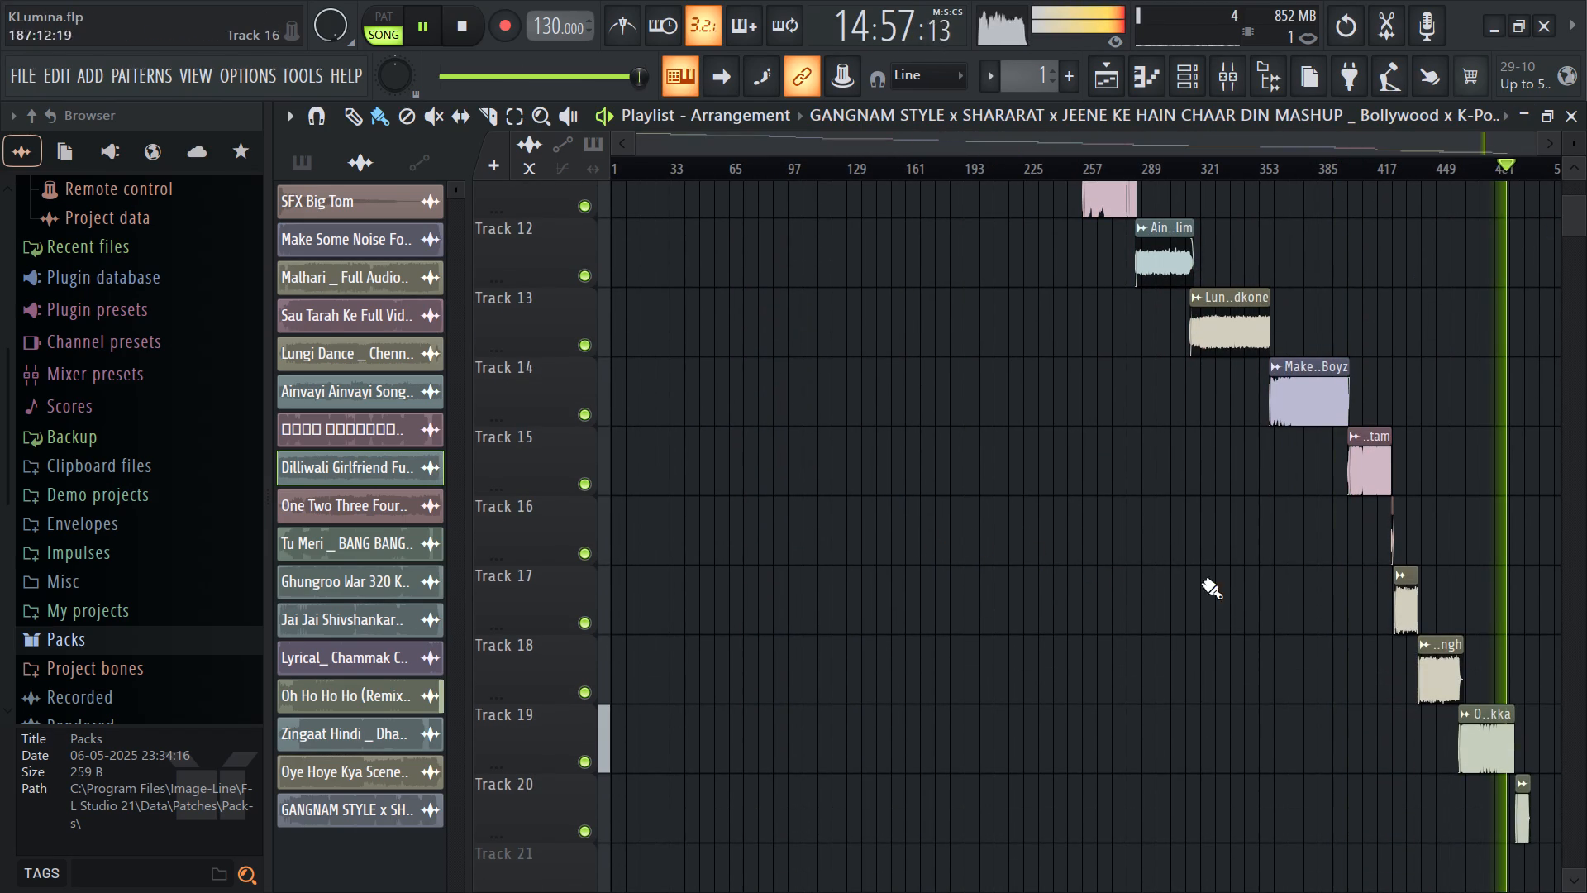
ctrl+scroll(1559, 738, up, 5)
ctrl+scroll(734, 580, down, 6)
ctrl+scroll(1586, 803, up, 6)
scroll(1344, 719, down, 14)
ctrl+scroll(1564, 617, up, 4)
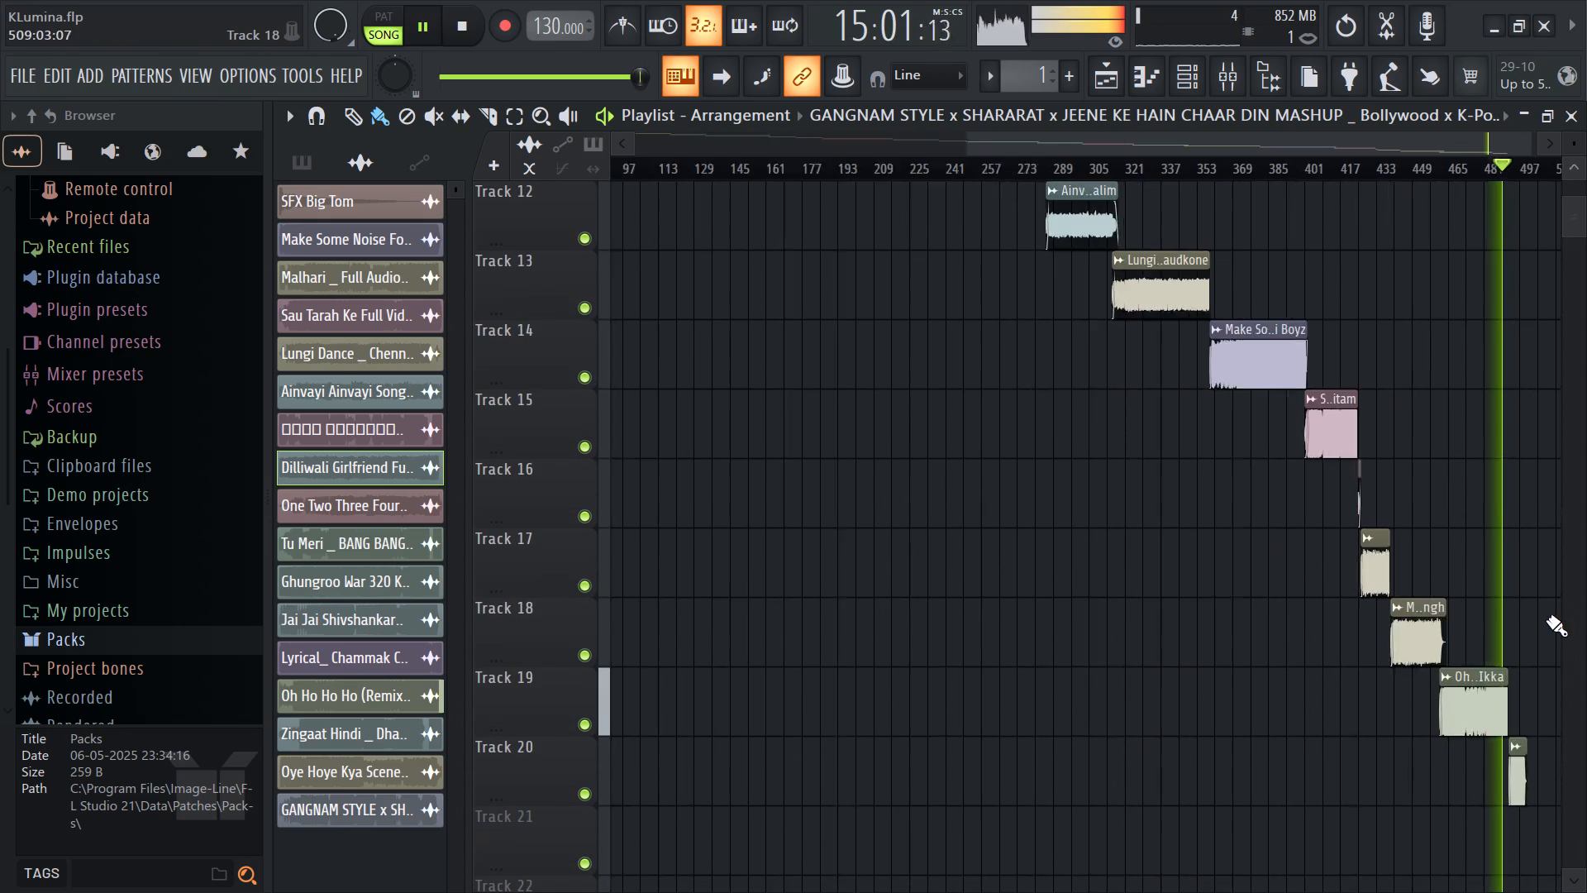
ctrl+scroll(1546, 619, up, 2)
ctrl+scroll(1534, 698, up, 15)
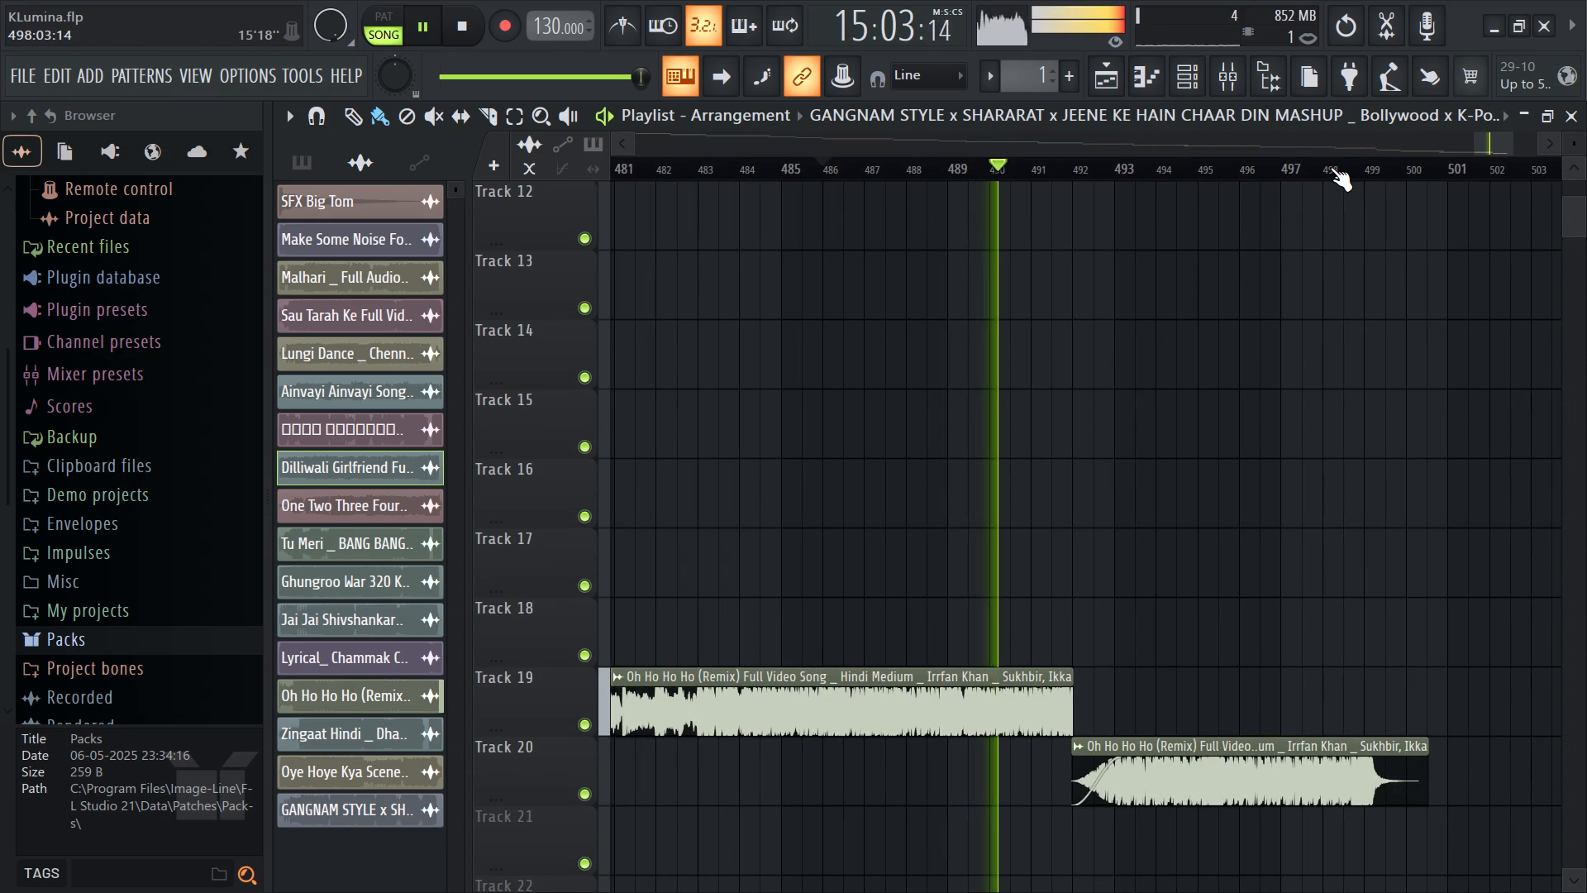
click(1330, 169)
key(space)
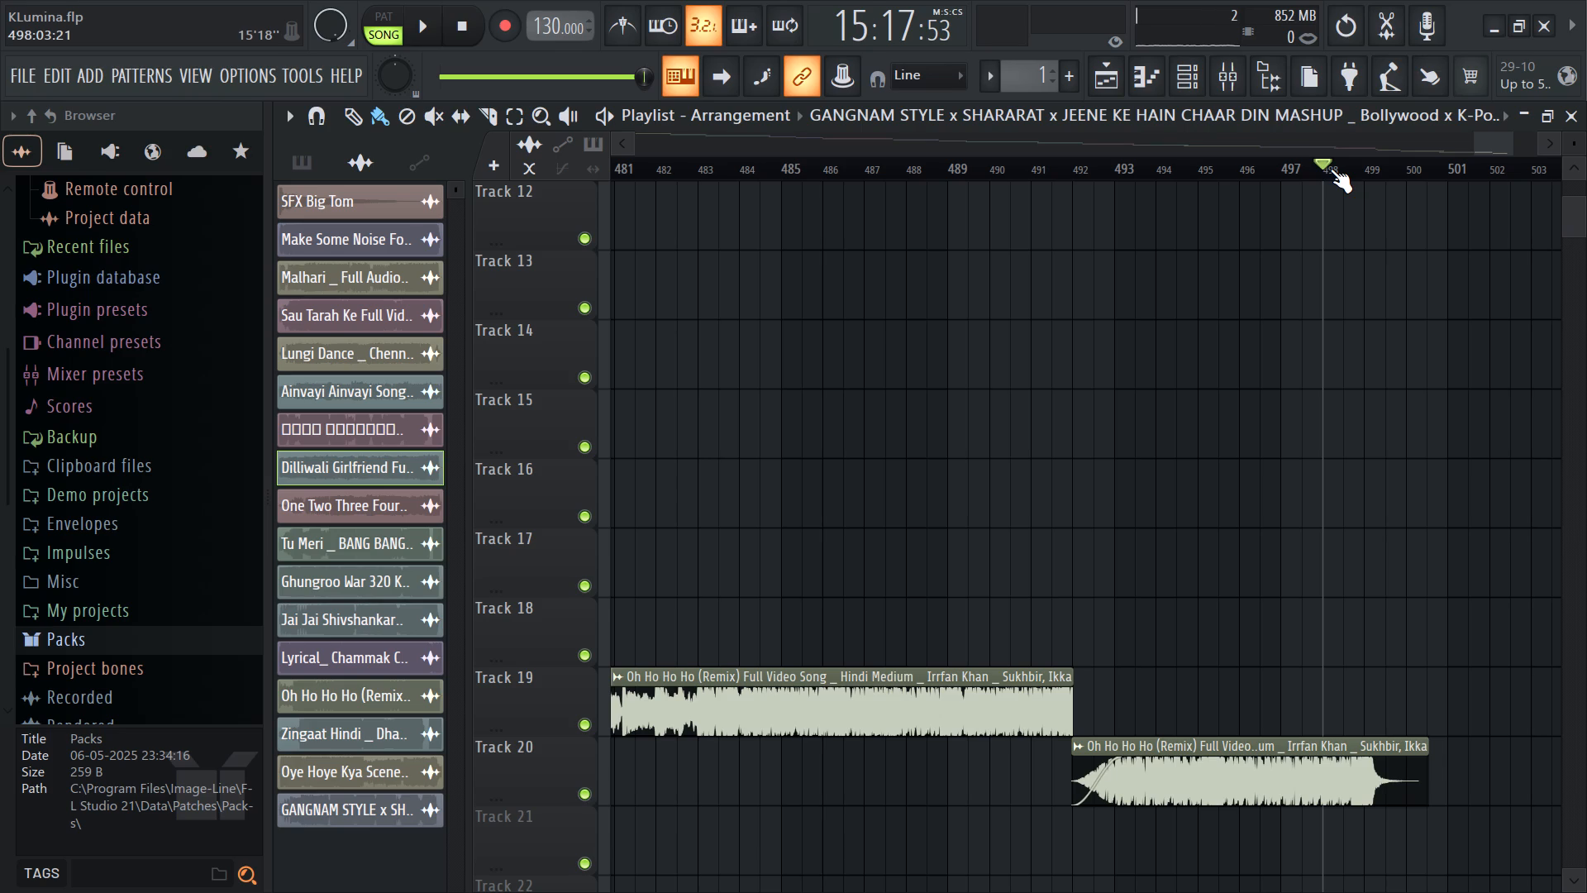
Switch to YouTube in Chrome and play the Illuminati x Malhari (JAZ Scape Mashup) from nearly a third of the way through.
key(alt+Tab)
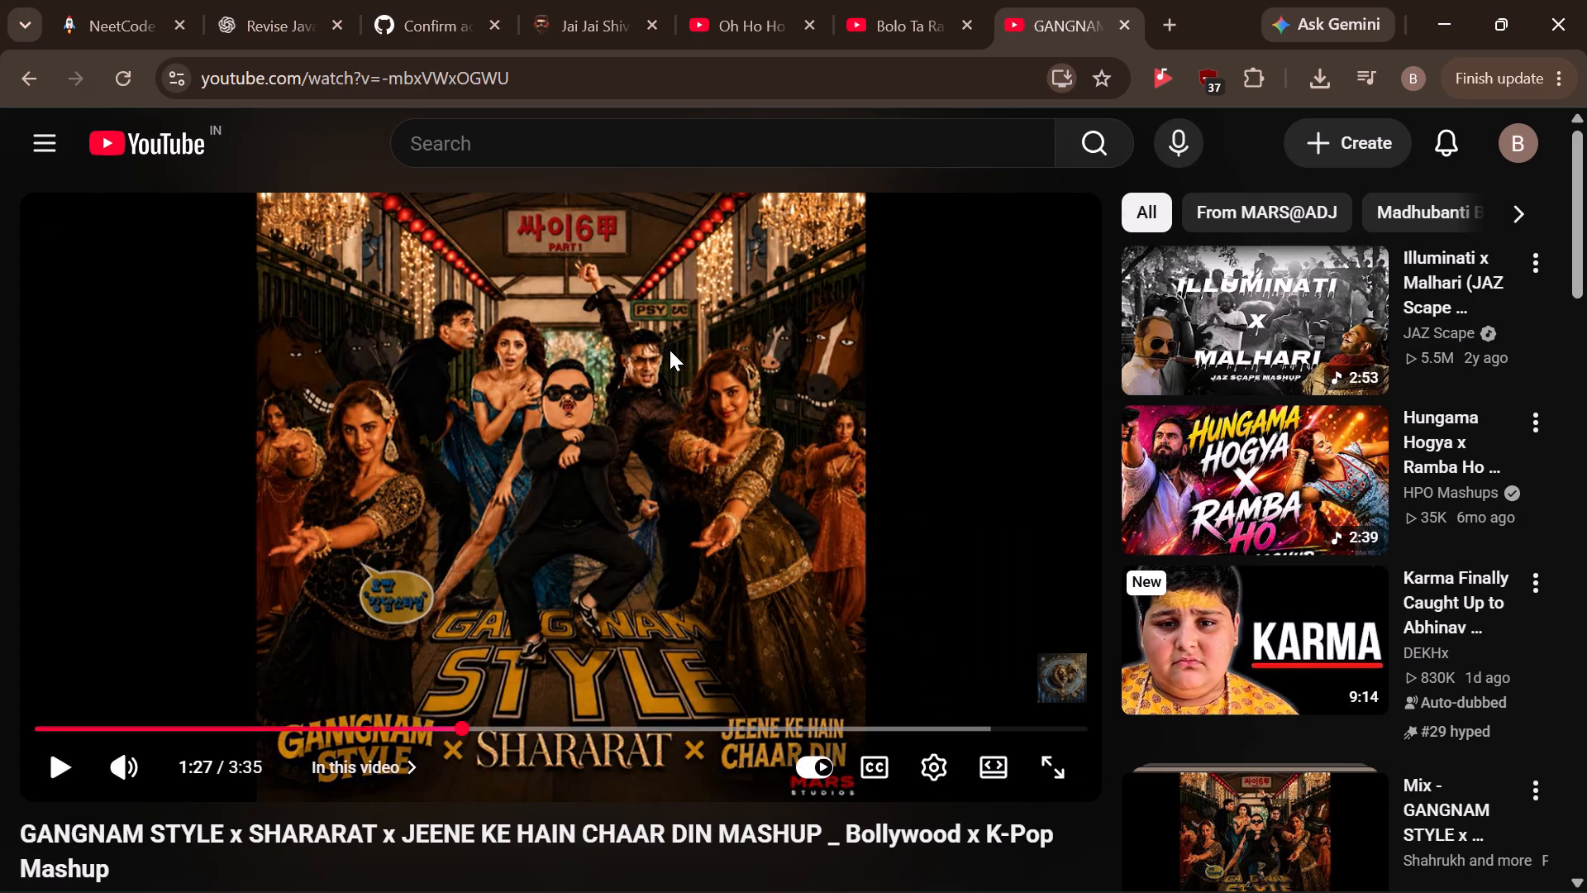
click(1198, 320)
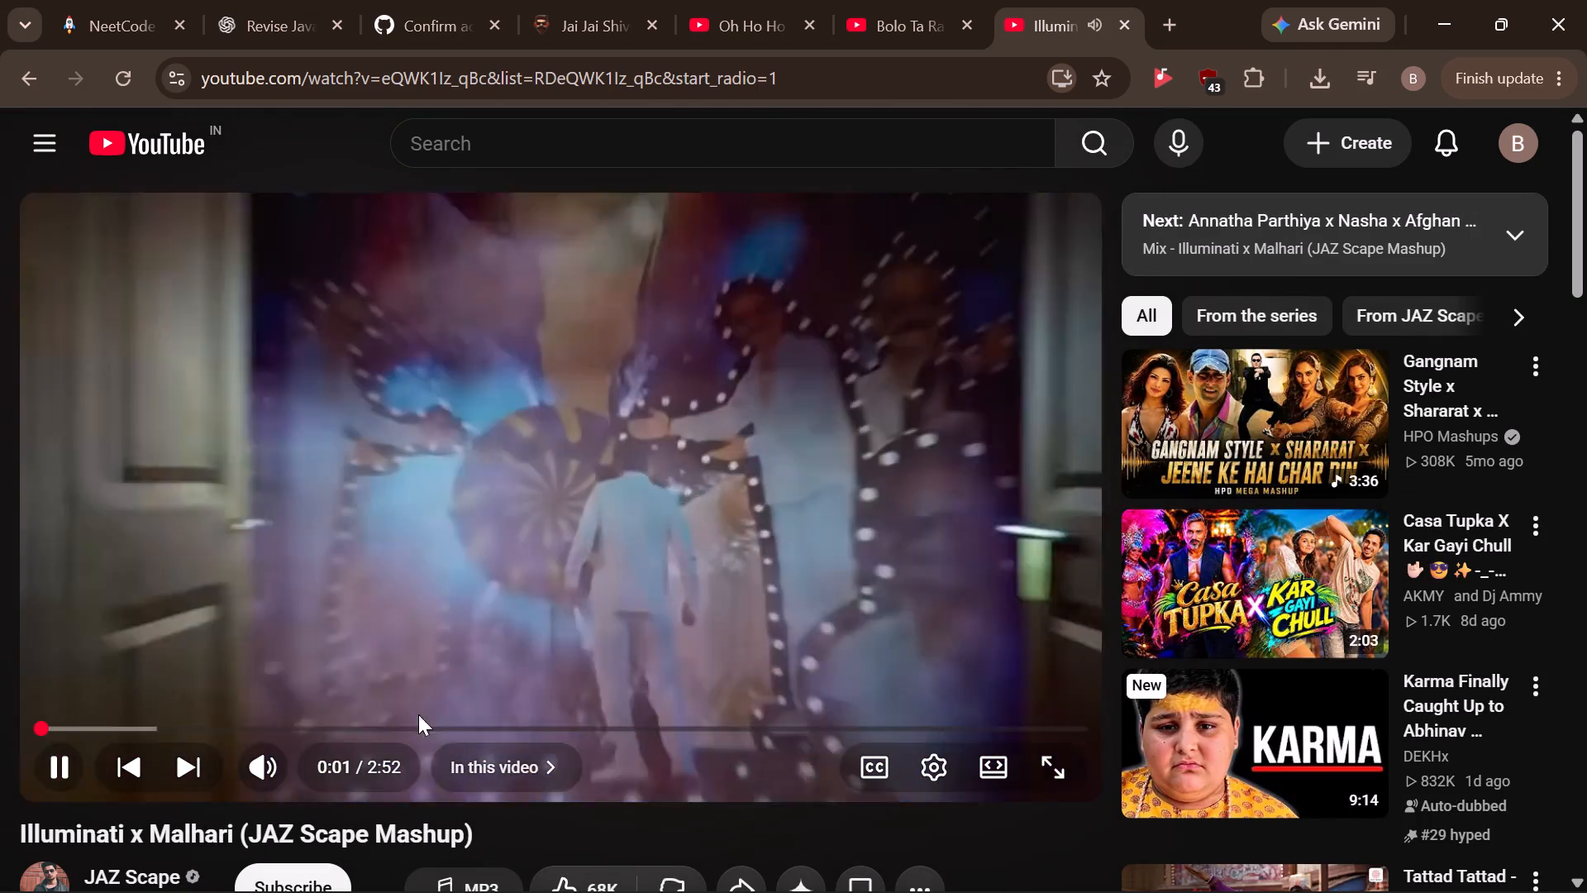
click(356, 735)
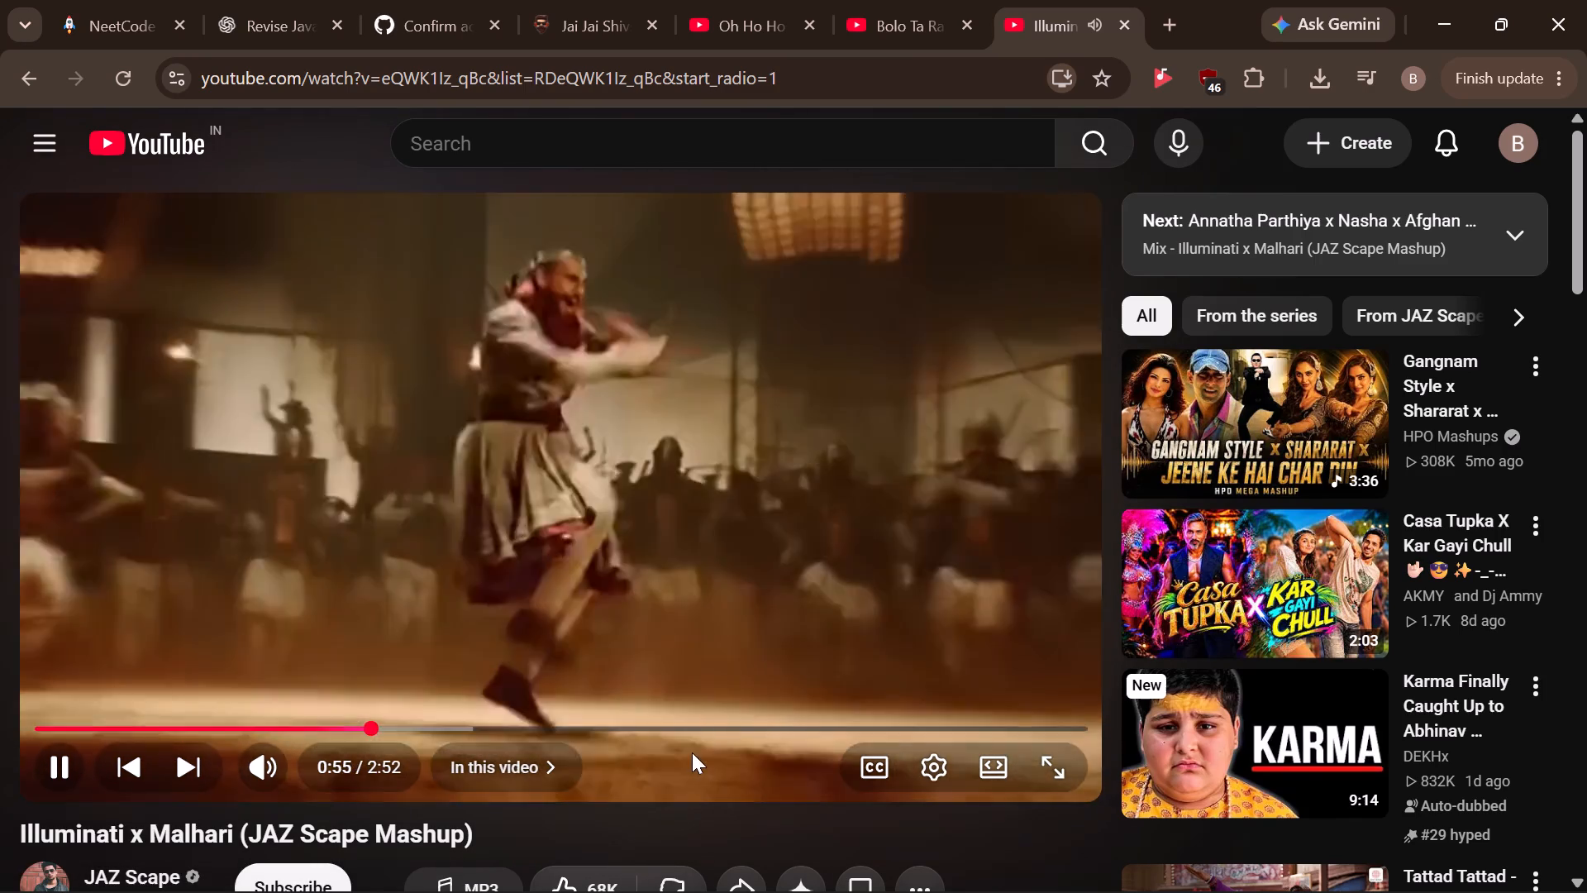
Open the Le Le Mazaa Le X Fa9la X Aa Re Pritam Pyare mashup from the recommendations and play it from after its opening disclaimer.
scroll(784, 513, down, 6)
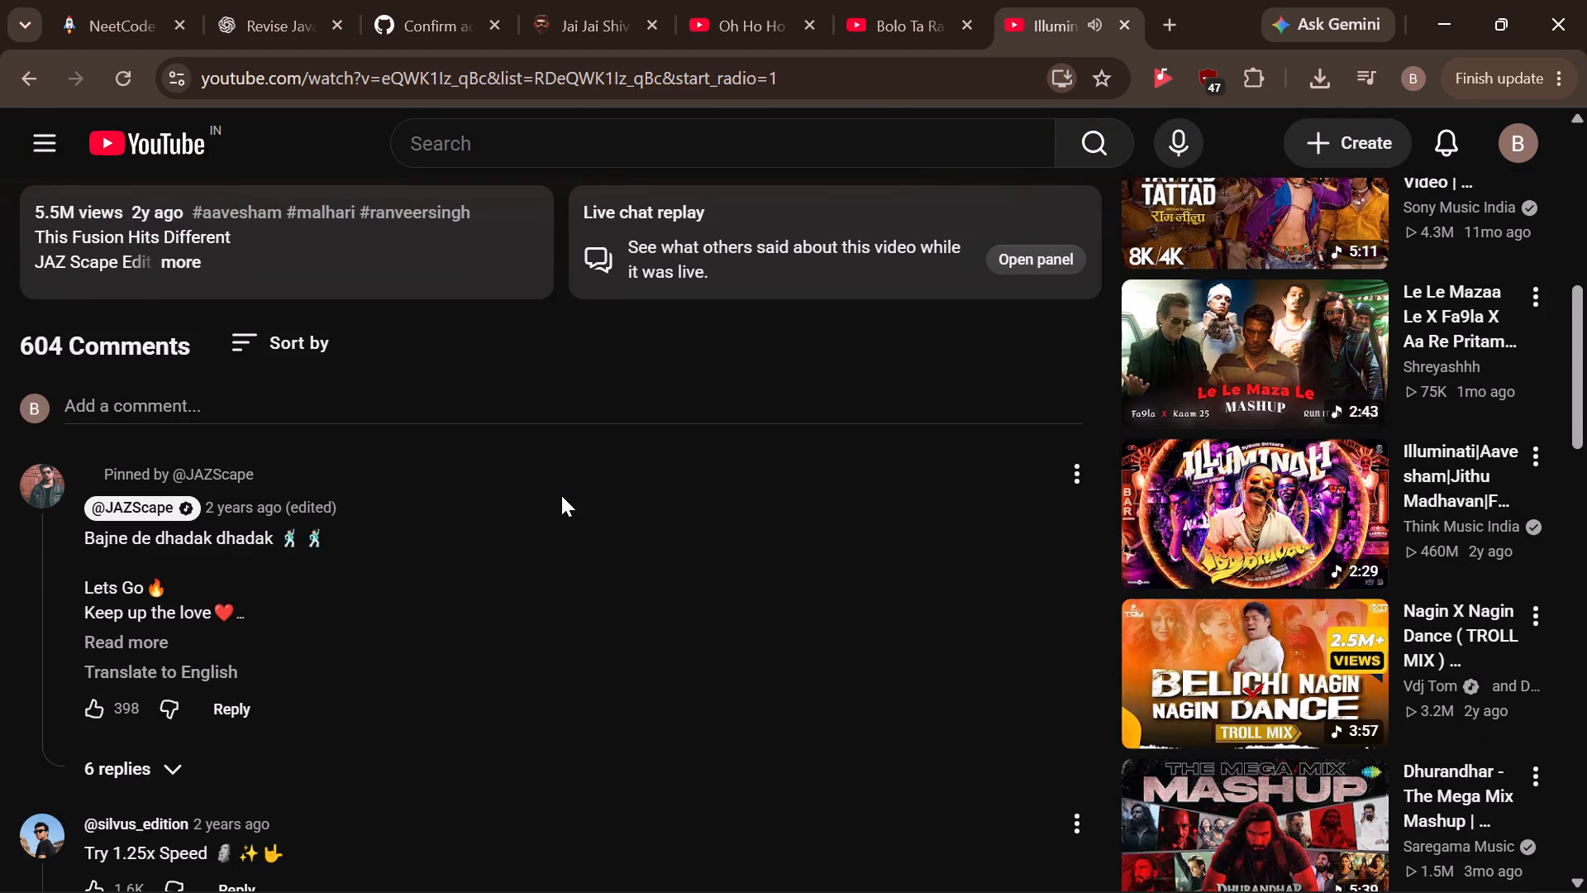
scroll(622, 513, down, 3)
key(space)
scroll(659, 522, down, 1)
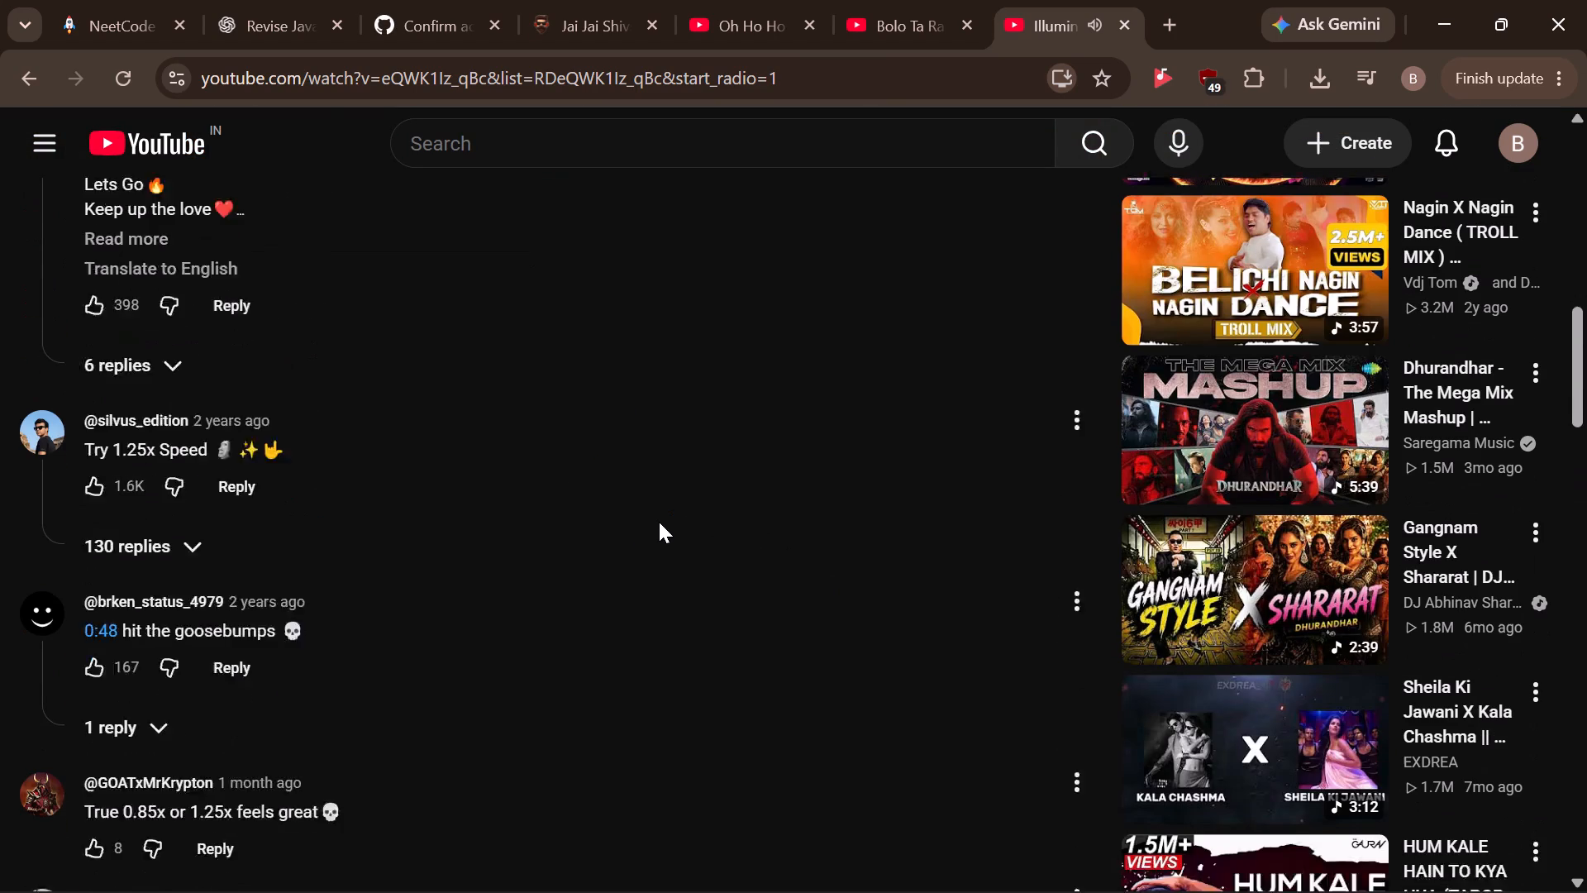
scroll(659, 522, down, 1)
scroll(968, 539, up, 5)
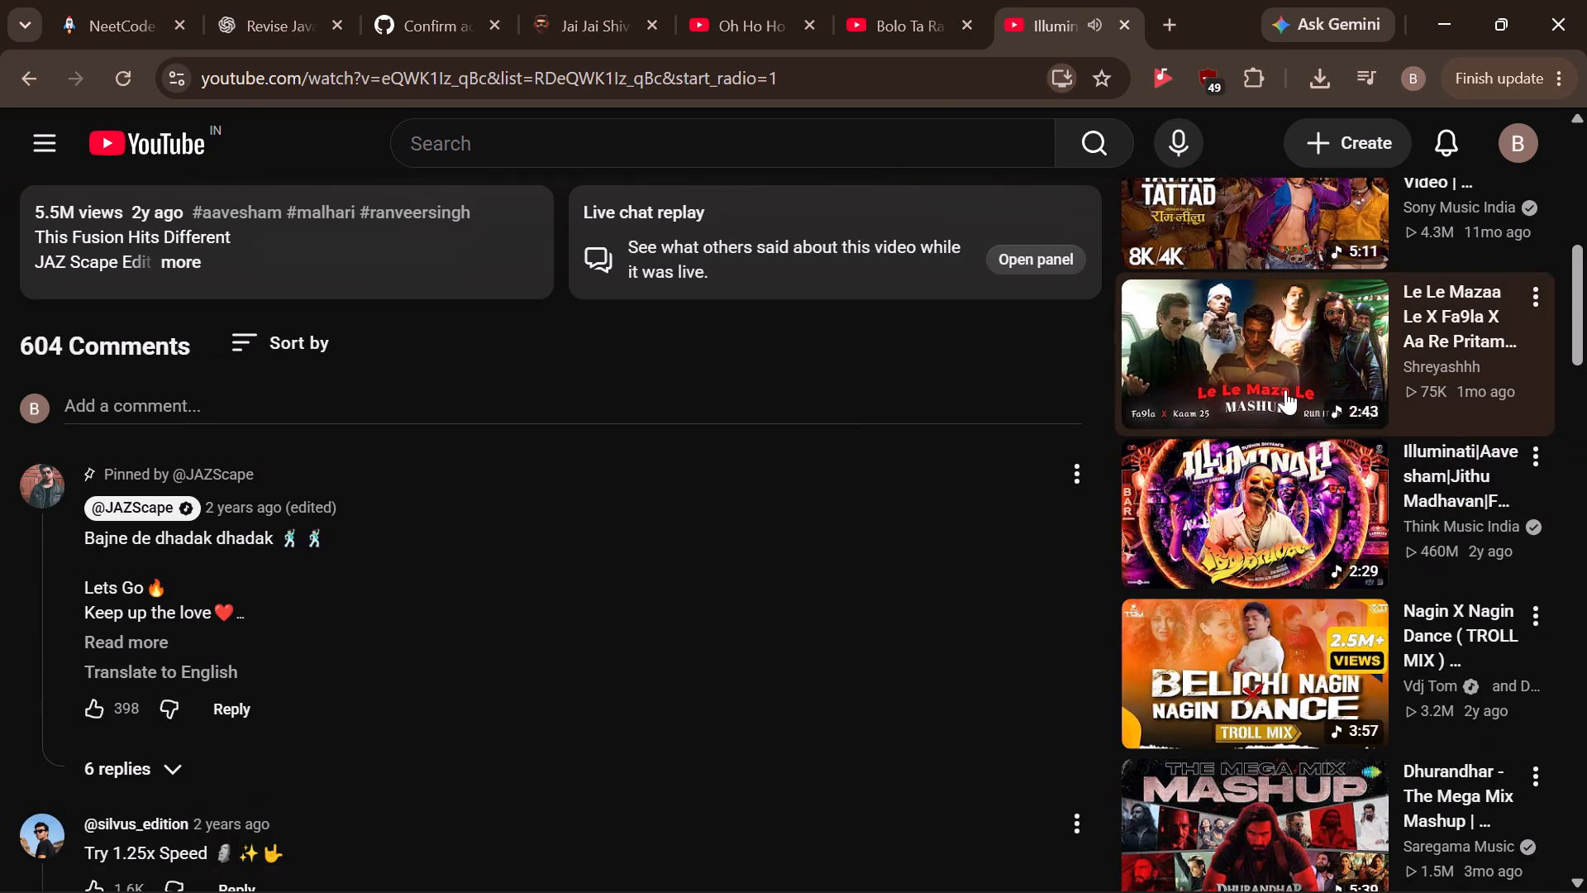
click(1285, 389)
scroll(11, 586, up, 1)
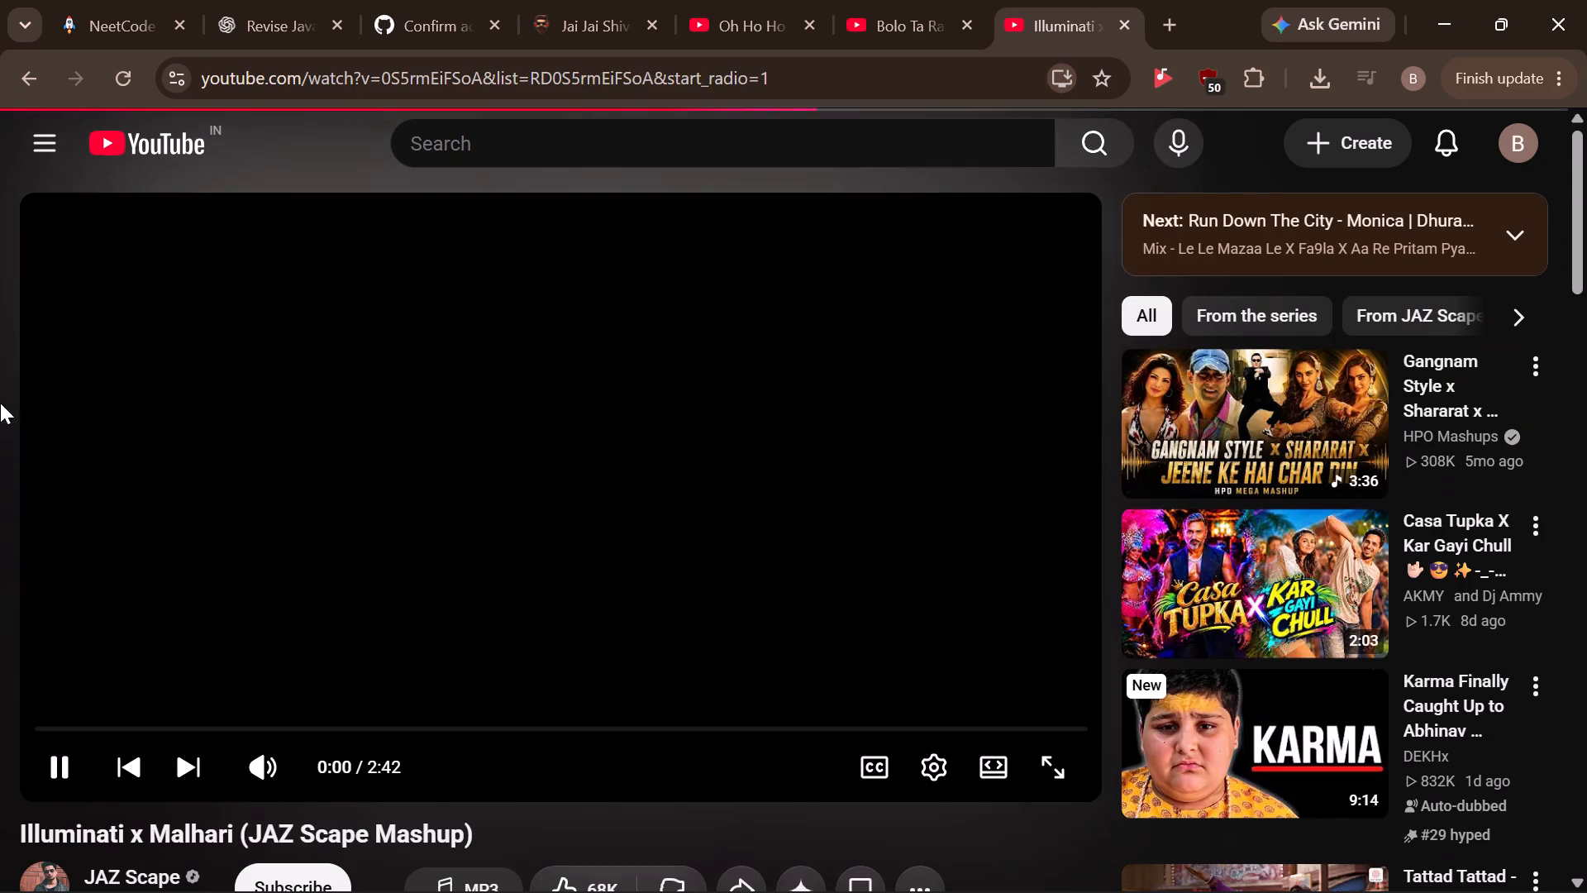
click(112, 724)
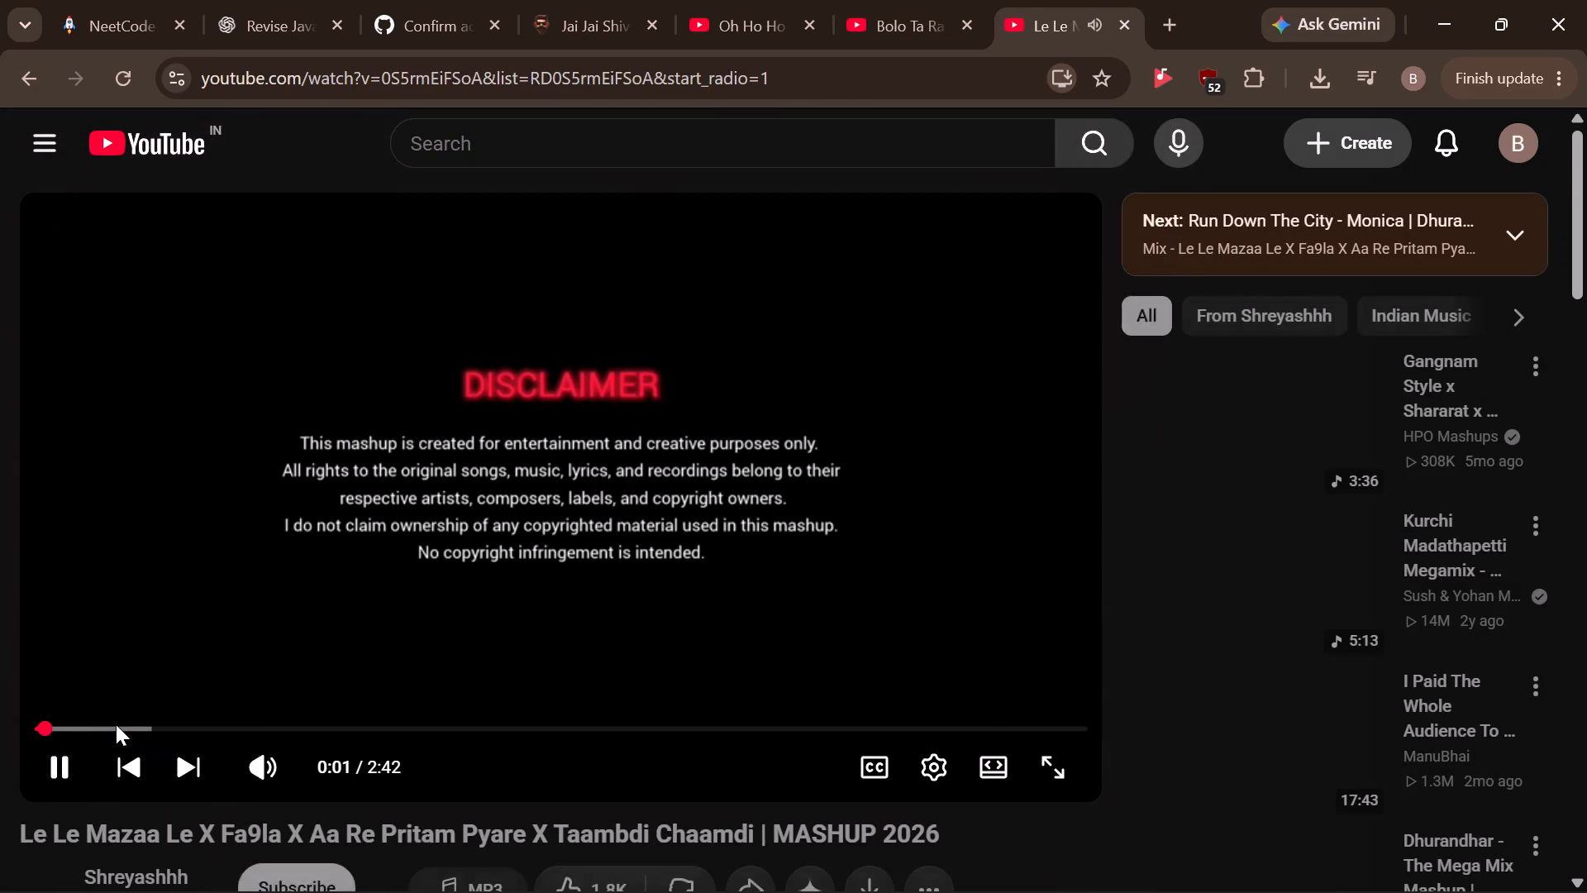
click(149, 727)
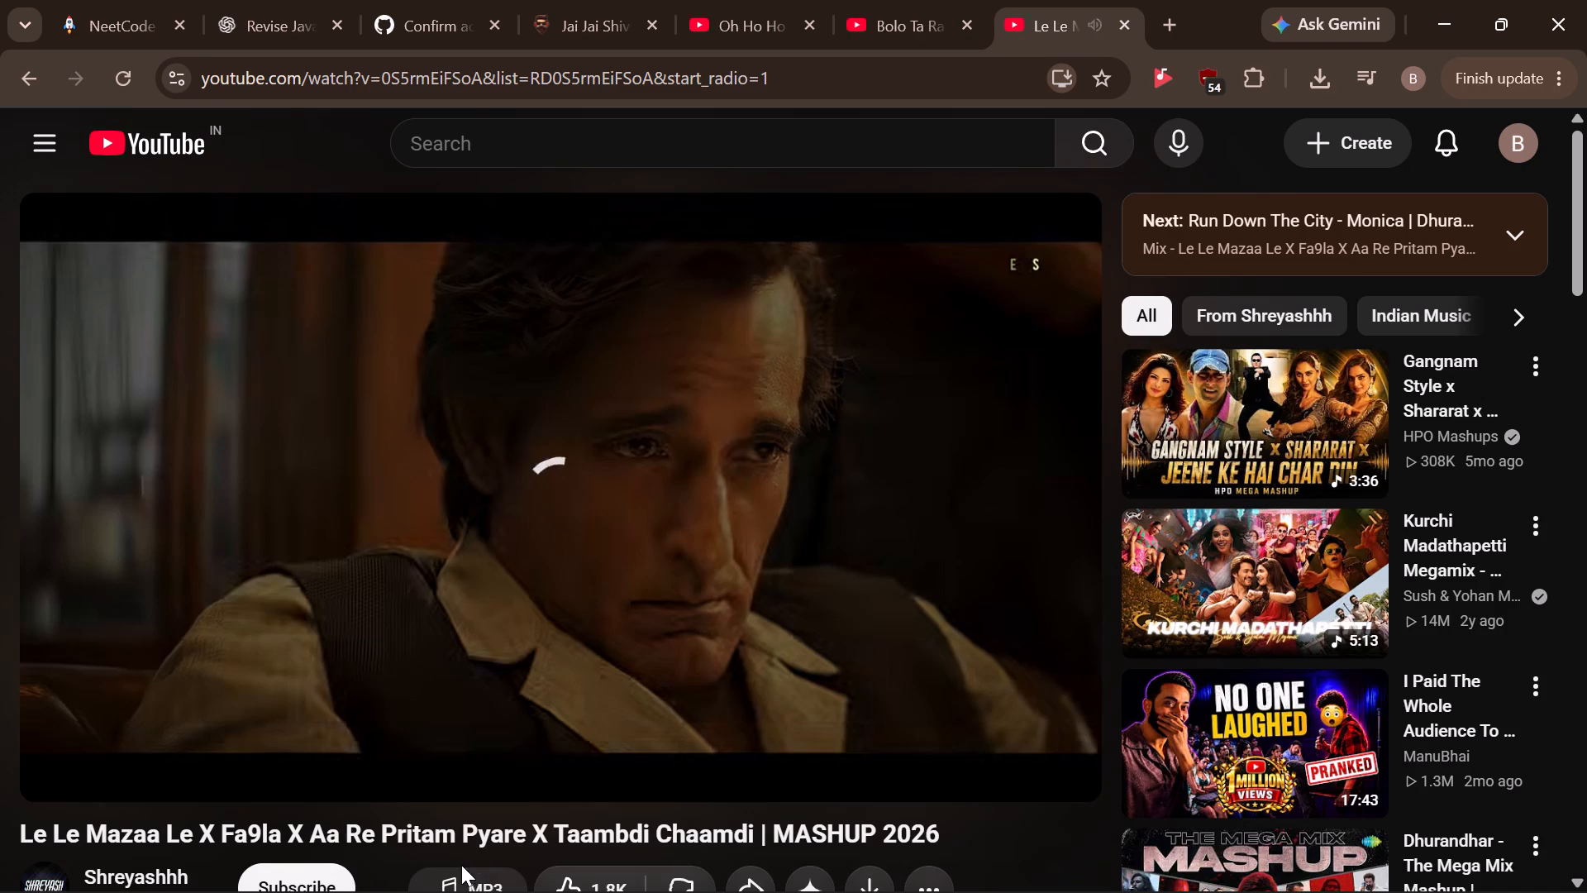
Look through the recommended videos for more mashups while the Le Le Mazaa Le mashup plays.
scroll(499, 892, down, 4)
scroll(541, 522, down, 3)
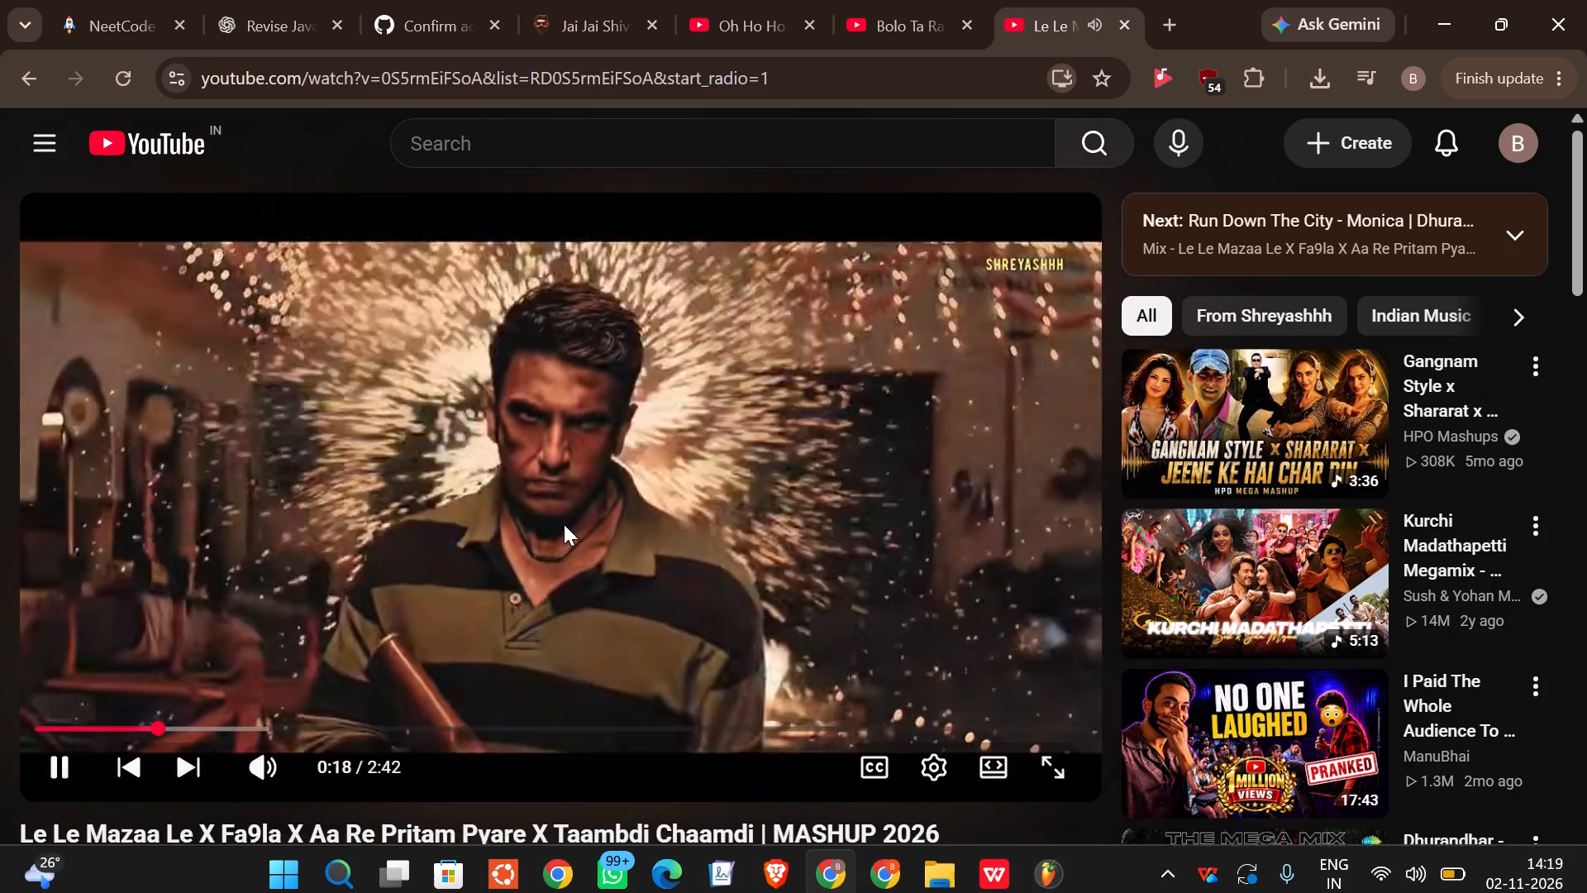
scroll(565, 528, down, 3)
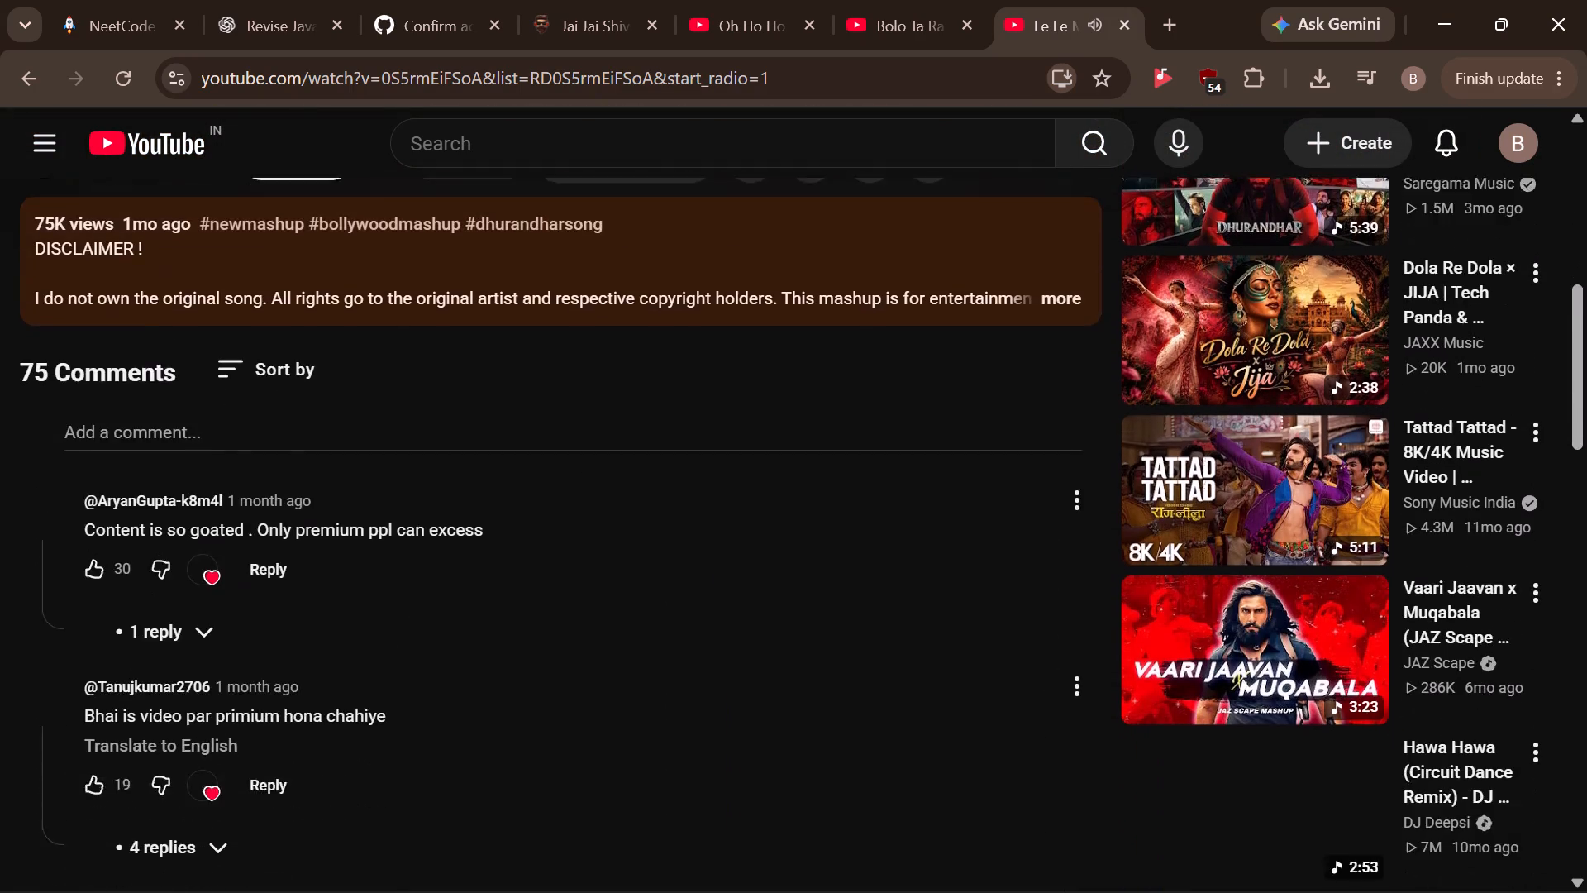
scroll(625, 571, down, 1)
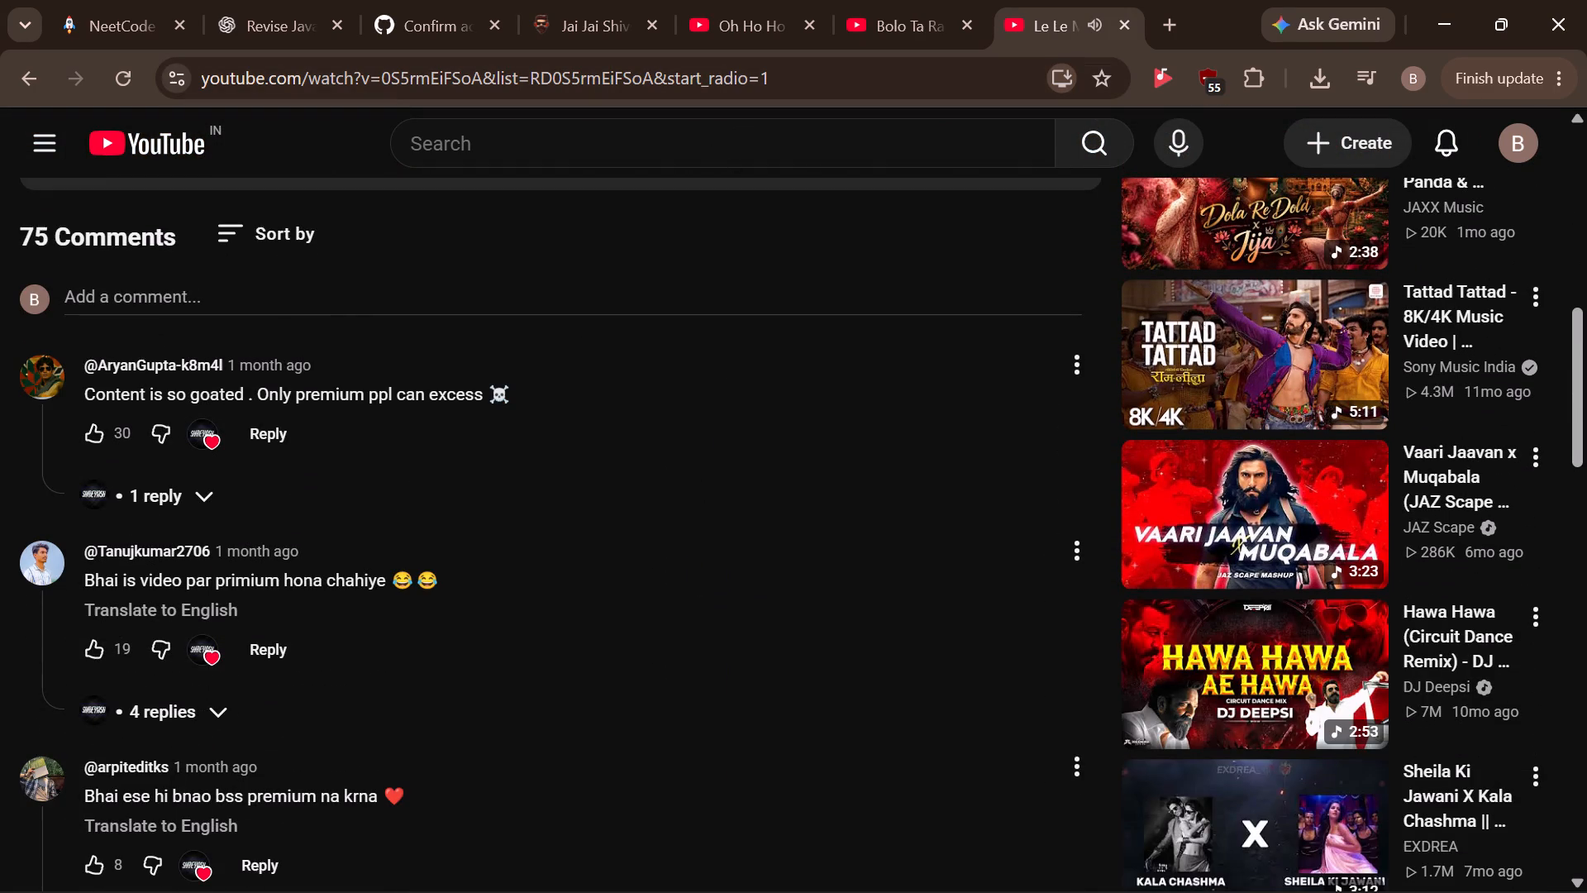
scroll(828, 418, down, 3)
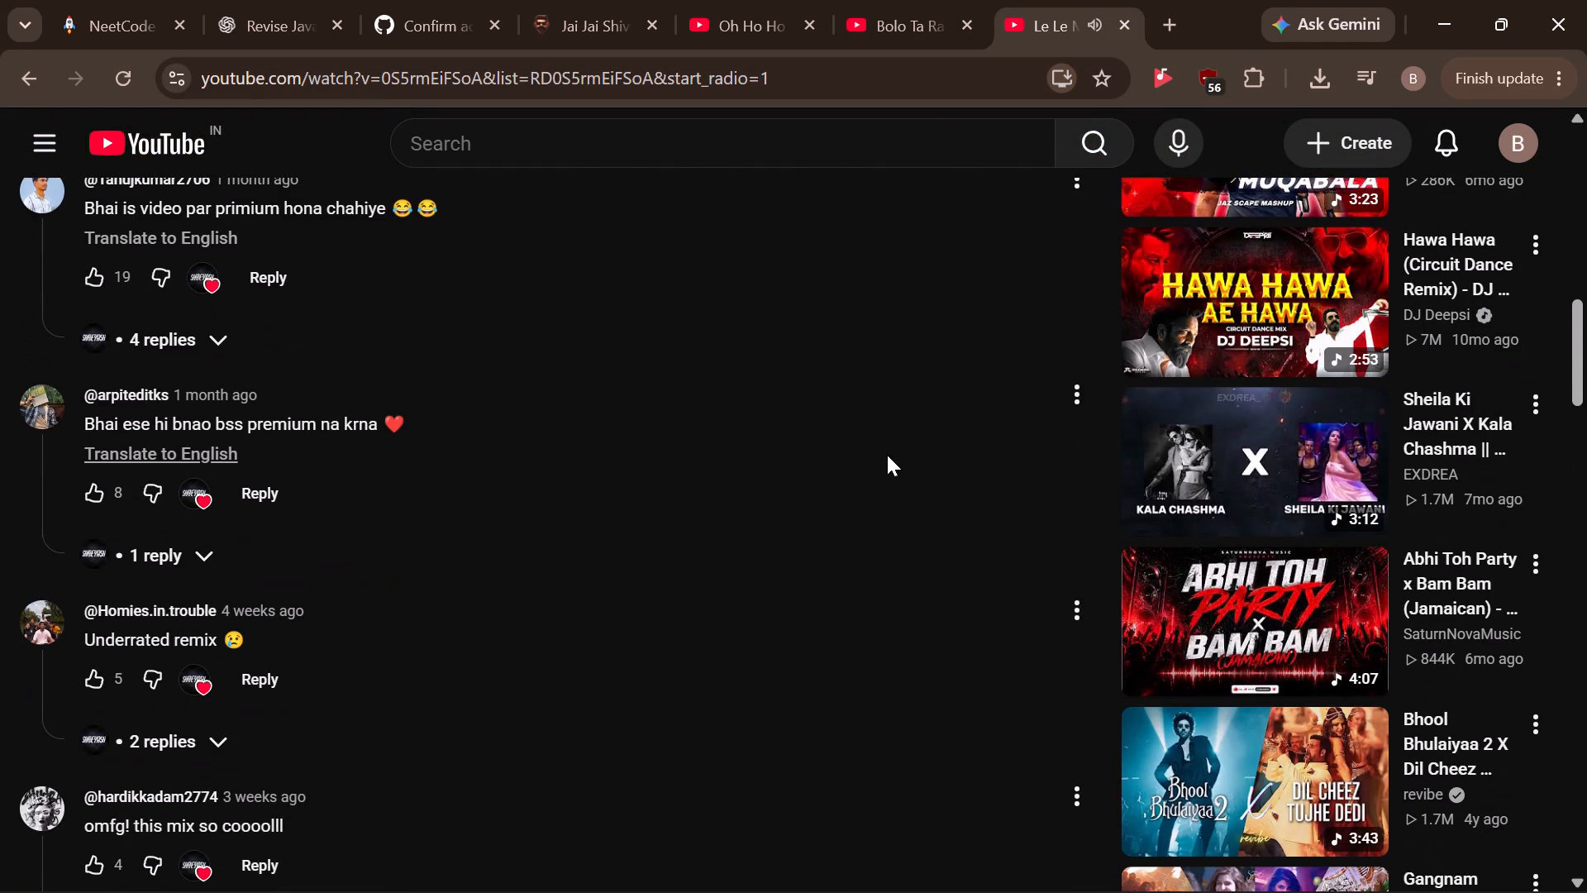
scroll(885, 477, down, 1)
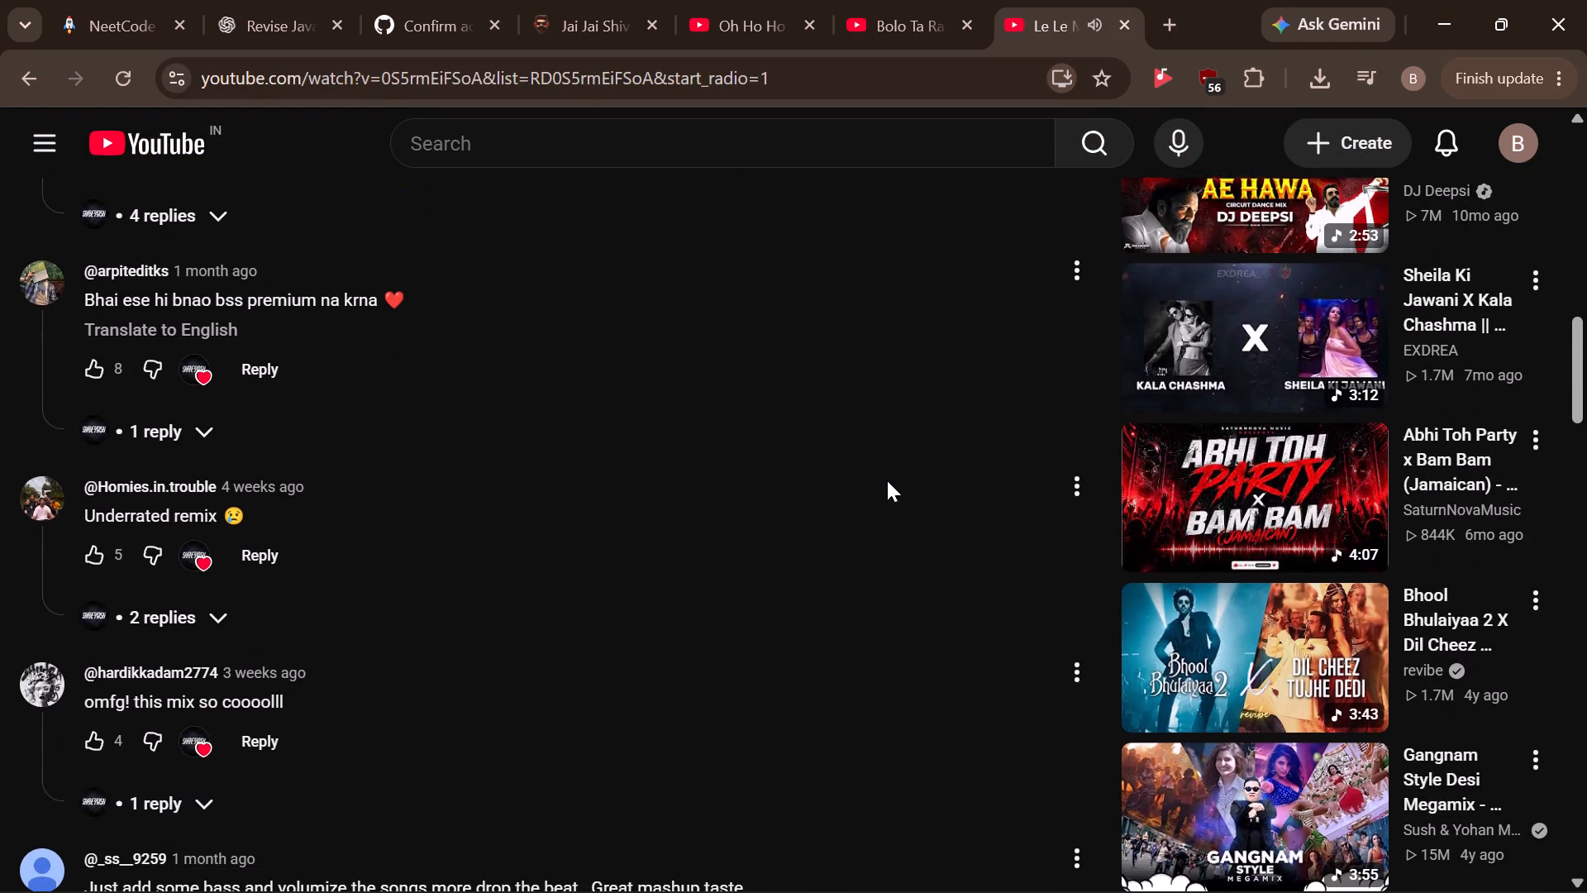
scroll(887, 480, down, 1)
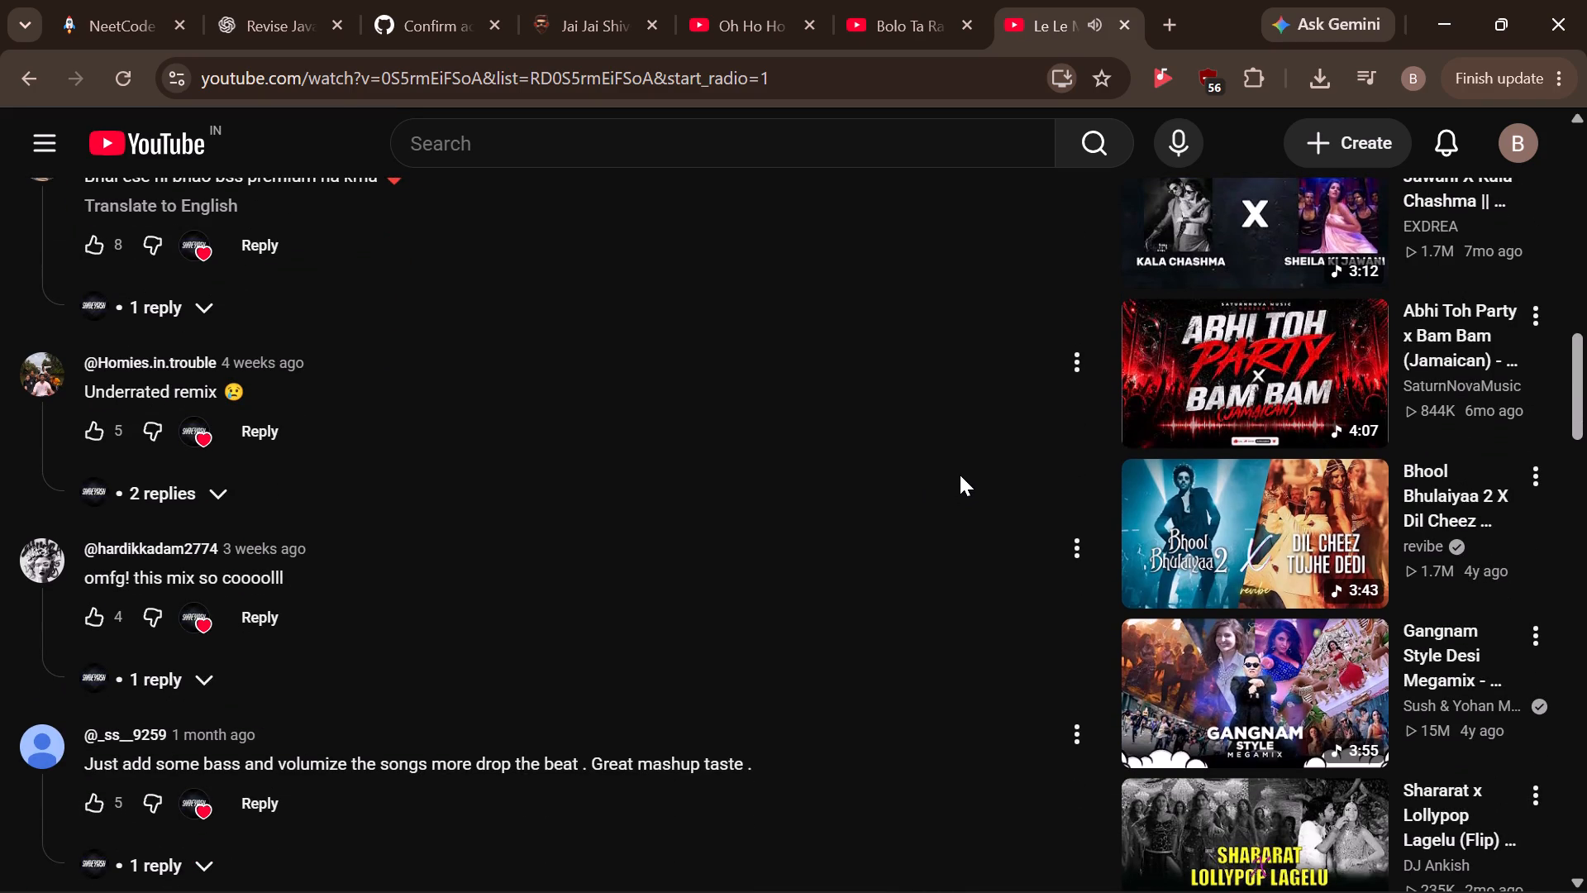
scroll(961, 475, down, 1)
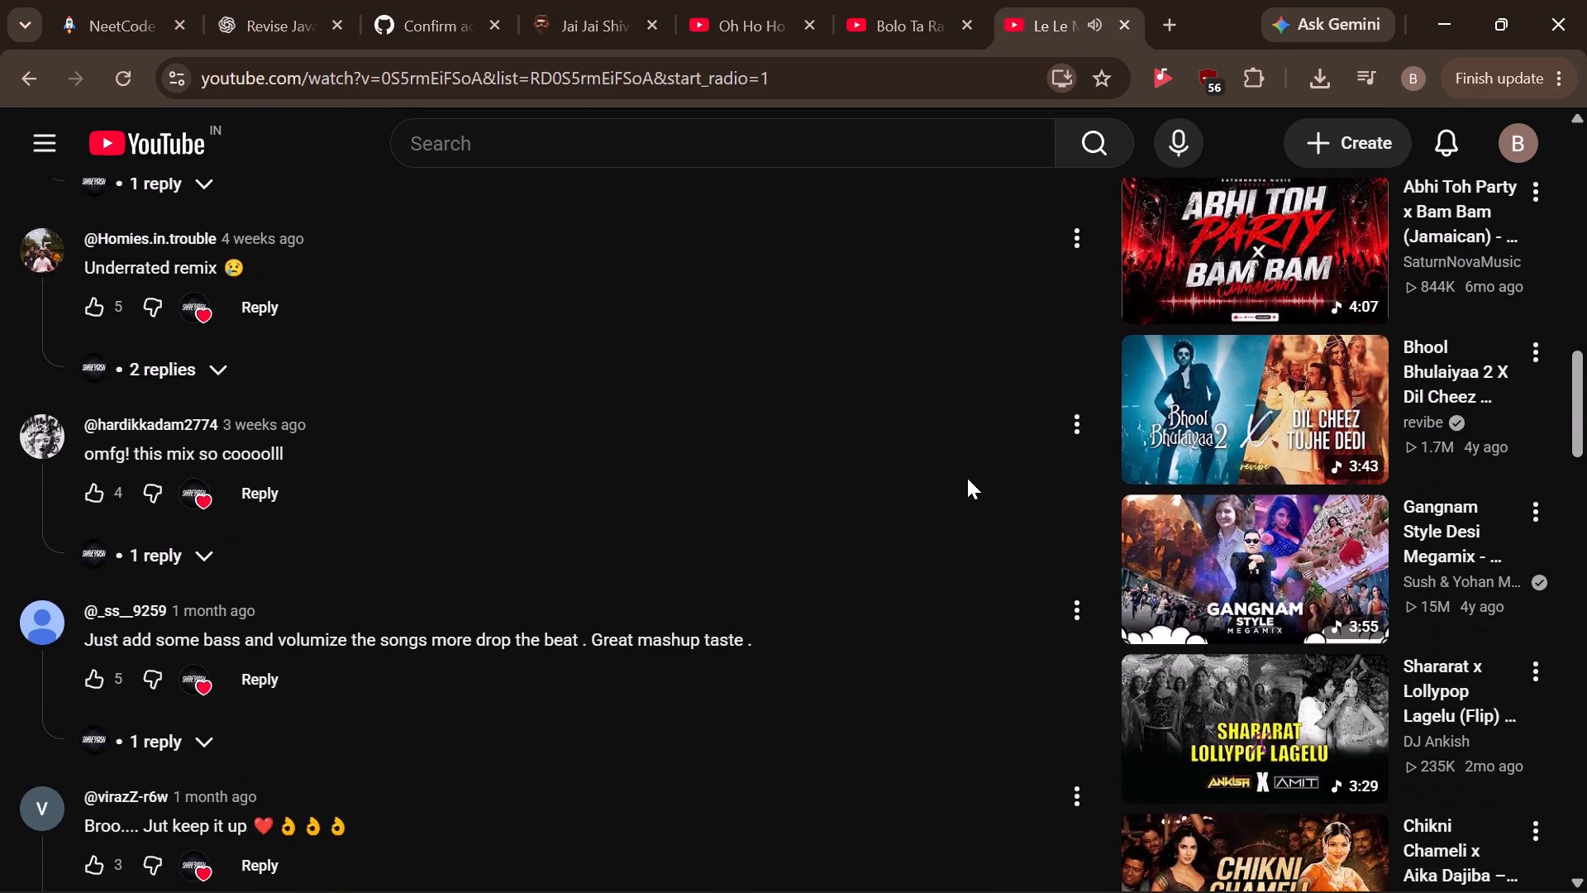
scroll(967, 478, down, 4)
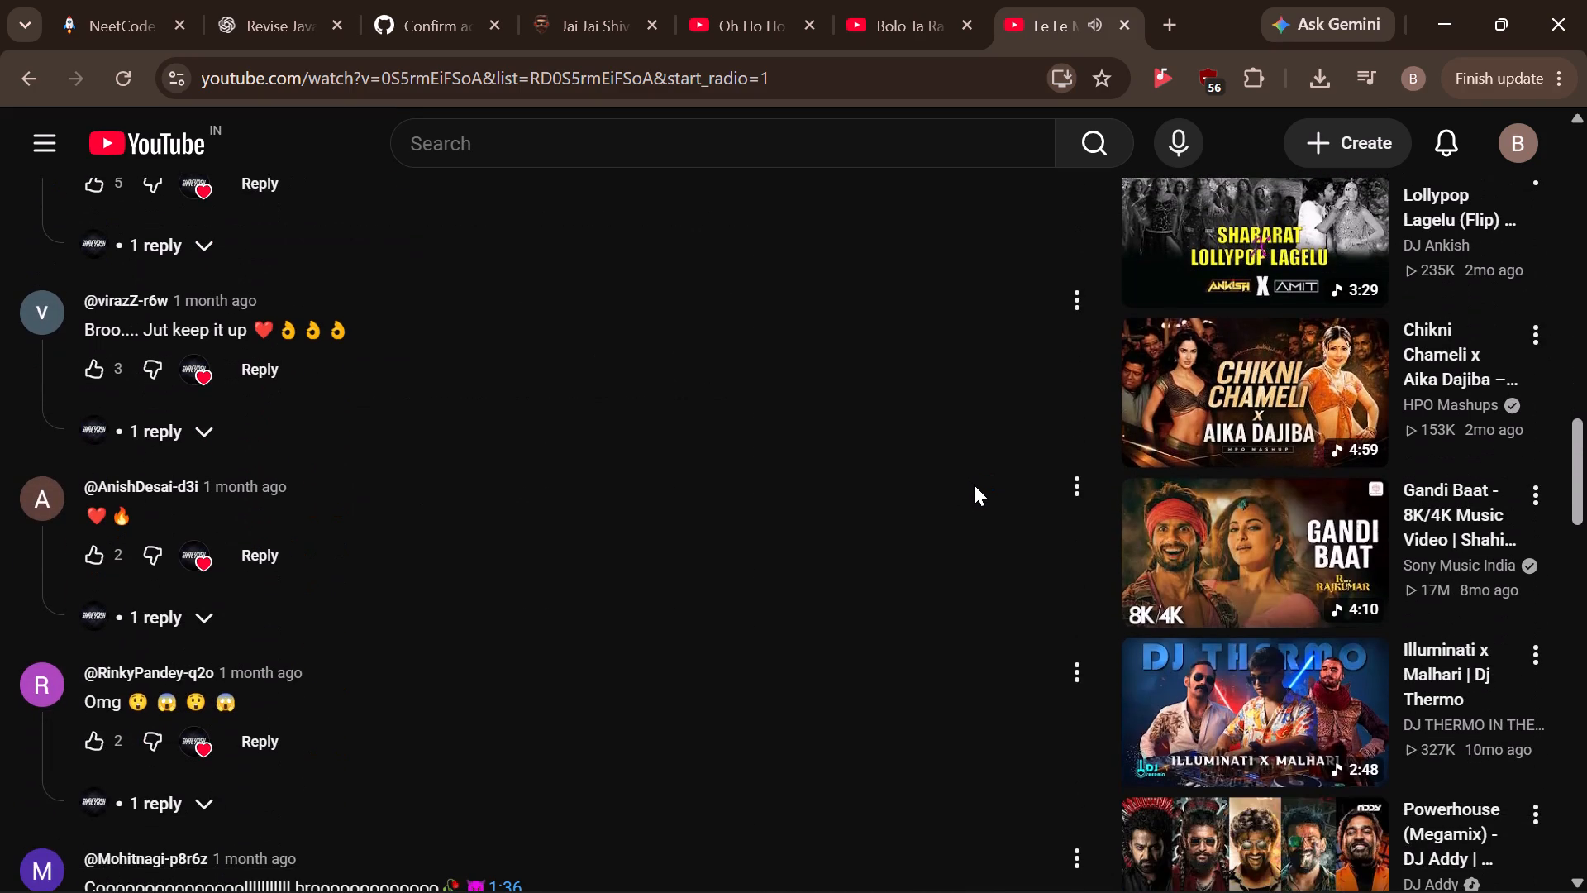
scroll(977, 487, down, 2)
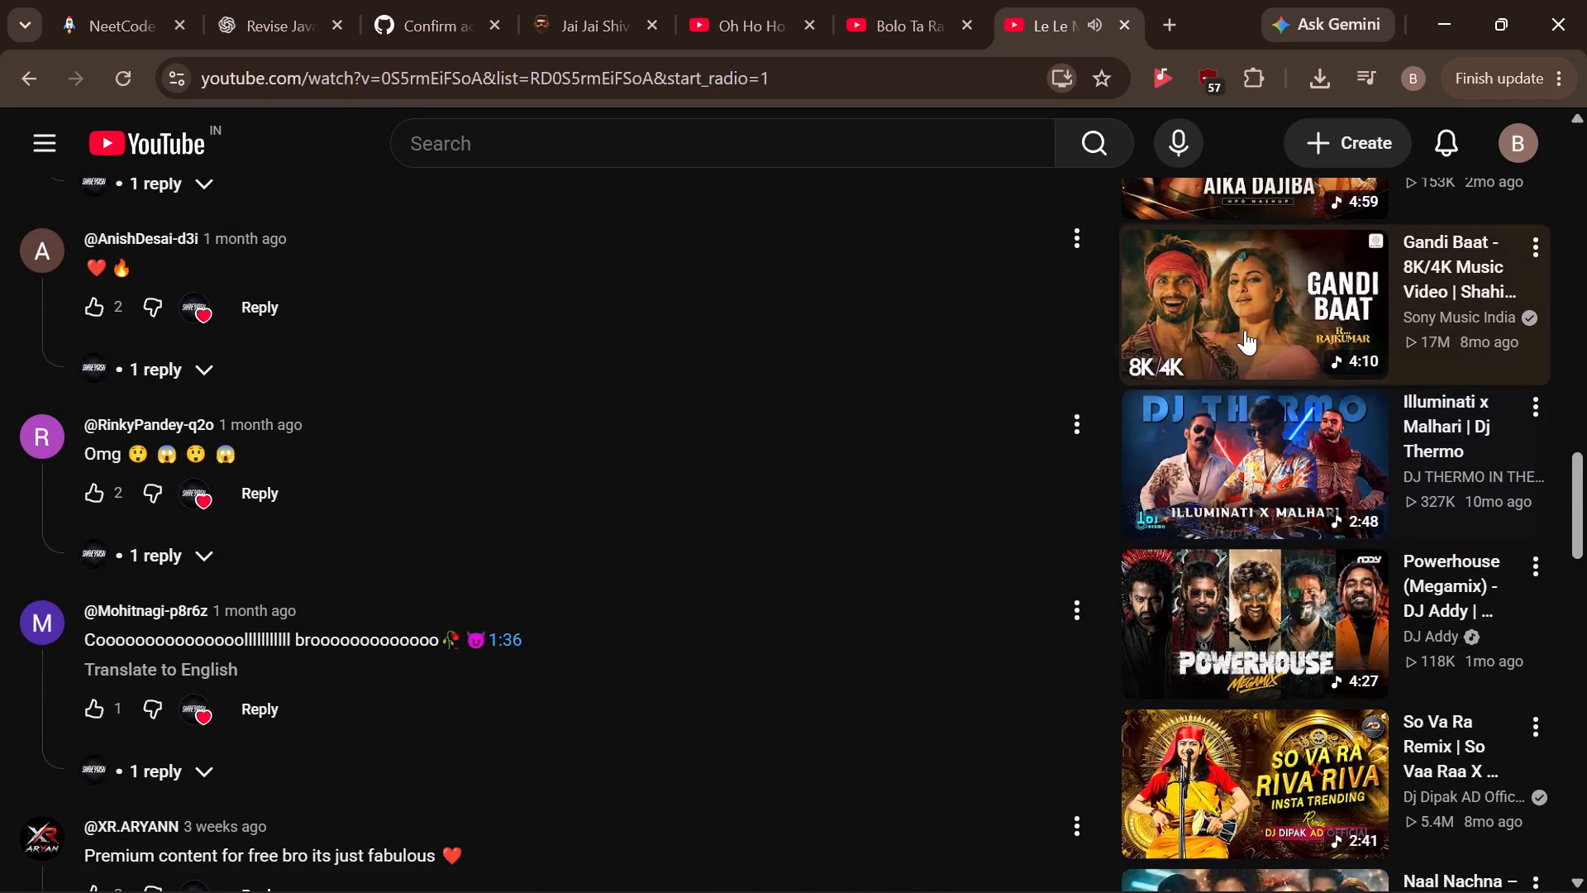
scroll(1245, 330, down, 3)
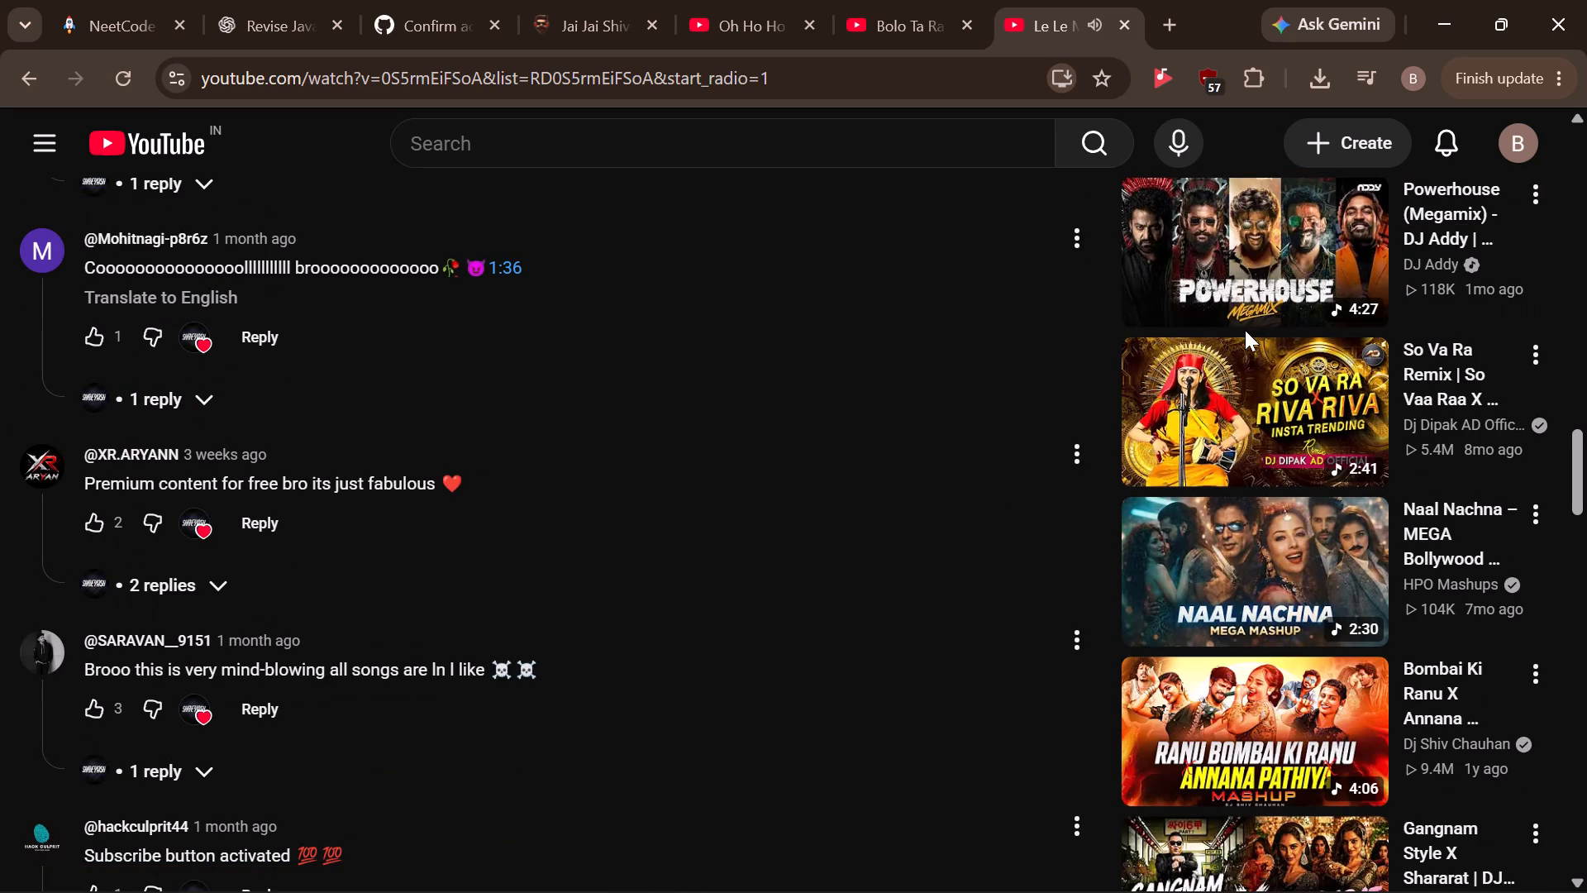
scroll(1207, 326, down, 6)
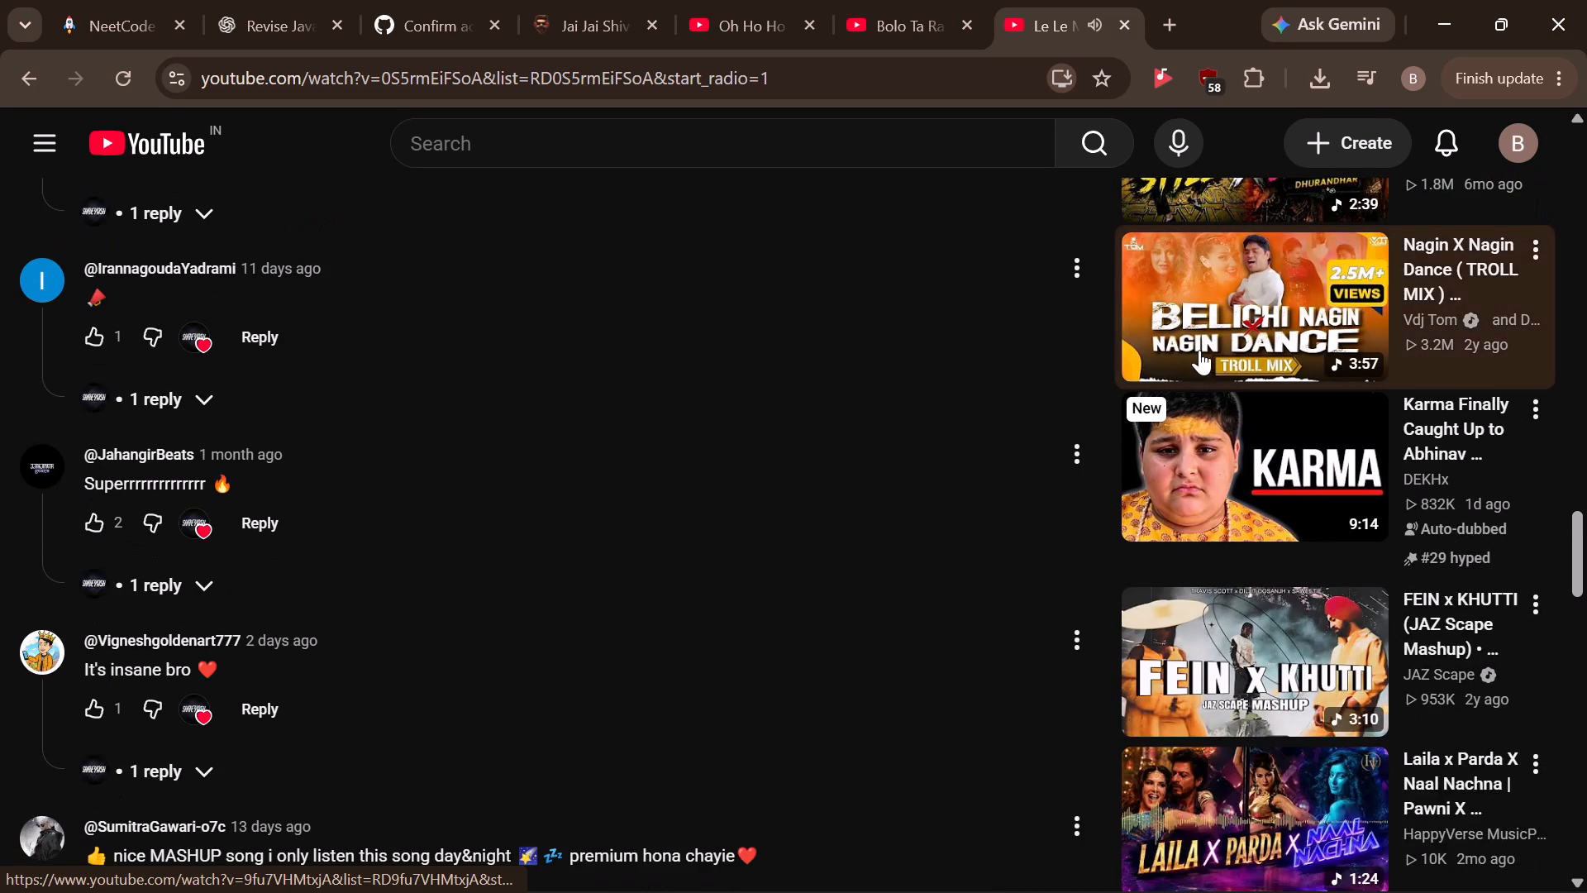
scroll(1199, 350, down, 2)
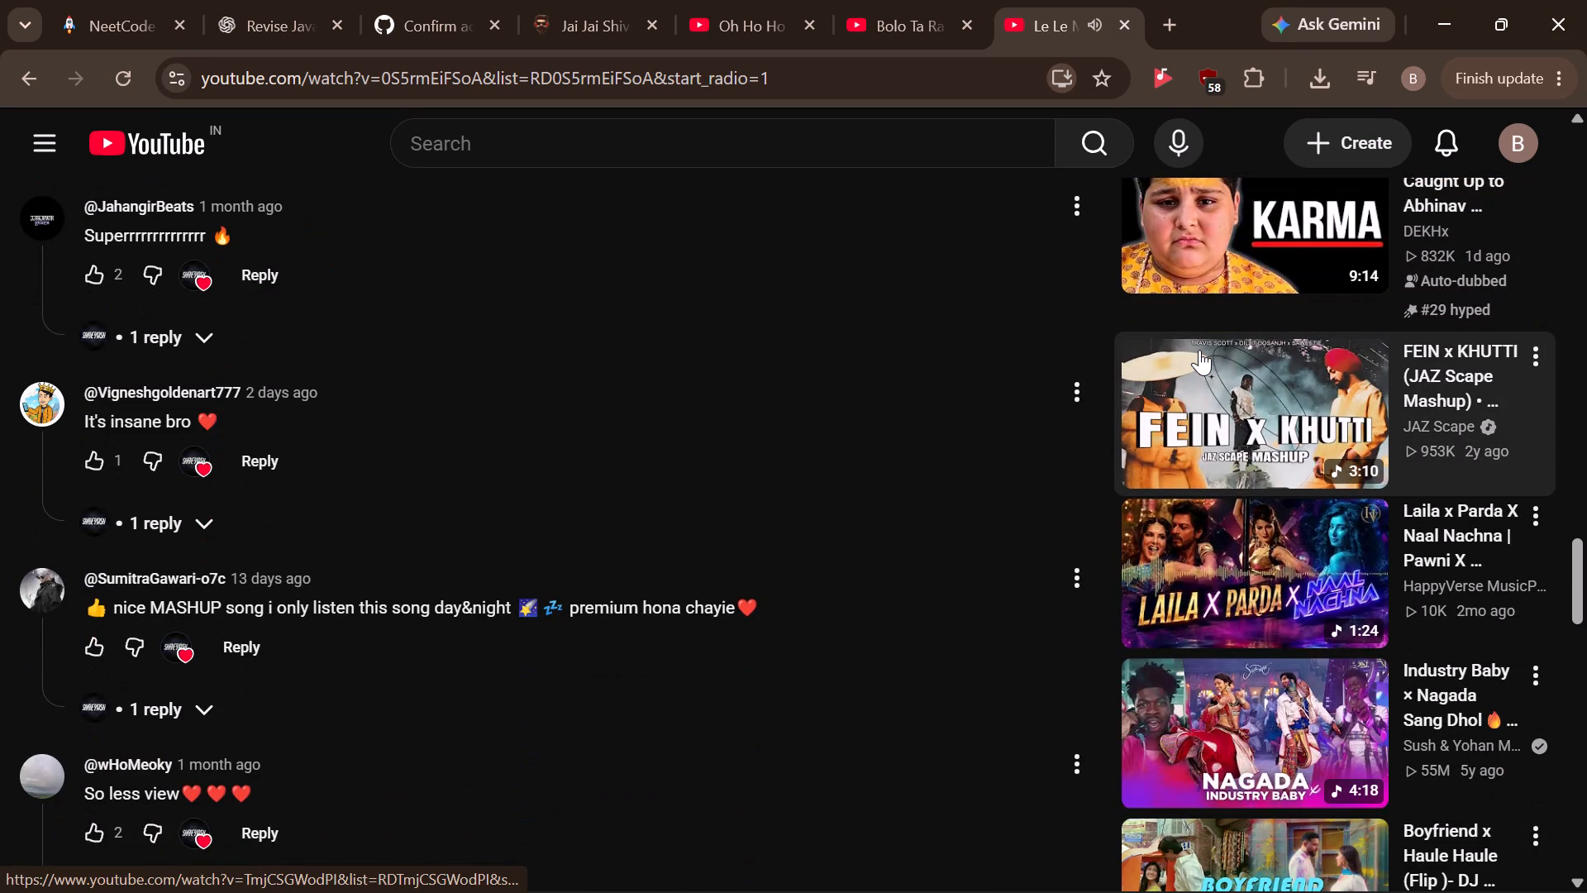
scroll(1251, 388, down, 2)
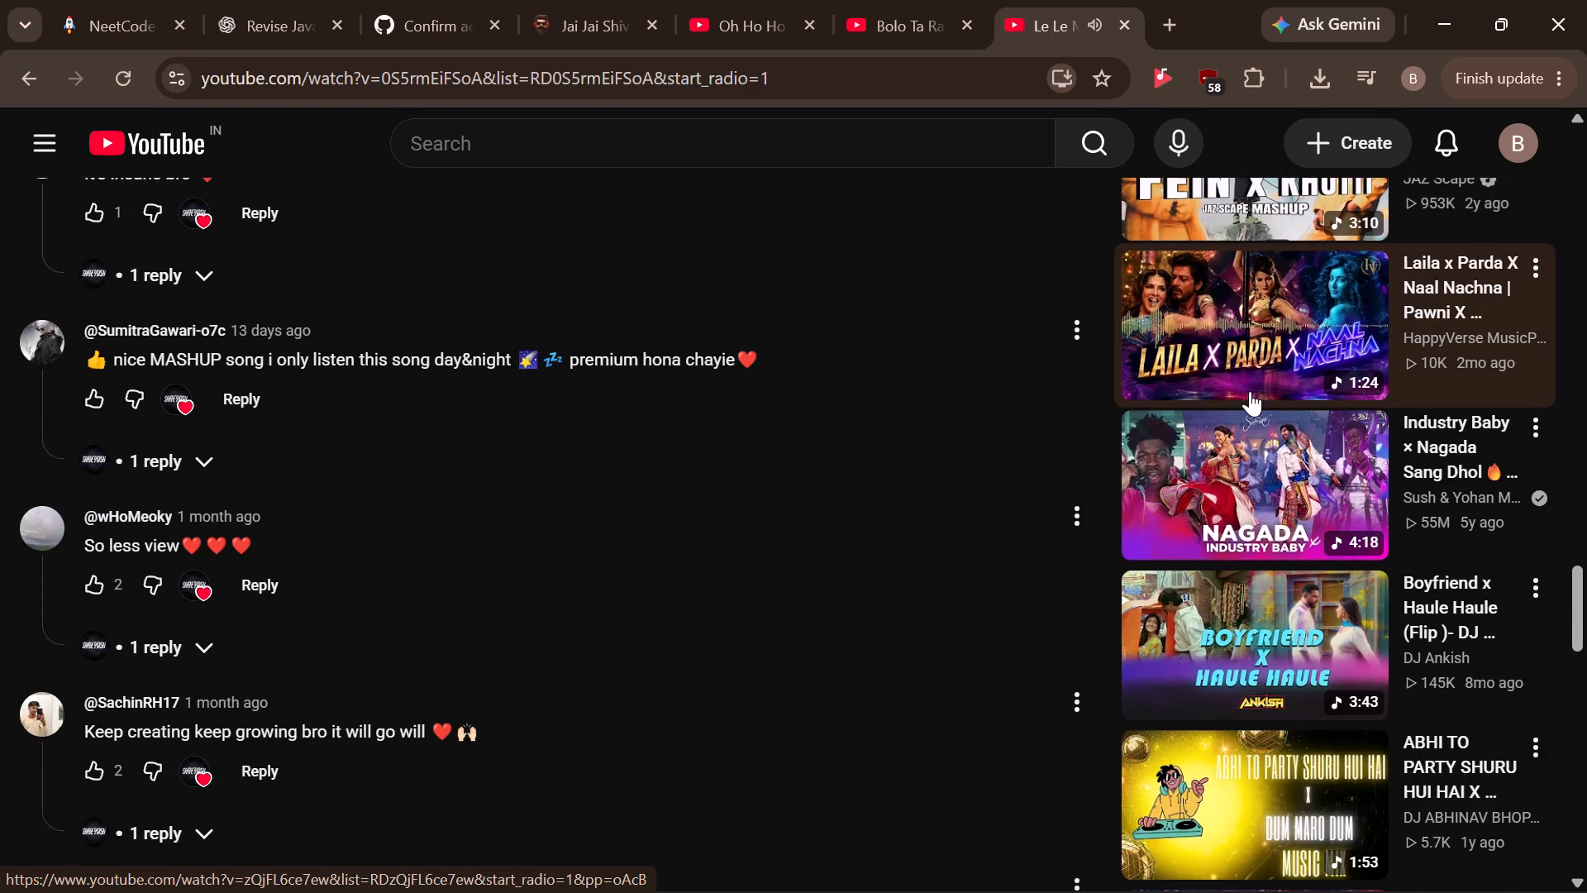
Play the Industry Baby × Nagada Sang Dhol (Sush & Yohan Mashup) from about 0:15 and pause it after a short listen.
click(1247, 478)
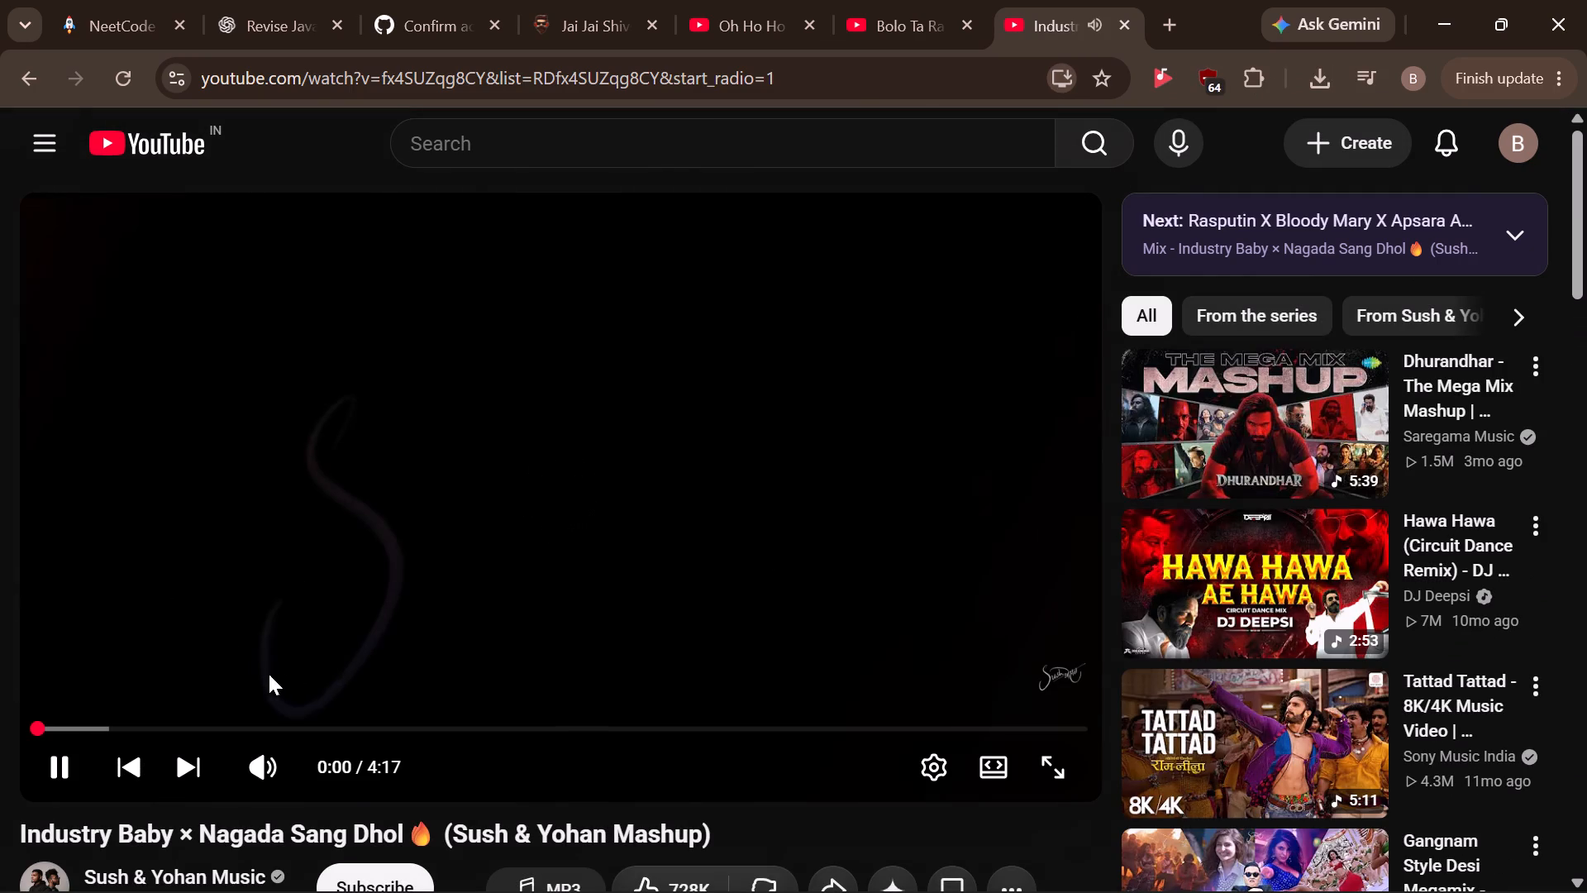
click(93, 726)
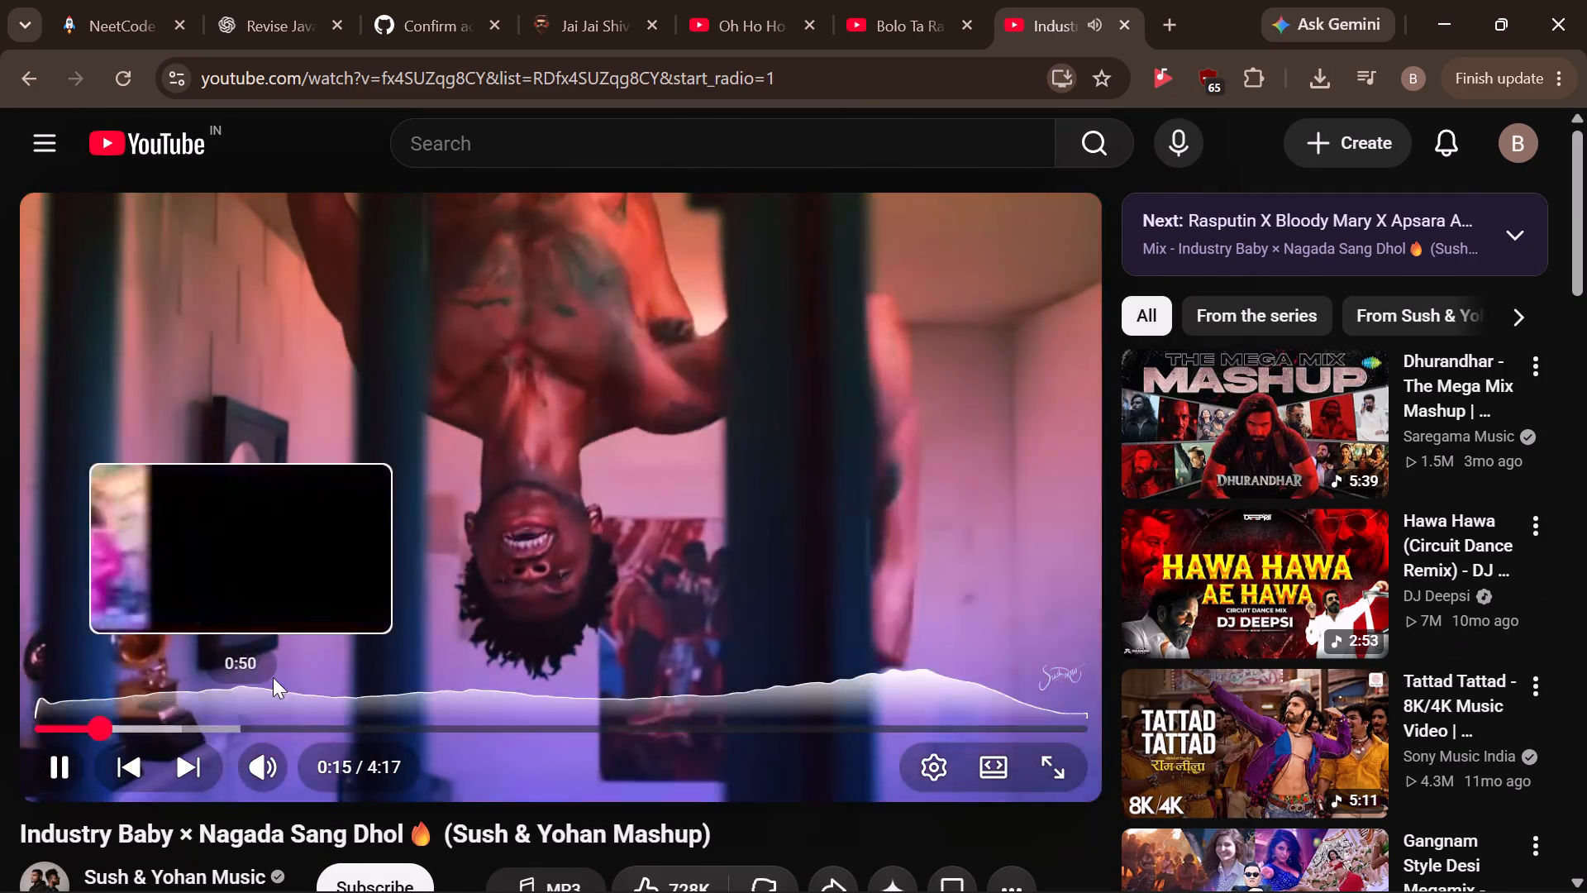
click(616, 315)
Search YouTube for "poison baby", play the Thamma song video from nearly a quarter of the way through, and pause it at 0:51.
click(568, 136)
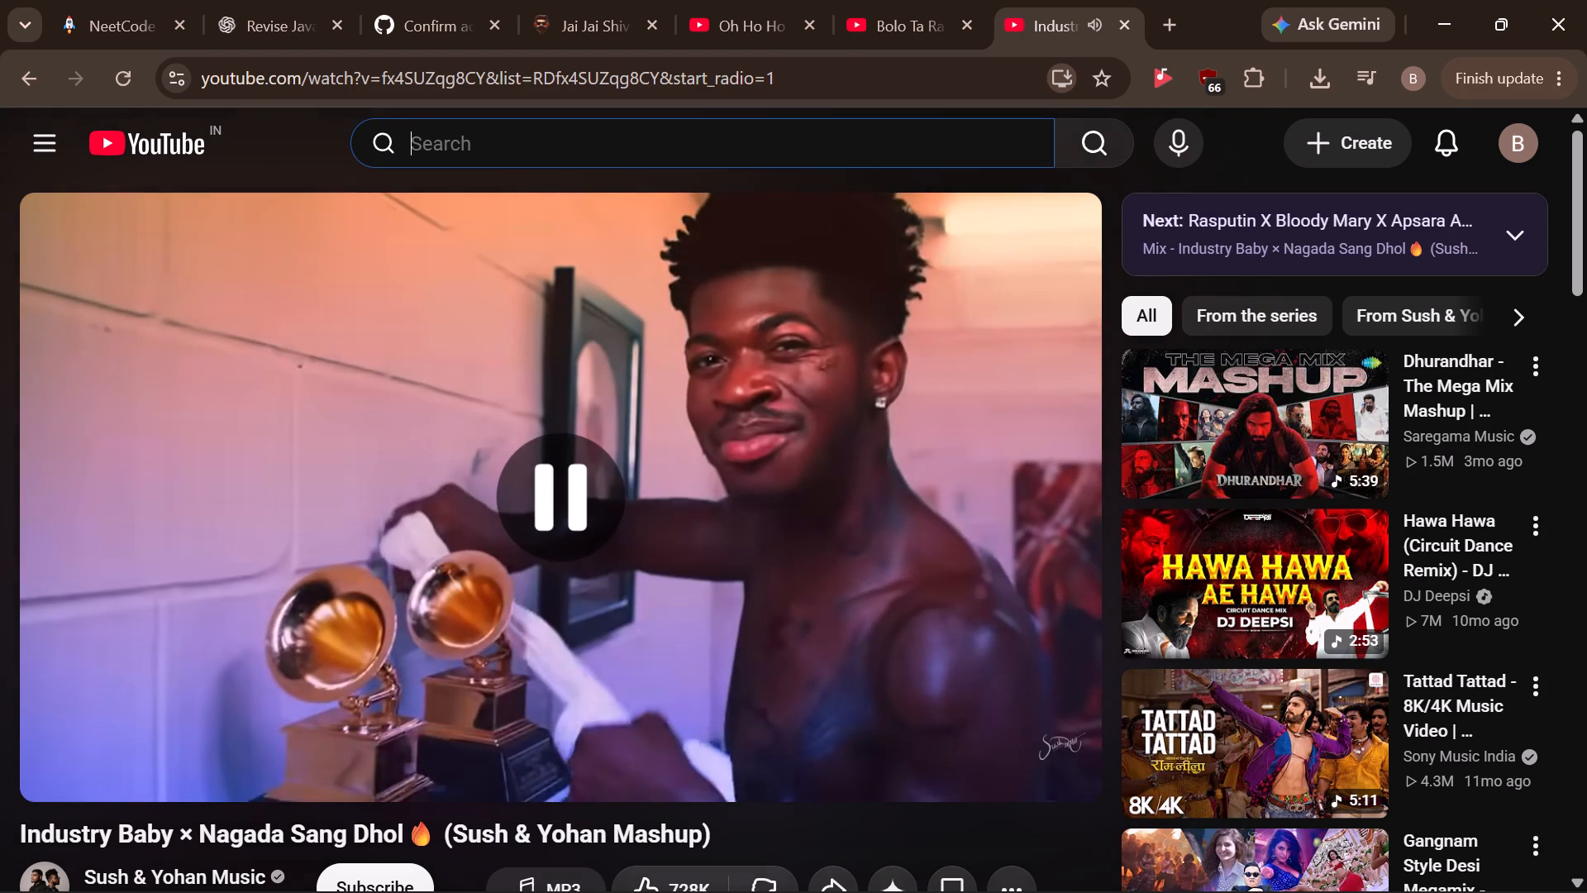
text(poison baby)
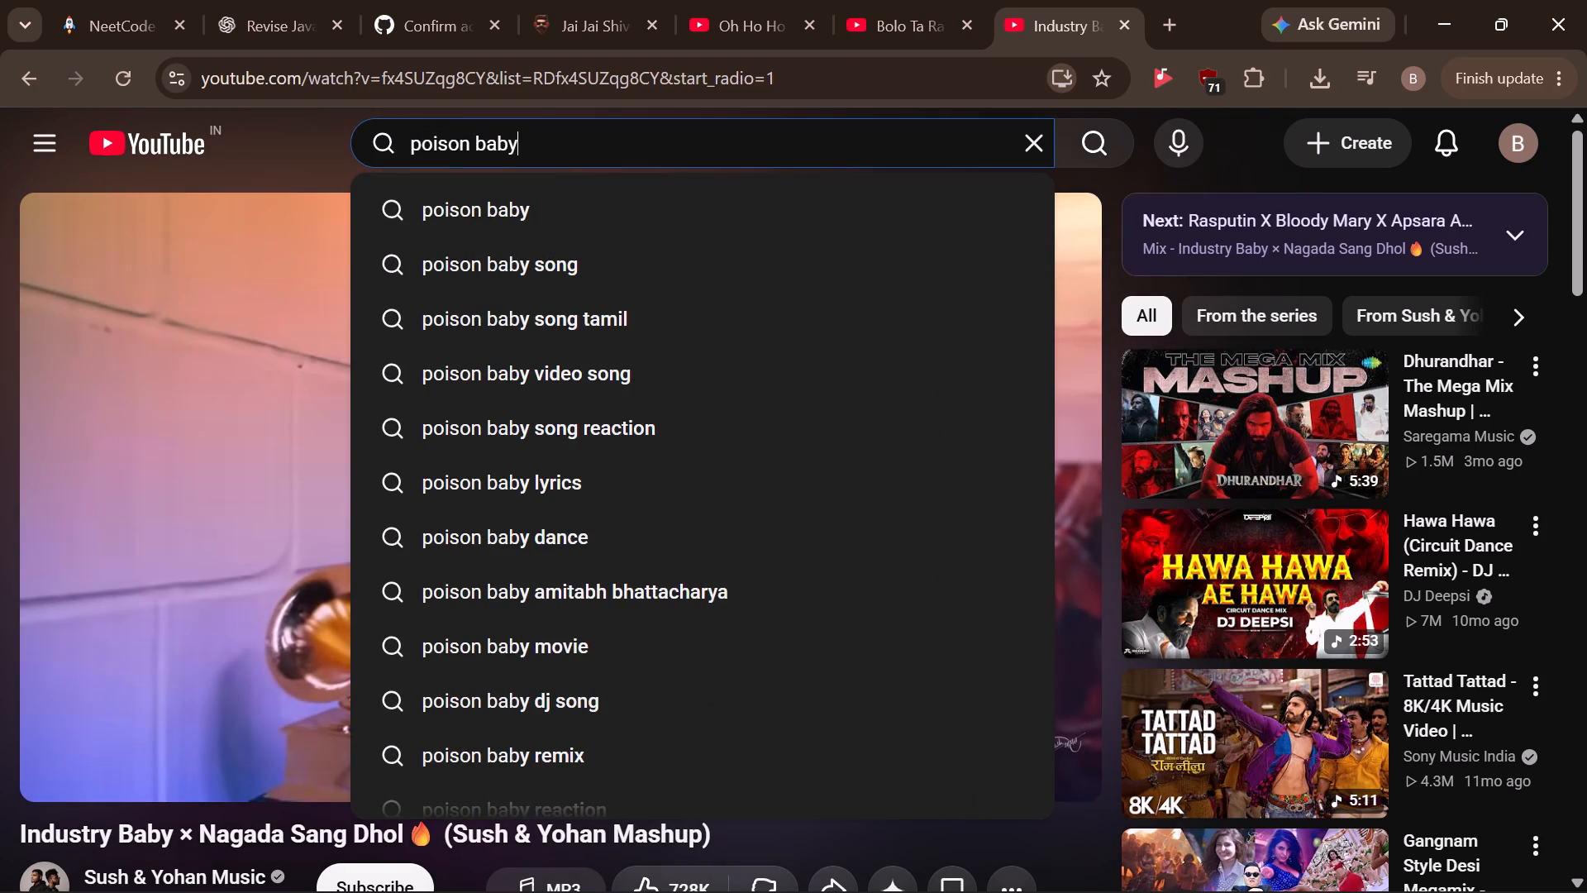
key(Return)
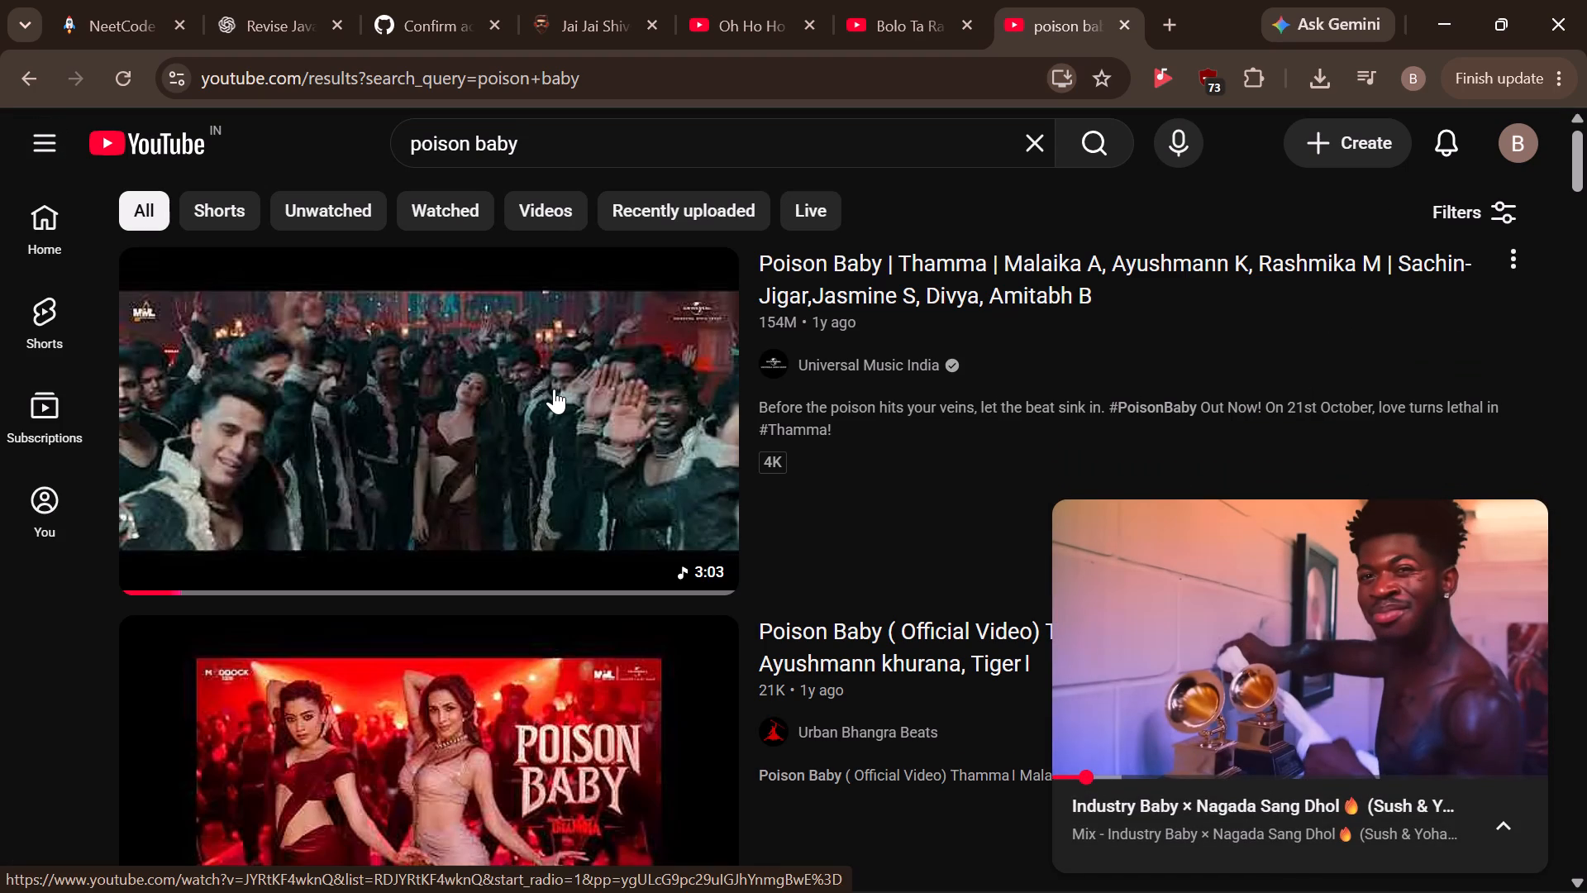
click(554, 389)
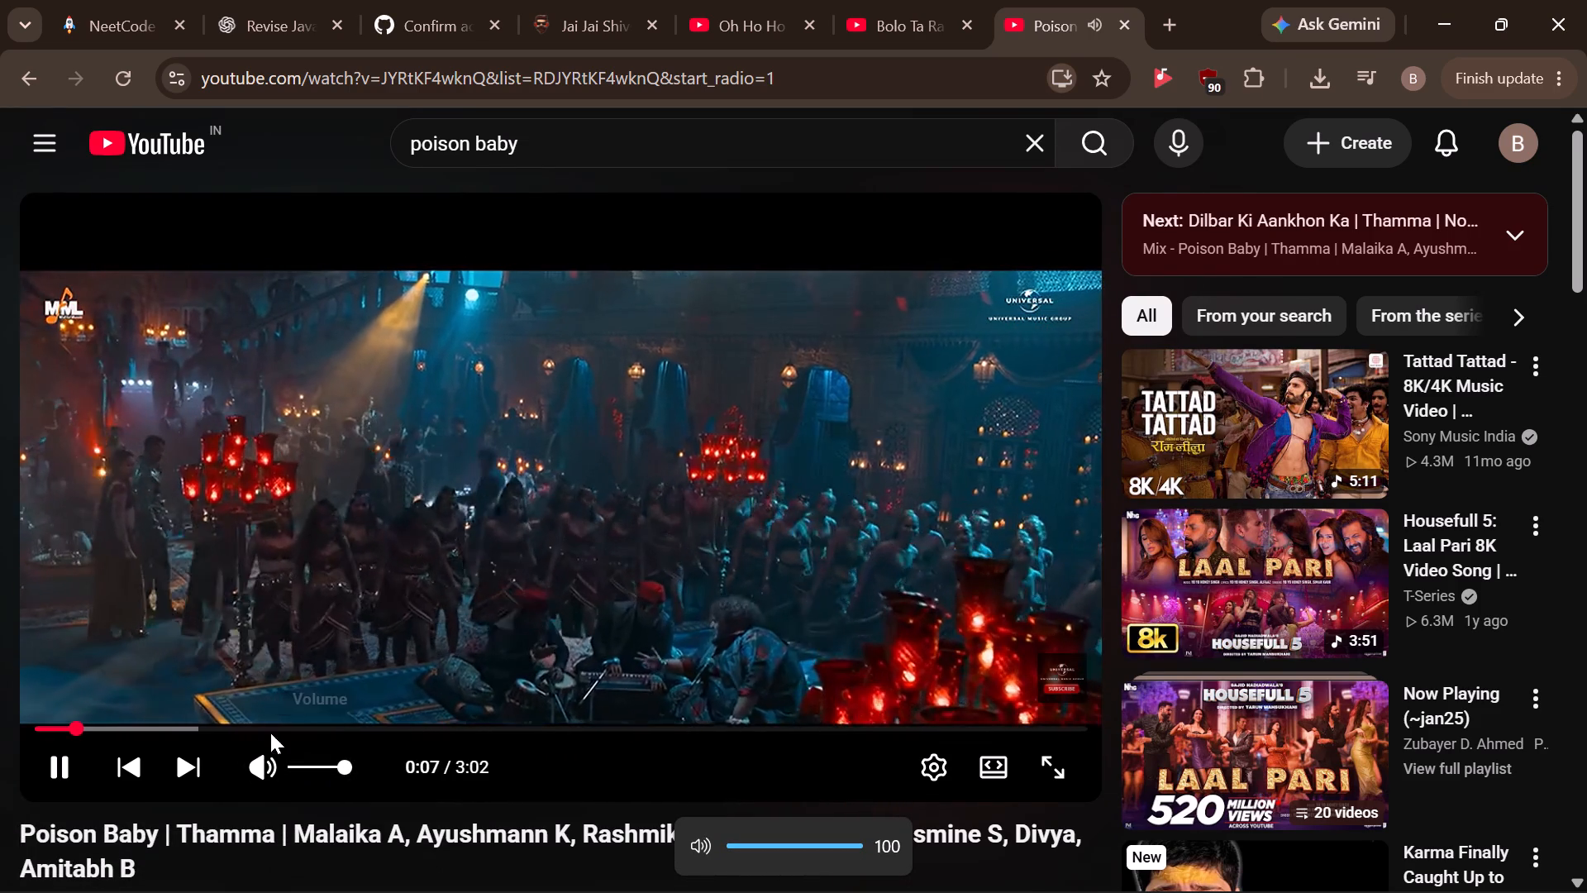
click(269, 725)
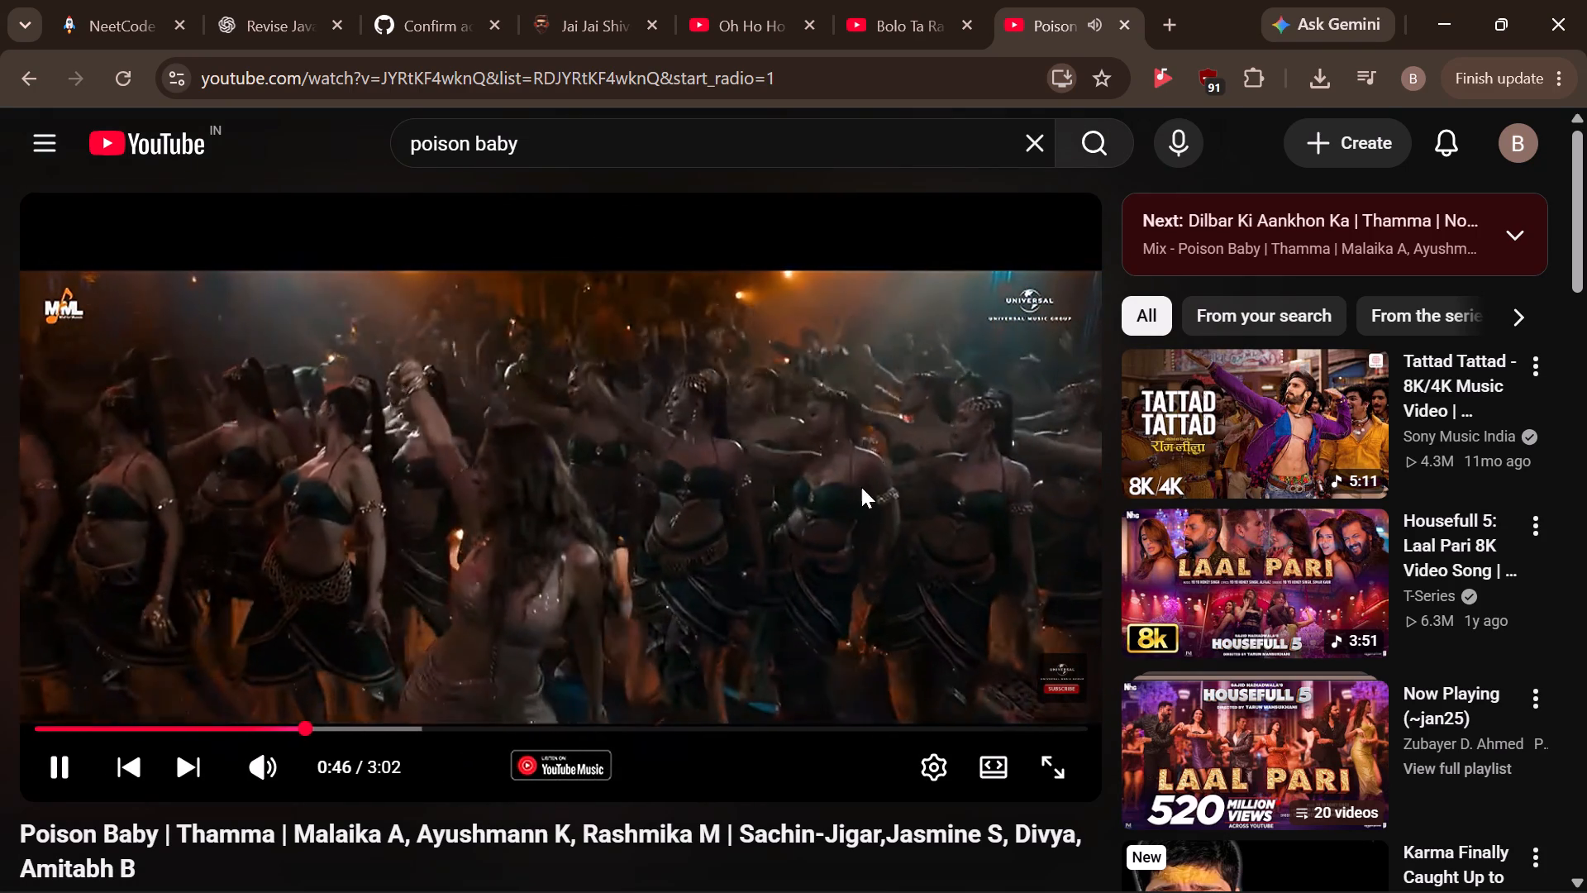
scroll(912, 567, down, 3)
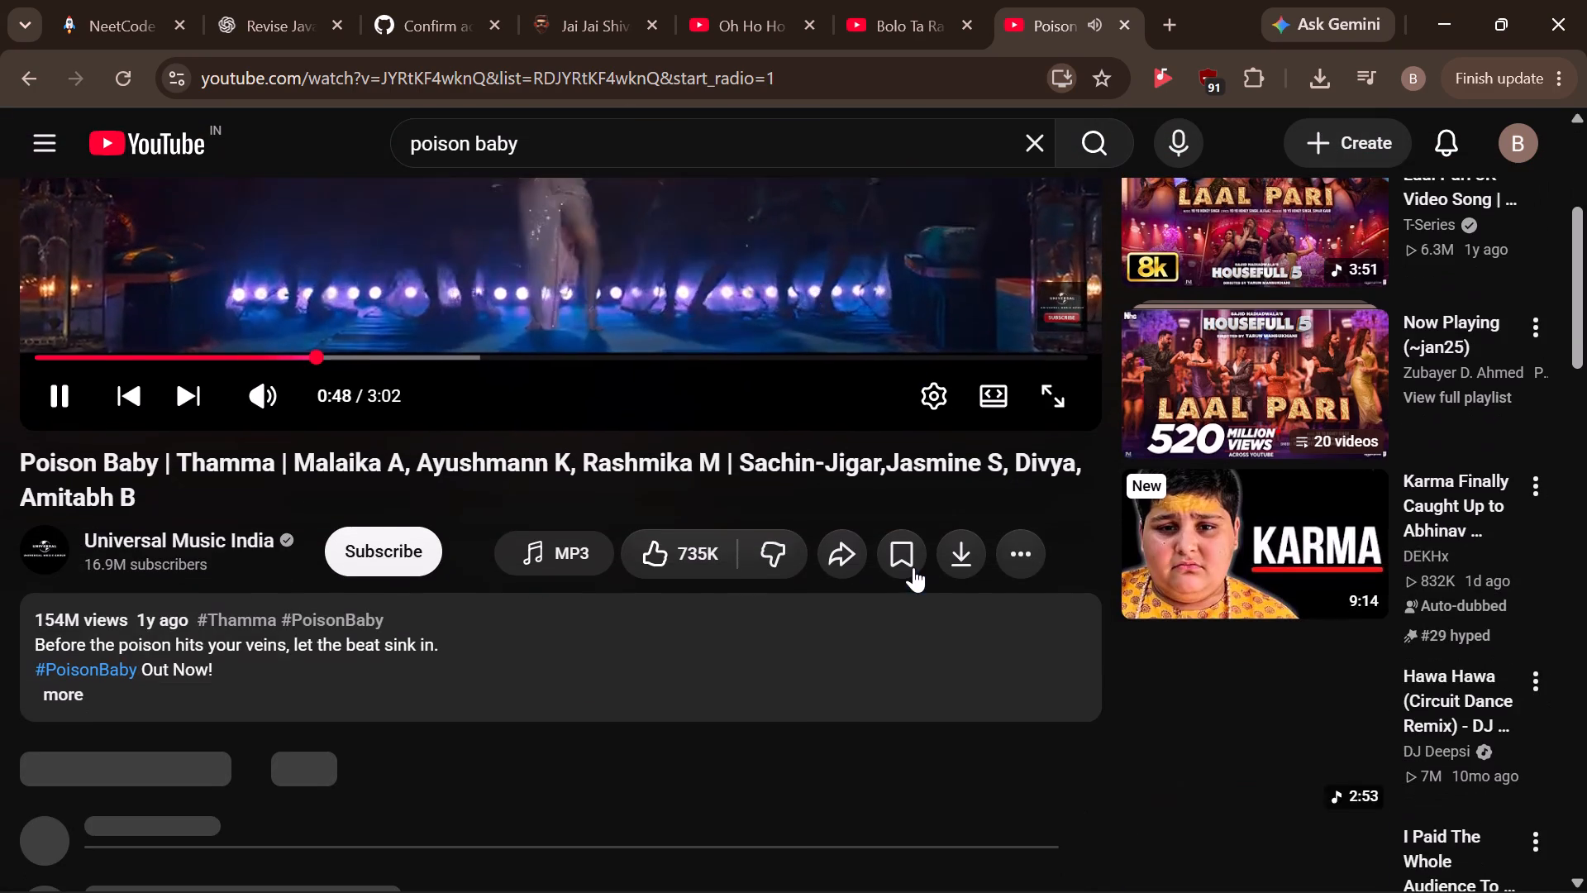
scroll(839, 509, up, 4)
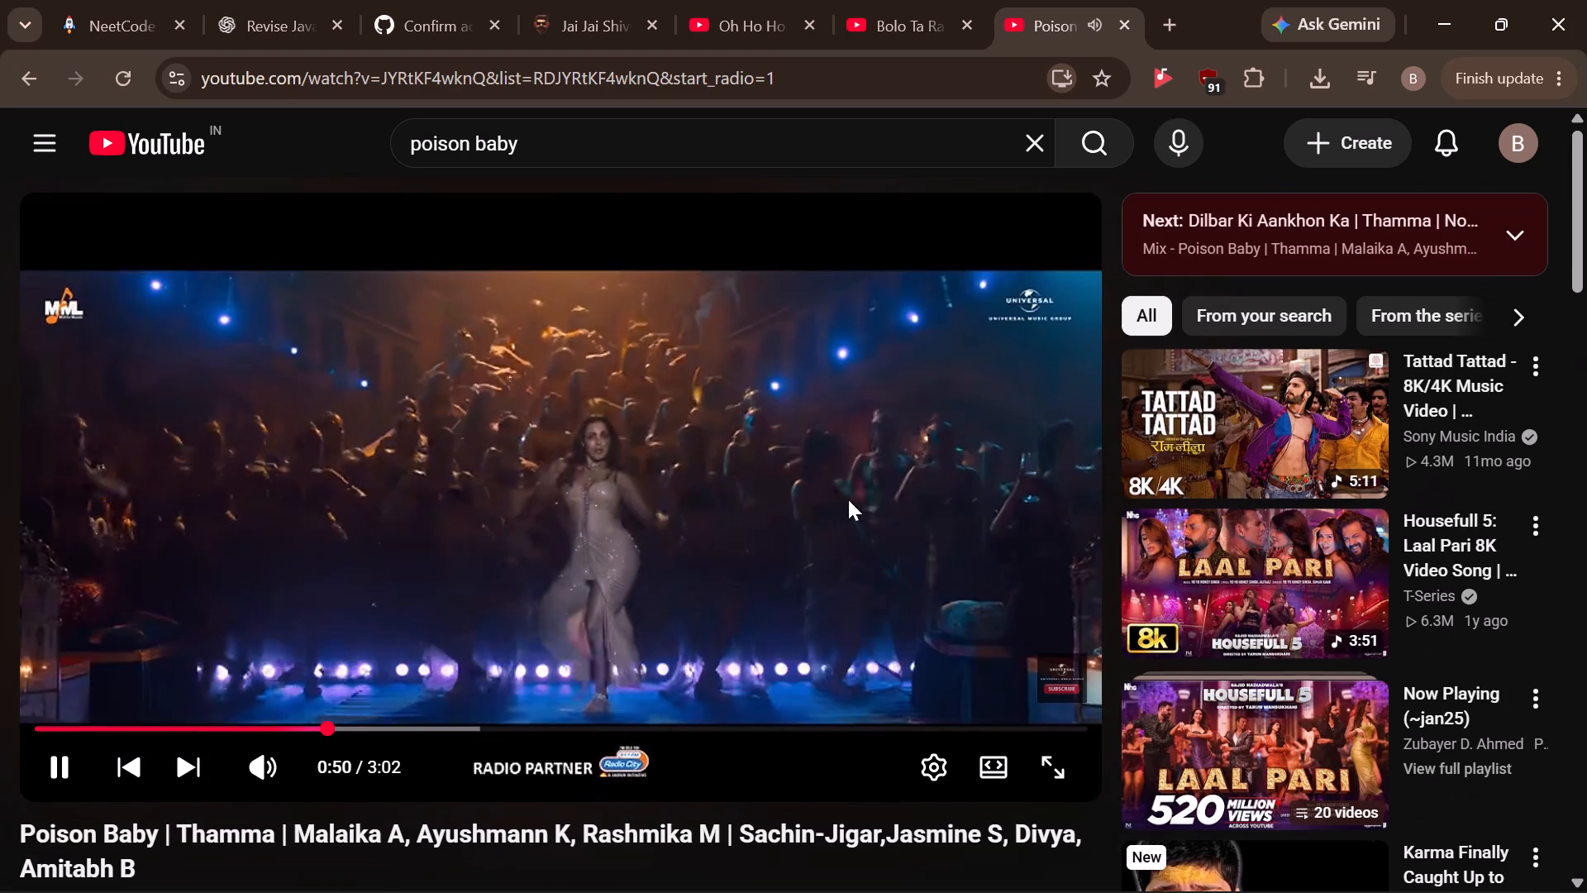
click(851, 504)
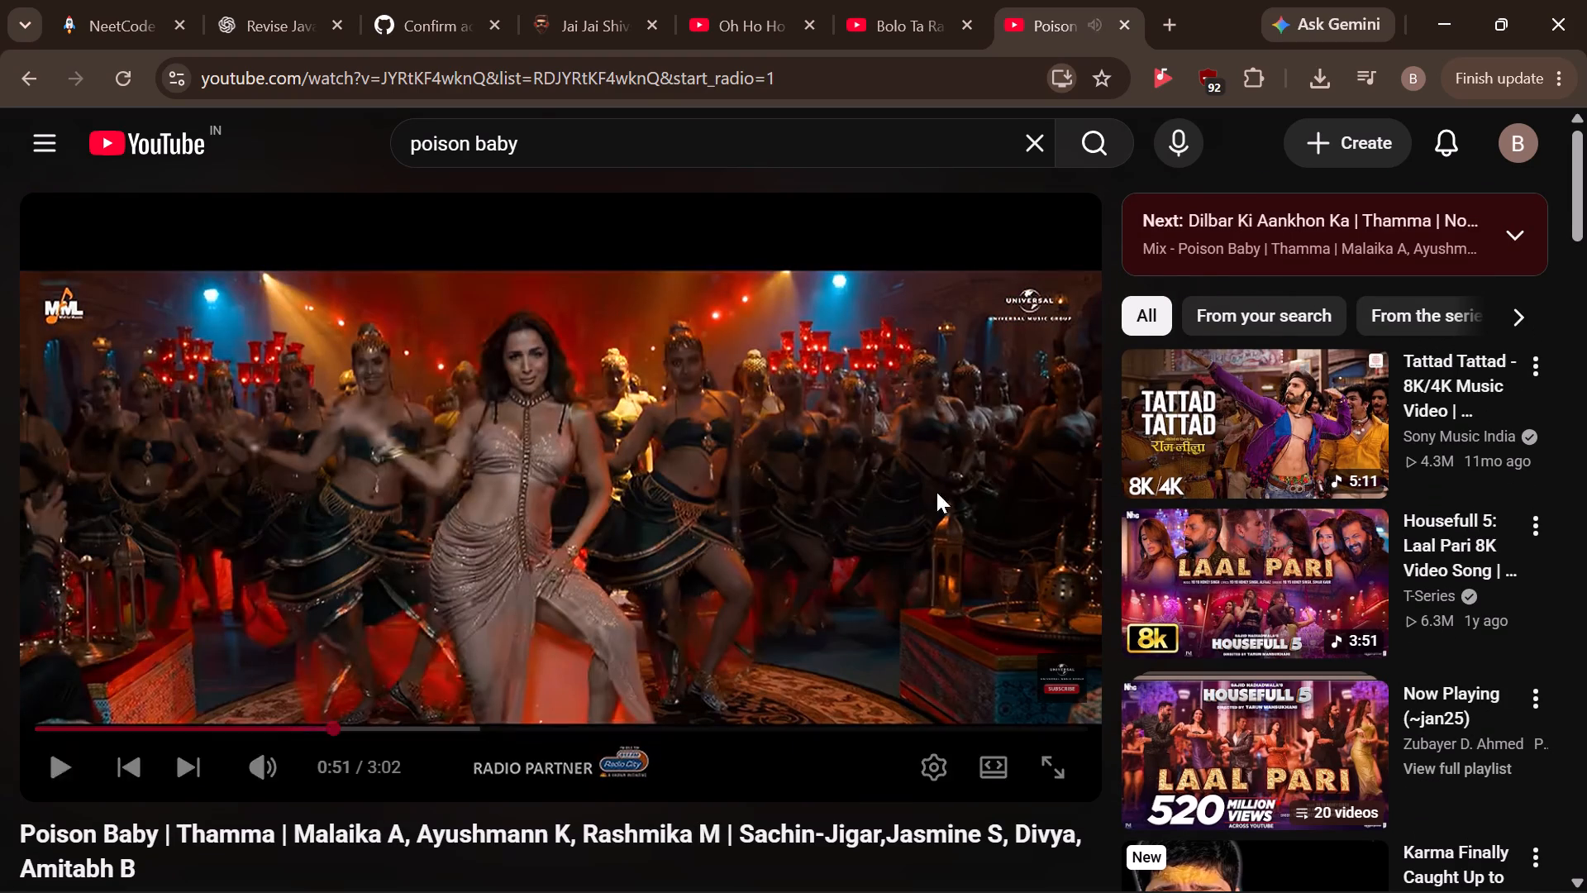
Open the recommended Tattad Tattad 8K/4K Music Video and play it from about 1:53.
click(1180, 446)
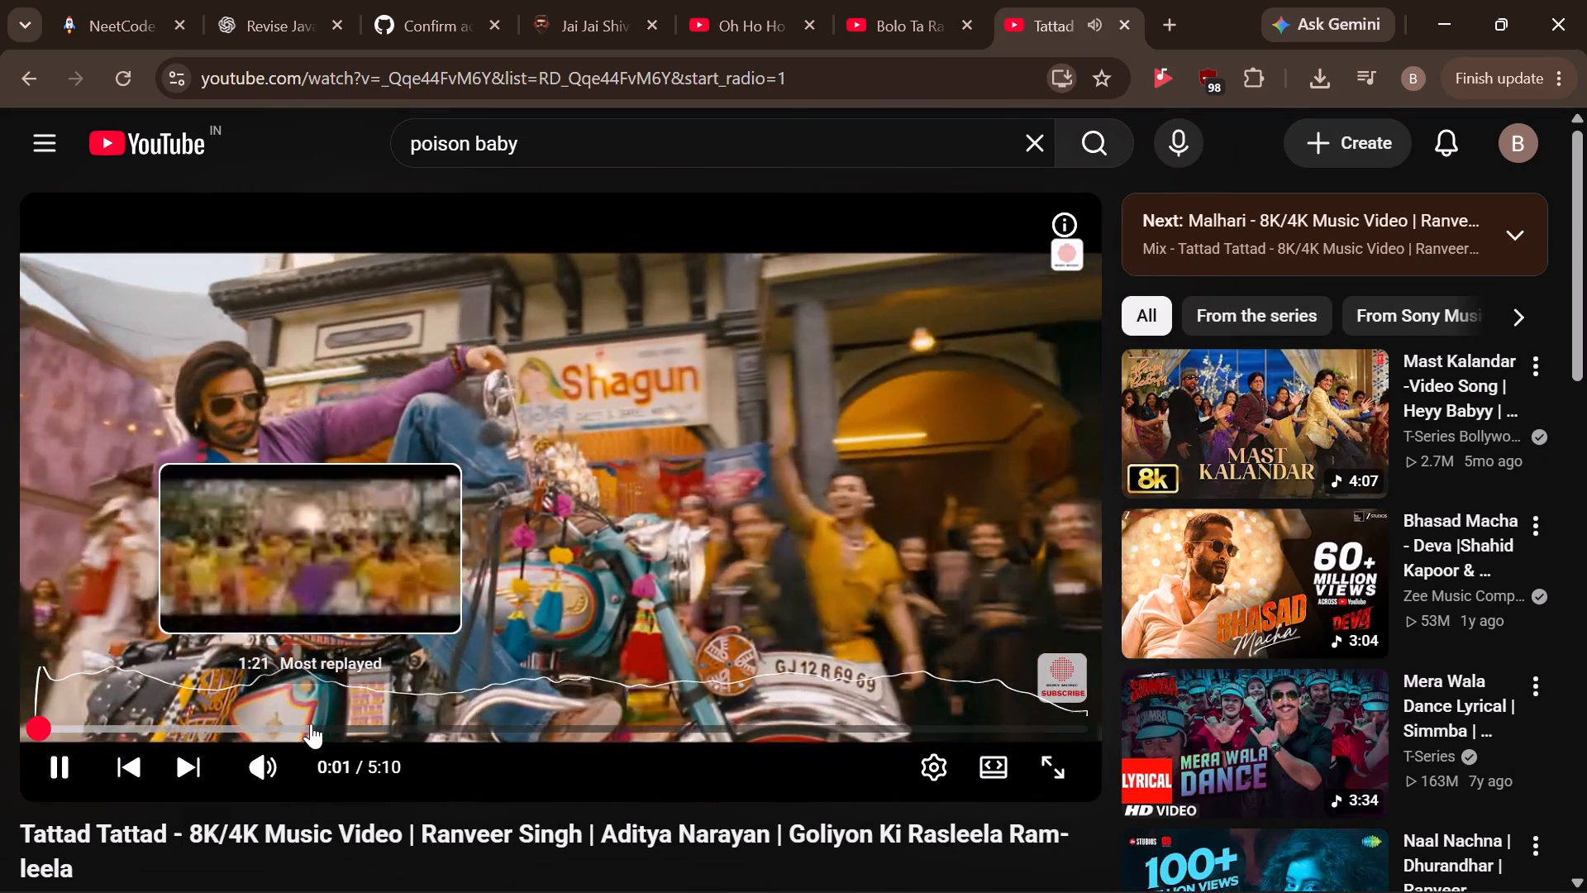
click(455, 561)
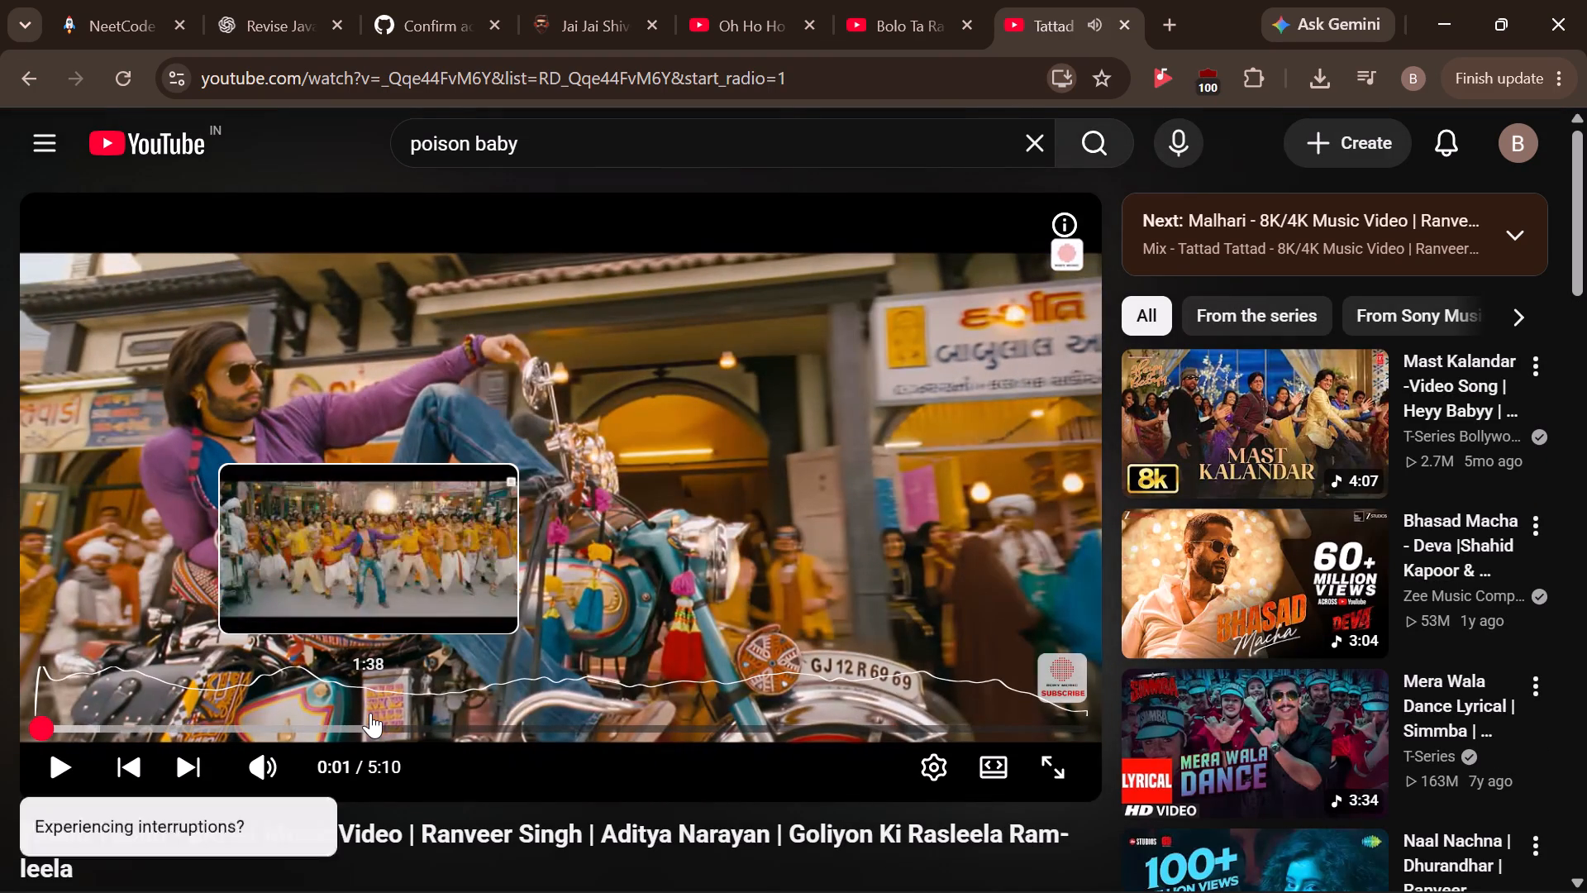
click(410, 603)
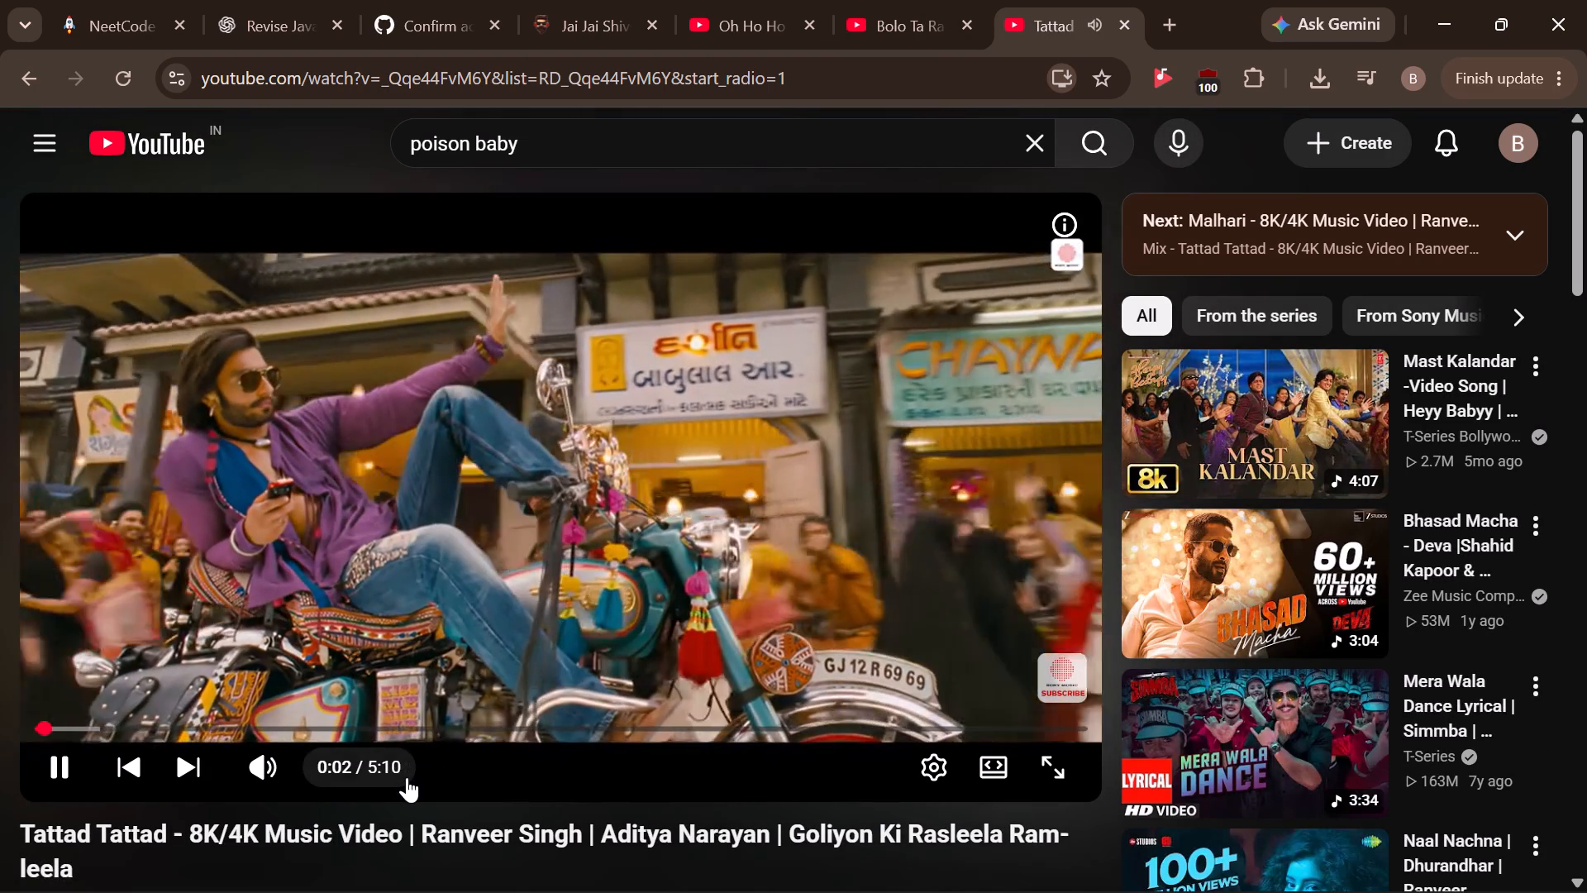
click(418, 729)
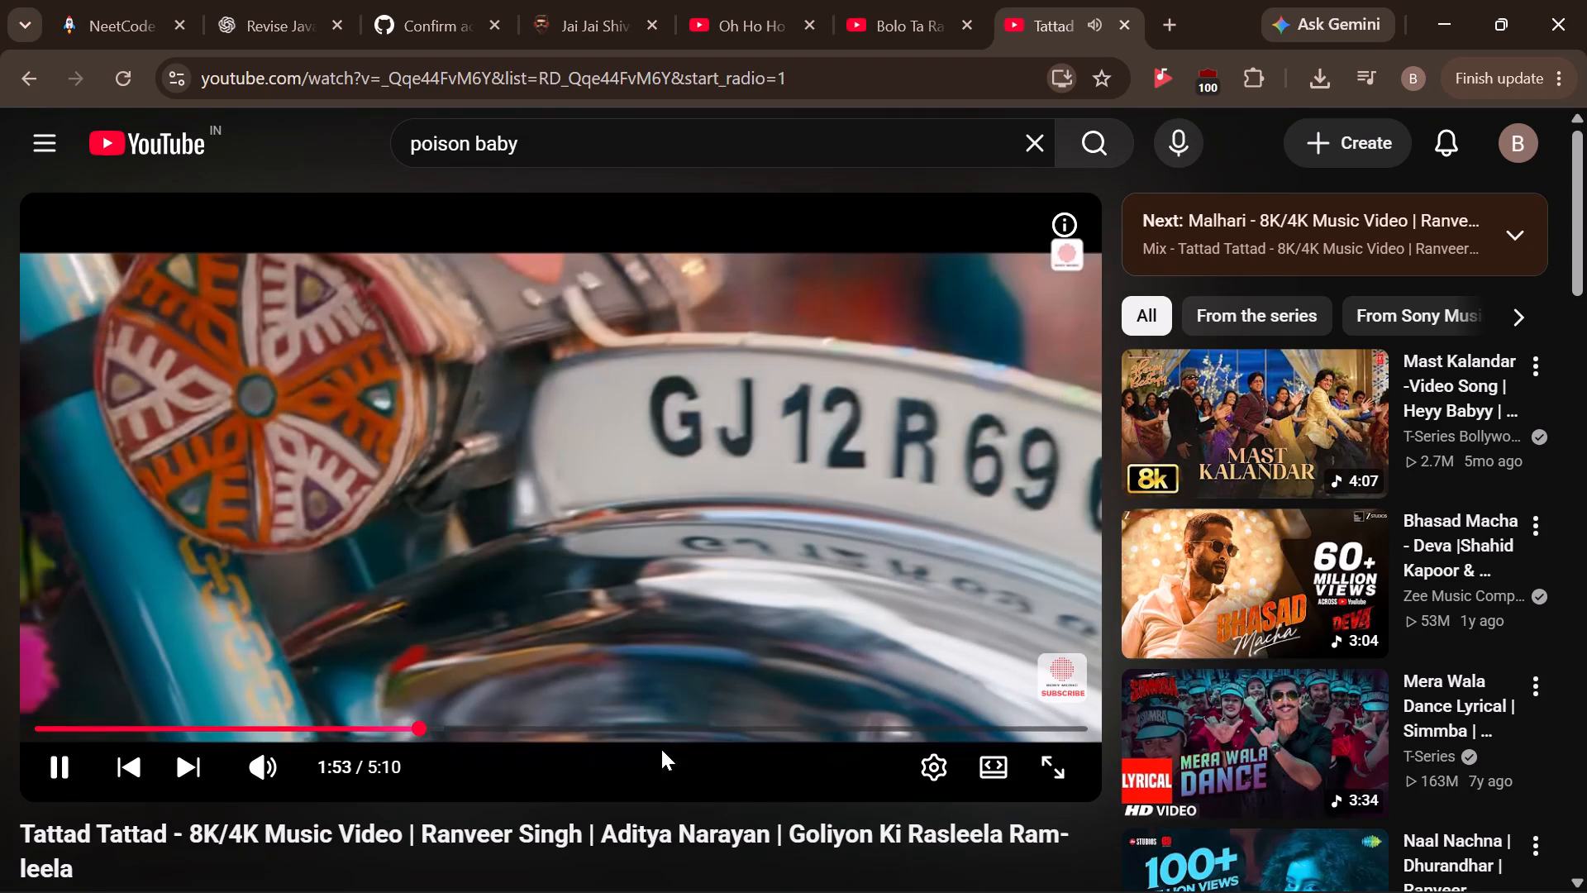